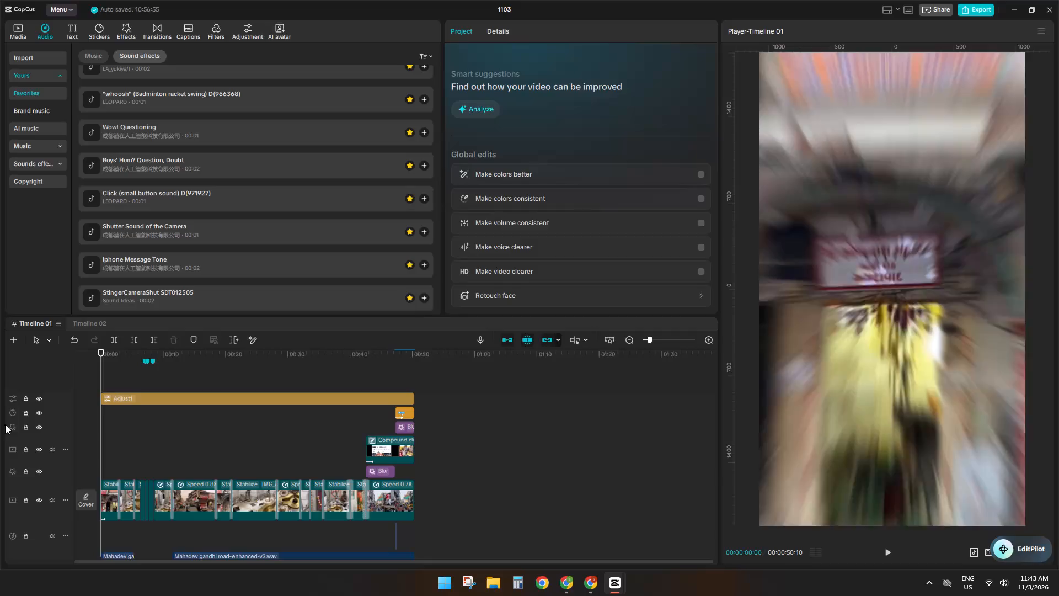
# Play the edited video from the beginning of Timeline 01 to preview its opening.
pyautogui.press('space')
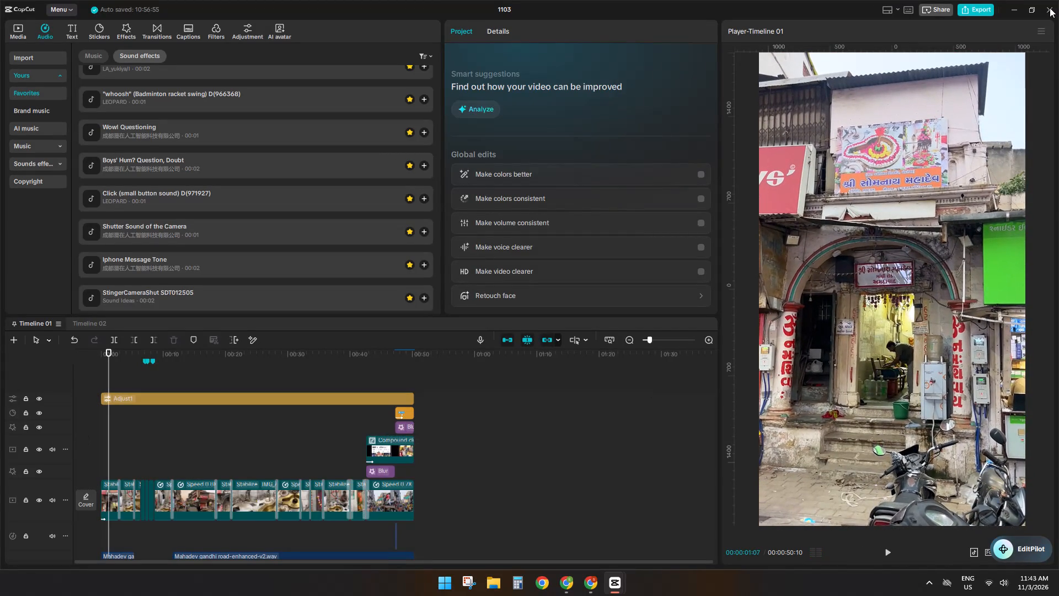
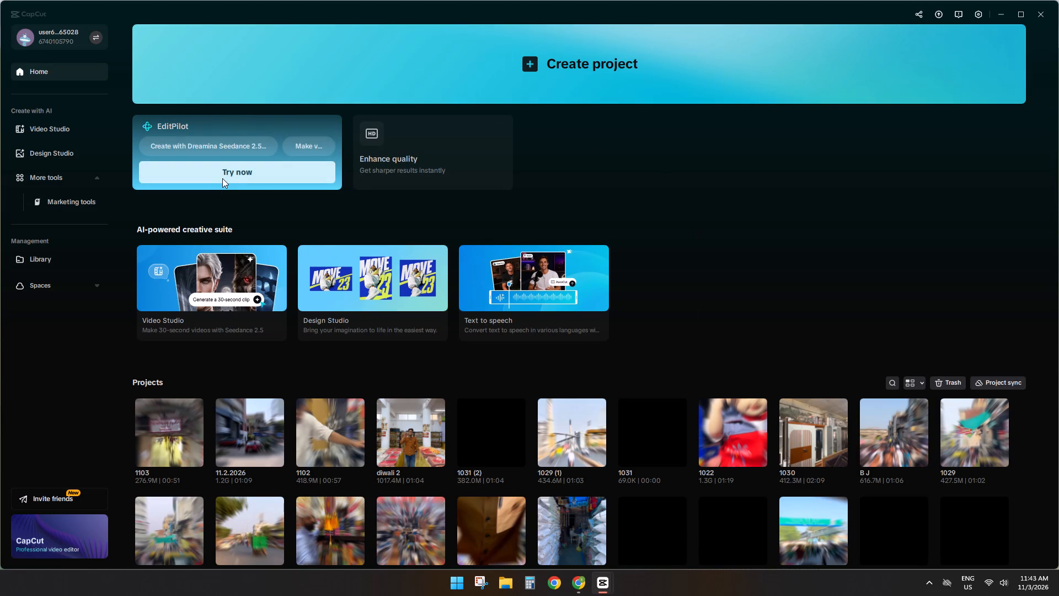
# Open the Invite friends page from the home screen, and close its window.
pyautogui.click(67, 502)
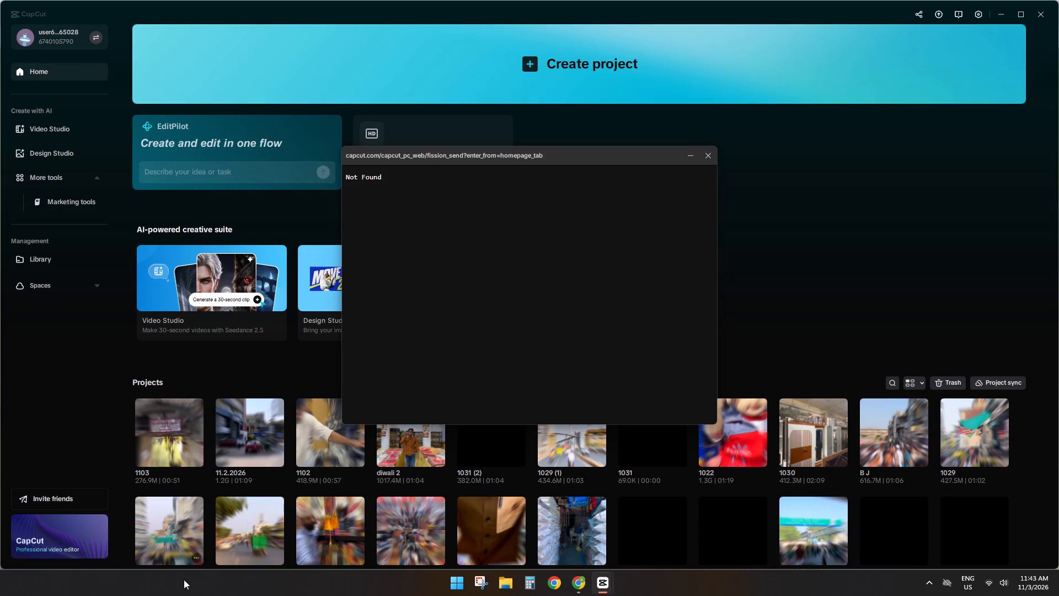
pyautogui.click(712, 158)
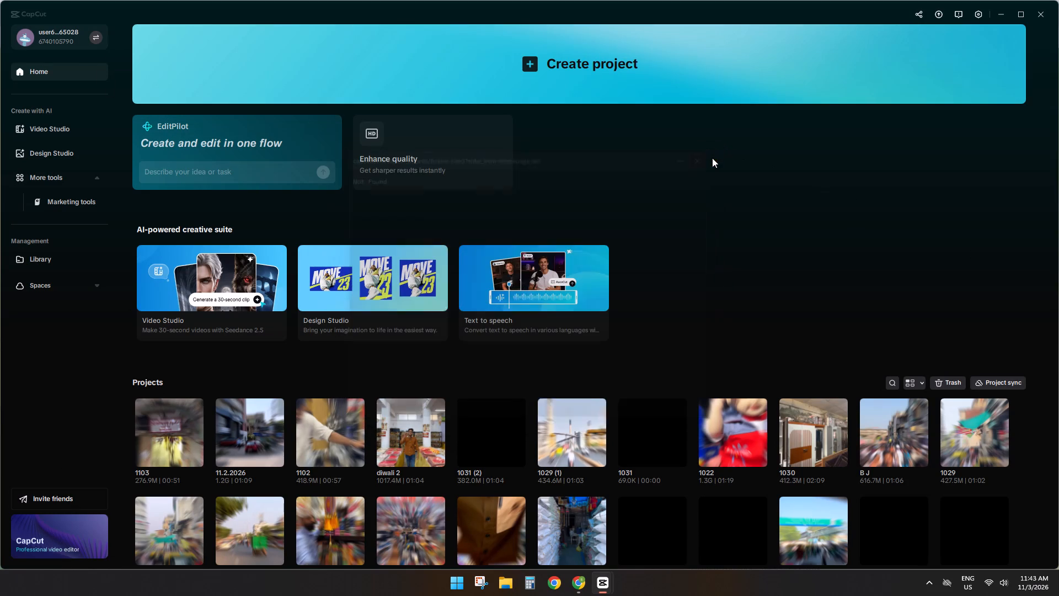
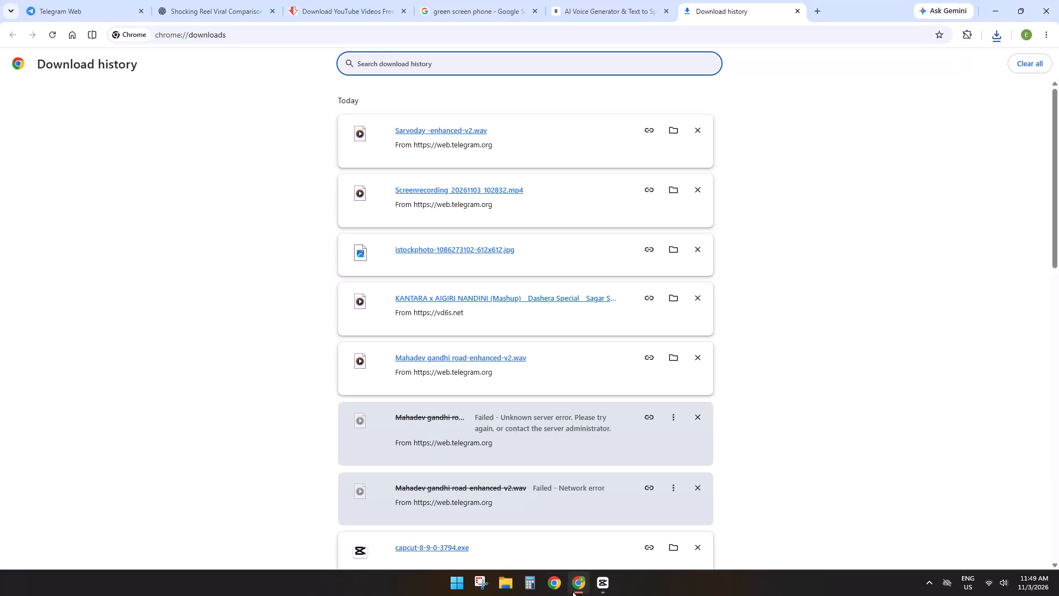
# Switch to CapCut's home screen and create a new project.
pyautogui.click(597, 589)
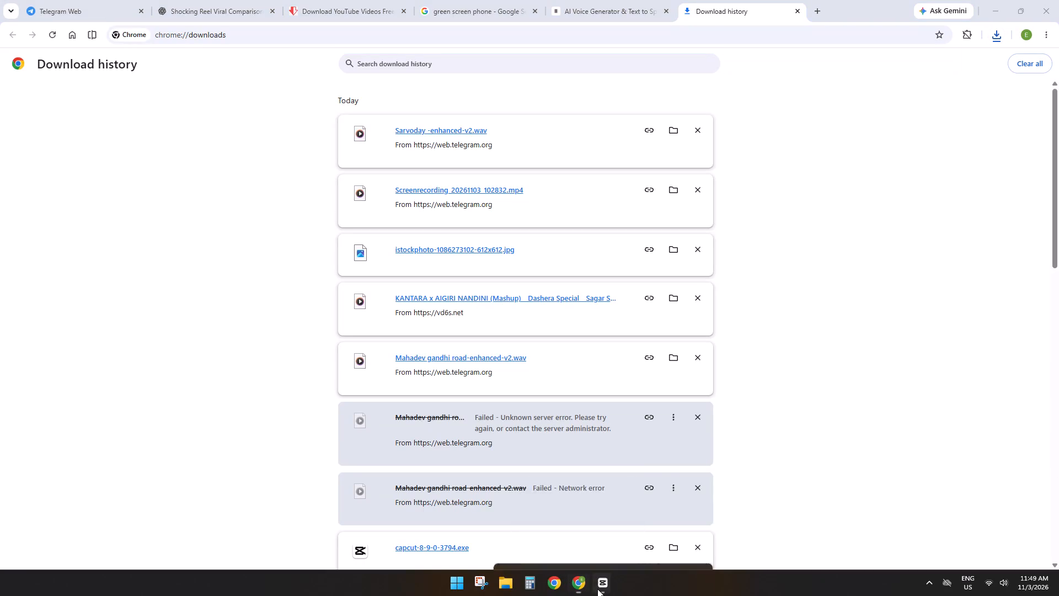
pyautogui.click(630, 528)
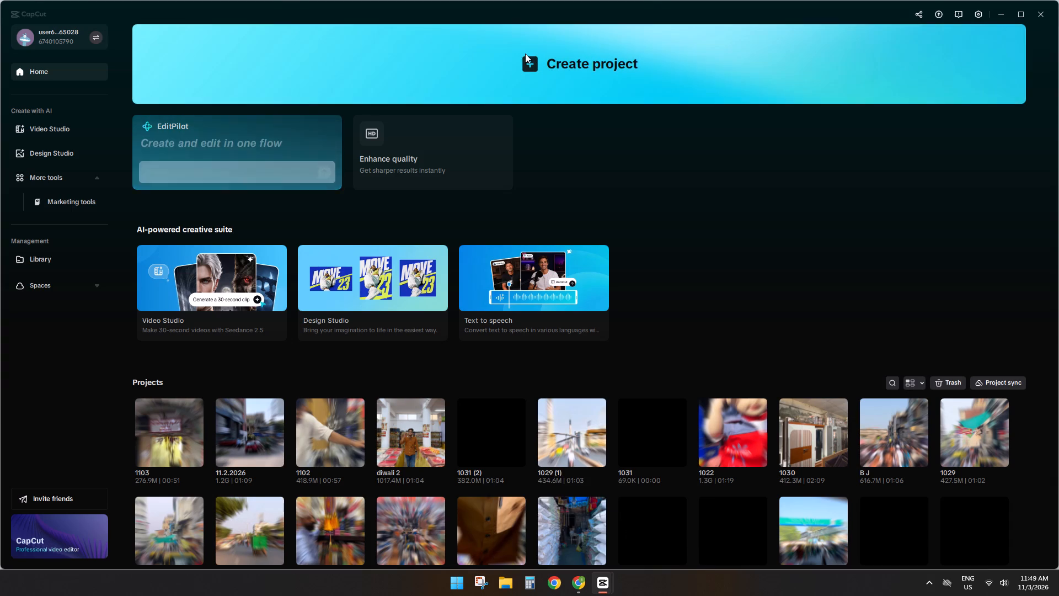
pyautogui.click(525, 54)
# Import the whole Sarvoday pujapo folder from the desktop's Jaheratvala folder as project media.
pyautogui.click(157, 116)
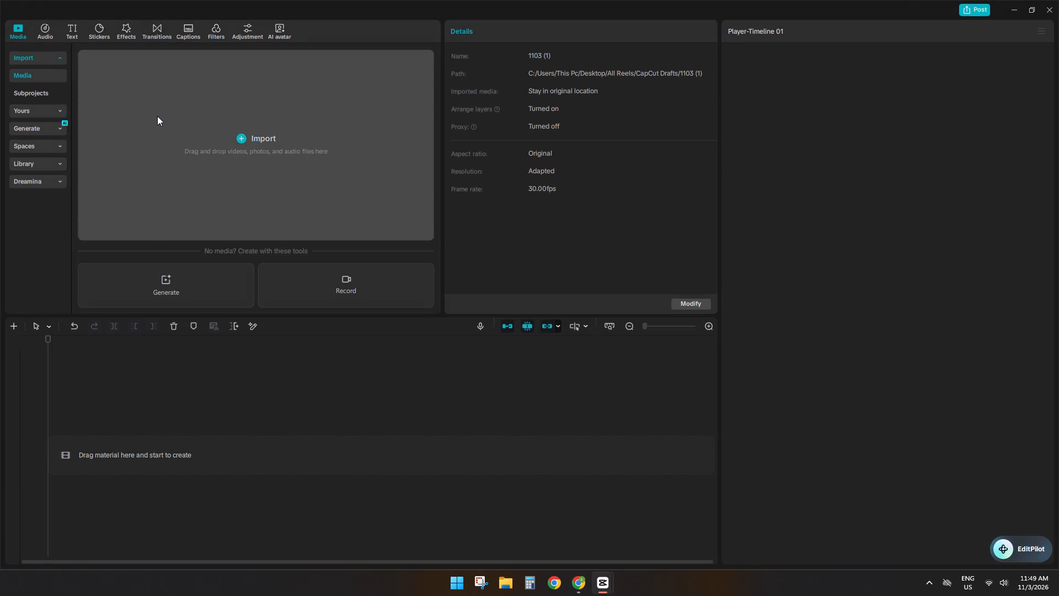
pyautogui.click(227, 158)
pyautogui.click(60, 150)
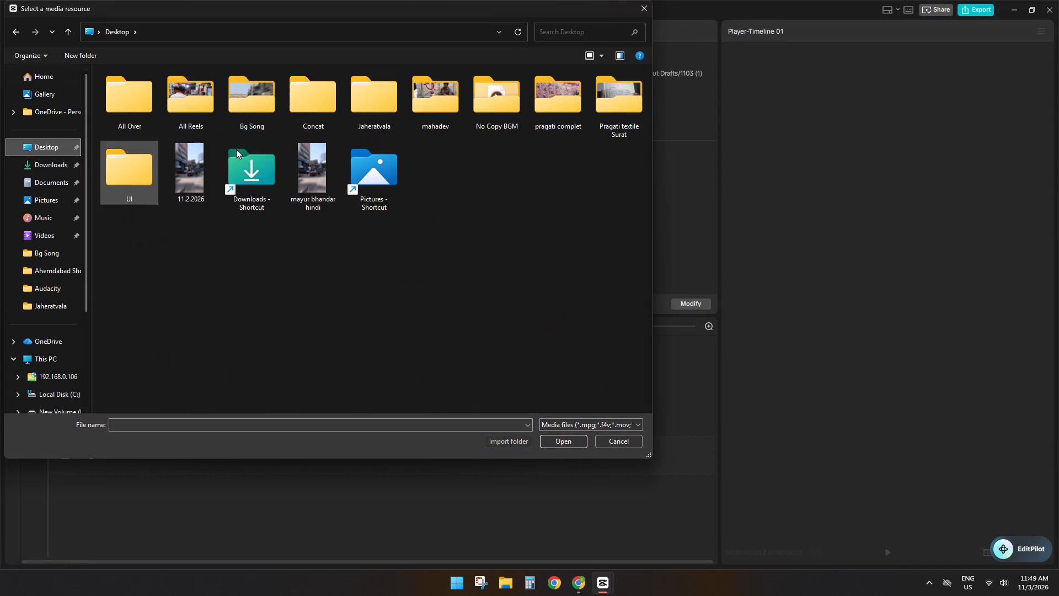
pyautogui.doubleClick(376, 109)
pyautogui.scroll(-13, 275, 227)
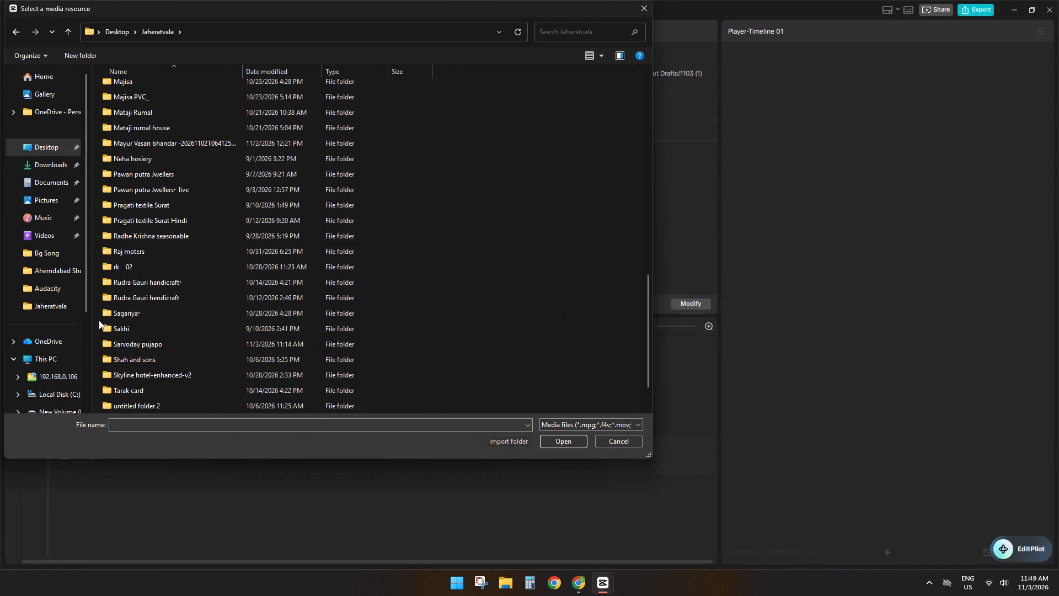
pyautogui.scroll(-3, 151, 310)
pyautogui.click(151, 299)
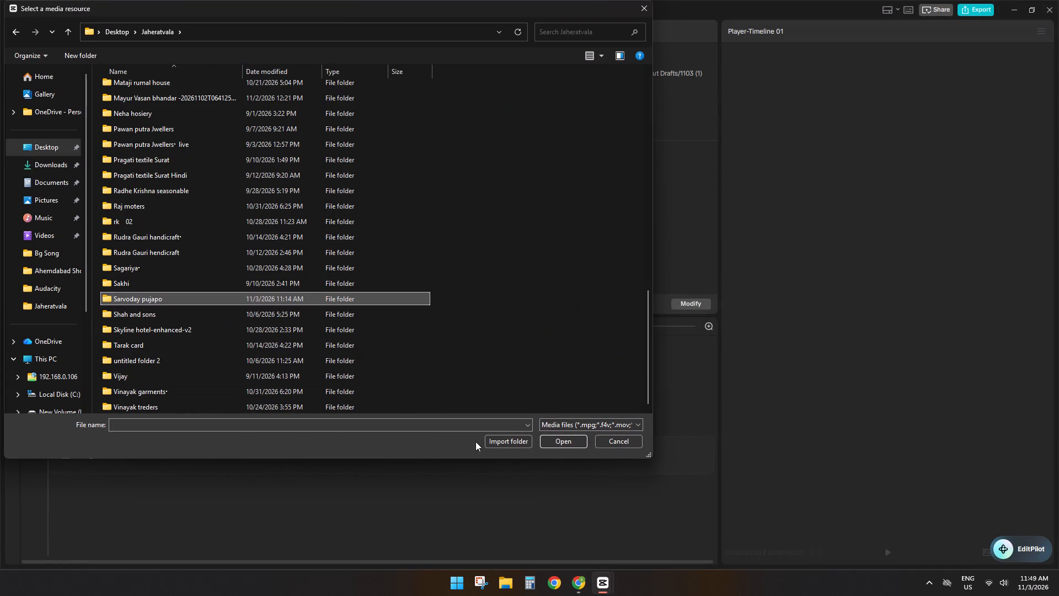
pyautogui.click(473, 440)
pyautogui.click(501, 440)
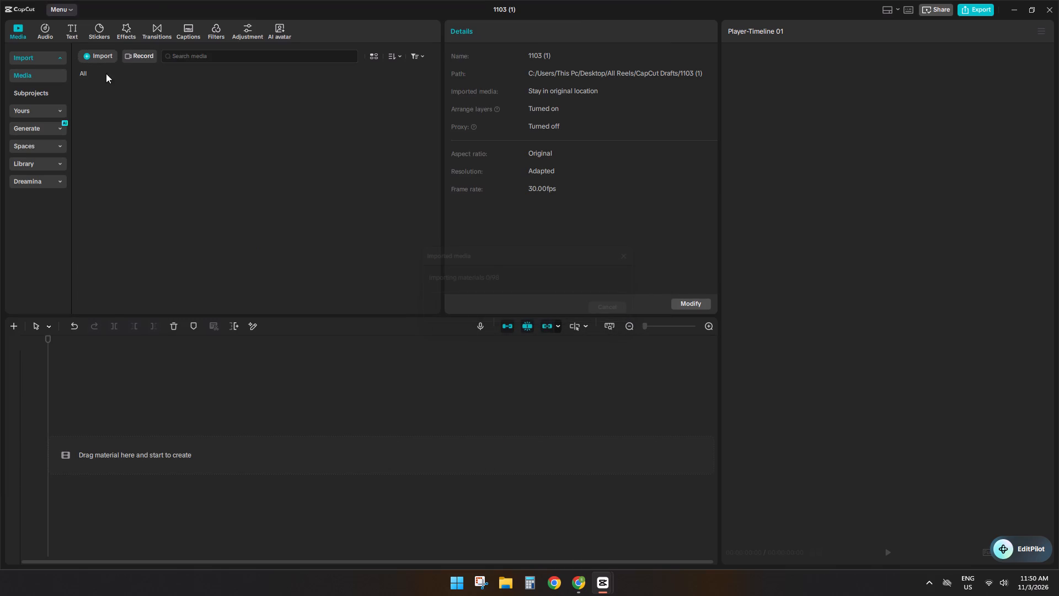
# Import the Sarvoday -enhanced-v2.wav audio file from the Downloads folder.
pyautogui.click(108, 56)
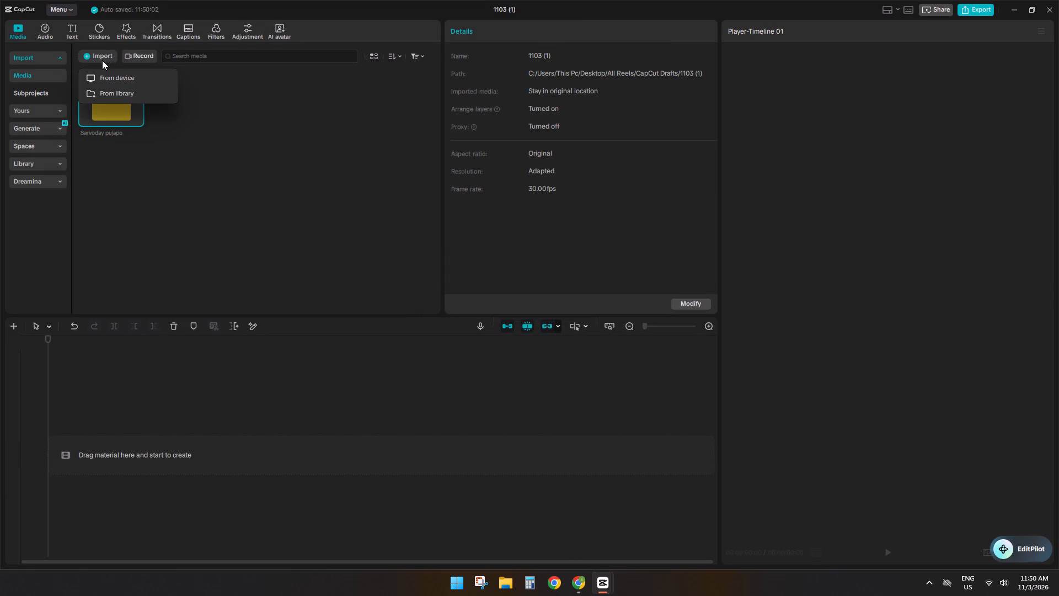
pyautogui.click(114, 79)
pyautogui.click(57, 170)
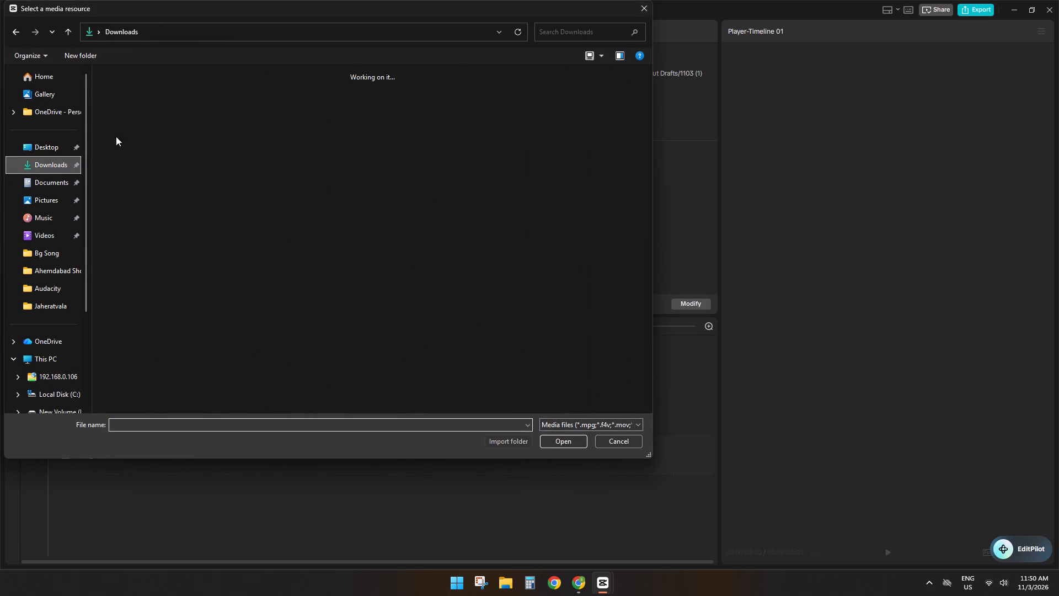
pyautogui.doubleClick(119, 111)
# Place the Sarvoday -enhanced-v2.wav audio at the start of the timeline.
pyautogui.moveTo(183, 106); pyautogui.dragTo(71, 567)
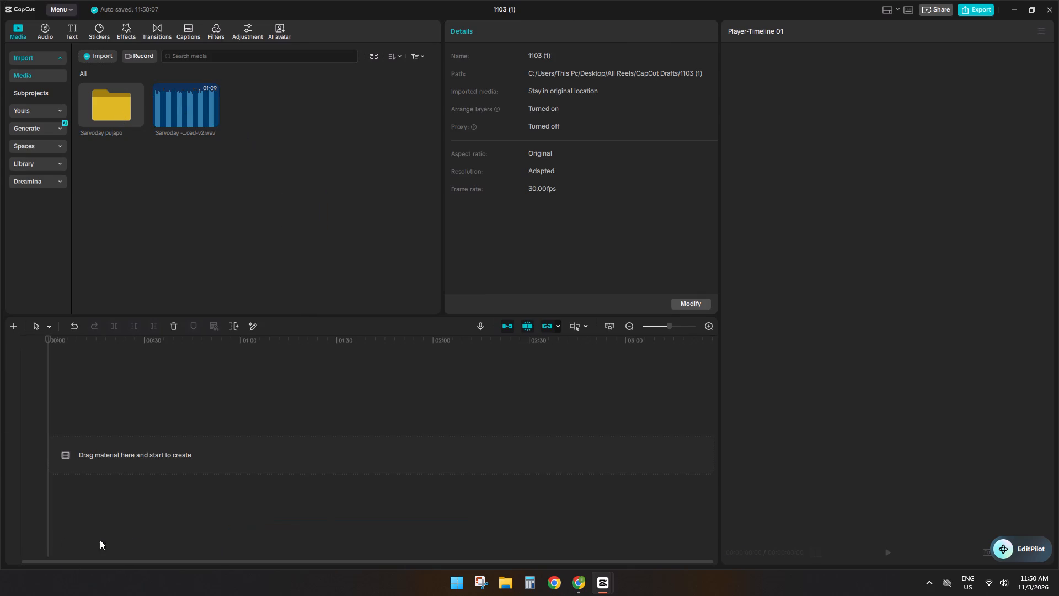
pyautogui.moveTo(174, 114); pyautogui.dragTo(75, 429)
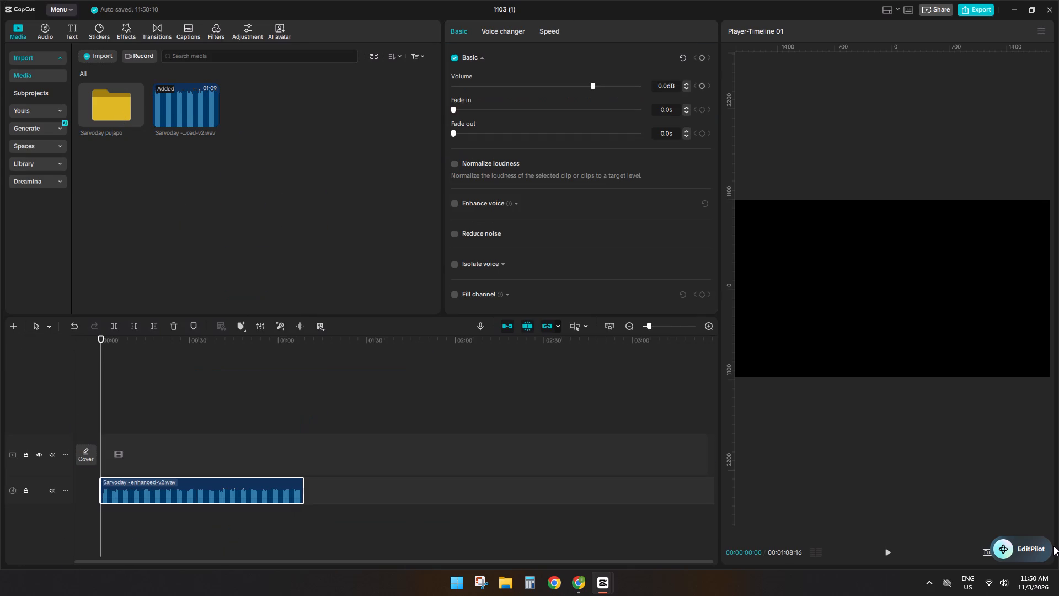
# Move the floating EditPilot widget away from the player controls to the top of the workspace.
pyautogui.moveTo(1037, 563); pyautogui.dragTo(583, 0)
pyautogui.moveTo(1025, 556); pyautogui.dragTo(383, 0)
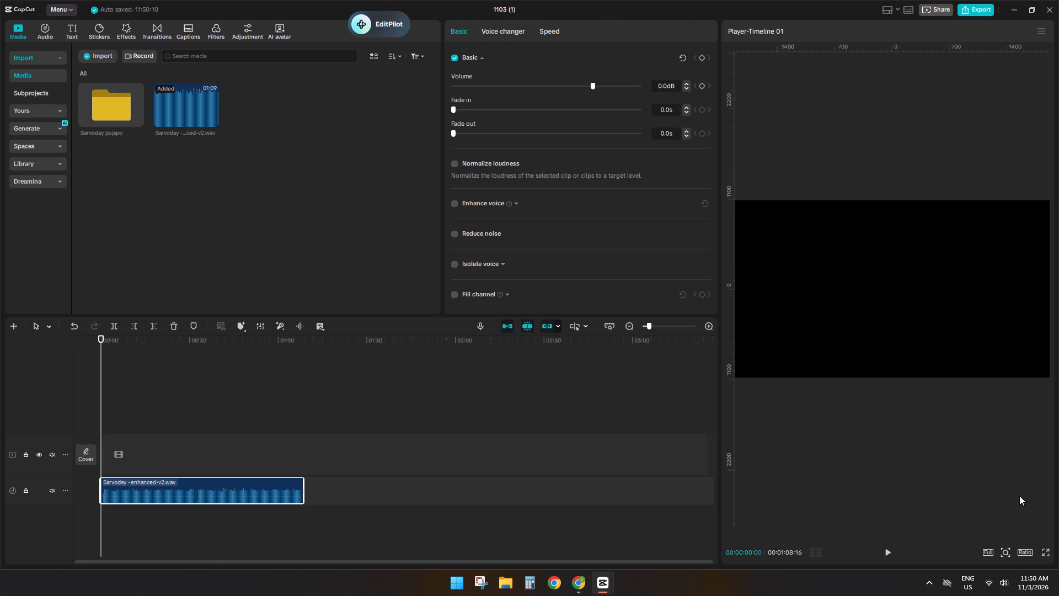
# Set the project's aspect ratio to 9:16.
pyautogui.doubleClick(1023, 558)
pyautogui.click(1024, 552)
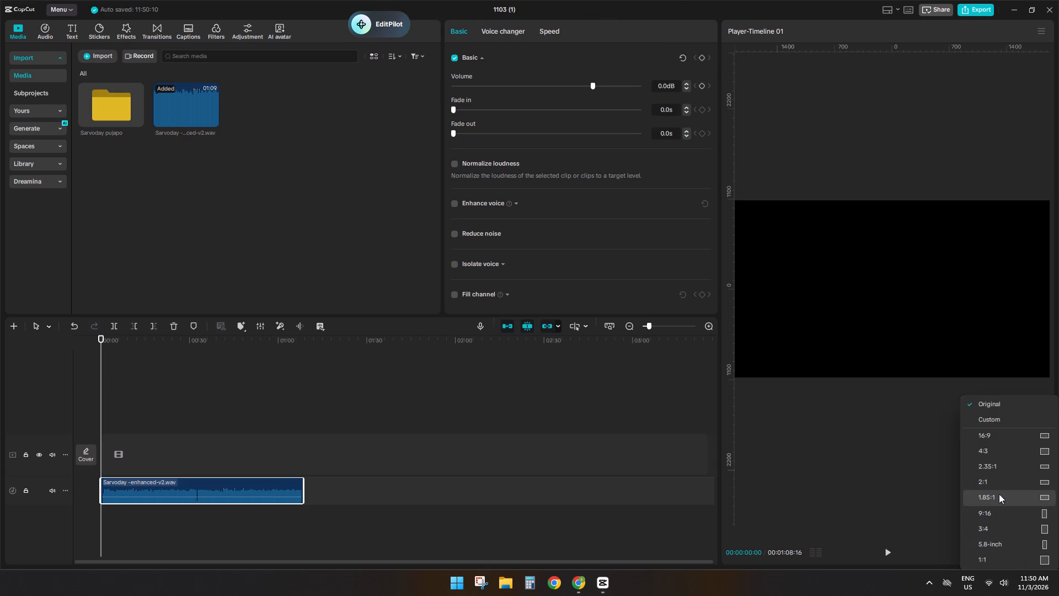
pyautogui.click(997, 511)
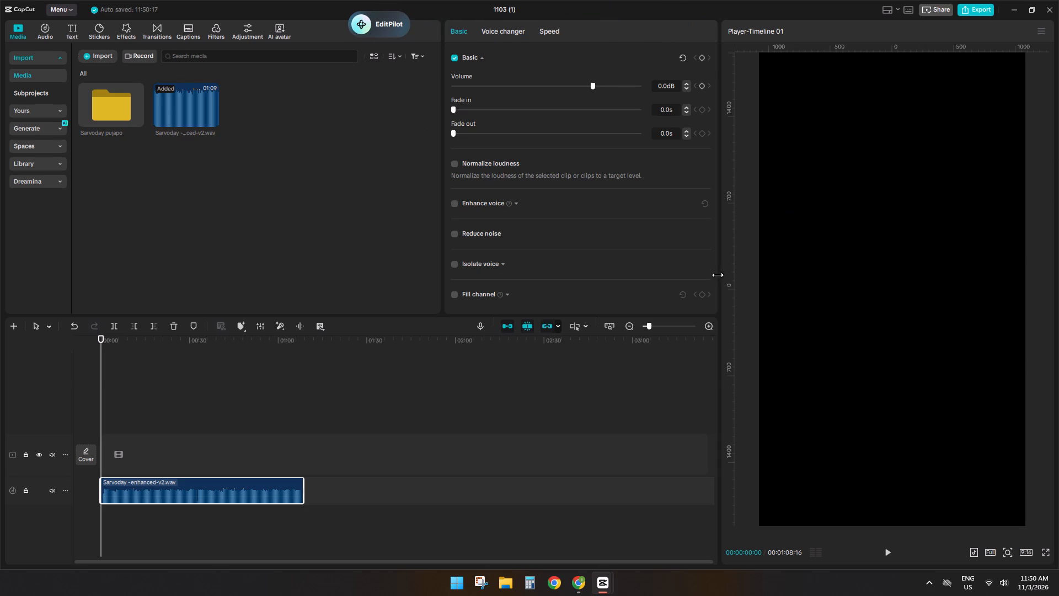
pyautogui.moveTo(718, 275); pyautogui.dragTo(734, 267)
# Play the voice-over audio from the start of the timeline and listen to its opening.
pyautogui.click(184, 385)
pyautogui.moveTo(184, 385); pyautogui.dragTo(0, 382)
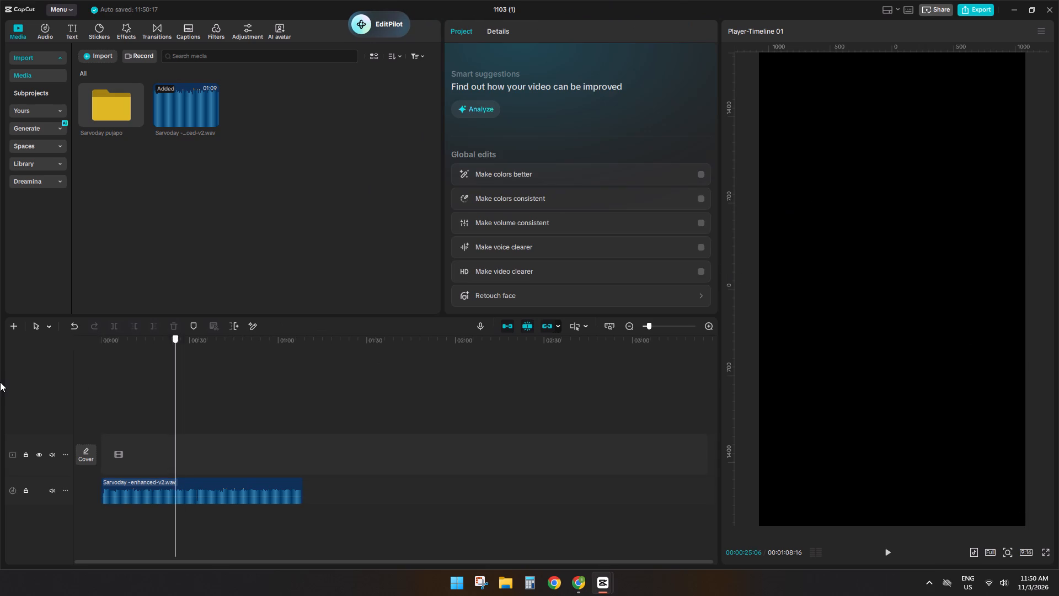
pyautogui.moveTo(0, 382); pyautogui.dragTo(0, 376)
pyautogui.press('space')
pyautogui.scroll(4, 181, 470)
pyautogui.keyDown('ctrl'); pyautogui.scroll(11, 181, 470); pyautogui.keyUp('ctrl')
pyautogui.keyDown('ctrl'); pyautogui.scroll(-1, 178, 481); pyautogui.keyUp('ctrl')
pyautogui.keyDown('ctrl'); pyautogui.scroll(3, 178, 481); pyautogui.keyUp('ctrl')
pyautogui.keyDown('ctrl'); pyautogui.click(111, 369); pyautogui.keyUp('ctrl')
pyautogui.moveTo(111, 369); pyautogui.dragTo(53, 375)
pyautogui.press('space')
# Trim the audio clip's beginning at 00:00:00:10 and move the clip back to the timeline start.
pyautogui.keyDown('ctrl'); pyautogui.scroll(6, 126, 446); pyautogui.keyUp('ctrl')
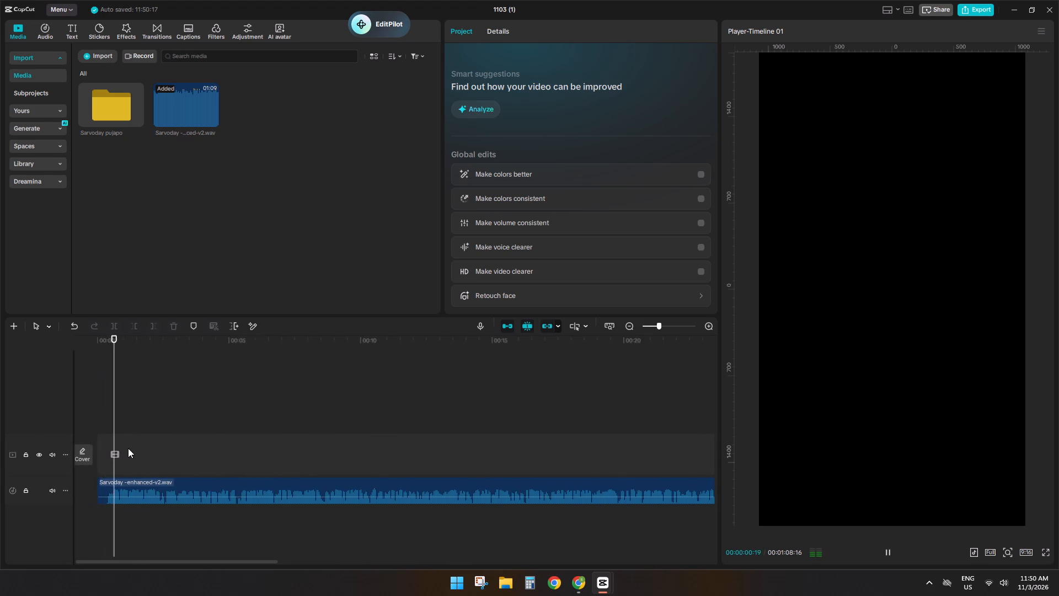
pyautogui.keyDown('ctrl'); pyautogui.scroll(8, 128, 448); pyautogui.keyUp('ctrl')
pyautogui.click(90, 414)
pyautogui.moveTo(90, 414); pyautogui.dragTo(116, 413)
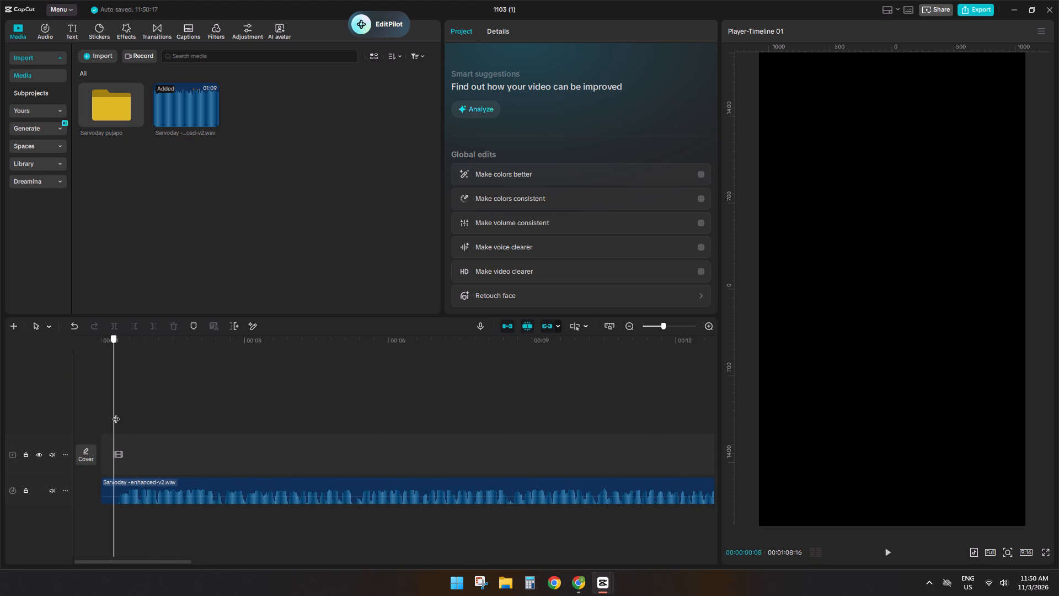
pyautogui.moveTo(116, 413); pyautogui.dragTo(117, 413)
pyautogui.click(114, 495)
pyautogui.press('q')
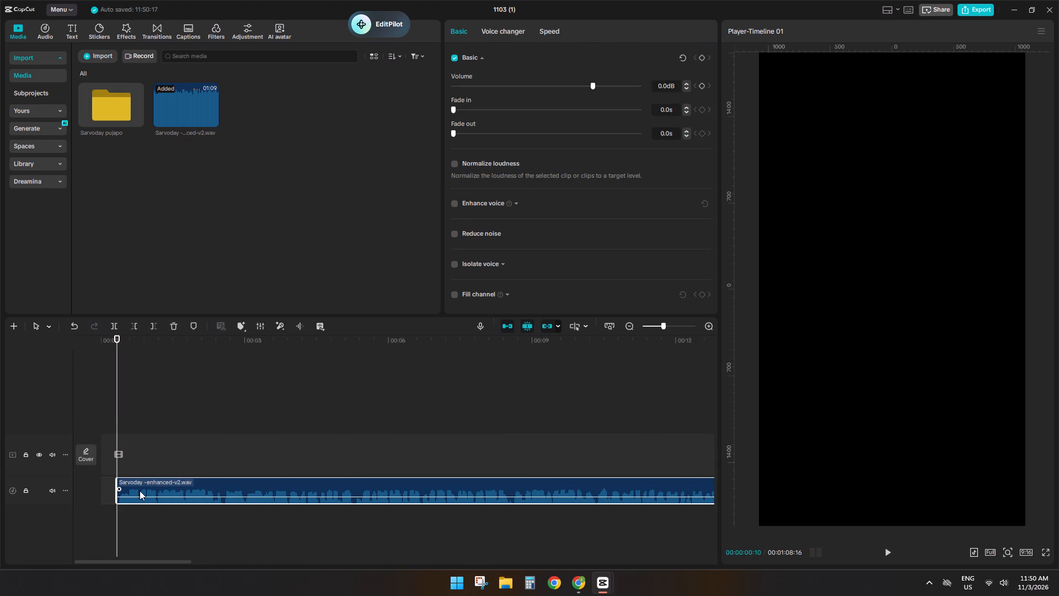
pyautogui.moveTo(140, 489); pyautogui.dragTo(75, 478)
# Replay the opening of the trimmed audio from the timeline start several times to check the cut.
pyautogui.click(234, 429)
pyautogui.moveTo(234, 429); pyautogui.dragTo(0, 397)
pyautogui.press('space')
pyautogui.keyDown('ctrl'); pyautogui.scroll(-2, 338, 454); pyautogui.keyUp('ctrl')
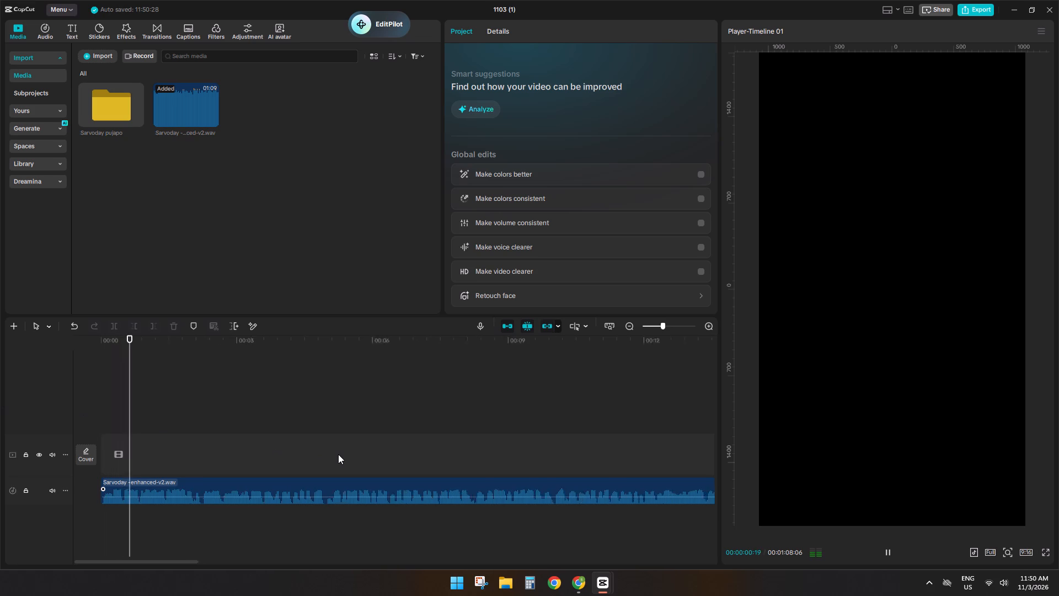
pyautogui.keyDown('ctrl'); pyautogui.scroll(-2, 338, 454); pyautogui.keyUp('ctrl')
pyautogui.click(212, 423)
pyautogui.moveTo(212, 423); pyautogui.dragTo(0, 382)
pyautogui.press('space')
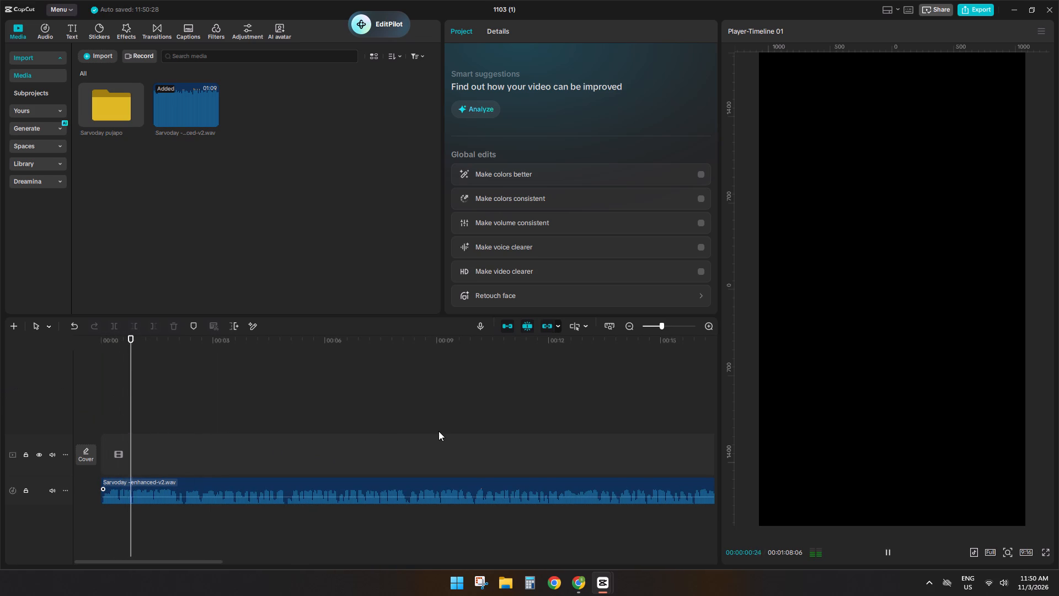
pyautogui.click(439, 432)
pyautogui.moveTo(439, 432); pyautogui.dragTo(0, 437)
pyautogui.press('space')
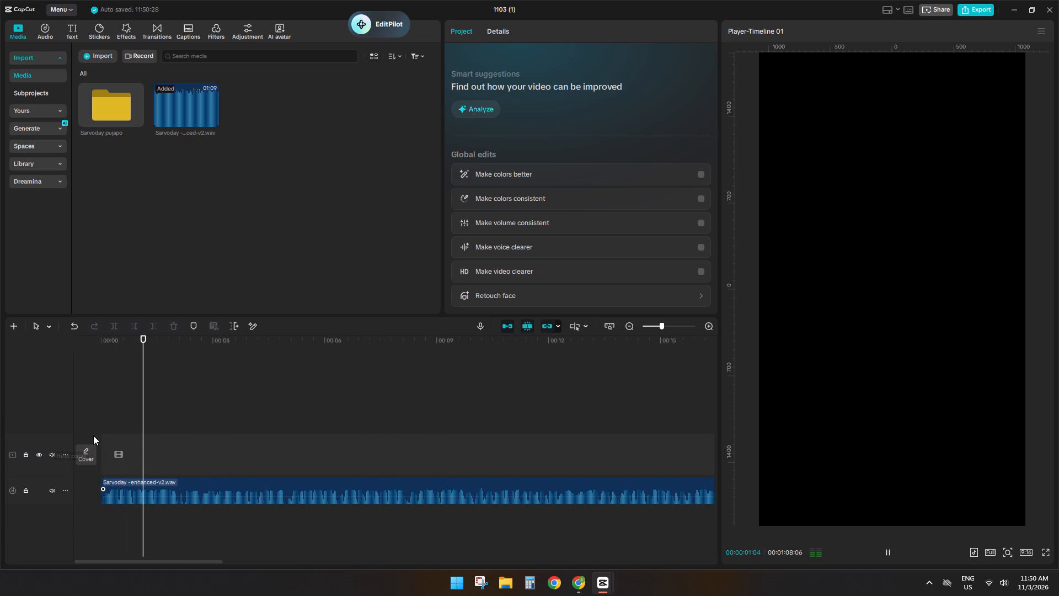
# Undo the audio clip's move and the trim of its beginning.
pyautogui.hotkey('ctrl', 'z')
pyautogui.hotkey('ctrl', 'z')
# Listen to the untrimmed voice-over from the timeline start, and replay its opening seconds.
pyautogui.keyDown('ctrl'); pyautogui.click(167, 429); pyautogui.keyUp('ctrl')
pyautogui.moveTo(167, 429); pyautogui.dragTo(0, 405)
pyautogui.press('space')
pyautogui.press('space')
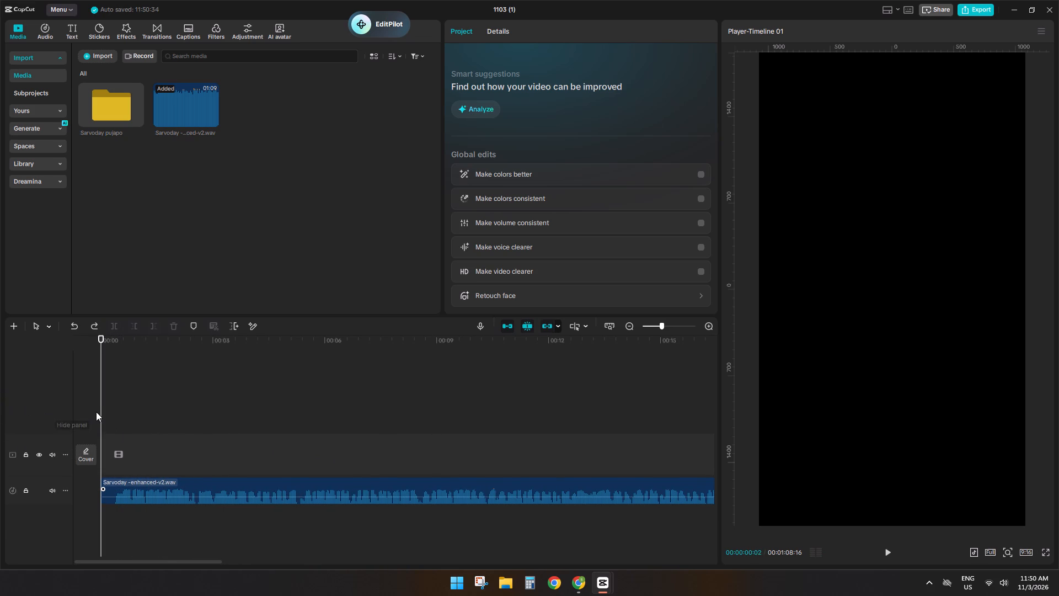
pyautogui.keyDown('ctrl'); pyautogui.scroll(-18, 178, 421); pyautogui.keyUp('ctrl')
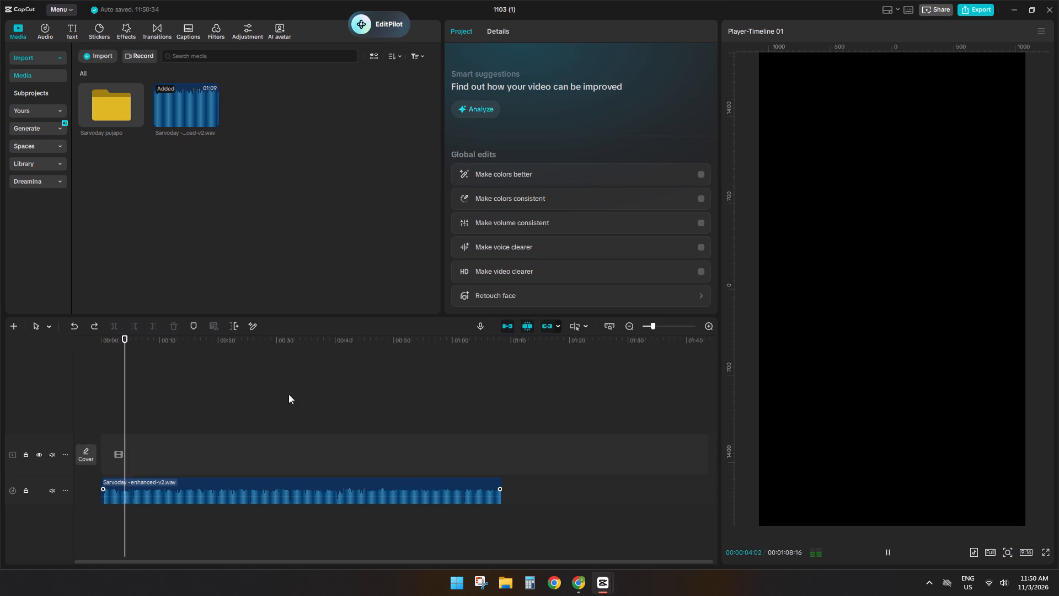
pyautogui.keyDown('ctrl'); pyautogui.scroll(9, 209, 435); pyautogui.keyUp('ctrl')
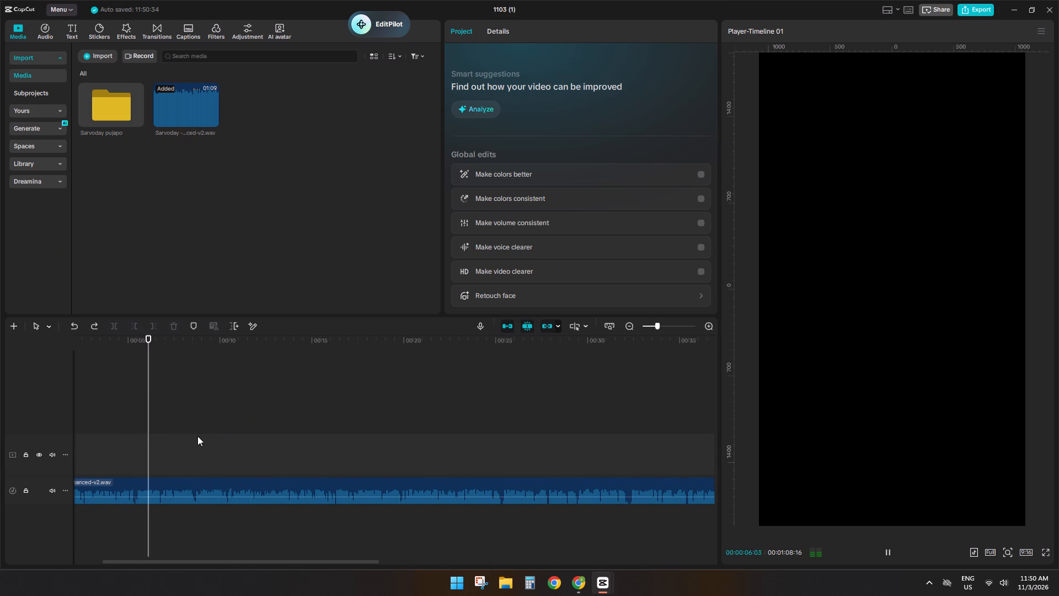
pyautogui.moveTo(197, 435); pyautogui.dragTo(179, 433)
pyautogui.click(179, 433)
pyautogui.moveTo(179, 433); pyautogui.dragTo(0, 414)
pyautogui.press('space')
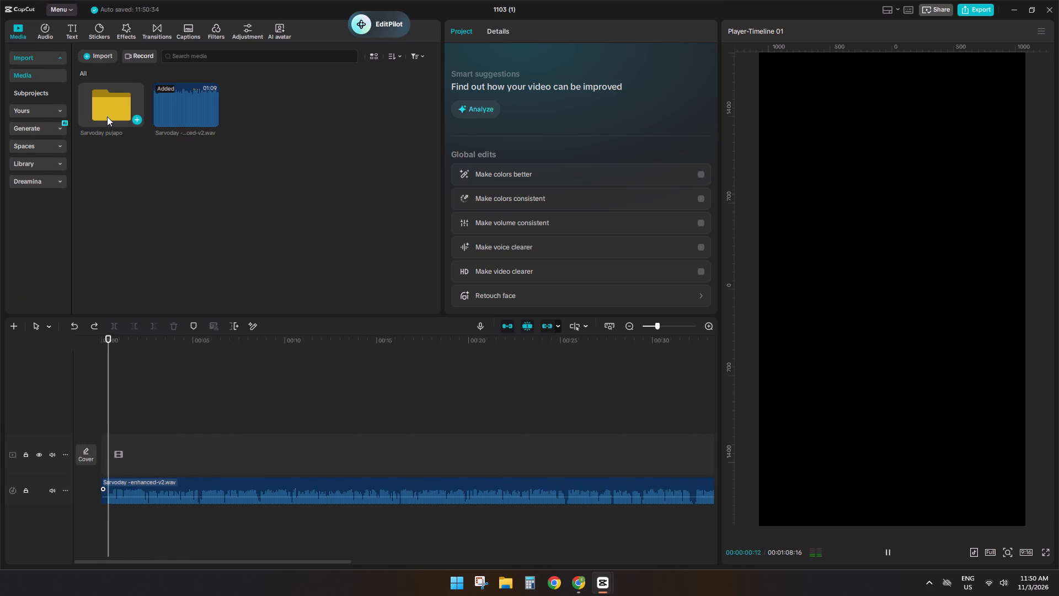
pyautogui.press('space')
pyautogui.press('space')
# Open the imported Sarvoday pujapo folder and preview its last clips, including IMG_5657, IMG_5651, IMG_5652 and the street clip IMG_5650.
pyautogui.doubleClick(107, 116)
pyautogui.scroll(-4, 222, 241)
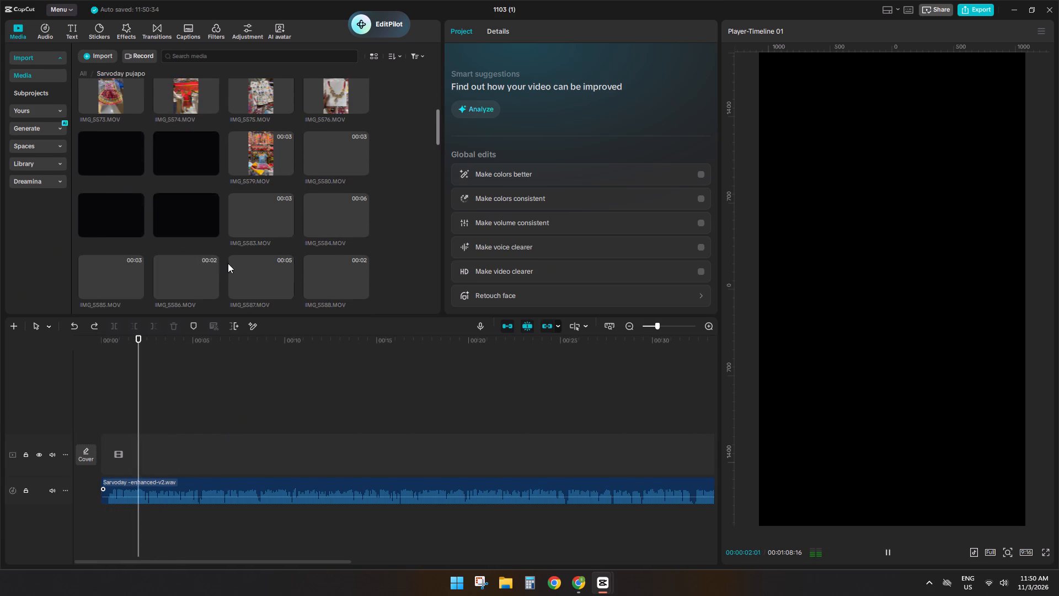
pyautogui.press('space')
pyautogui.scroll(-3, 264, 257)
pyautogui.press('space')
pyautogui.press('space')
pyautogui.scroll(-11, 264, 257)
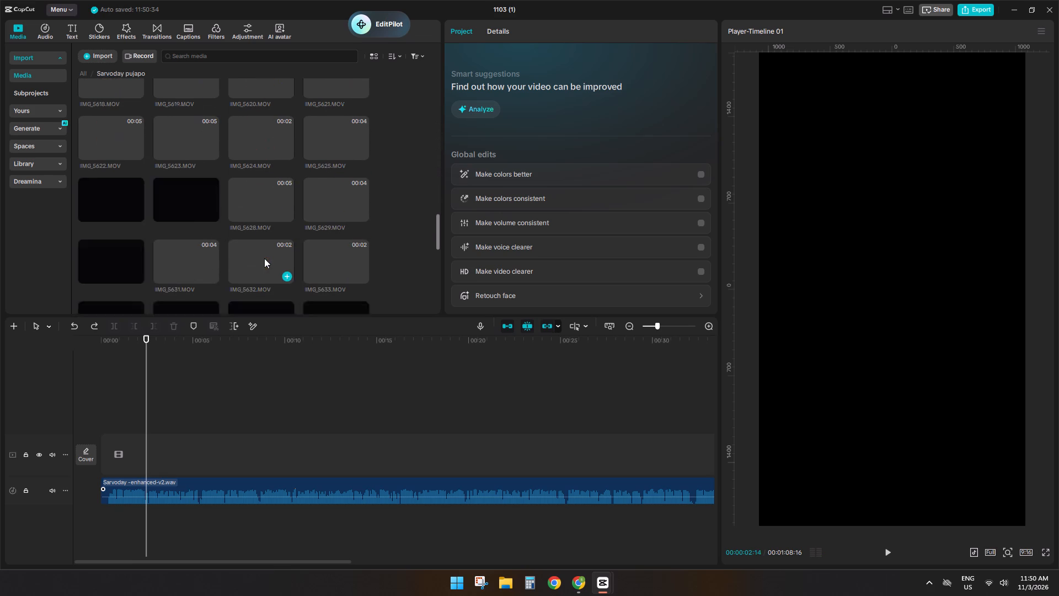
pyautogui.scroll(-15, 264, 258)
pyautogui.click(253, 205)
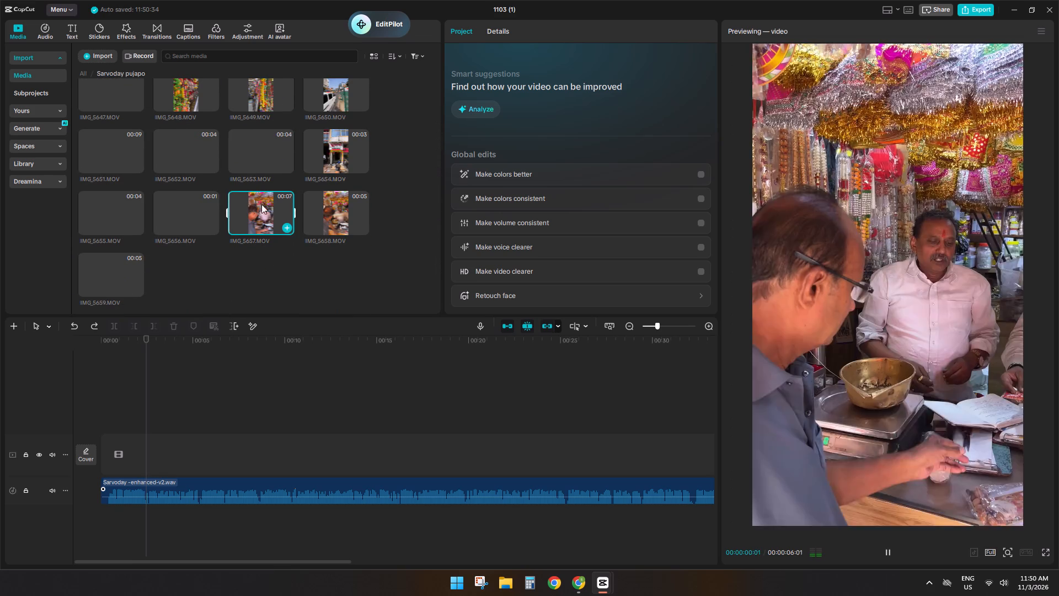
pyautogui.click(327, 207)
pyautogui.click(116, 141)
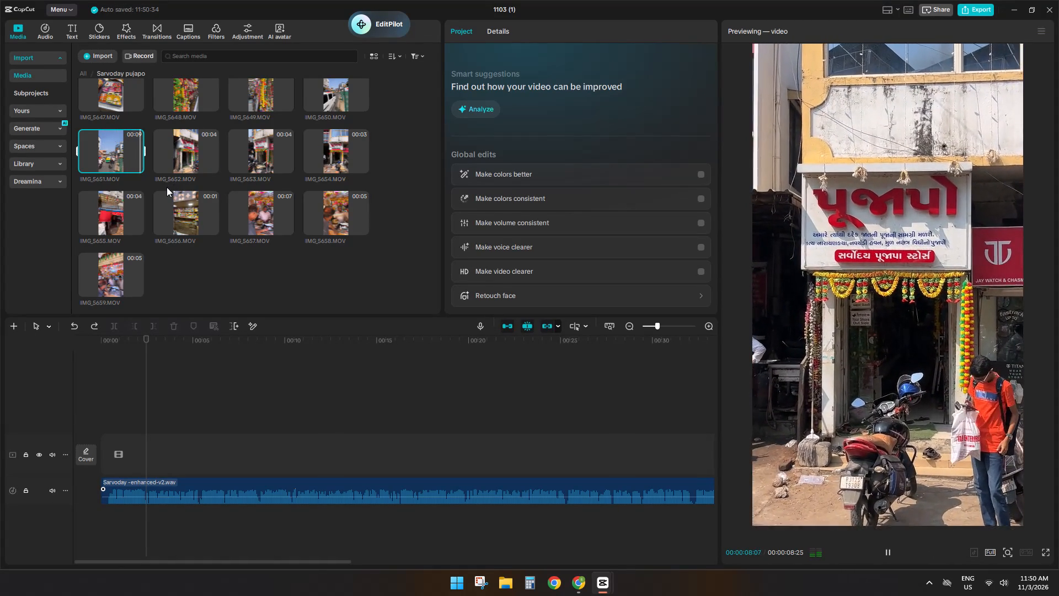
pyautogui.click(222, 178)
pyautogui.click(185, 150)
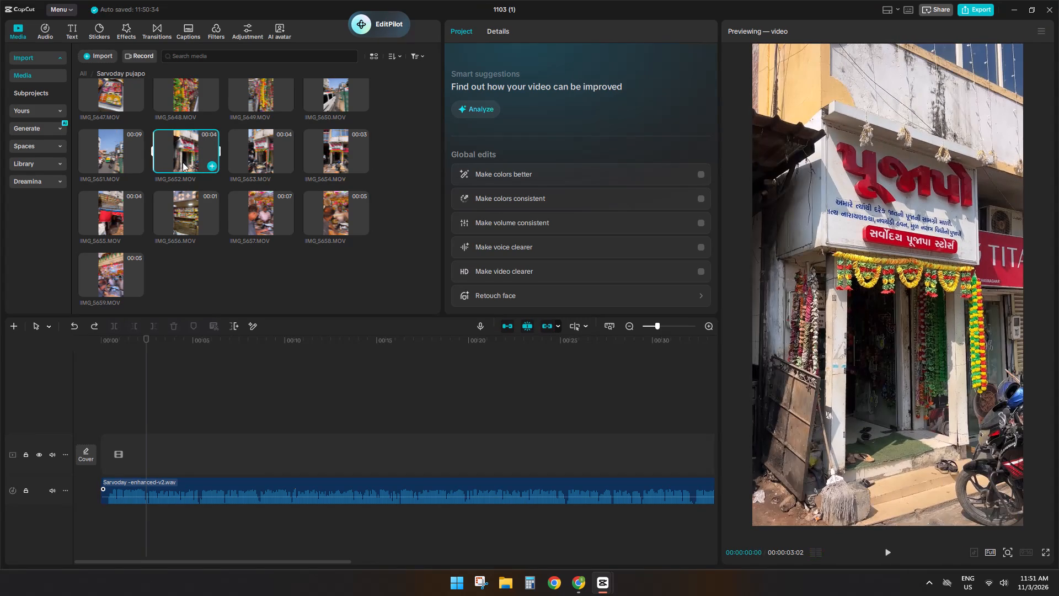
pyautogui.click(346, 162)
pyautogui.click(338, 105)
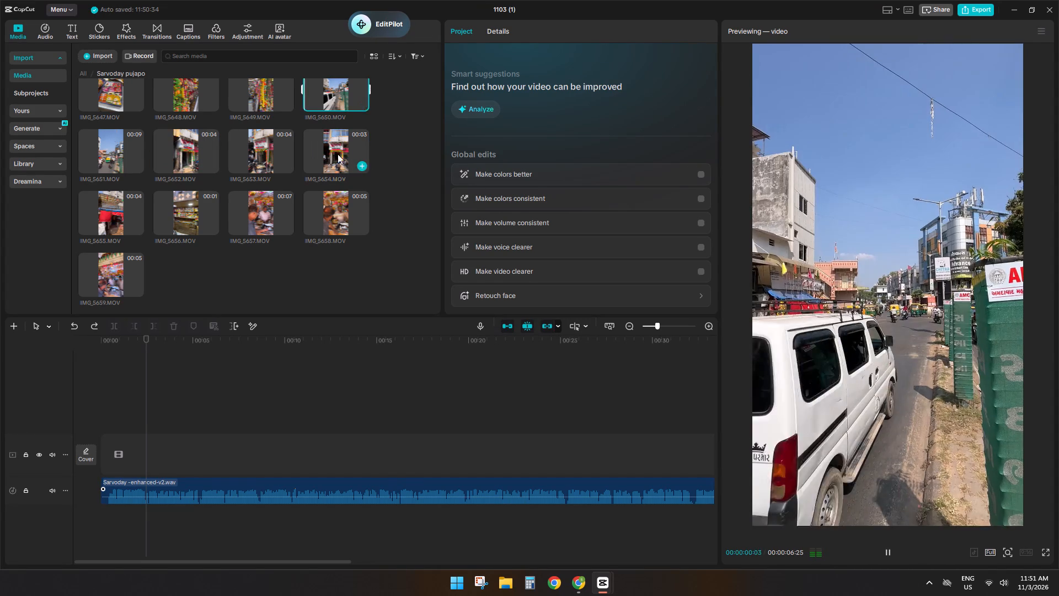
# Browse the folder's earlier product and shelf clips, and return to the street and shopfront clips near IMG_5650.
pyautogui.scroll(4, 337, 203)
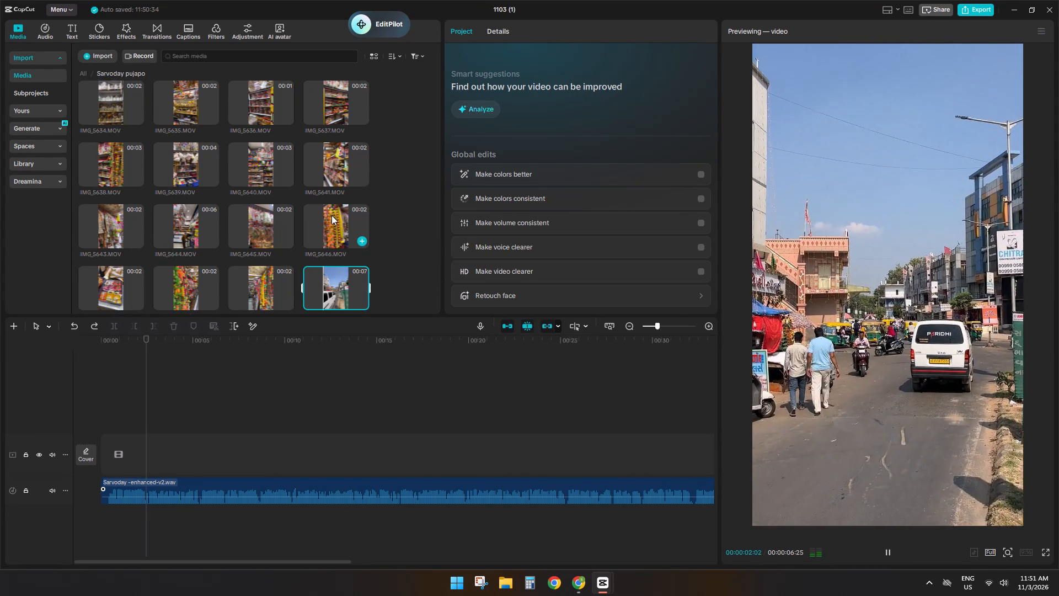
pyautogui.scroll(17, 264, 264)
pyautogui.scroll(13, 265, 264)
pyautogui.scroll(-3, 267, 261)
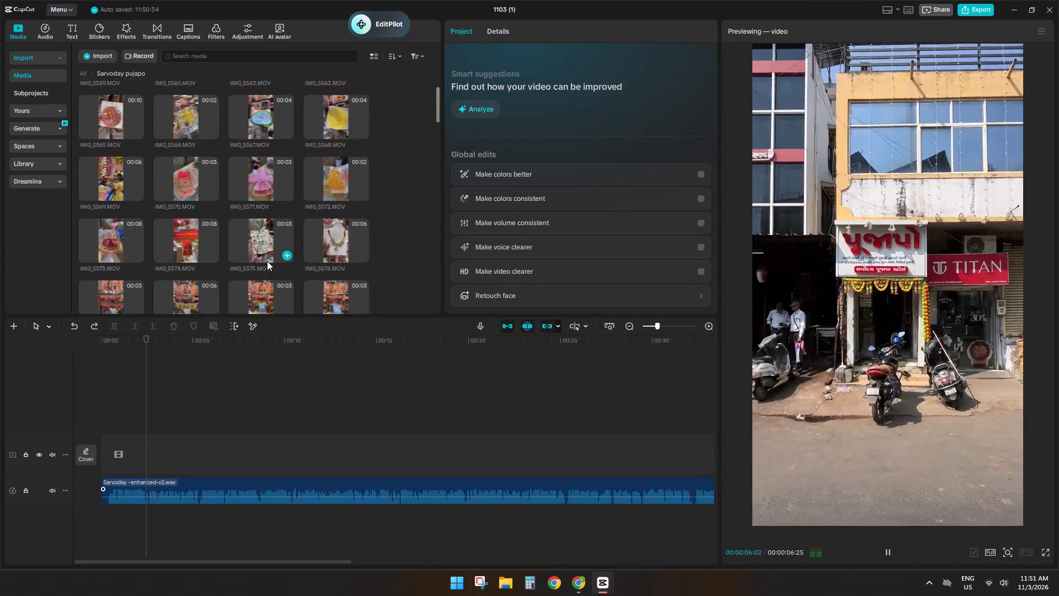
pyautogui.scroll(-17, 267, 261)
pyautogui.scroll(-4, 260, 248)
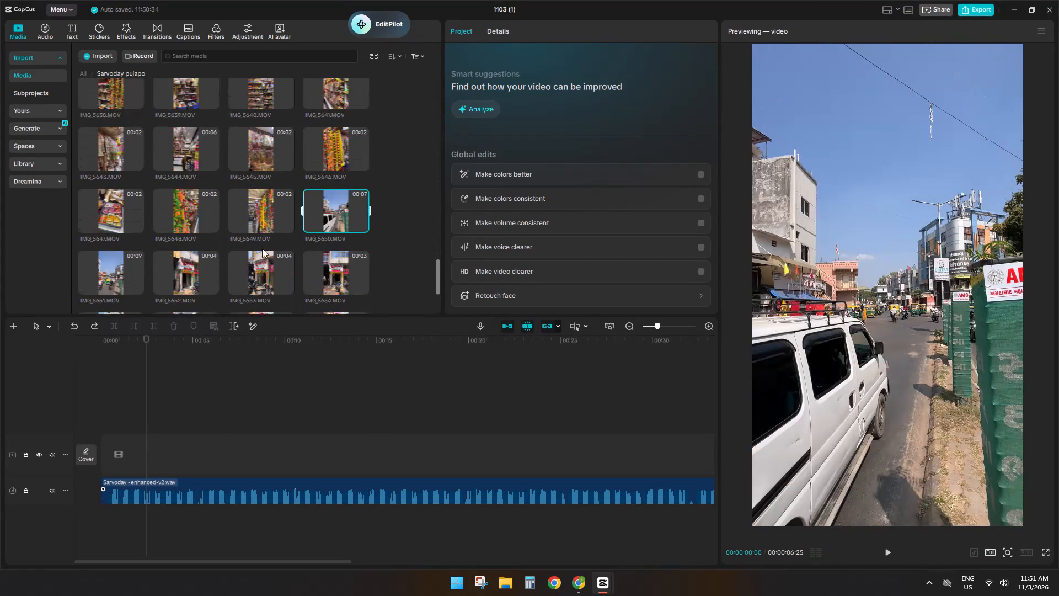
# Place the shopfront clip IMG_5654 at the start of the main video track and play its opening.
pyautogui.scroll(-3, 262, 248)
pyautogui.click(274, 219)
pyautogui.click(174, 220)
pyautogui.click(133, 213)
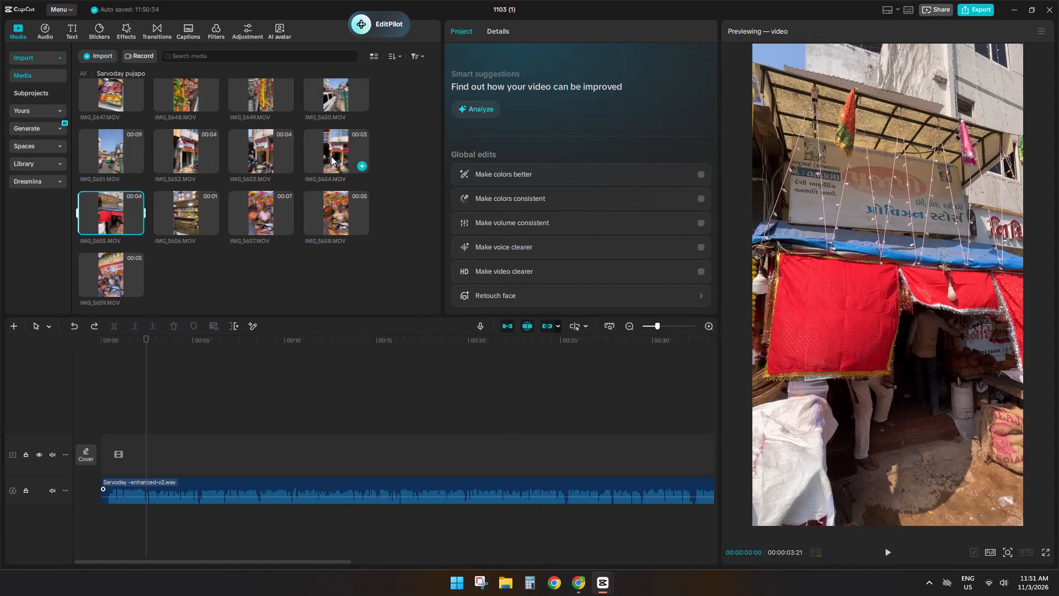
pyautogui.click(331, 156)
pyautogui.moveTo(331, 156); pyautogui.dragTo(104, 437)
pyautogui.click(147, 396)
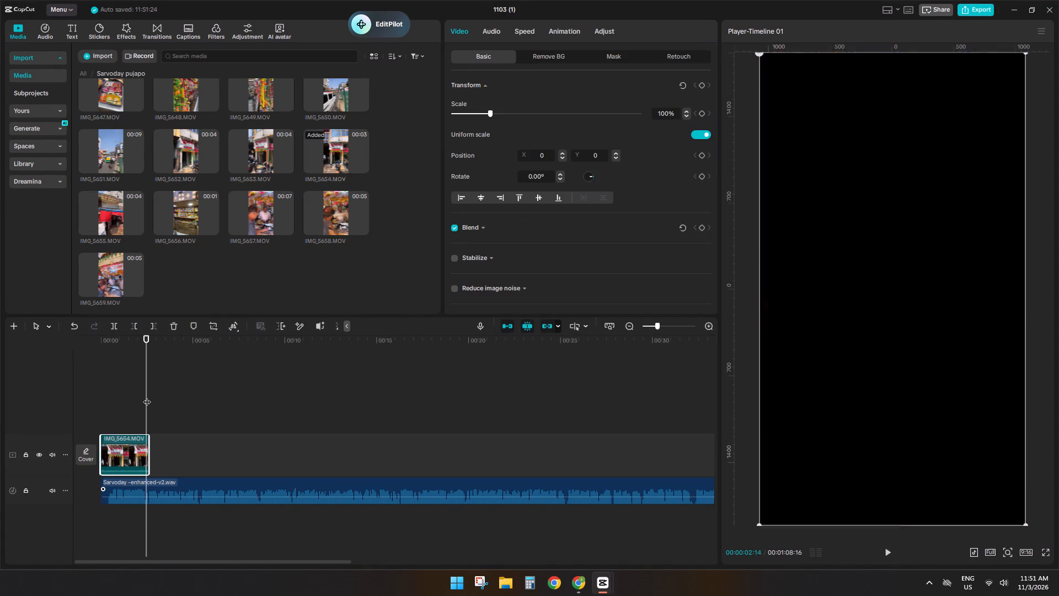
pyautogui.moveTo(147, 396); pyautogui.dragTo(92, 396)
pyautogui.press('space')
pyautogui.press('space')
# Compare the shopfront clips IMG_5653 and IMG_5652 with the shelf clip IMG_5656, and play the red-curtain entrance clip IMG_5655 repeatedly.
pyautogui.click(263, 207)
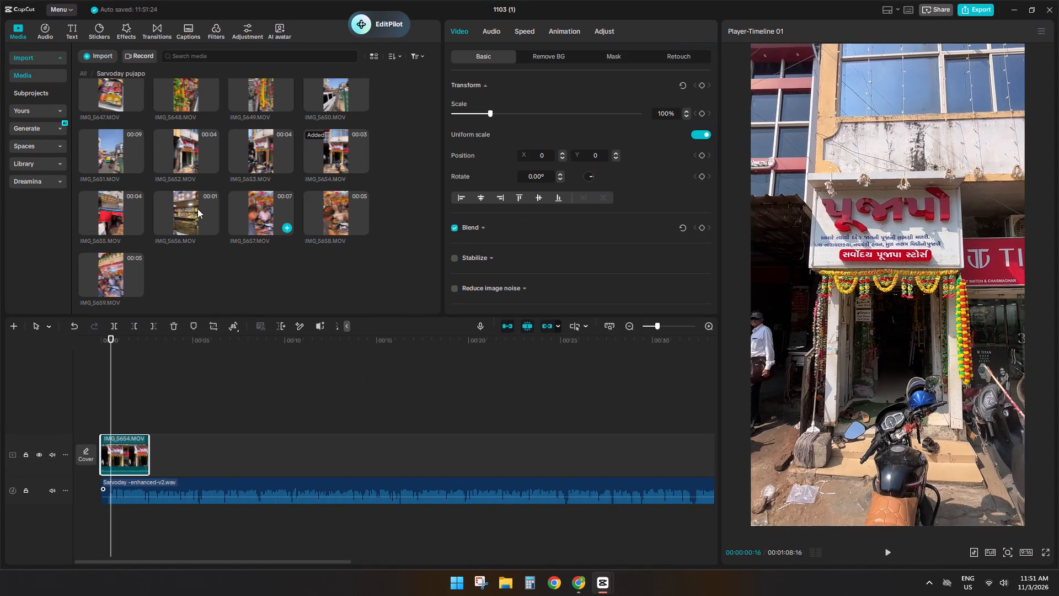
pyautogui.click(177, 209)
pyautogui.click(284, 151)
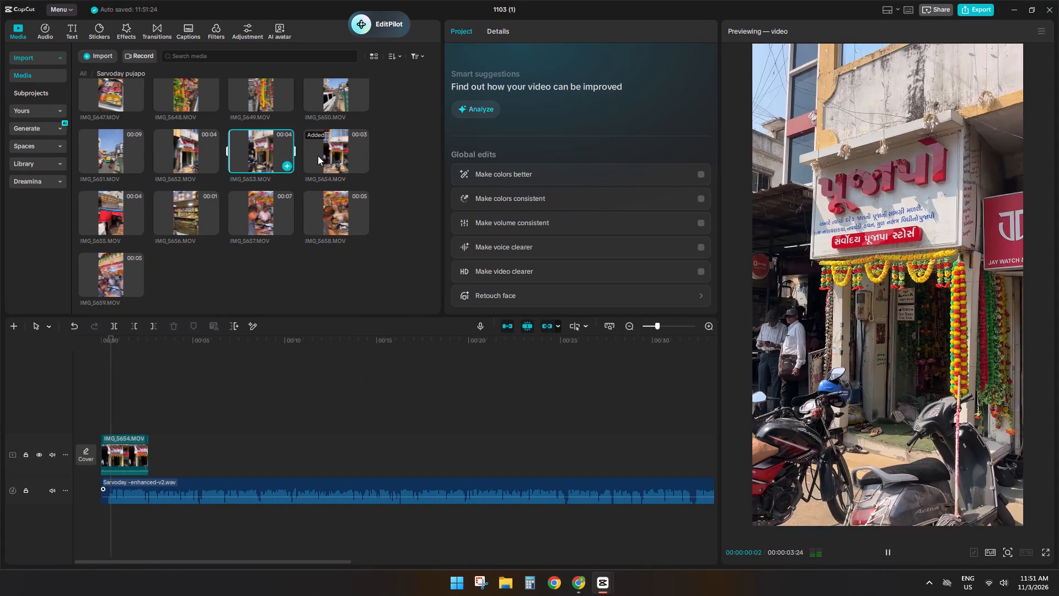
pyautogui.click(325, 156)
pyautogui.click(181, 149)
pyautogui.click(101, 228)
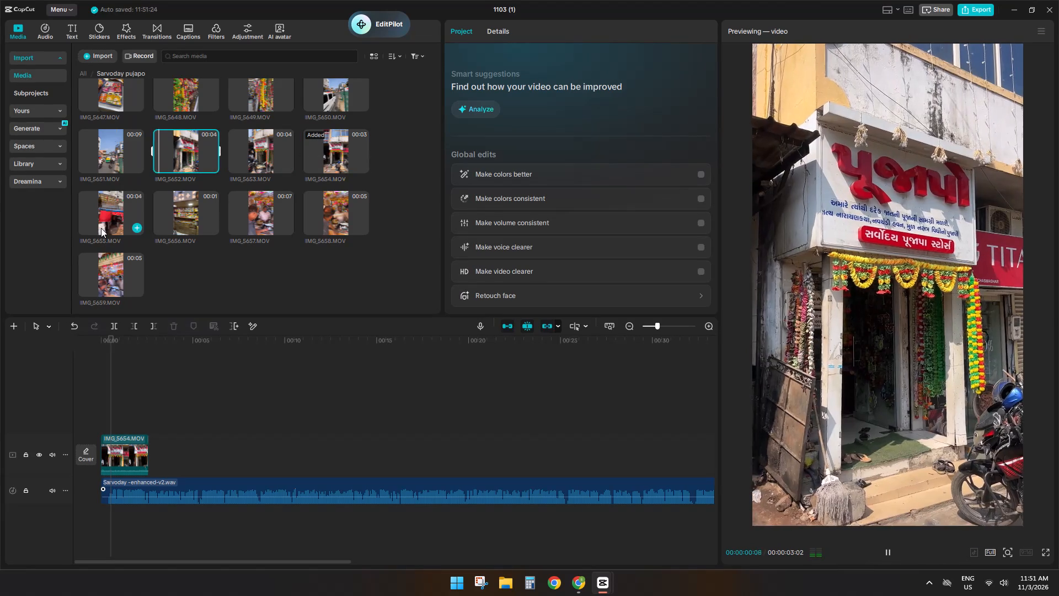
pyautogui.press('space')
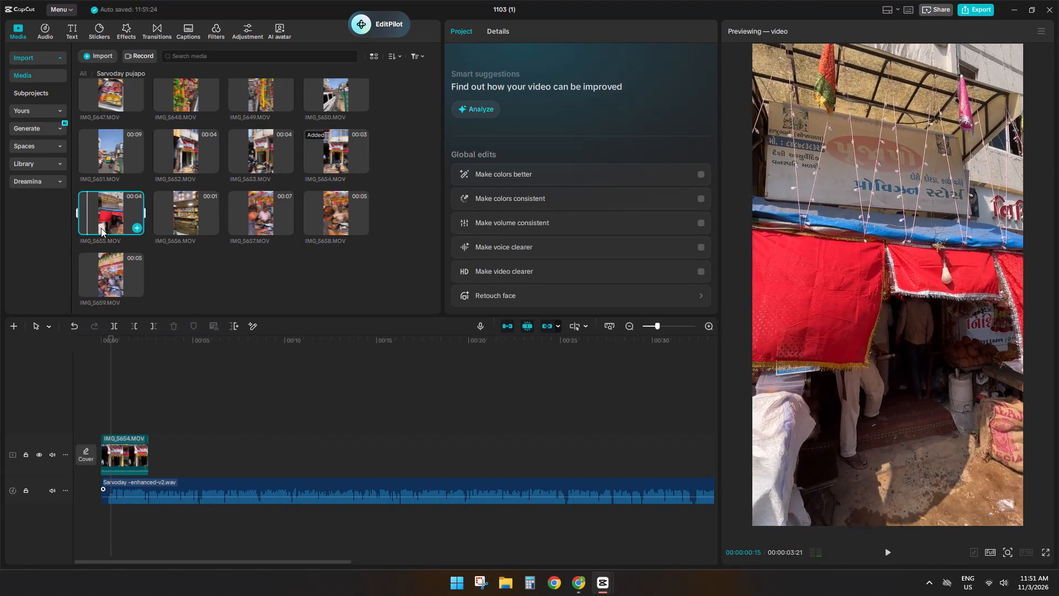
pyautogui.press('space')
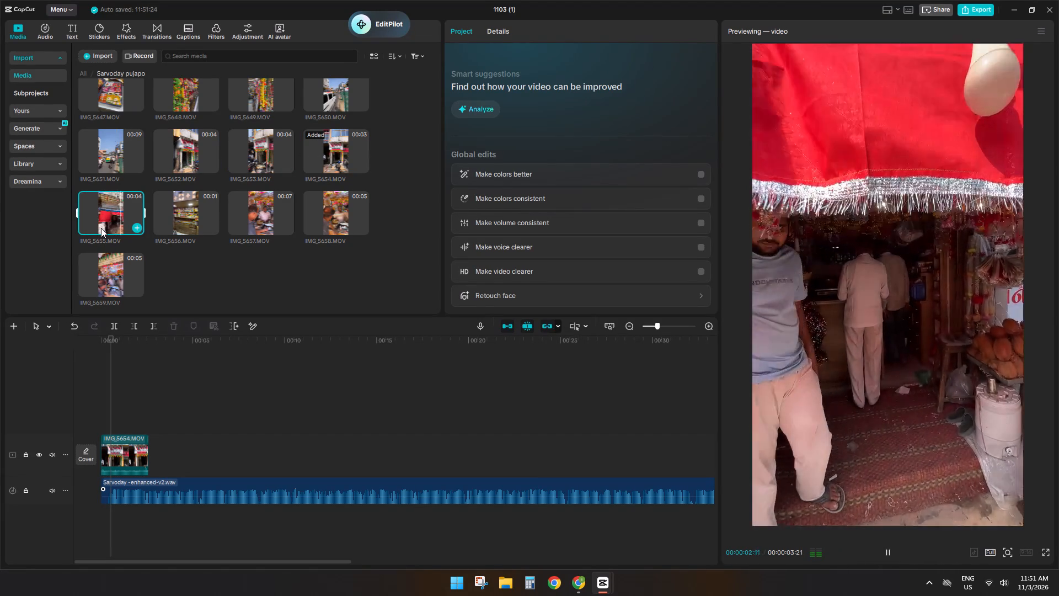
pyautogui.press('space')
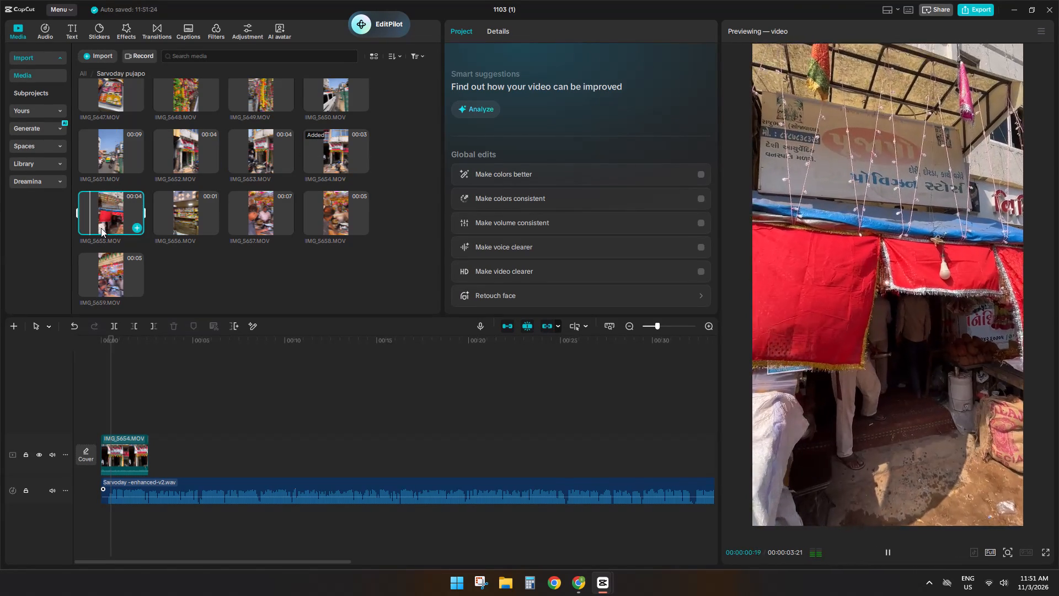
pyautogui.press('space')
pyautogui.click(179, 231)
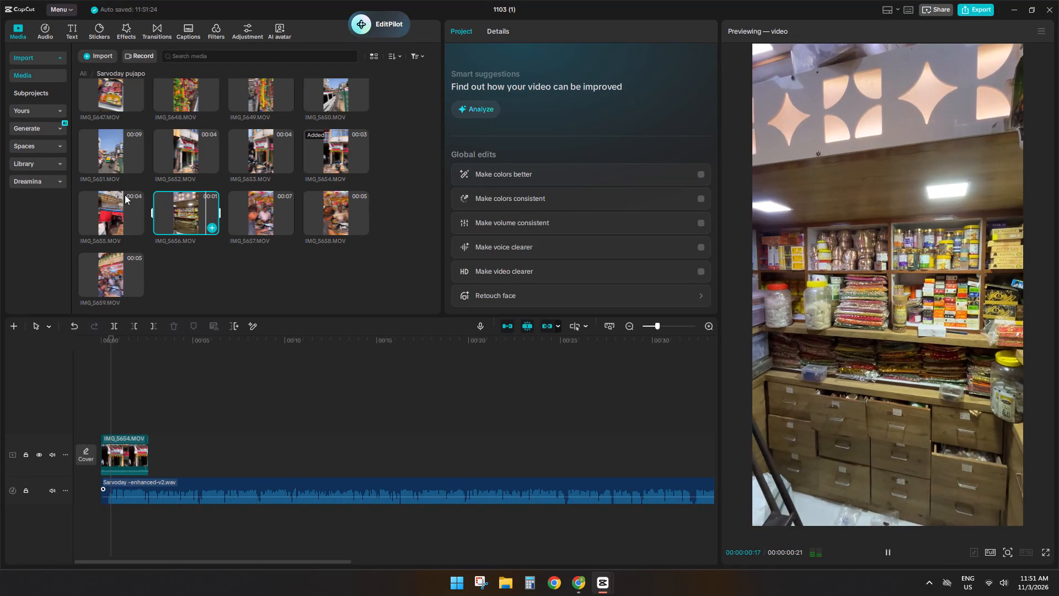
pyautogui.click(116, 195)
pyautogui.press('space')
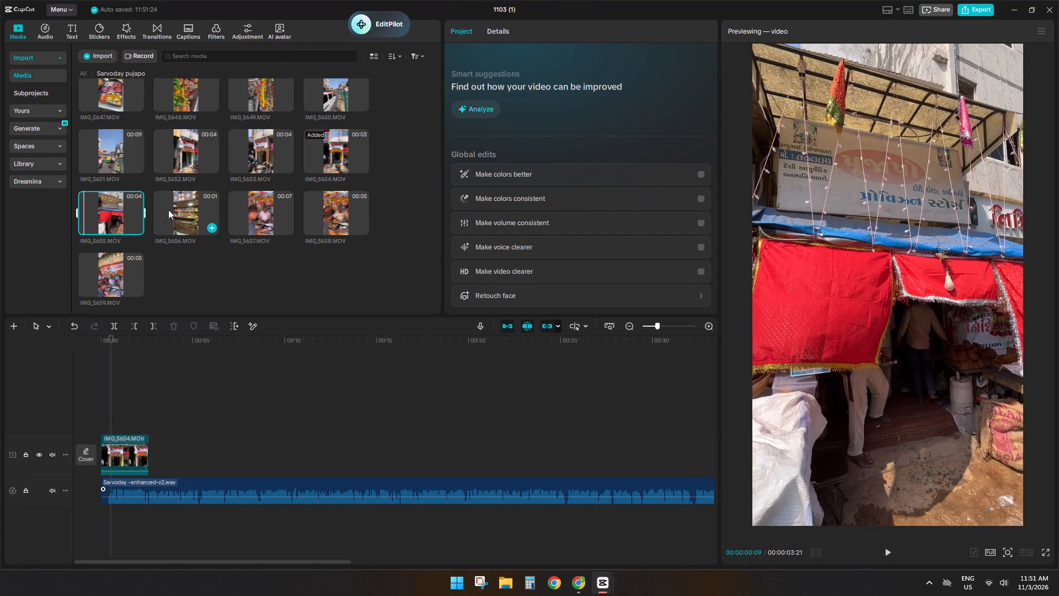
# Review the entrance clip IMG_5655 against IMG_5654 and IMG_5652, and preview the counter clips IMG_5657 and IMG_5658.
pyautogui.click(186, 222)
pyautogui.click(272, 213)
pyautogui.press('space')
pyautogui.click(101, 220)
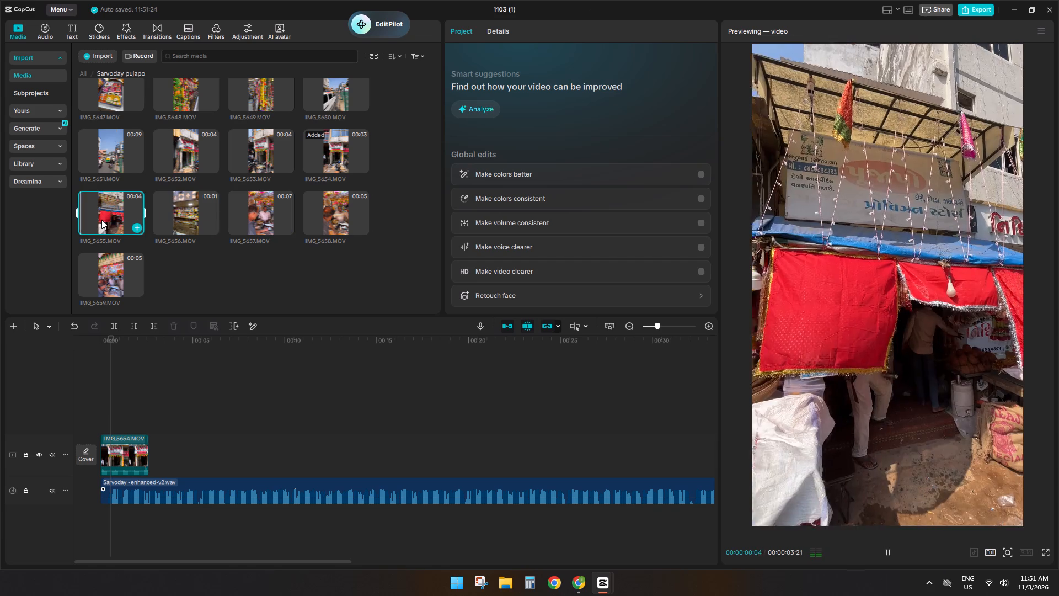
pyautogui.press('space')
pyautogui.press('space')
pyautogui.press('space')
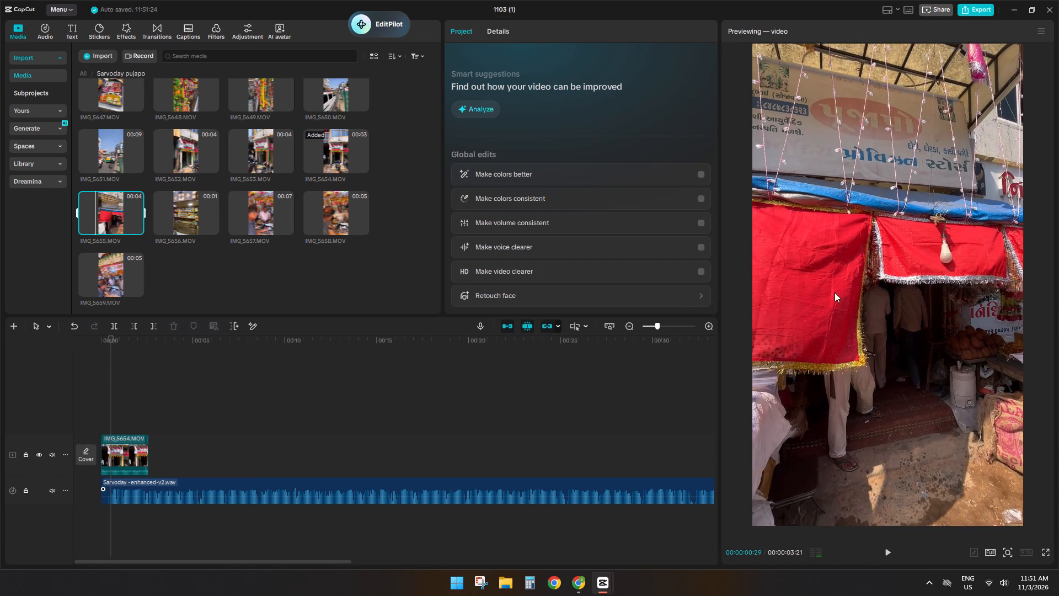
pyautogui.click(320, 161)
pyautogui.press('space')
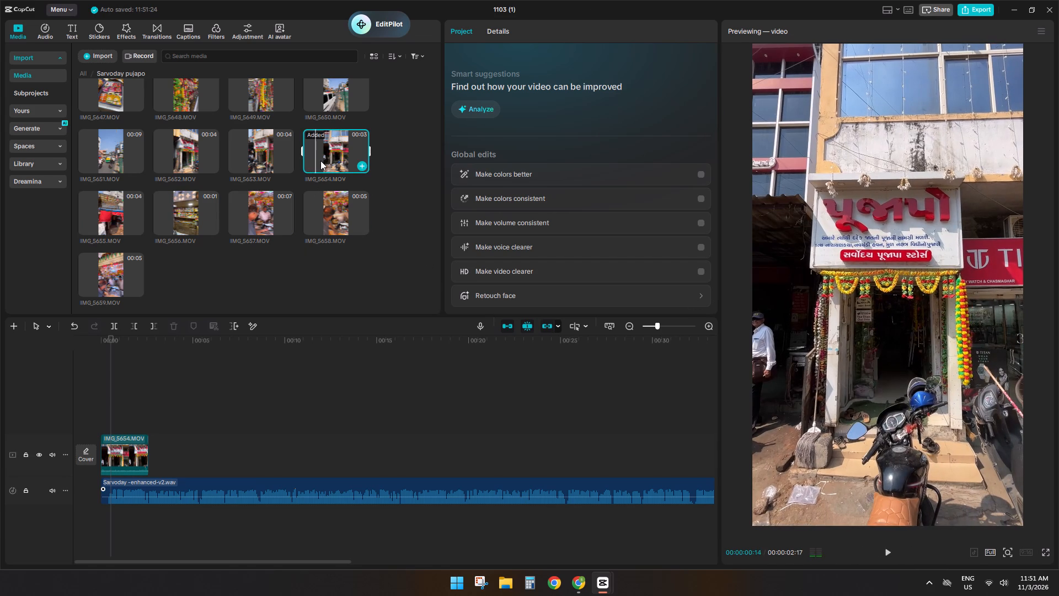
pyautogui.click(108, 222)
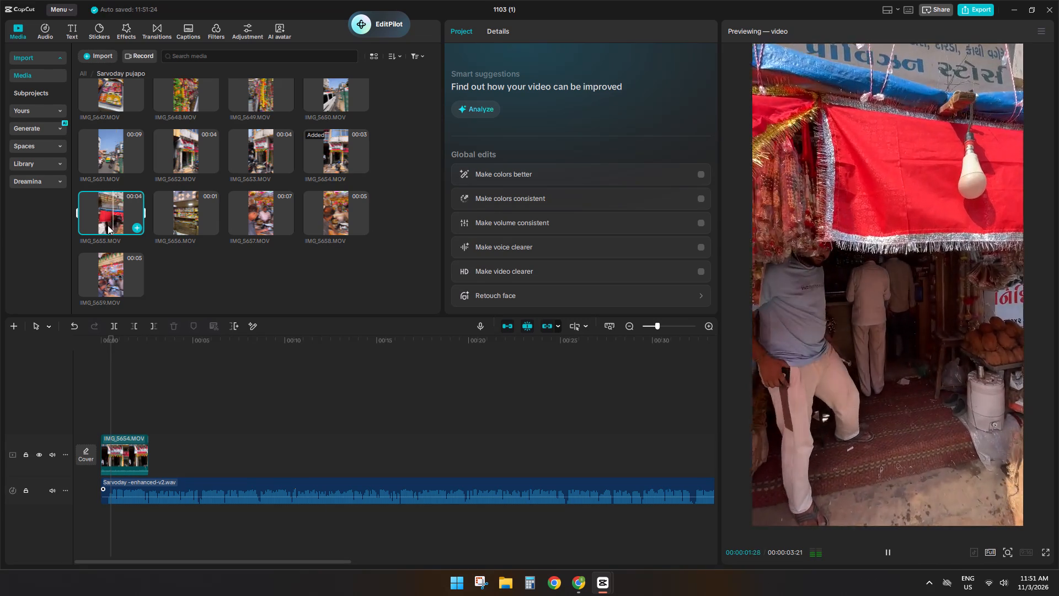
pyautogui.press('space')
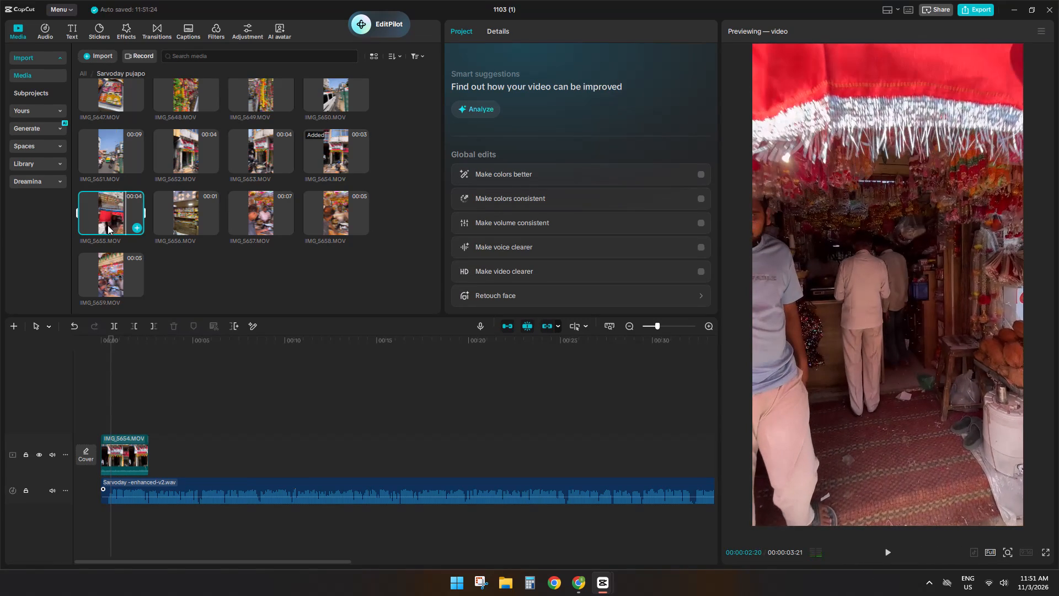
pyautogui.click(192, 145)
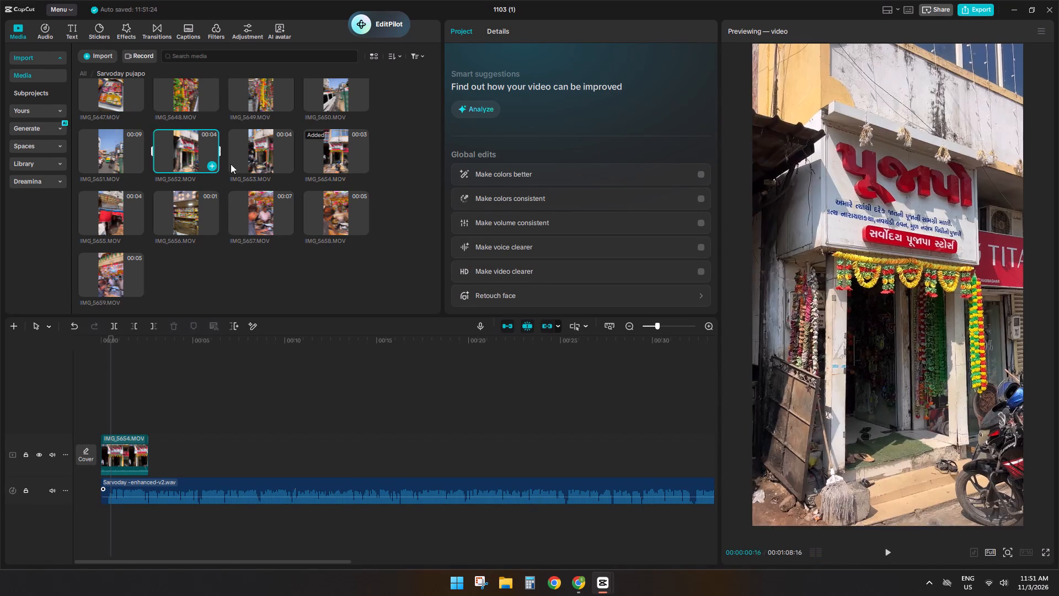
pyautogui.click(262, 216)
pyautogui.press('space')
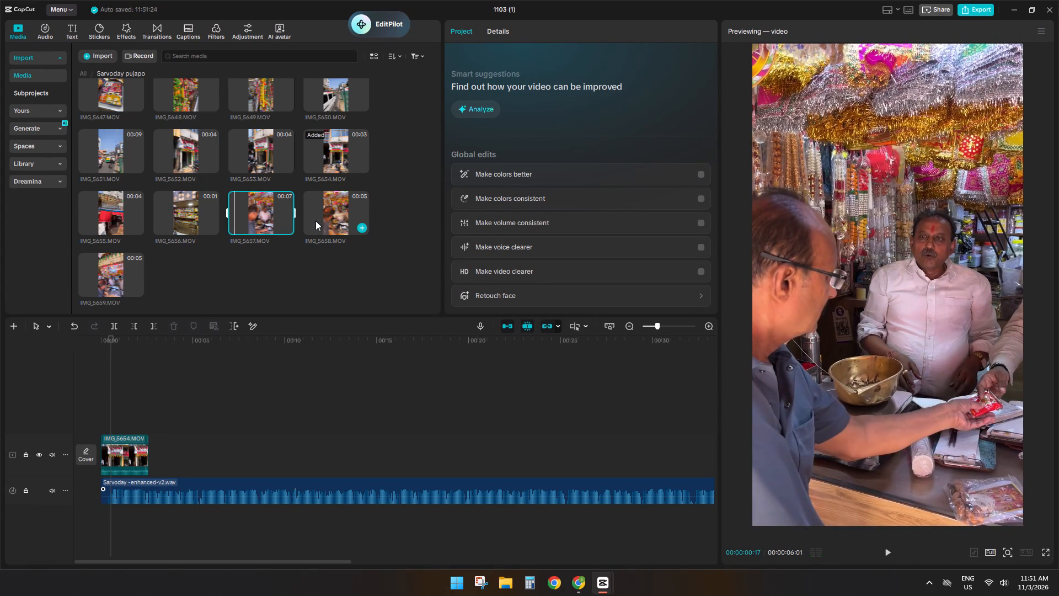
pyautogui.click(315, 221)
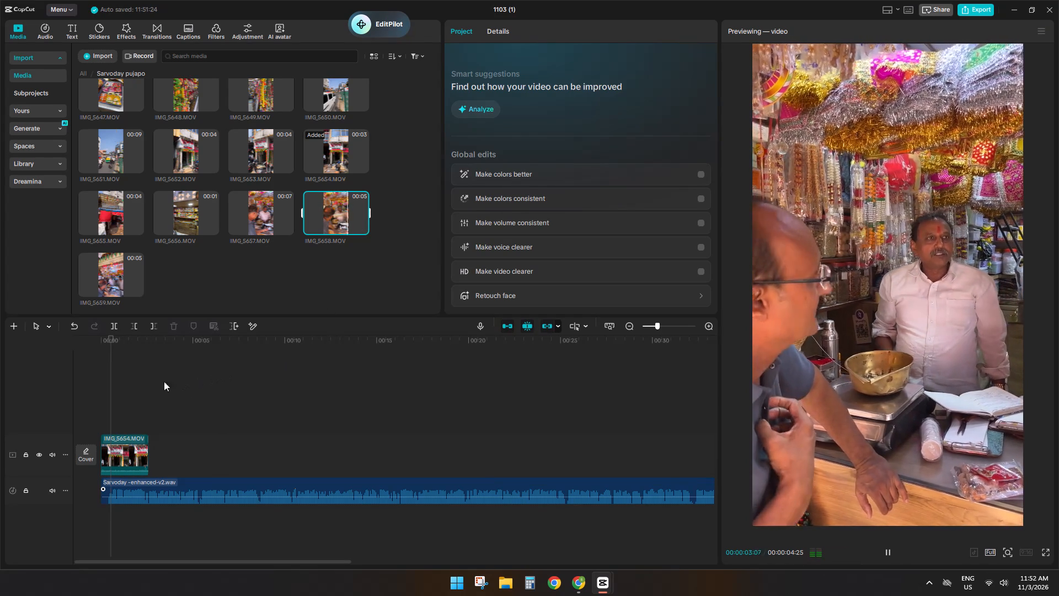
# Play the timeline from the start and mute the main video track's original sound.
pyautogui.click(139, 383)
pyautogui.moveTo(139, 383); pyautogui.dragTo(0, 382)
pyautogui.press('space')
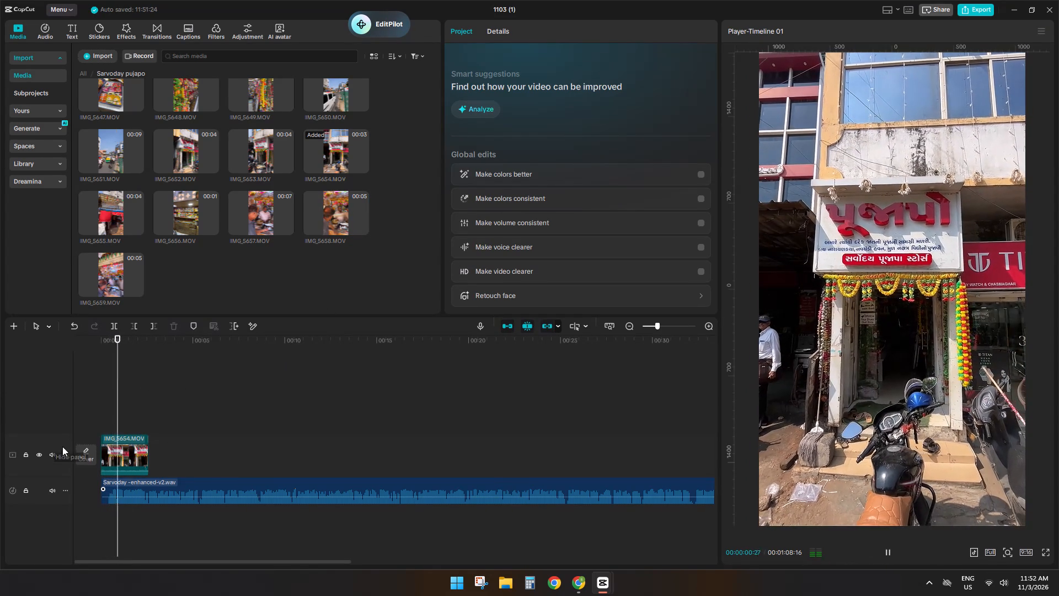
pyautogui.click(53, 454)
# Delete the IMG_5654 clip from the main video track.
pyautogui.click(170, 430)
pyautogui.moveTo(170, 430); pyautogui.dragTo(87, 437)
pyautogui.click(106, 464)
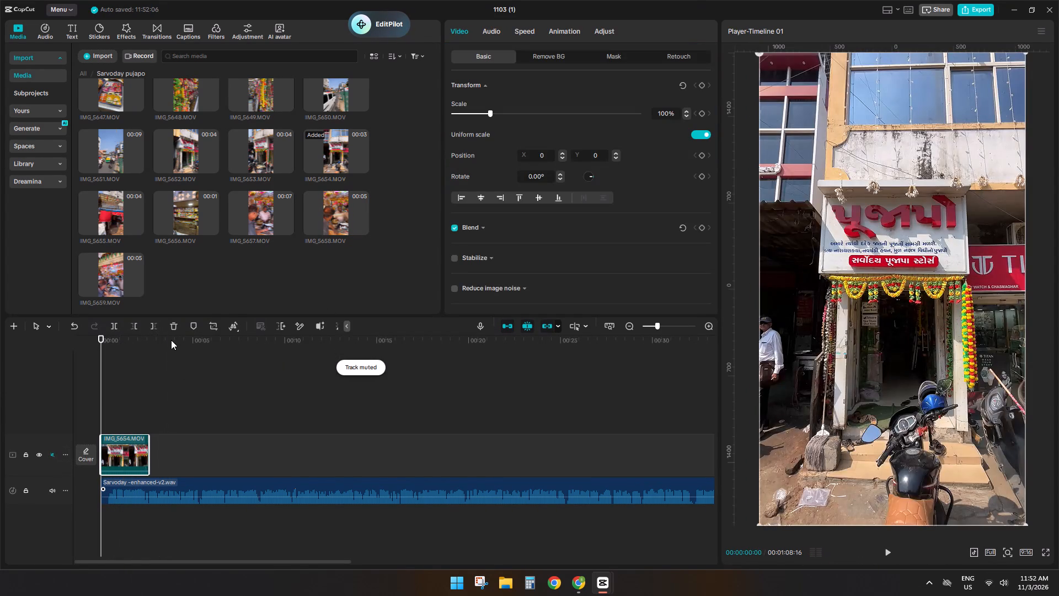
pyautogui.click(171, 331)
# Place the street clip IMG_5651 at the start of the main video track and play it on an enlarged timeline.
pyautogui.scroll(-3, 200, 209)
pyautogui.click(117, 147)
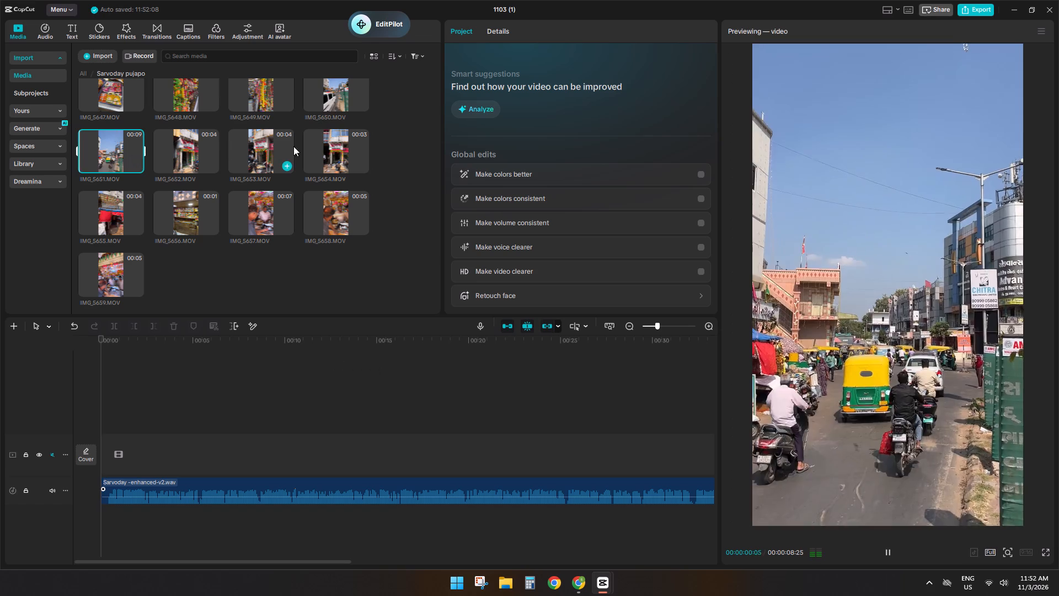
pyautogui.moveTo(111, 144); pyautogui.dragTo(127, 445)
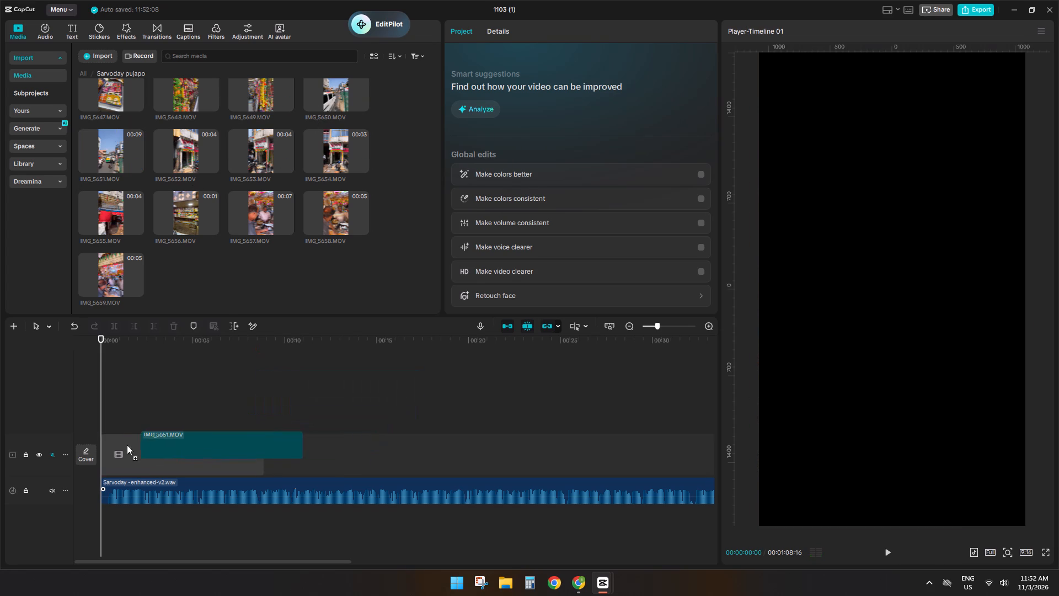
pyautogui.moveTo(127, 445); pyautogui.dragTo(125, 445)
pyautogui.press('space')
pyautogui.keyDown('ctrl'); pyautogui.scroll(8, 194, 460); pyautogui.keyUp('ctrl')
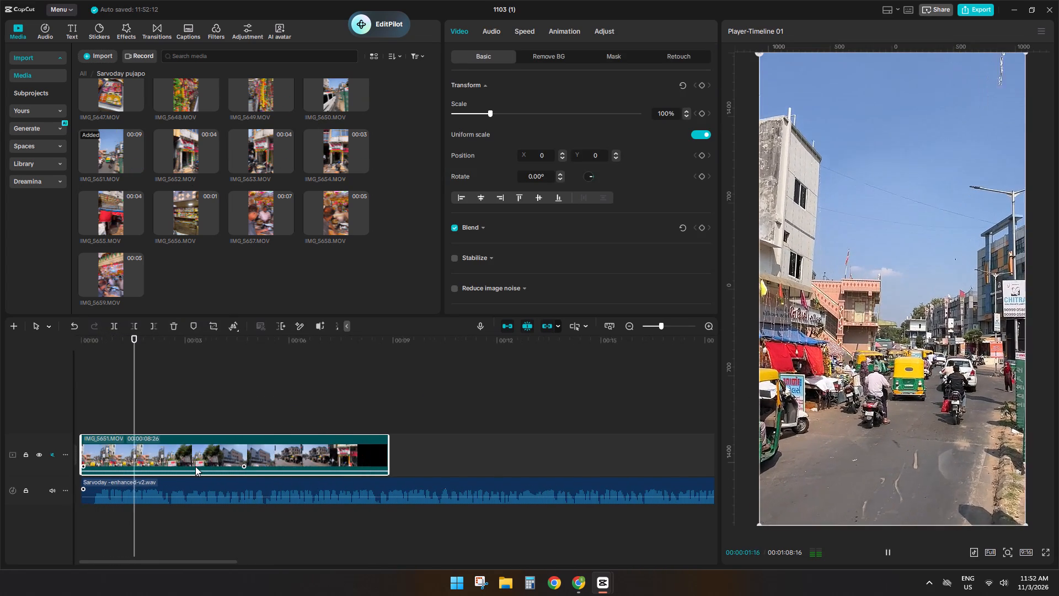
# Trim the beginning of the IMG_5651 clip, leaving a duration of 00:00:07:16.
pyautogui.press('space')
pyautogui.click(122, 423)
pyautogui.moveTo(122, 423); pyautogui.dragTo(133, 422)
pyautogui.moveTo(133, 426); pyautogui.dragTo(127, 429)
pyautogui.click(129, 449)
pyautogui.write('q')
pyautogui.press('space')
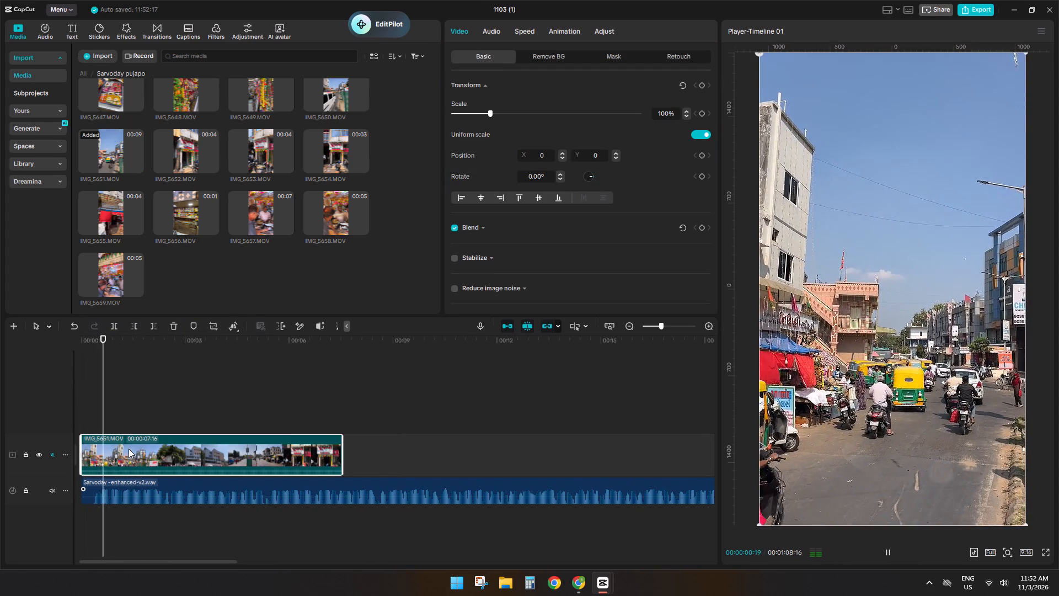
# Trim about 7 frames off the beginning of the Sarvoday voice-over and move it back to the timeline start.
pyautogui.click(104, 421)
pyautogui.moveTo(104, 421); pyautogui.dragTo(109, 424)
pyautogui.click(116, 495)
pyautogui.press('q')
pyautogui.moveTo(131, 492); pyautogui.dragTo(108, 492)
# Play the street clip with the voice-over from the timeline start to find where to cut.
pyautogui.moveTo(203, 374); pyautogui.dragTo(182, 372)
pyautogui.click(182, 372)
pyautogui.moveTo(183, 372); pyautogui.dragTo(28, 372)
pyautogui.press('space')
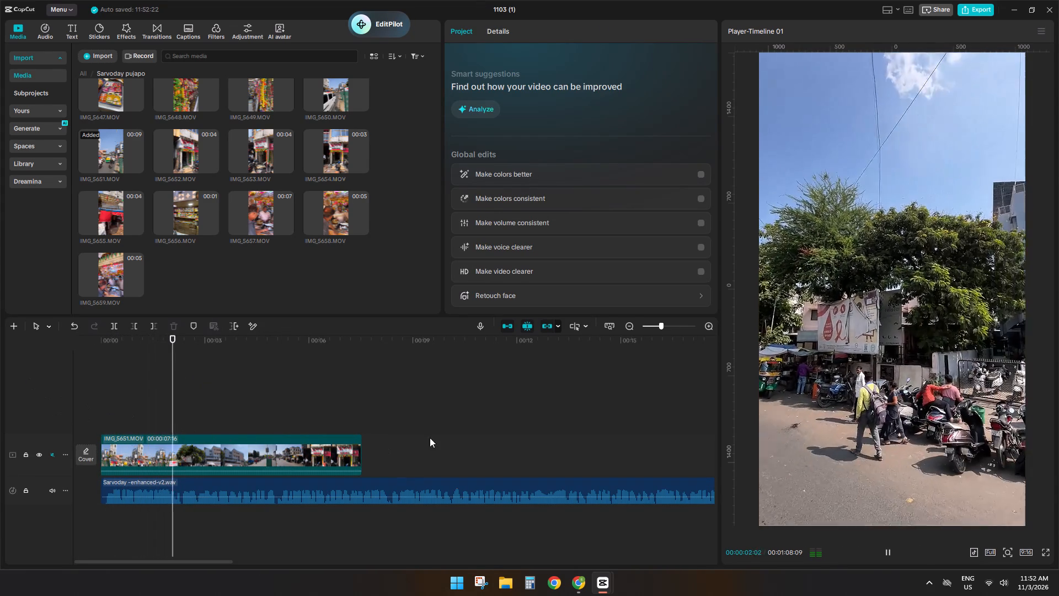
pyautogui.press('space')
pyautogui.press('space')
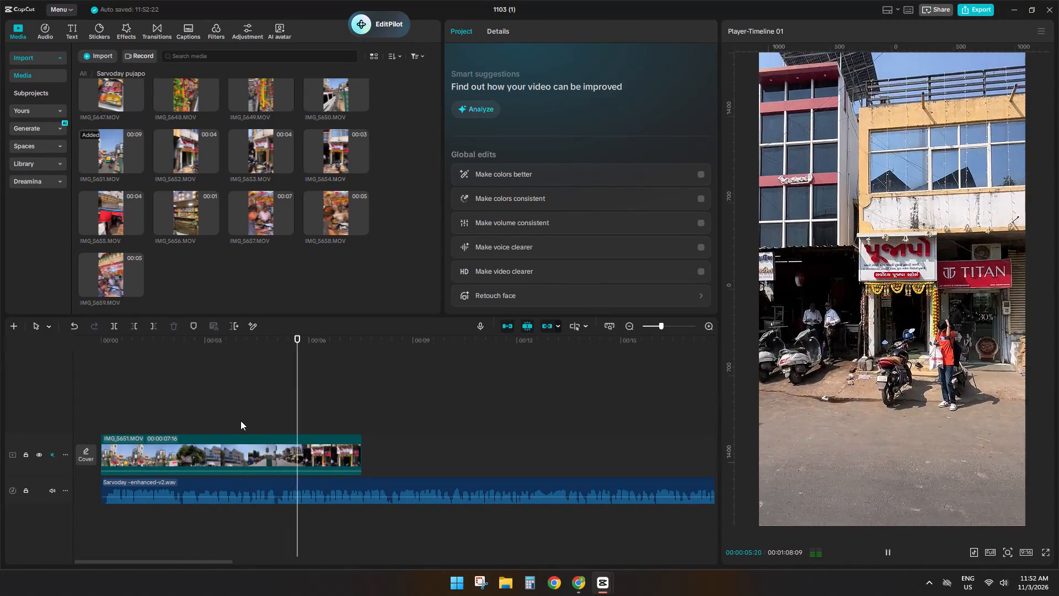
pyautogui.click(240, 421)
pyautogui.moveTo(240, 421); pyautogui.dragTo(40, 430)
pyautogui.press('space')
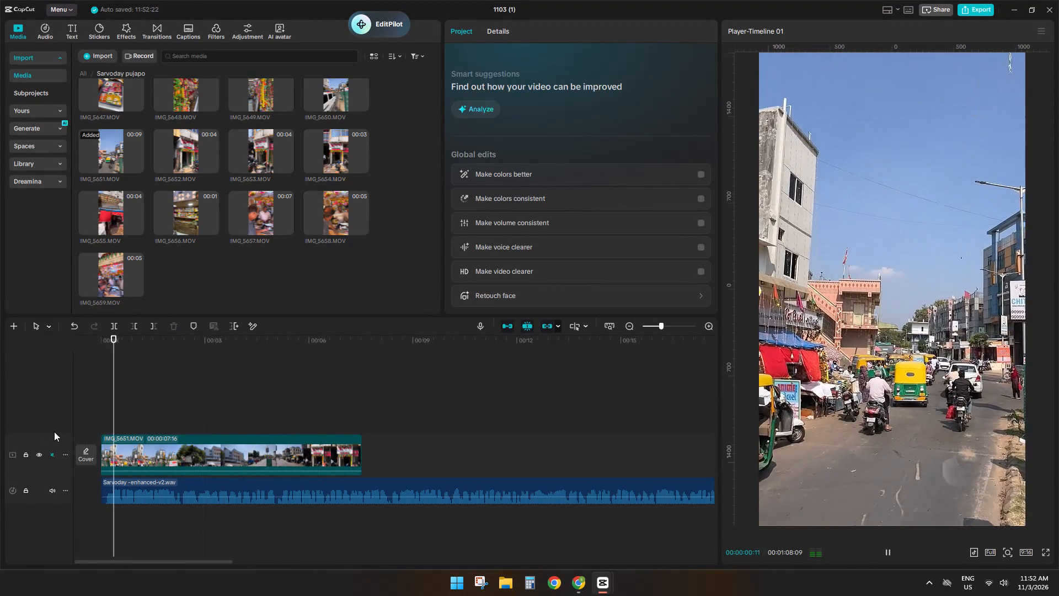
# Split the IMG_5651 clip at 00:00:02:02.
pyautogui.press('space')
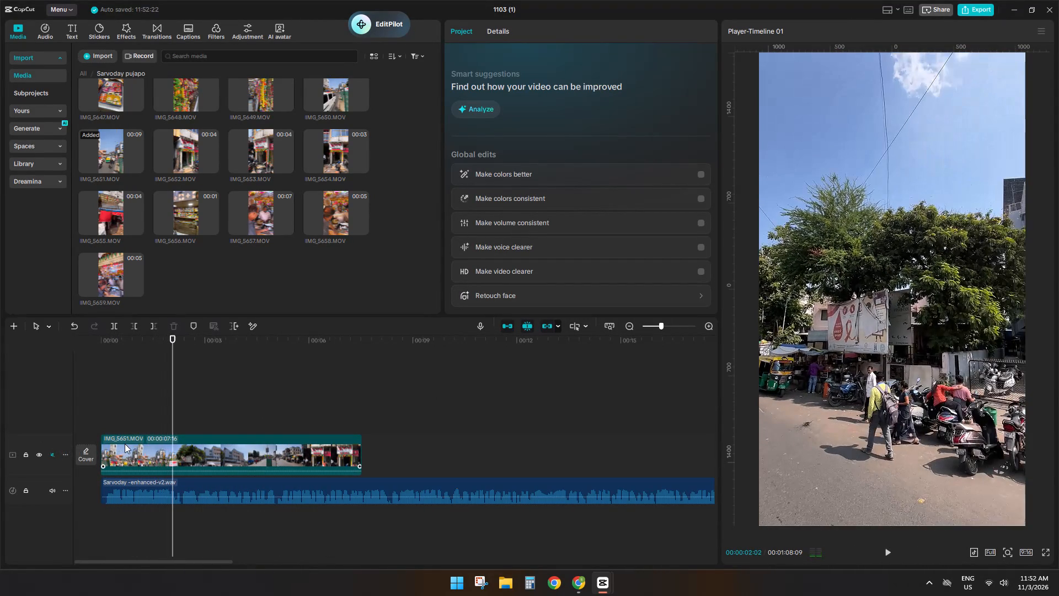
pyautogui.click(164, 446)
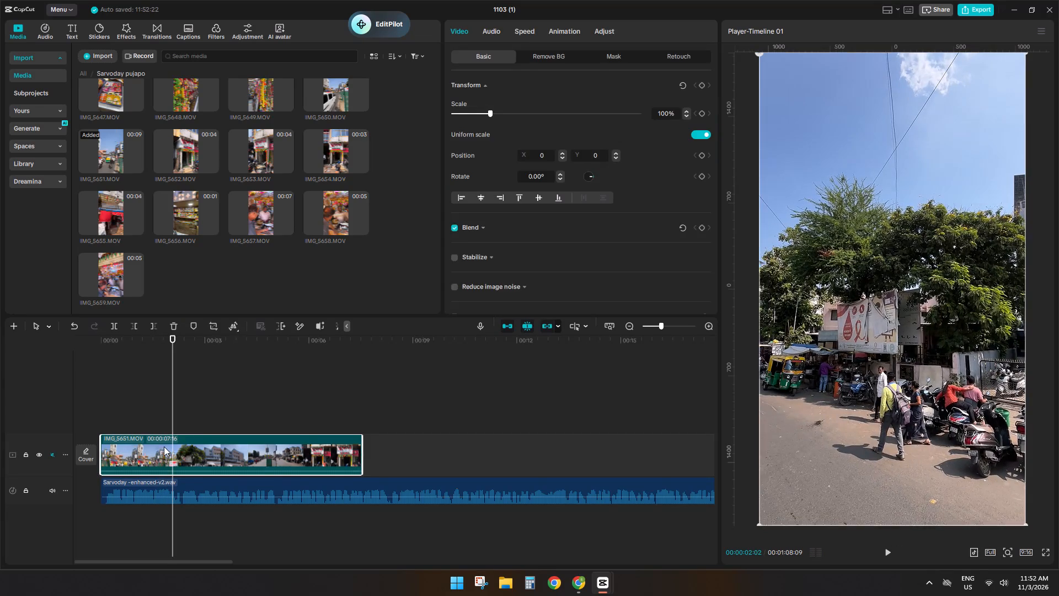
pyautogui.press('s')
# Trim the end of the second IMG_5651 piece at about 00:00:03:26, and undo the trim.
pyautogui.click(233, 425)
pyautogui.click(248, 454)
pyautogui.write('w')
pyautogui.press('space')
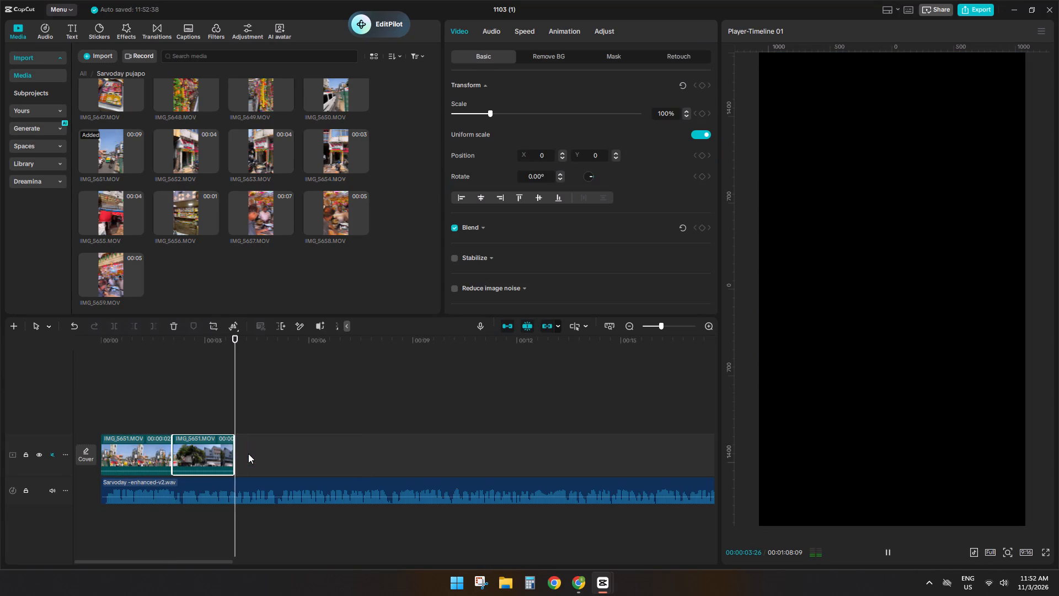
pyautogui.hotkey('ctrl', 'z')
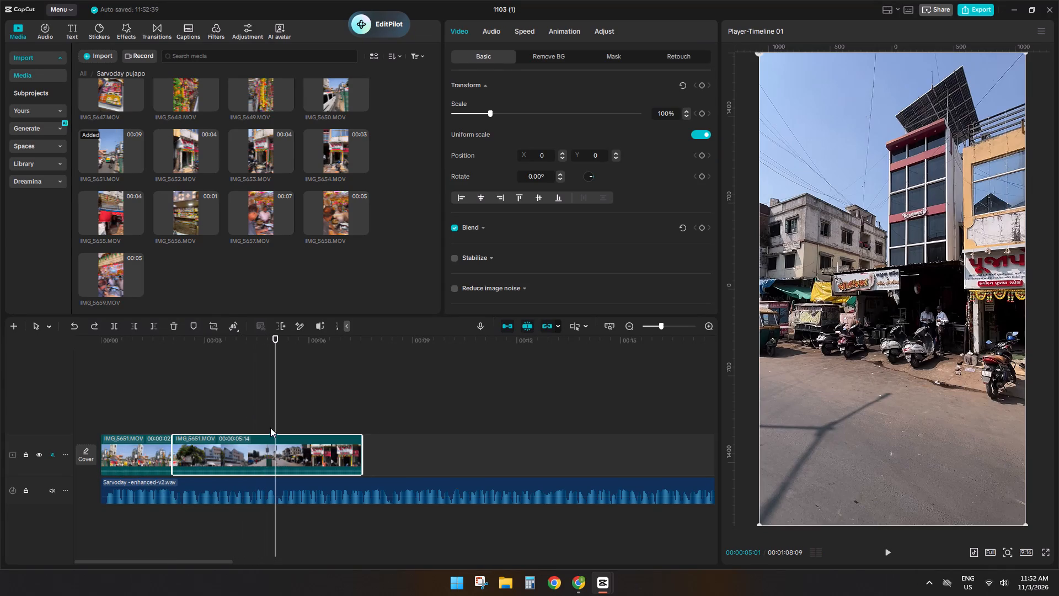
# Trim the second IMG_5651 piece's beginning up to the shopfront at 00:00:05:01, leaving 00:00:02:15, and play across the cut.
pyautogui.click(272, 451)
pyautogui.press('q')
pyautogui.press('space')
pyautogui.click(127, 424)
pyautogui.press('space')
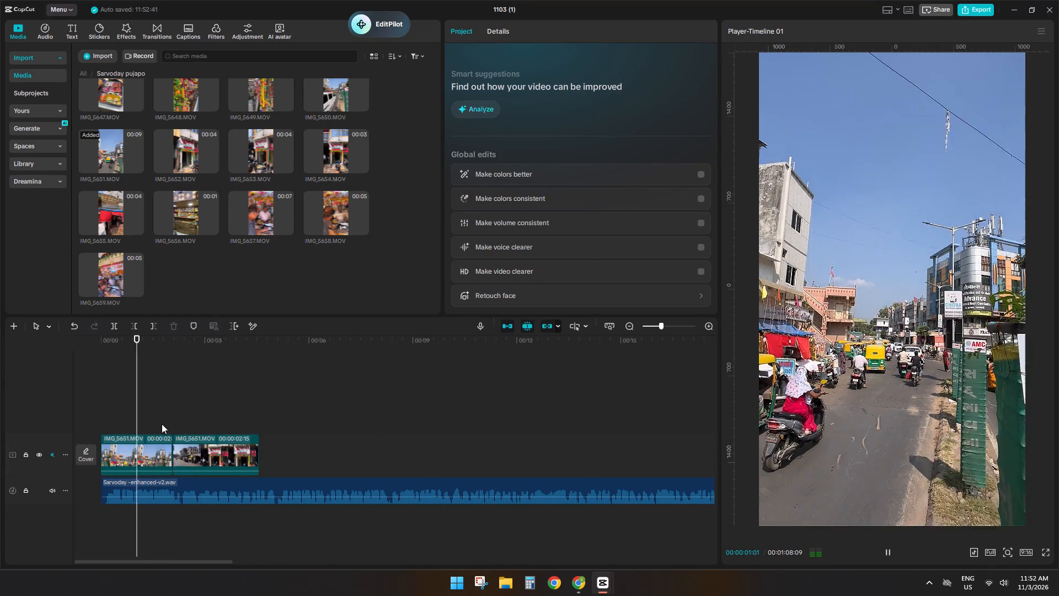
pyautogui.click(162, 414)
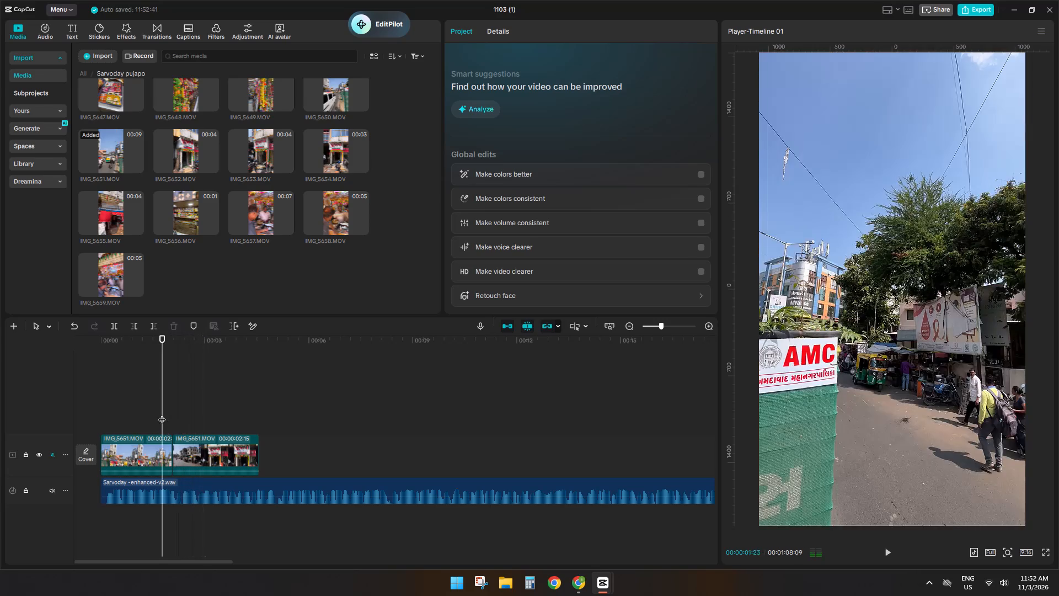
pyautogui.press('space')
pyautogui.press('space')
# Delete the second IMG_5651 piece and play the shortened opening from the timeline start.
pyautogui.click(188, 448)
pyautogui.press('d')
pyautogui.click(129, 379)
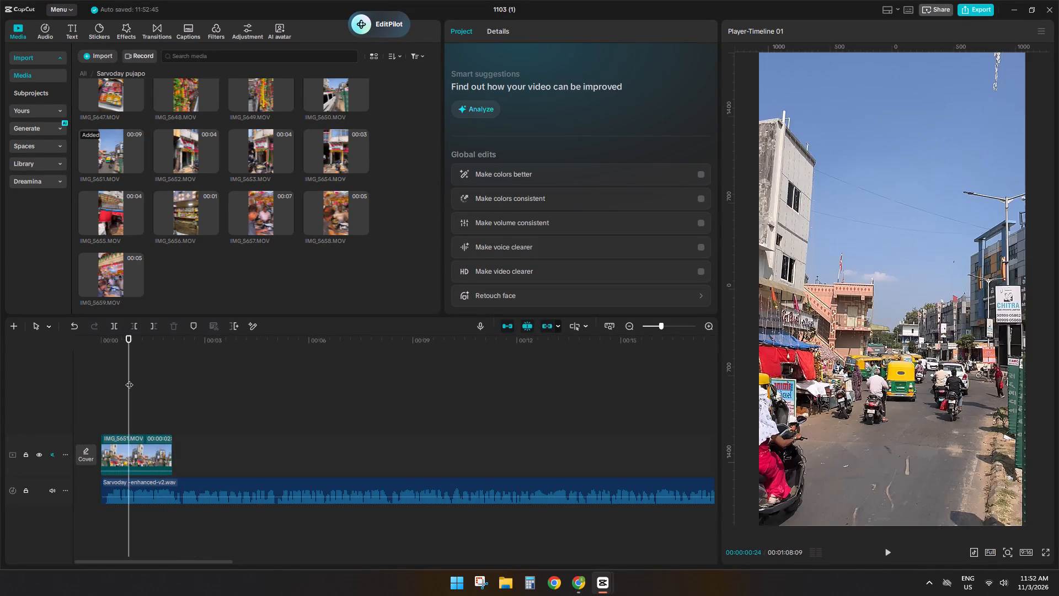
pyautogui.moveTo(129, 379); pyautogui.dragTo(34, 381)
pyautogui.press('space')
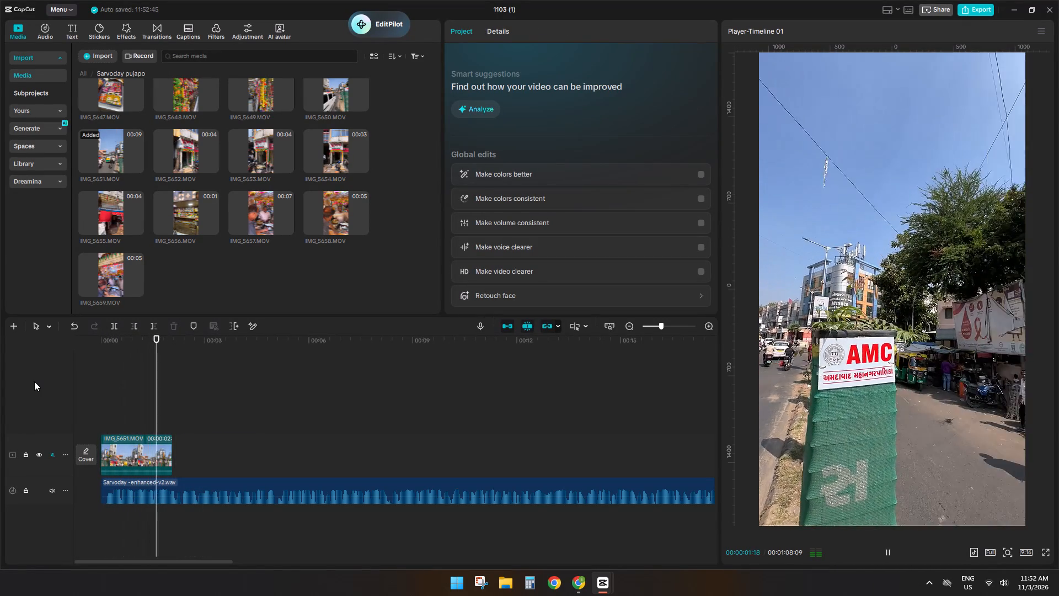
# Slow the opening IMG_5651 clip to 0.74x speed.
pyautogui.press('space')
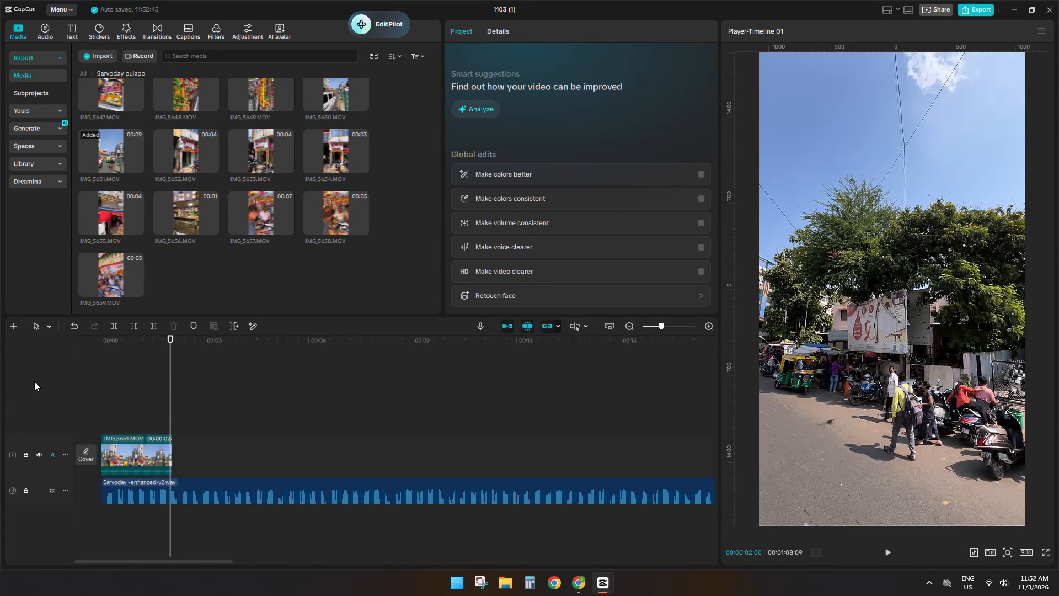
pyautogui.click(166, 450)
pyautogui.click(518, 36)
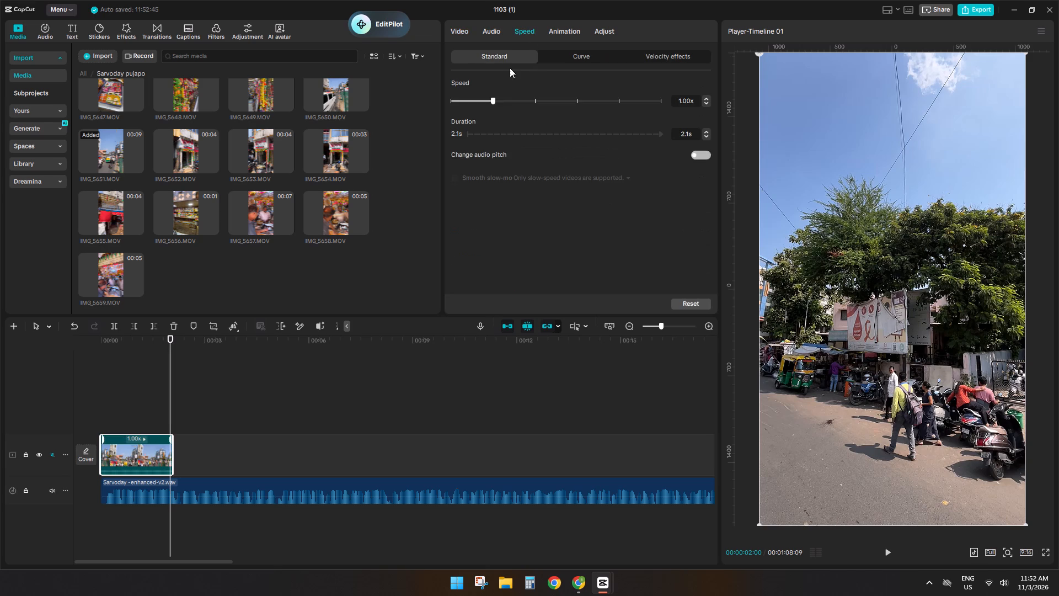
pyautogui.click(481, 102)
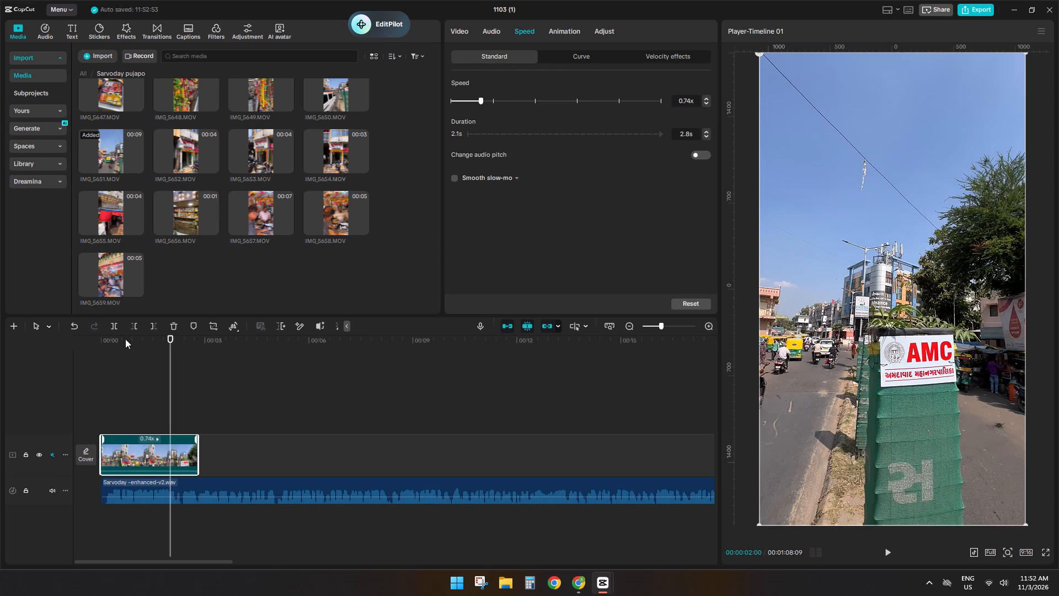
# Split the slowed IMG_5651 clip at 00:00:02:00, delete the remainder, and play on from the cut.
pyautogui.write('sd')
pyautogui.press('space')
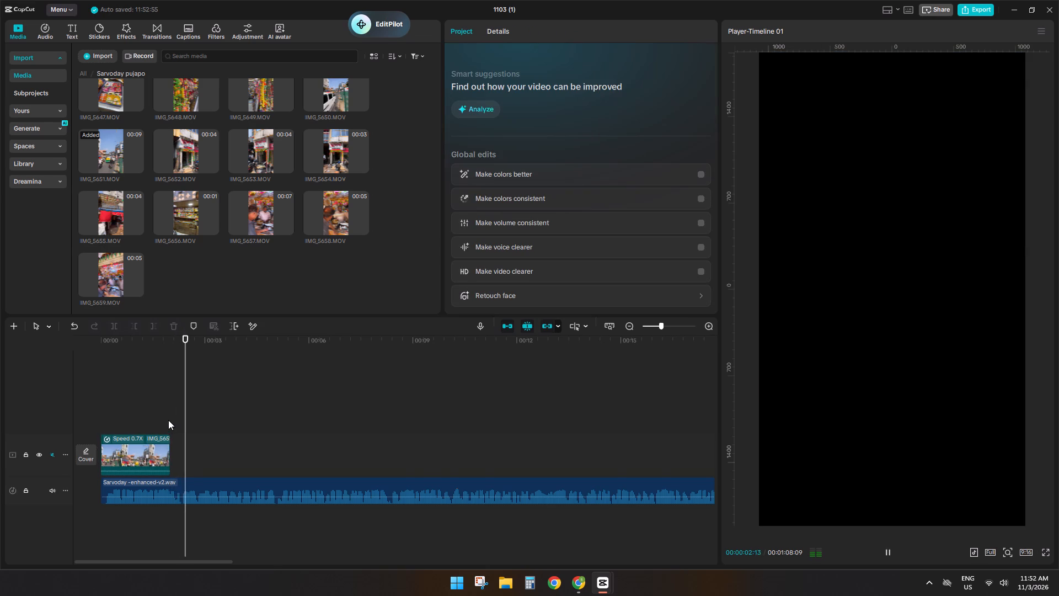
pyautogui.click(168, 420)
pyautogui.press('space')
pyautogui.click(168, 420)
pyautogui.press('space')
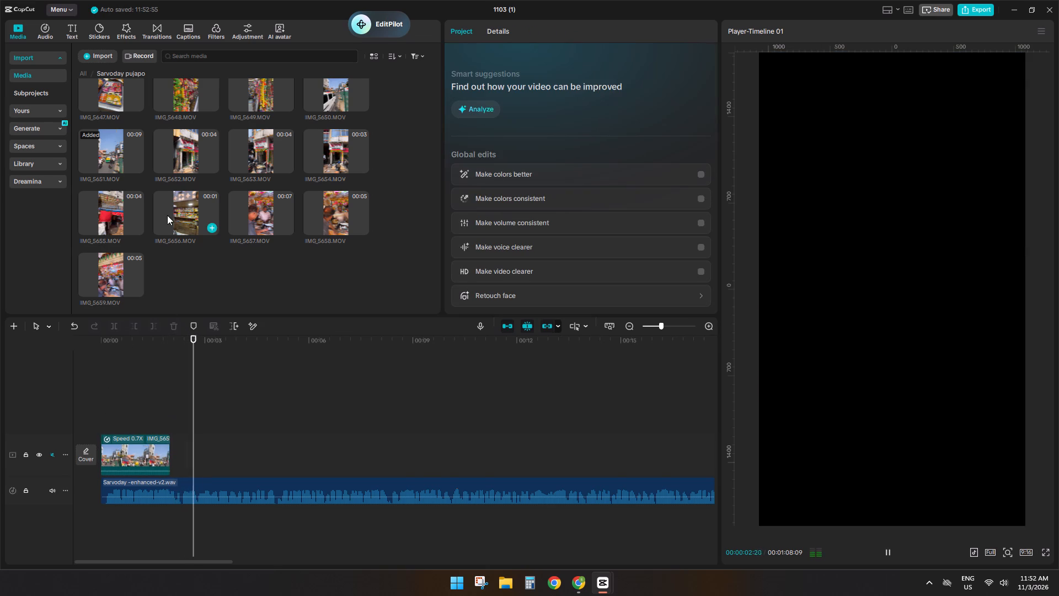
# Add the shopkeeper clip IMG_5657 directly after IMG_5651 on the main track and play it against the voice-over.
pyautogui.click(115, 217)
pyautogui.click(241, 220)
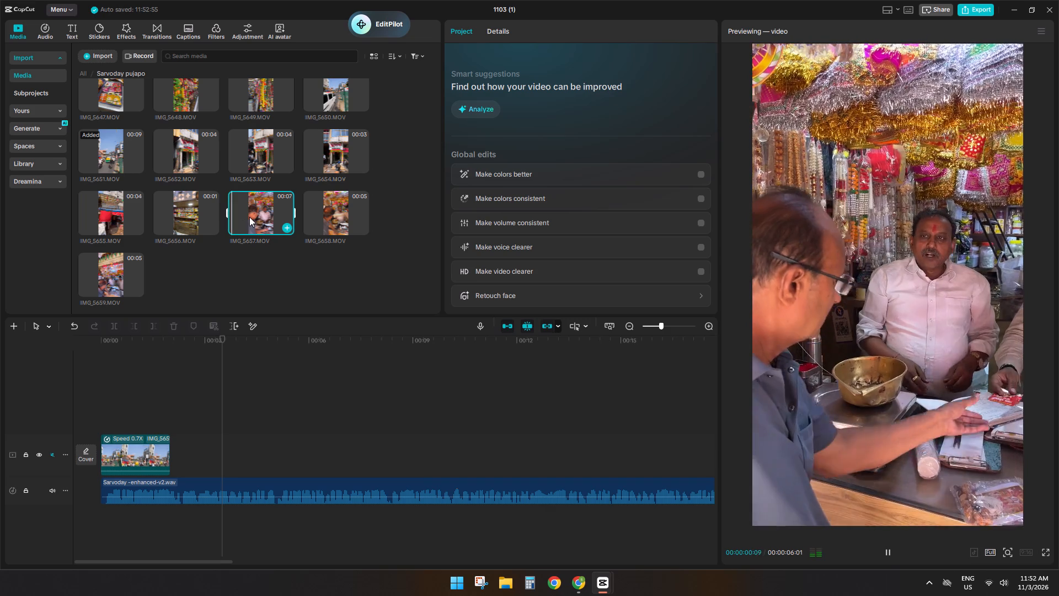
pyautogui.moveTo(249, 217); pyautogui.dragTo(170, 461)
pyautogui.click(159, 421)
pyautogui.press('space')
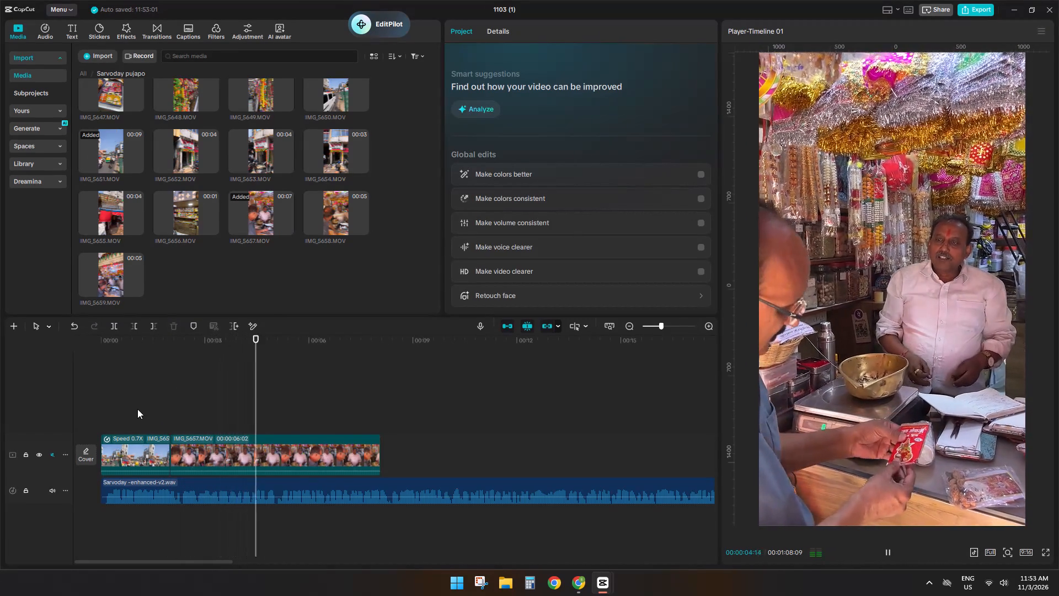
# Cut off the end of the IMG_5657 clip at 00:00:05:05, leaving 00:00:03:05, and play on.
pyautogui.press('space')
pyautogui.click(292, 462)
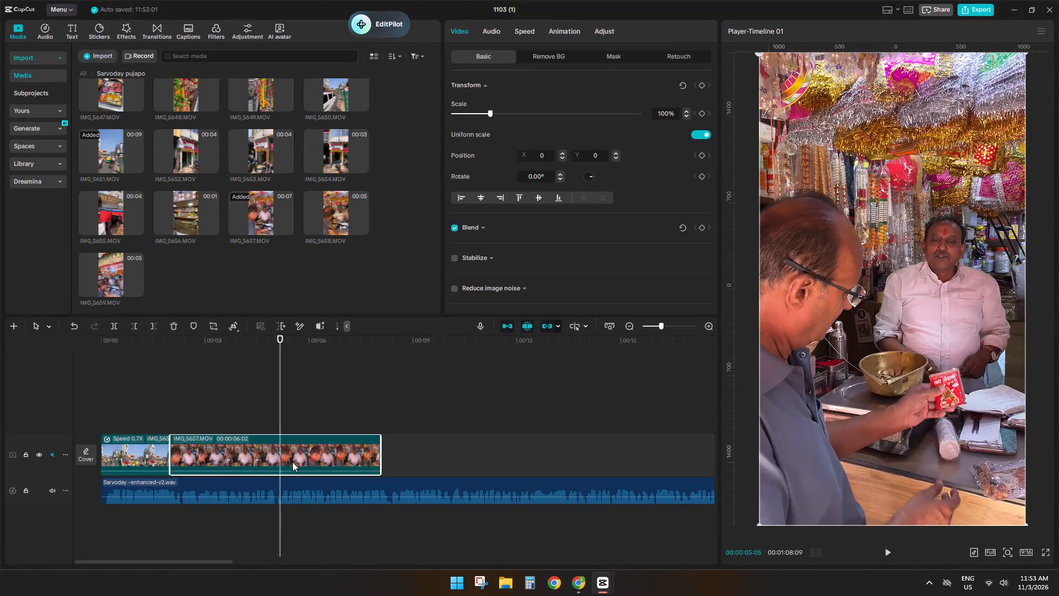
pyautogui.write('sd')
pyautogui.press('space')
# Preview shop-interior clips in the Sarvoday pujapo folder, including IMG_5620 and IMG_5621, to find the next shot.
pyautogui.scroll(5, 237, 220)
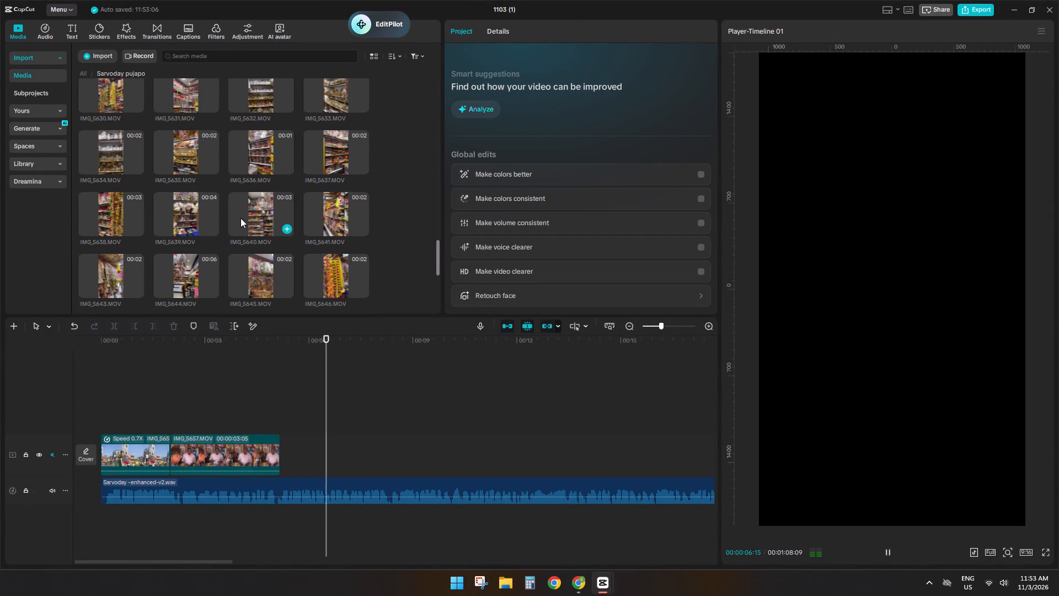
pyautogui.click(252, 211)
pyautogui.click(320, 216)
pyautogui.scroll(4, 325, 229)
pyautogui.click(323, 211)
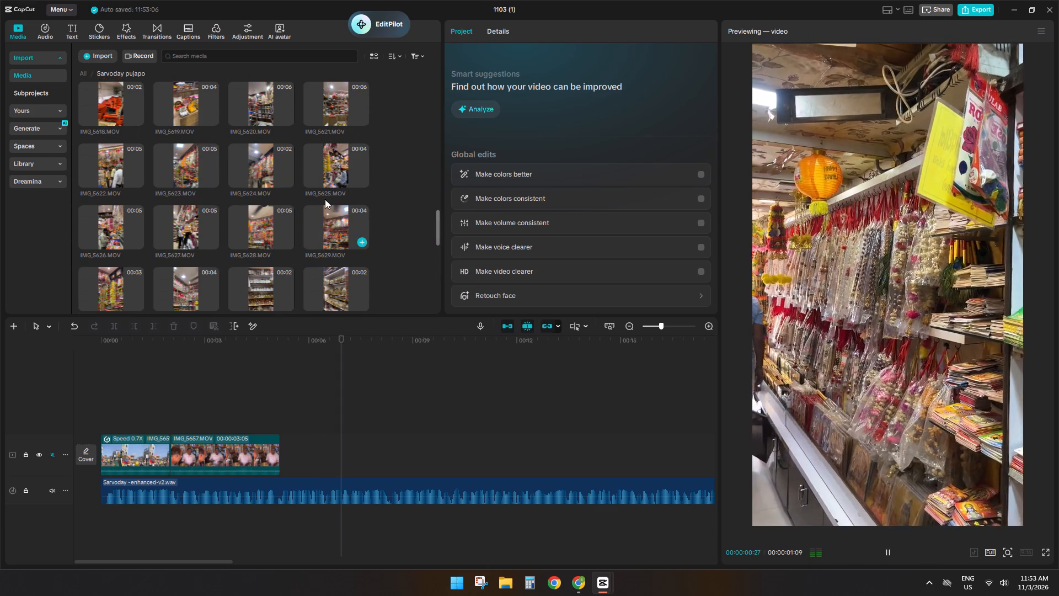
pyautogui.click(327, 171)
pyautogui.click(327, 107)
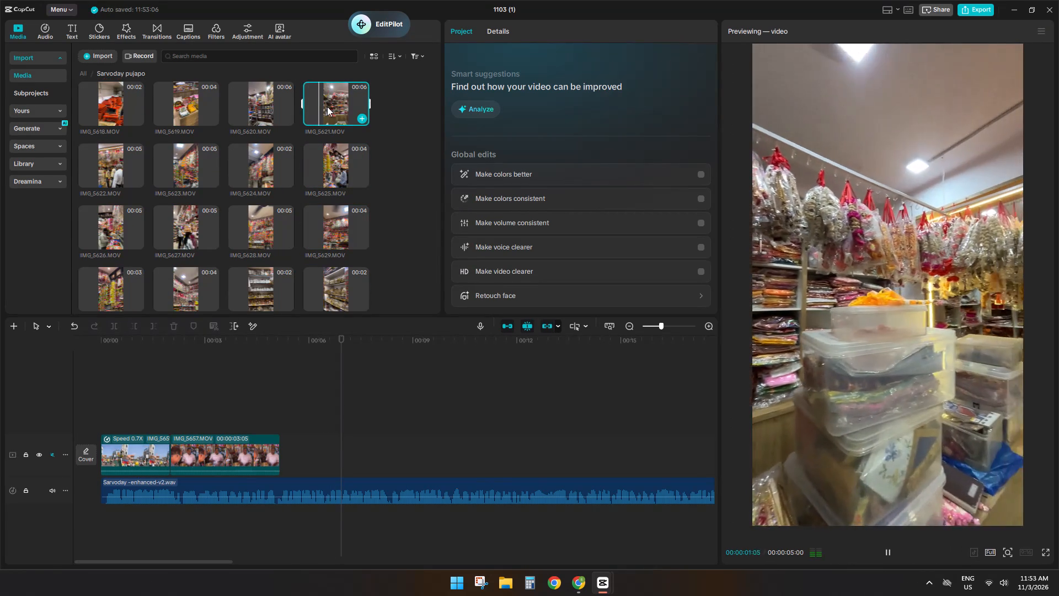
pyautogui.press('space')
pyautogui.click(260, 104)
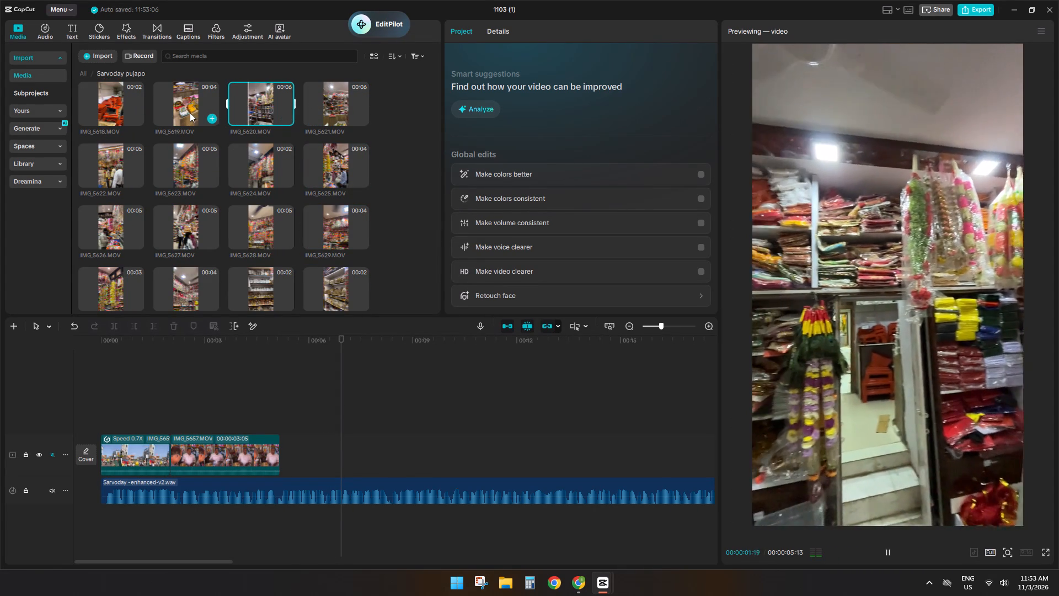
pyautogui.click(344, 109)
pyautogui.click(178, 167)
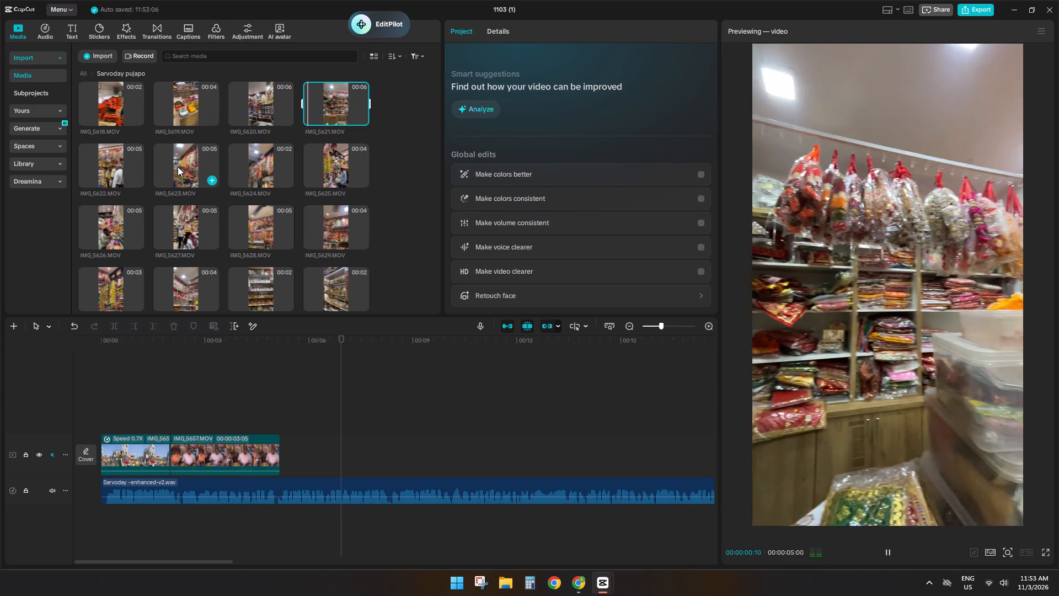
# Add the shop-interior clip IMG_5622 directly after IMG_5657 on the main track and play it.
pyautogui.click(105, 173)
pyautogui.moveTo(105, 173); pyautogui.dragTo(293, 439)
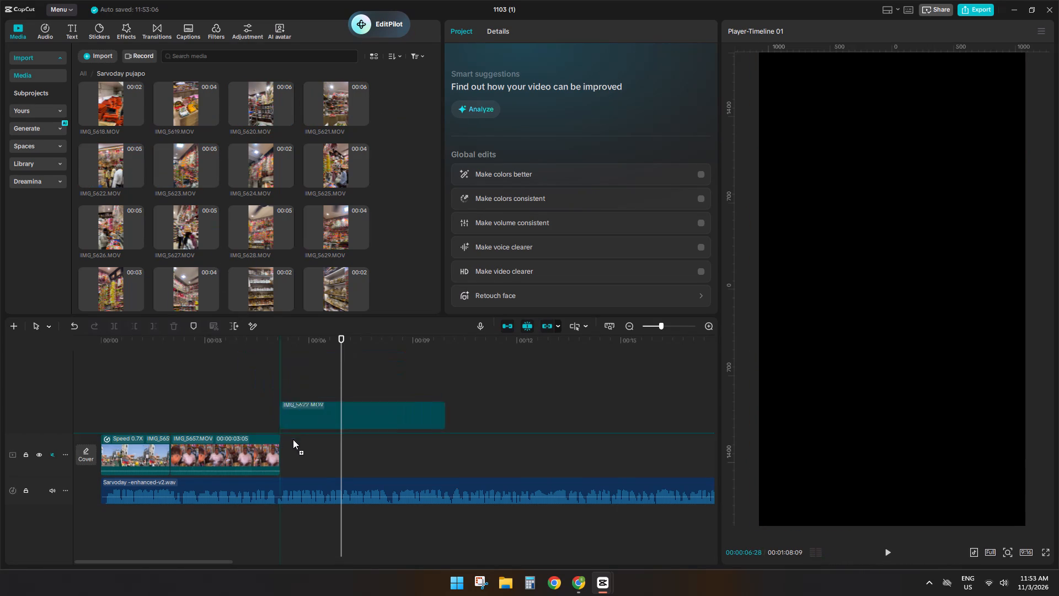
pyautogui.moveTo(293, 439); pyautogui.dragTo(290, 455)
pyautogui.click(248, 387)
pyautogui.press('space')
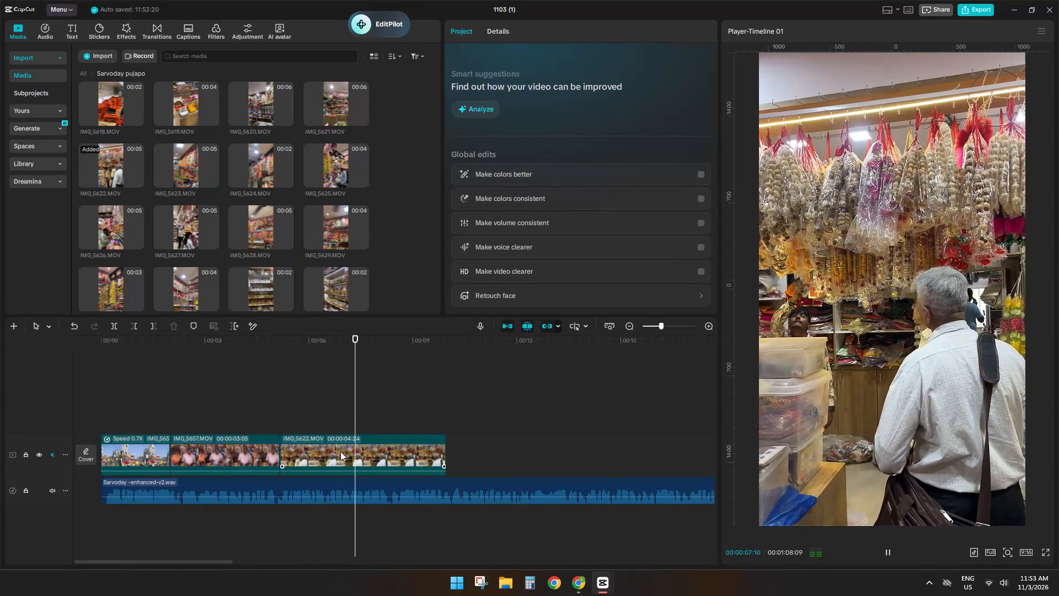
# Replay the start of IMG_5622 and cut off the clip's end at 00:00:06:14.
pyautogui.click(301, 423)
pyautogui.click(305, 454)
pyautogui.click(330, 231)
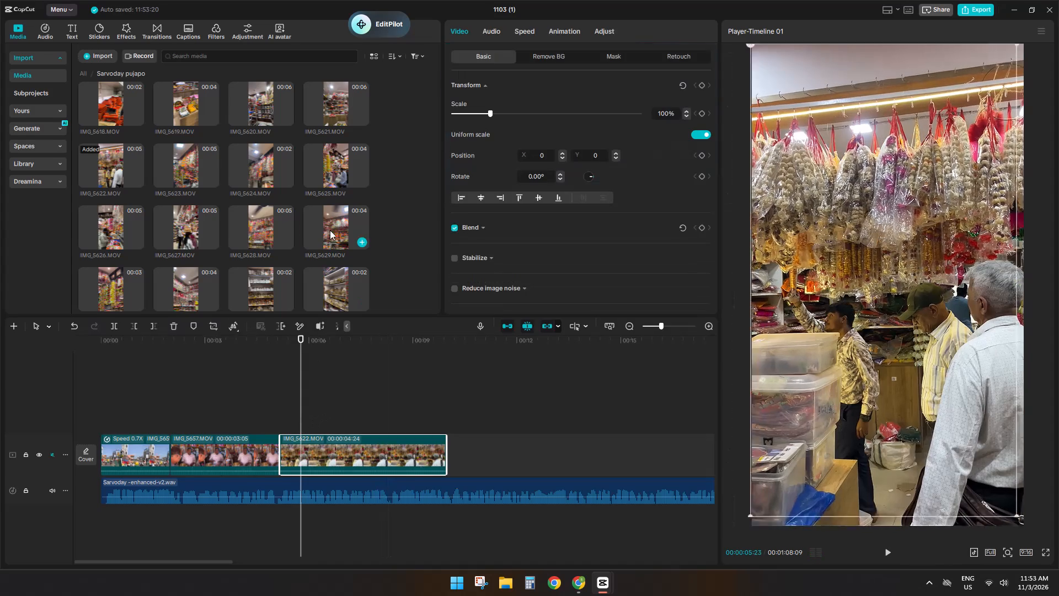
pyautogui.click(281, 412)
pyautogui.press('space')
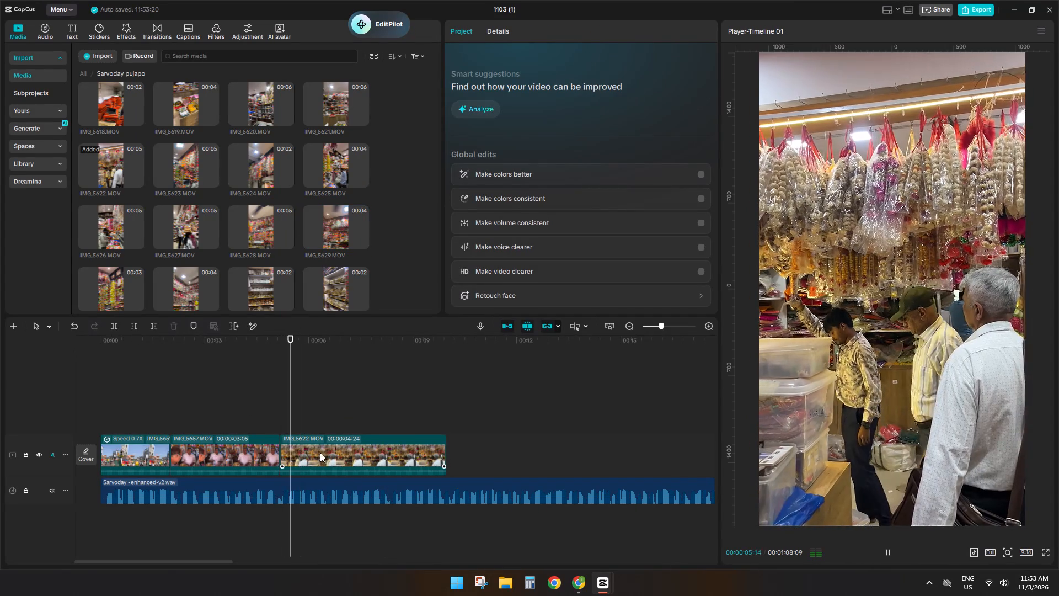
pyautogui.press('space')
pyautogui.click(330, 459)
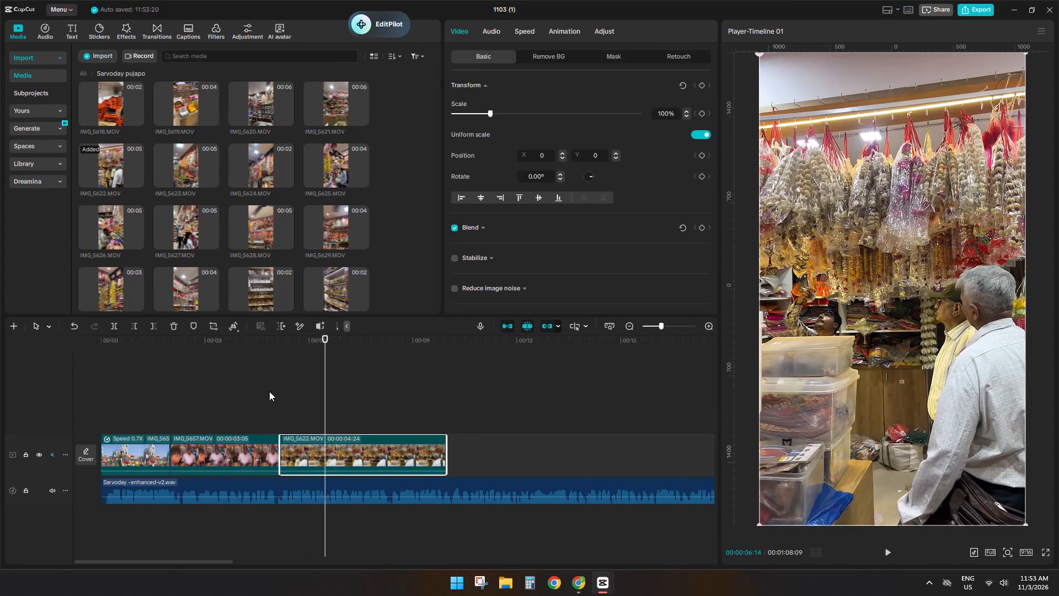
pyautogui.press('s')
pyautogui.press('d')
# Add the shop-aisle clip IMG_5627 directly after IMG_5622 on the main track and play it.
pyautogui.click(170, 230)
pyautogui.moveTo(172, 230); pyautogui.dragTo(346, 381)
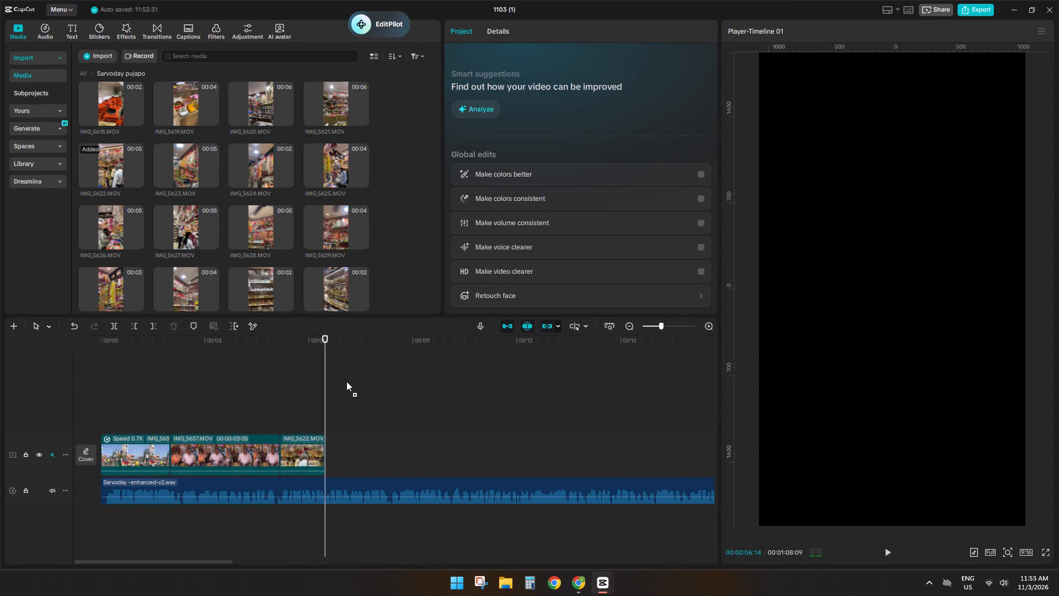
pyautogui.moveTo(346, 381); pyautogui.dragTo(337, 444)
pyautogui.press('space')
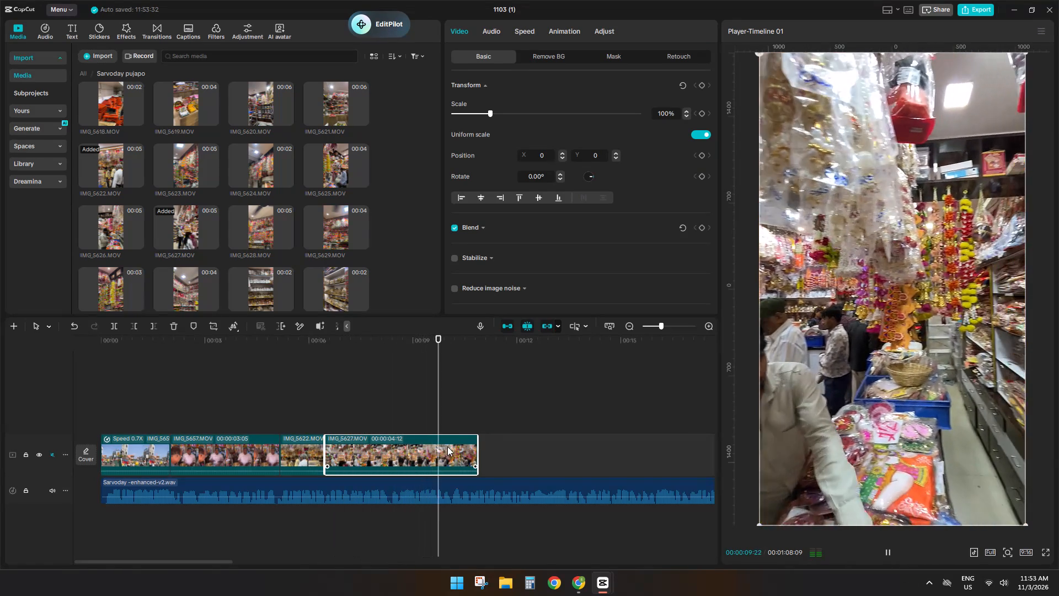
# Cut off the end of the IMG_5627 clip, leaving 00:00:04:01, and play on from the cut.
pyautogui.press('space')
pyautogui.press('space')
pyautogui.press('space')
pyautogui.click(459, 448)
pyautogui.write('sd')
pyautogui.press('space')
pyautogui.click(464, 416)
pyautogui.press('space')
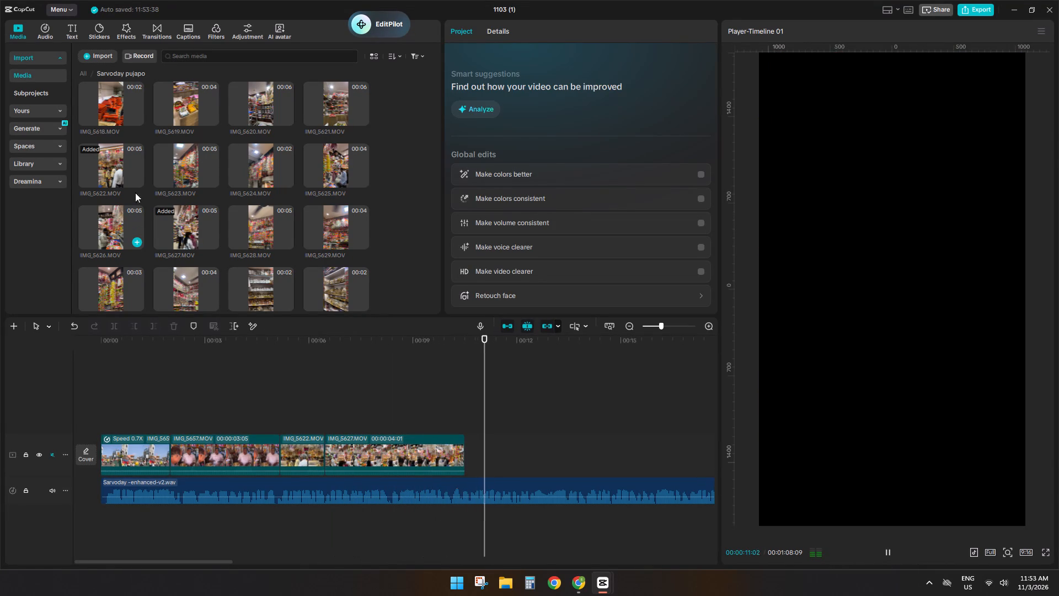
pyautogui.press('space')
# Preview the shopfront clips and add IMG_5654 directly after IMG_5627 on the main track.
pyautogui.scroll(-14, 137, 183)
pyautogui.click(116, 217)
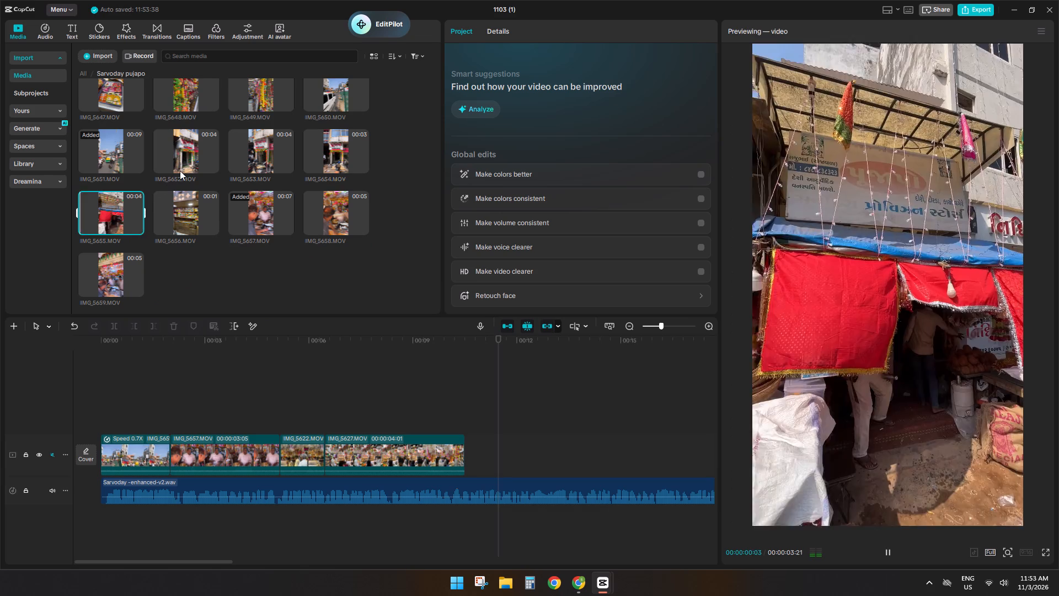
pyautogui.click(180, 166)
pyautogui.click(255, 147)
pyautogui.click(322, 147)
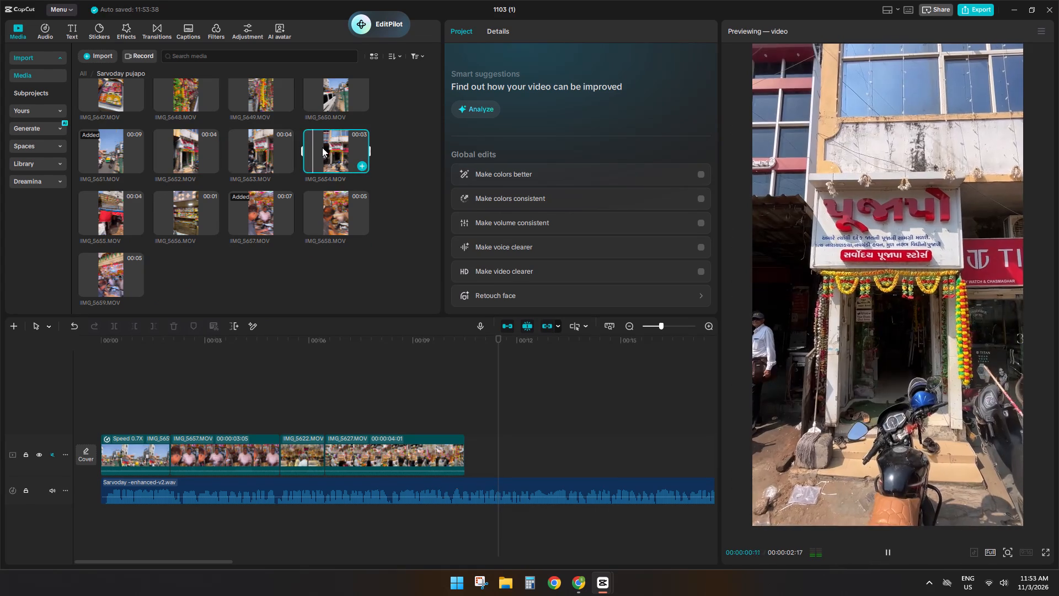
pyautogui.moveTo(322, 147); pyautogui.dragTo(485, 453)
# Play across the cut from IMG_5627 to the IMG_5654 shopfront to check it against the voice-over.
pyautogui.click(457, 406)
pyautogui.press('space')
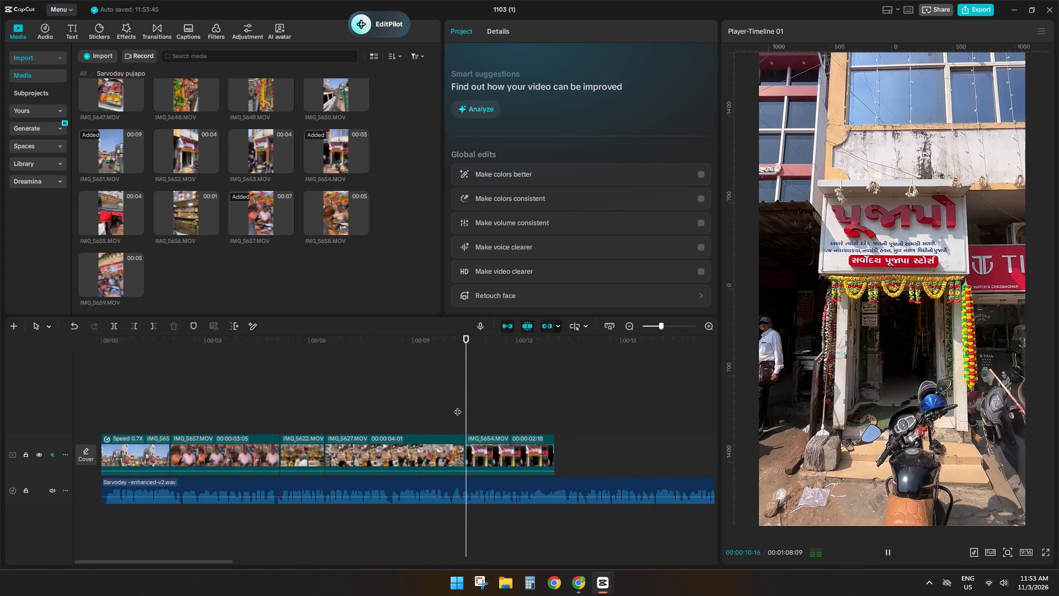
pyautogui.press('space')
pyautogui.press('space')
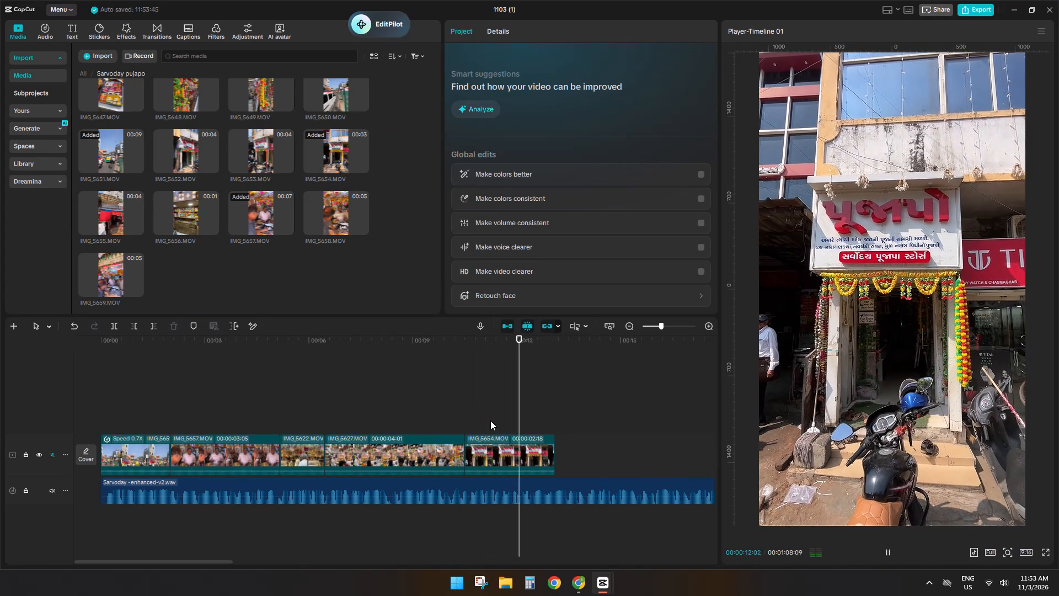
pyautogui.click(470, 423)
pyautogui.press('space')
pyautogui.click(461, 423)
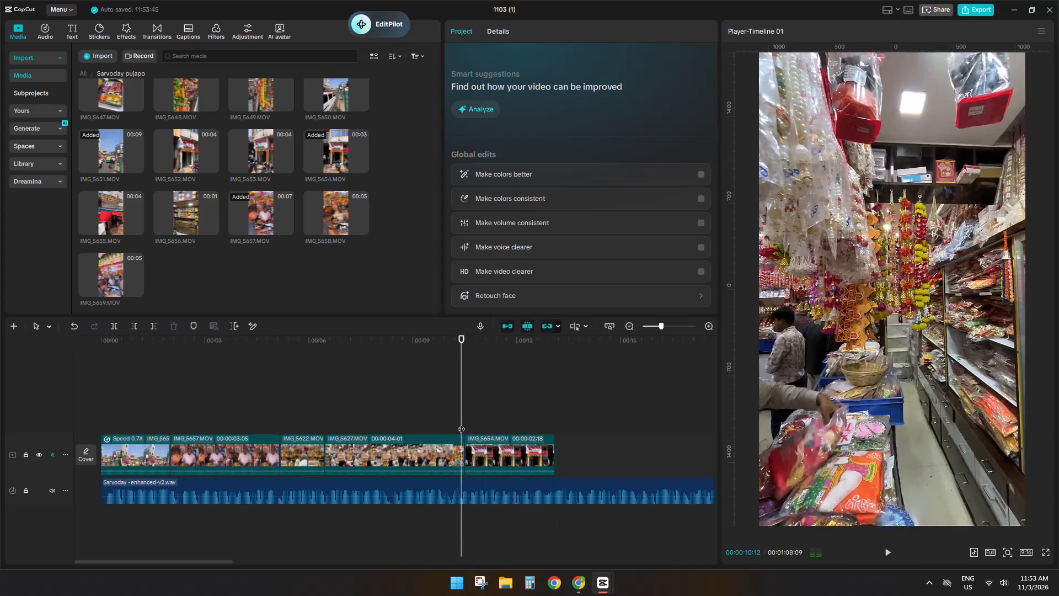
pyautogui.press('space')
pyautogui.click(462, 423)
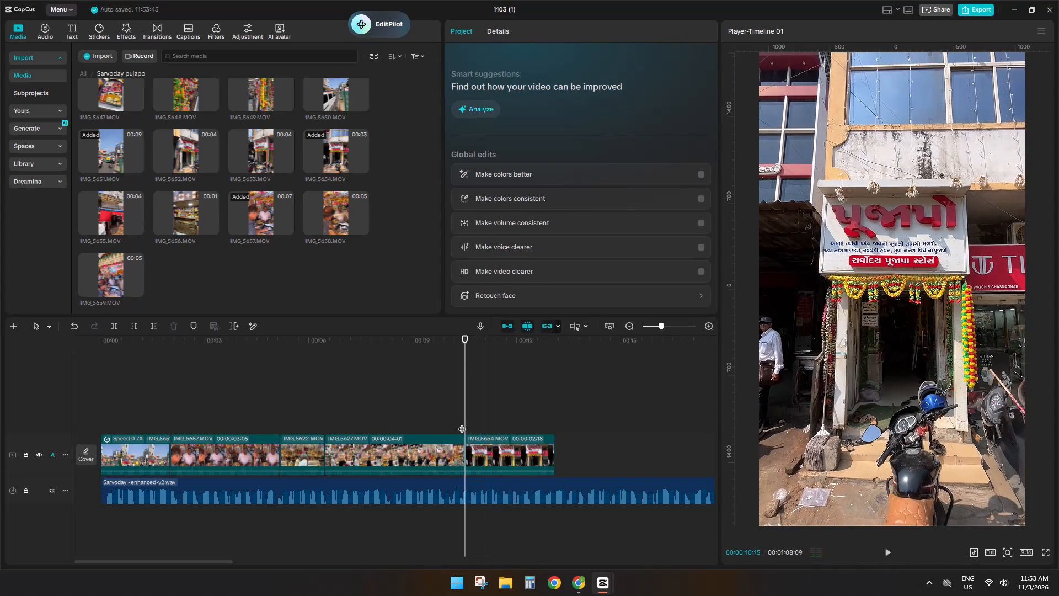
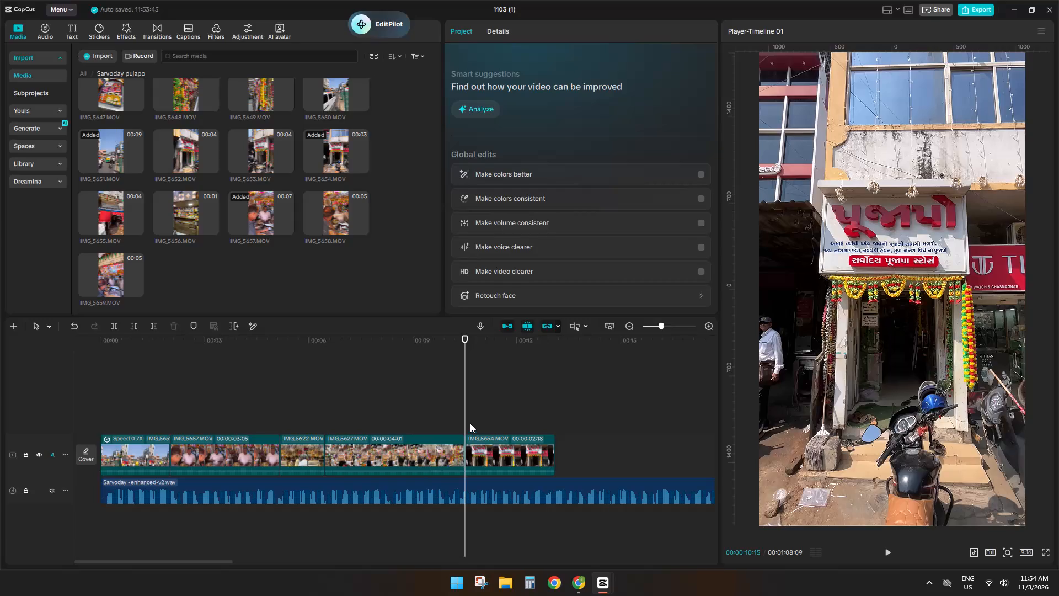
# Play across the start of IMG_5654, cut off the clip's end at 00:00:12:11 on the timeline and play on.
pyautogui.click(434, 405)
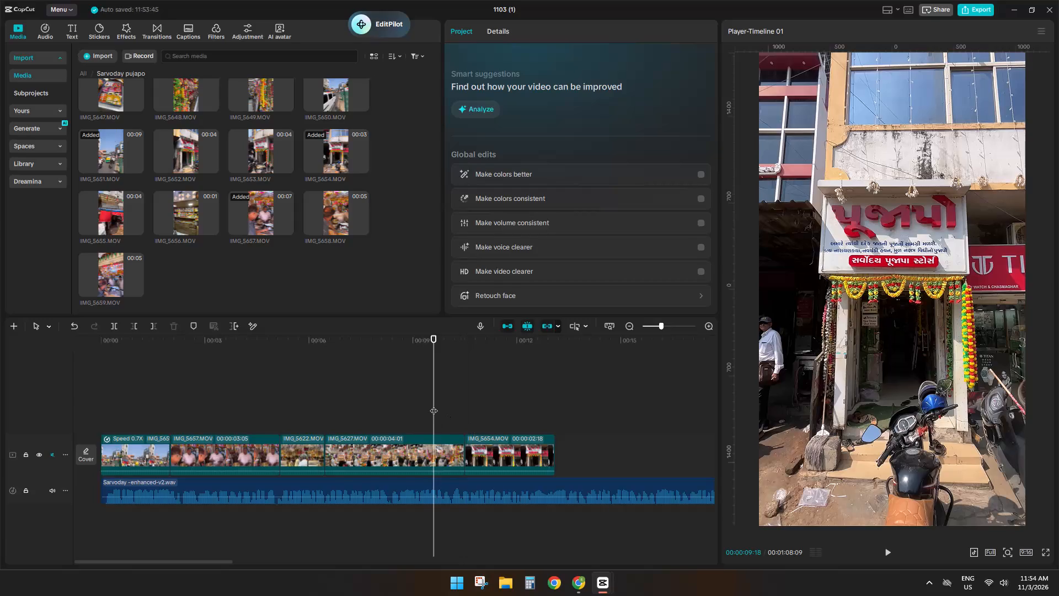
pyautogui.press('space')
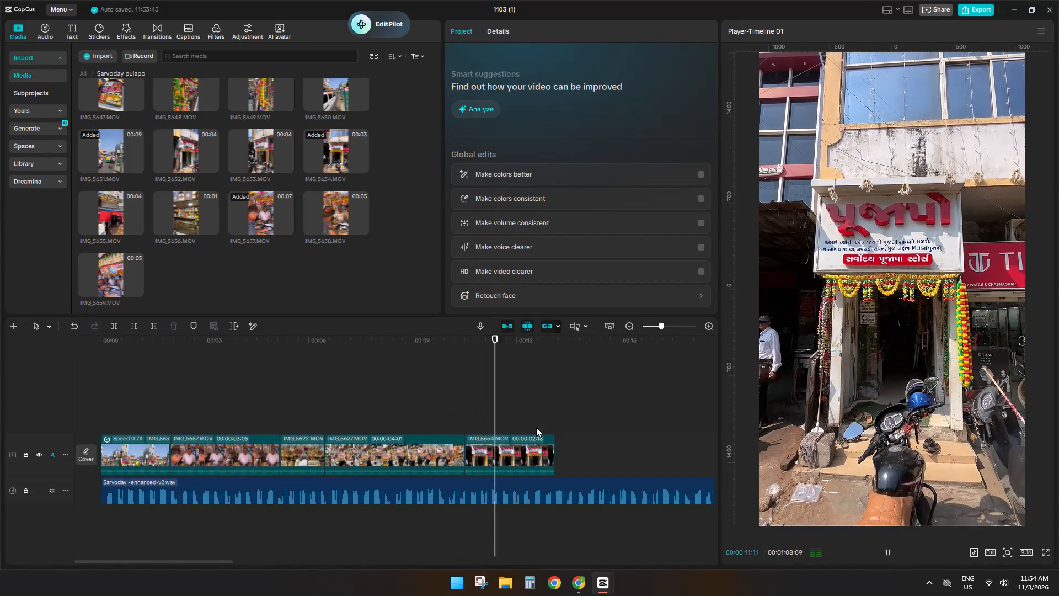
pyautogui.click(504, 425)
pyautogui.press('space')
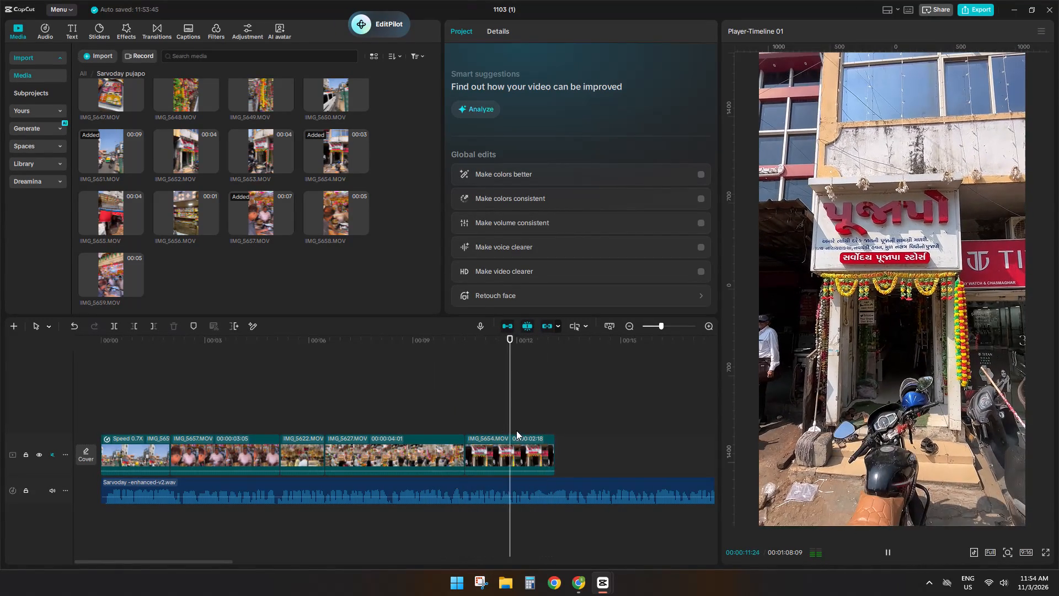
pyautogui.press('space')
pyautogui.click(536, 451)
pyautogui.write('sd')
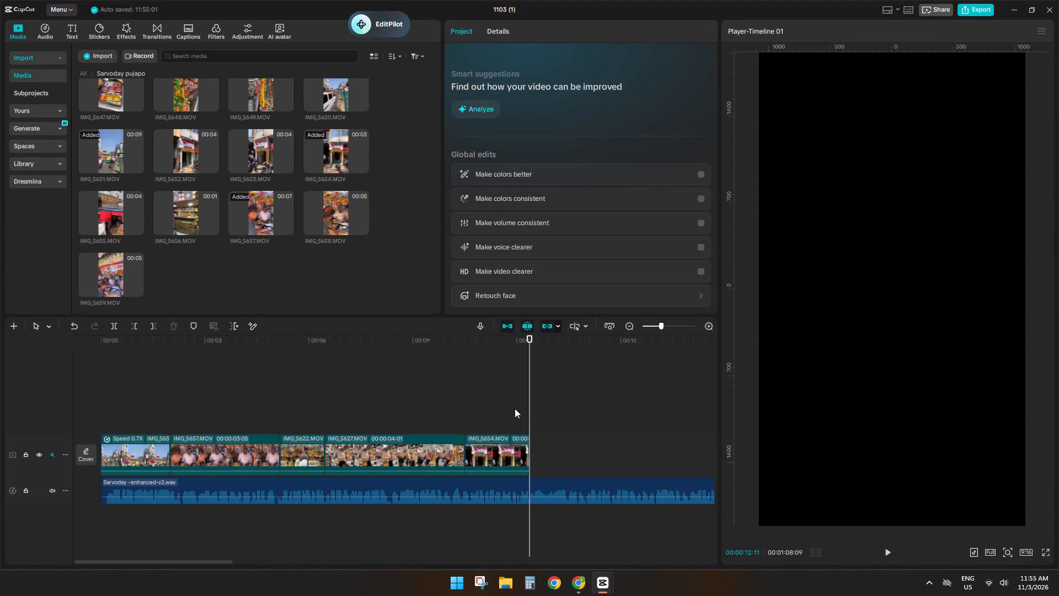
pyautogui.press('space')
# Preview the shop-interior, shelf and garland clips from IMG_5639 to IMG_5646 to find the shot following the shopfront.
pyautogui.scroll(3, 266, 167)
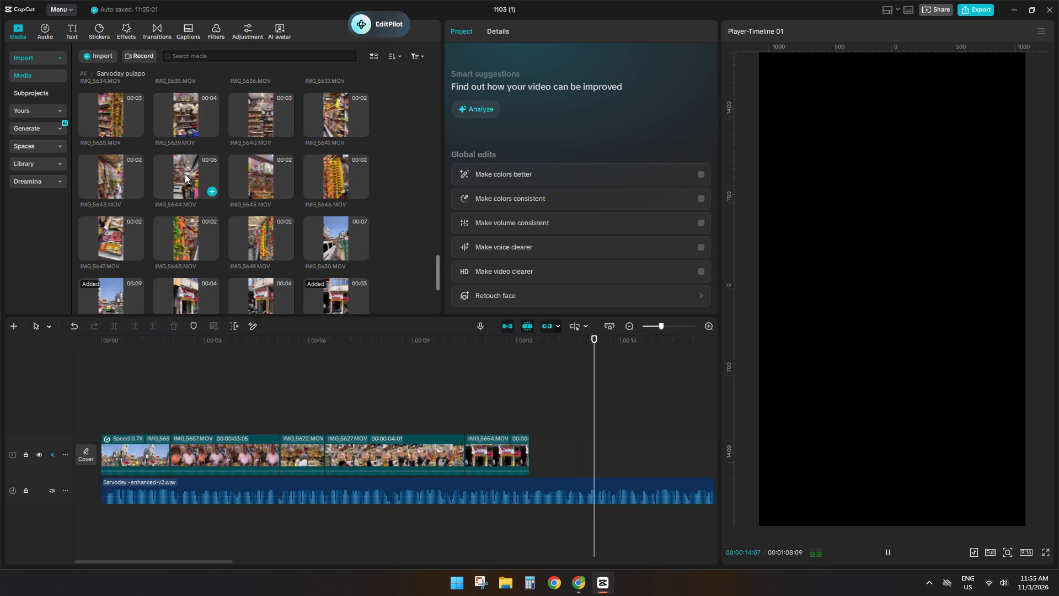
pyautogui.click(184, 174)
pyautogui.click(240, 178)
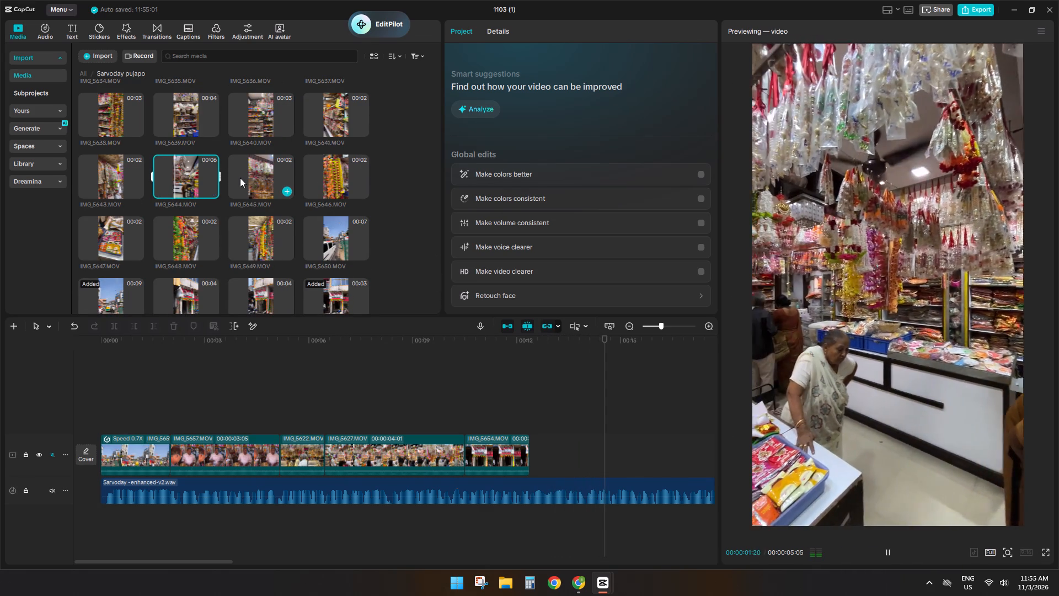
pyautogui.click(323, 174)
pyautogui.click(338, 125)
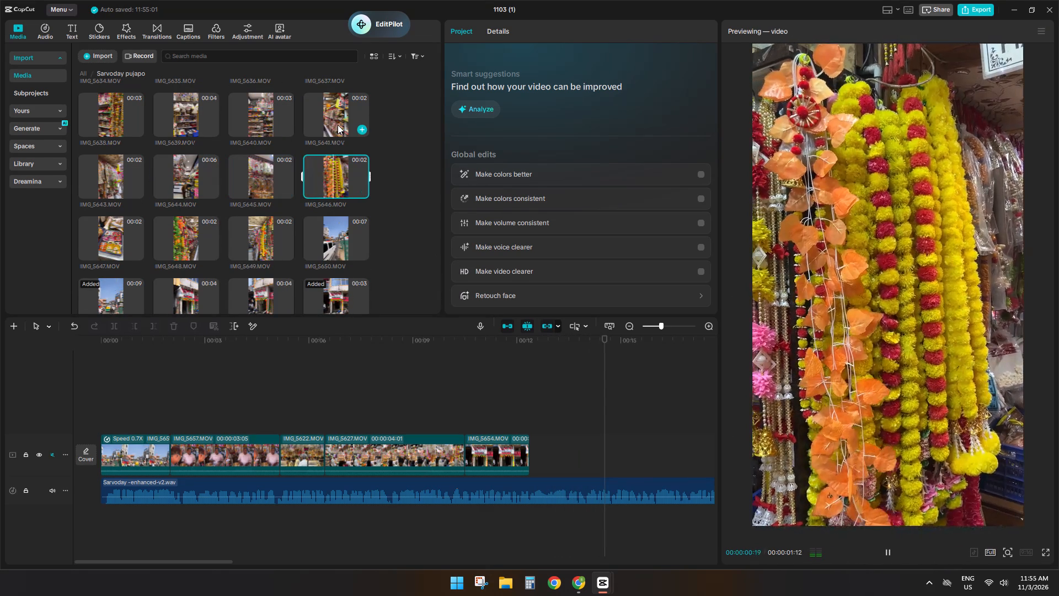
pyautogui.click(268, 112)
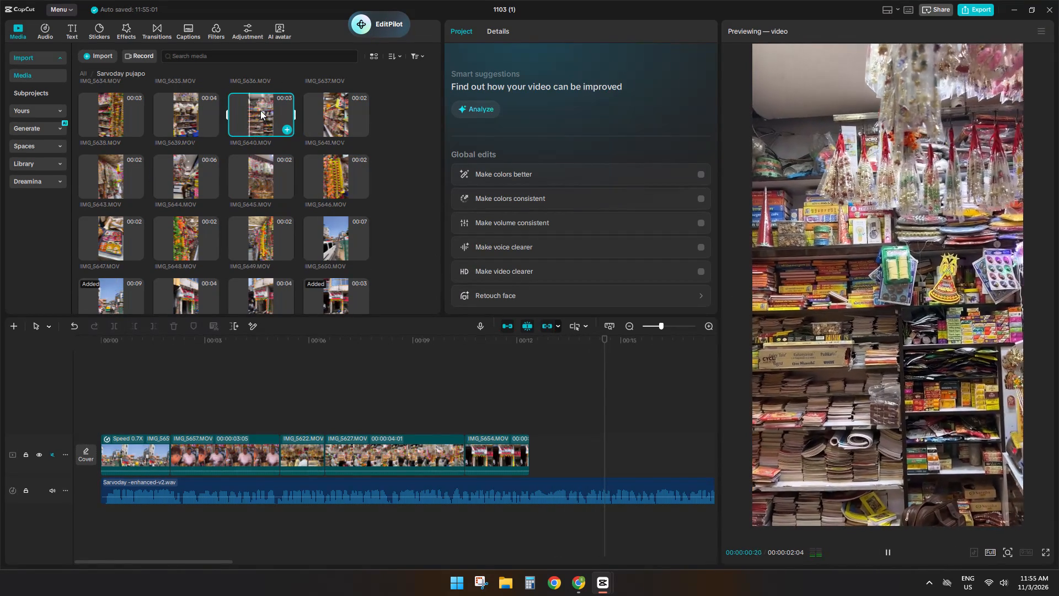
pyautogui.click(221, 103)
pyautogui.click(204, 104)
pyautogui.click(111, 175)
pyautogui.scroll(-2, 216, 270)
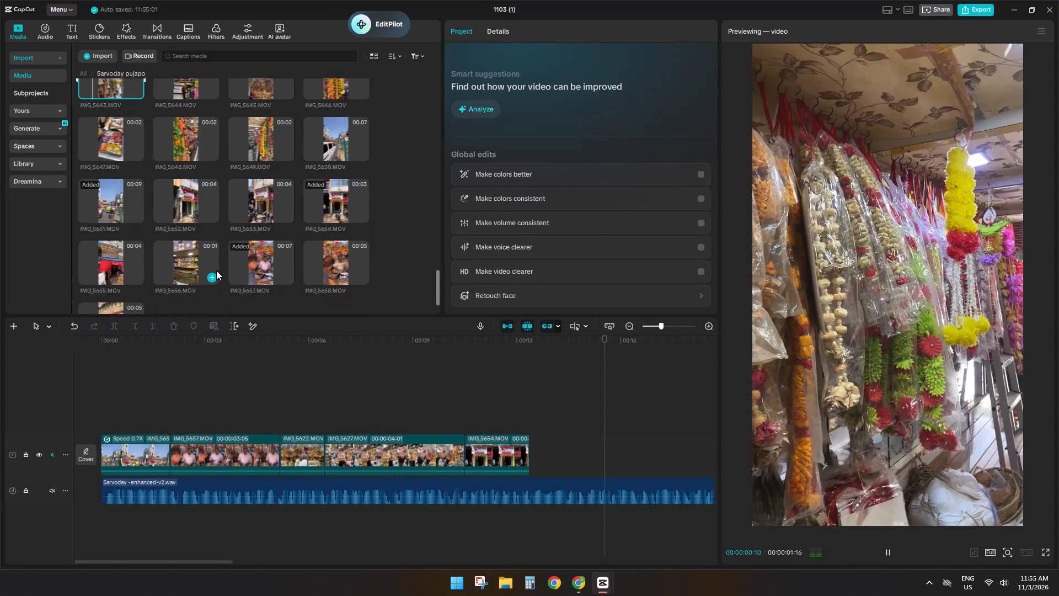
pyautogui.click(344, 212)
pyautogui.click(263, 169)
pyautogui.click(262, 166)
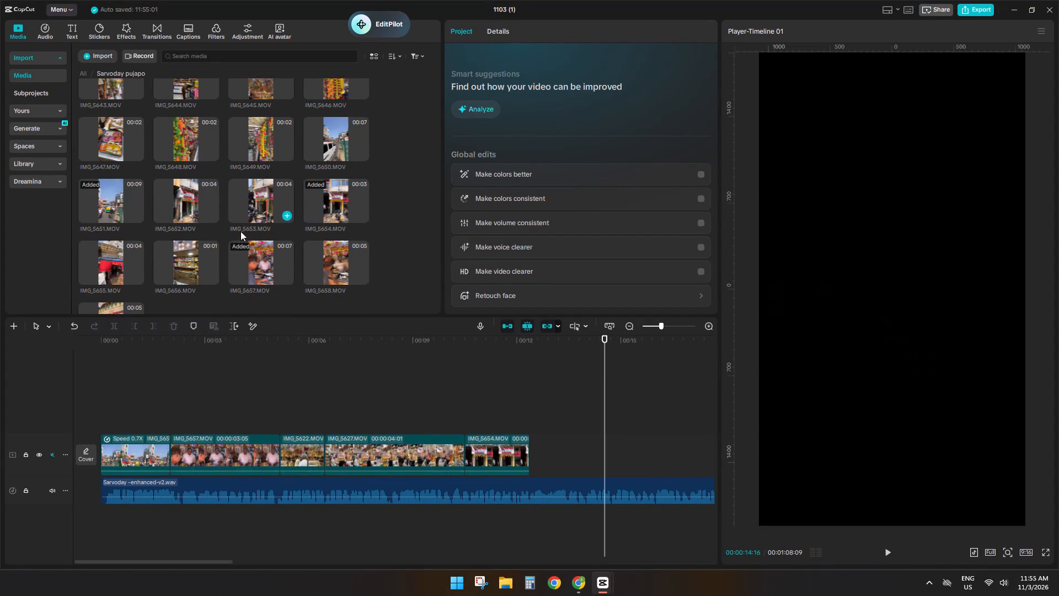
pyautogui.scroll(-2, 239, 235)
pyautogui.scroll(13, 240, 245)
# Preview the shelf and product clips, then add the garland-counter clip IMG_5569 directly after IMG_5654 on the main track.
pyautogui.click(269, 141)
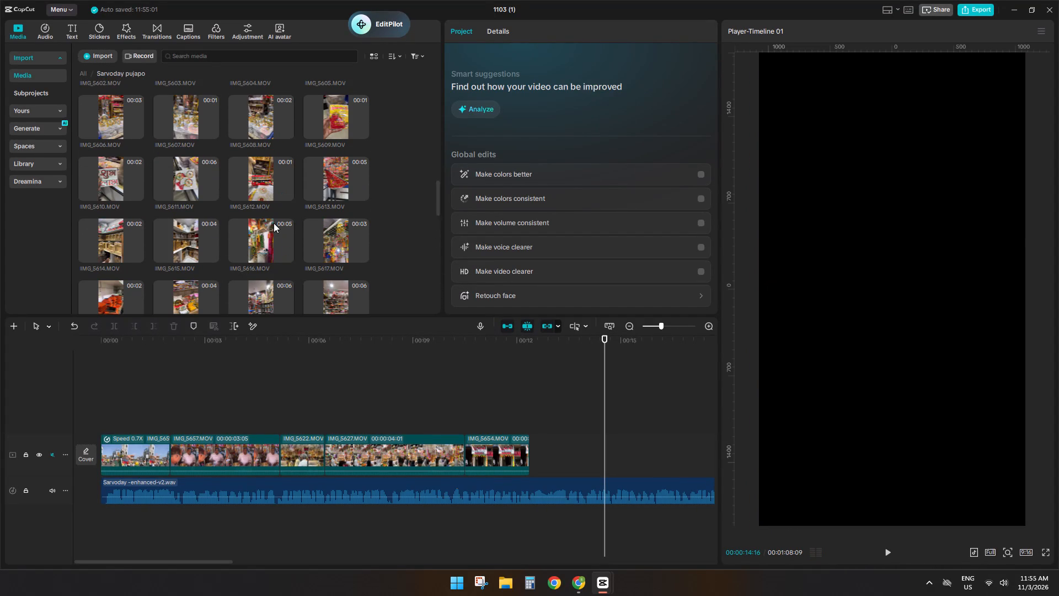
pyautogui.click(270, 227)
pyautogui.click(184, 232)
pyautogui.scroll(3, 237, 220)
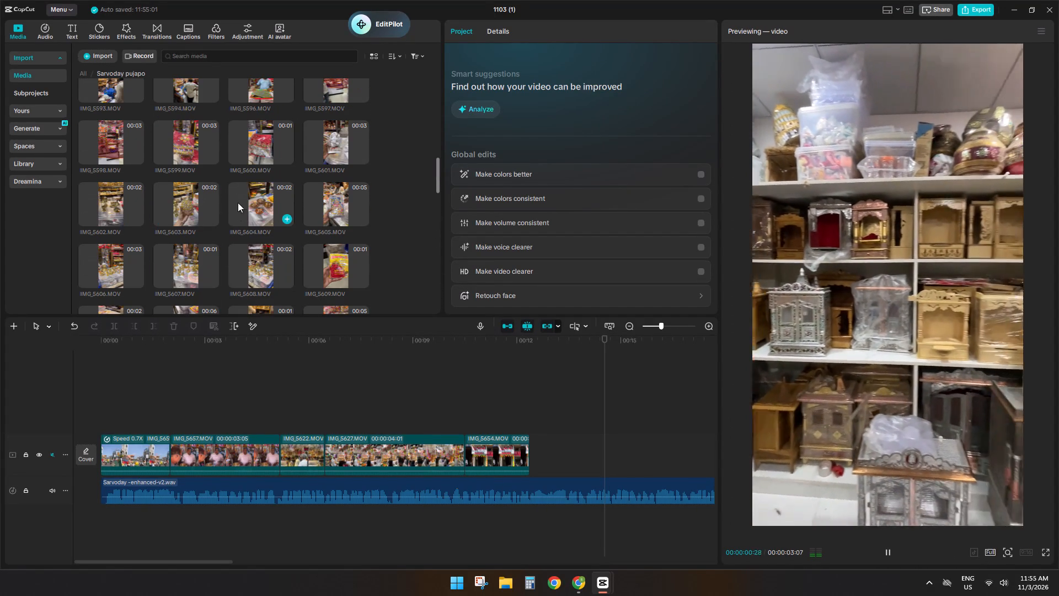
pyautogui.click(247, 146)
pyautogui.scroll(4, 273, 238)
pyautogui.click(264, 159)
pyautogui.click(261, 217)
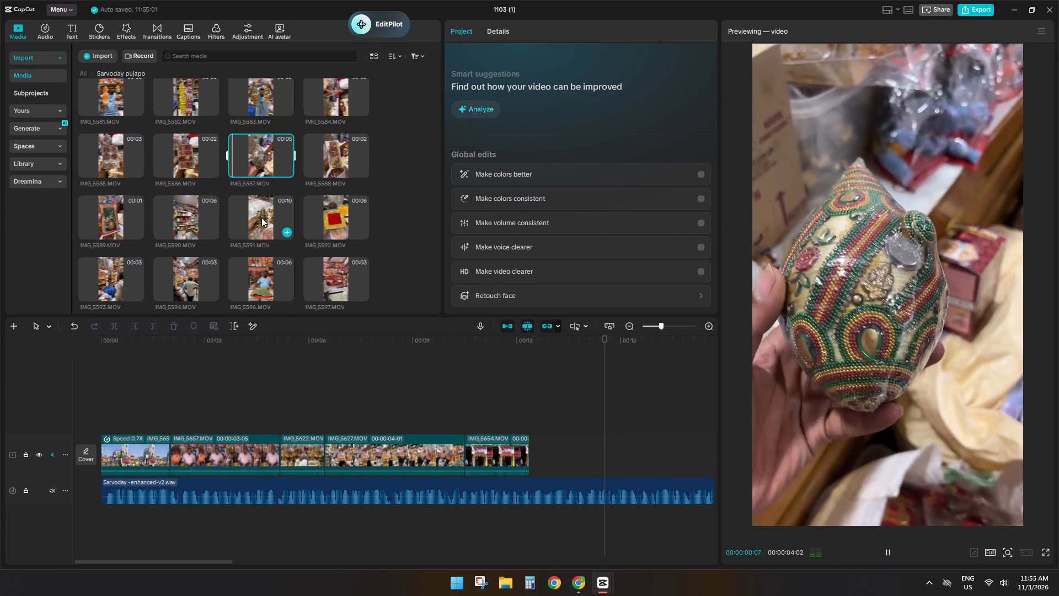
pyautogui.scroll(4, 269, 252)
pyautogui.click(271, 178)
pyautogui.click(168, 118)
pyautogui.click(116, 104)
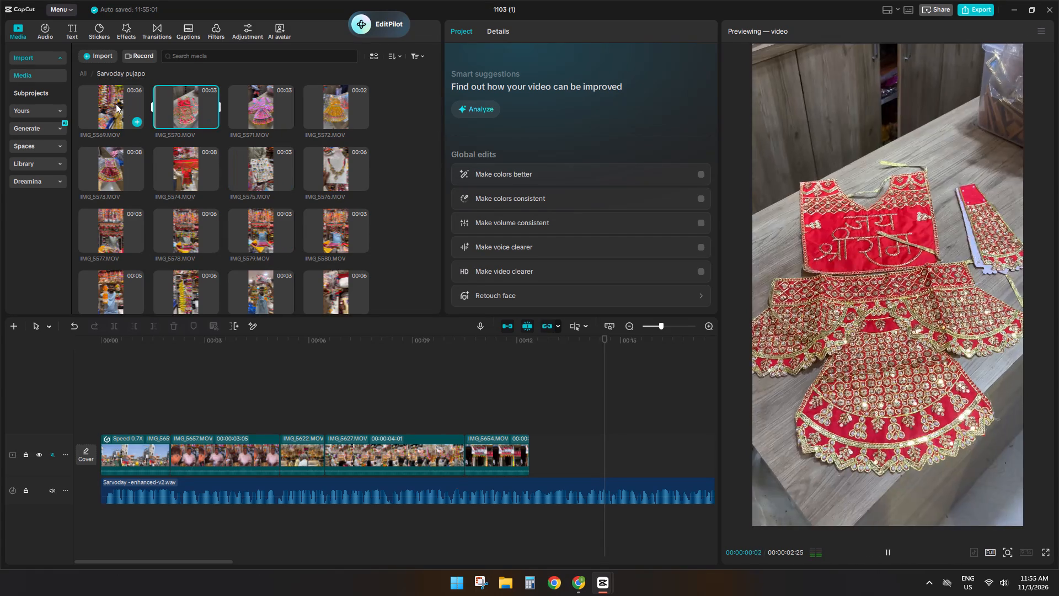
pyautogui.moveTo(115, 107); pyautogui.dragTo(545, 446)
# Play across the cut from IMG_5654 to IMG_5569 to check it against the voice-over.
pyautogui.click(525, 400)
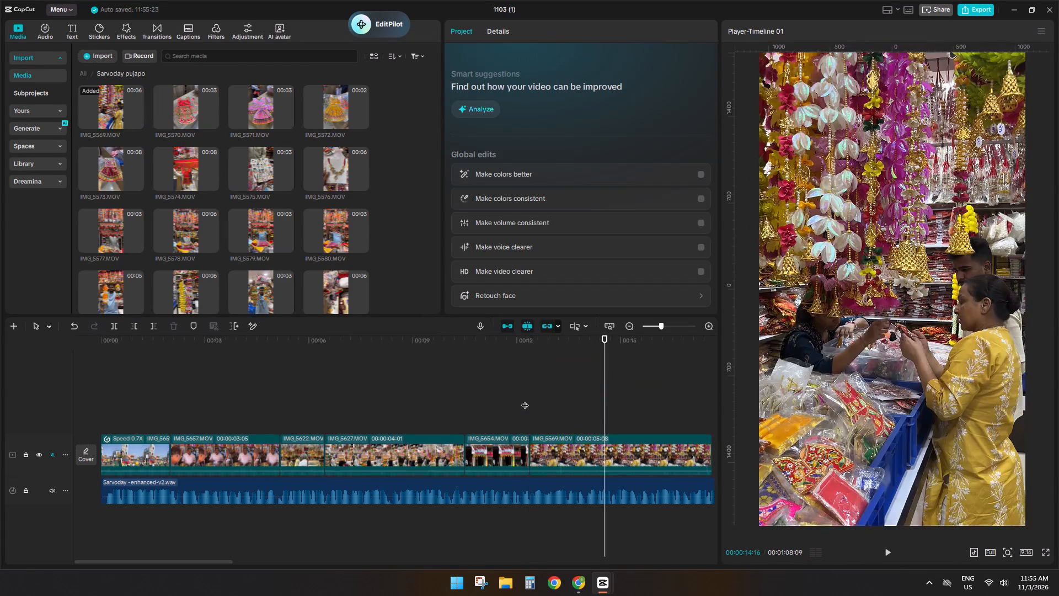
pyautogui.press('space')
pyautogui.click(521, 425)
pyautogui.press('space')
pyautogui.click(510, 424)
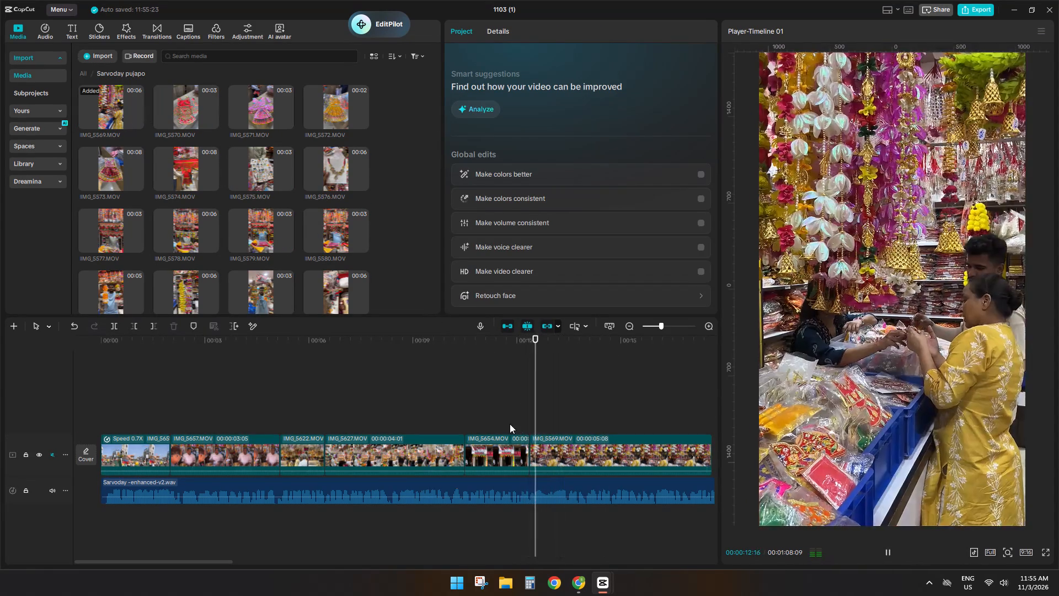
pyautogui.press('space')
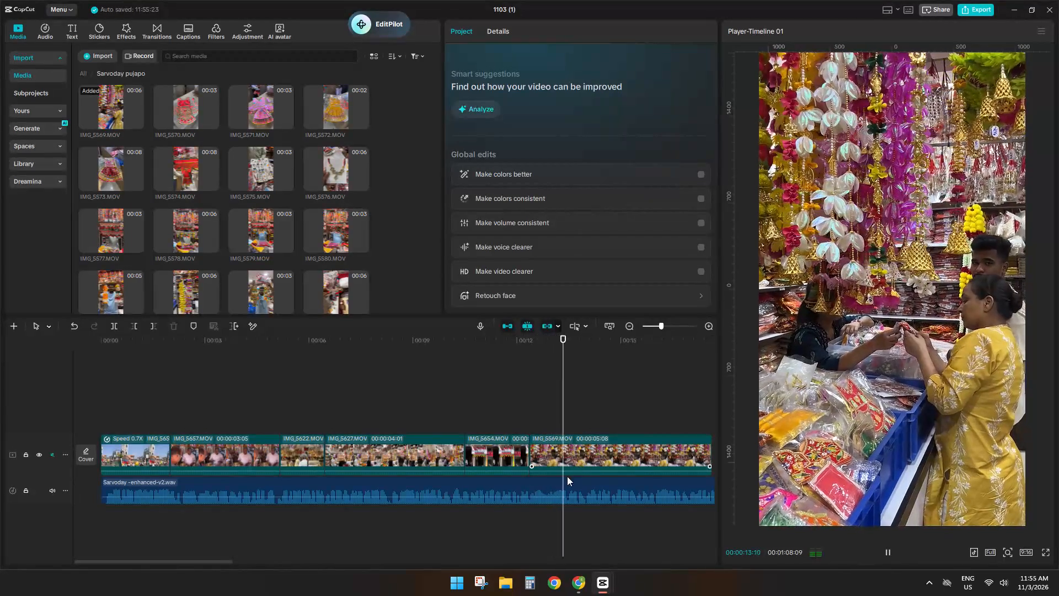
# Replay IMG_5569 against the voice-over and cut off its end at 00:00:13:29 on the timeline.
pyautogui.keyDown('ctrl'); pyautogui.scroll(-6, 565, 465); pyautogui.keyUp('ctrl')
pyautogui.keyDown('ctrl'); pyautogui.scroll(3, 574, 465); pyautogui.keyUp('ctrl')
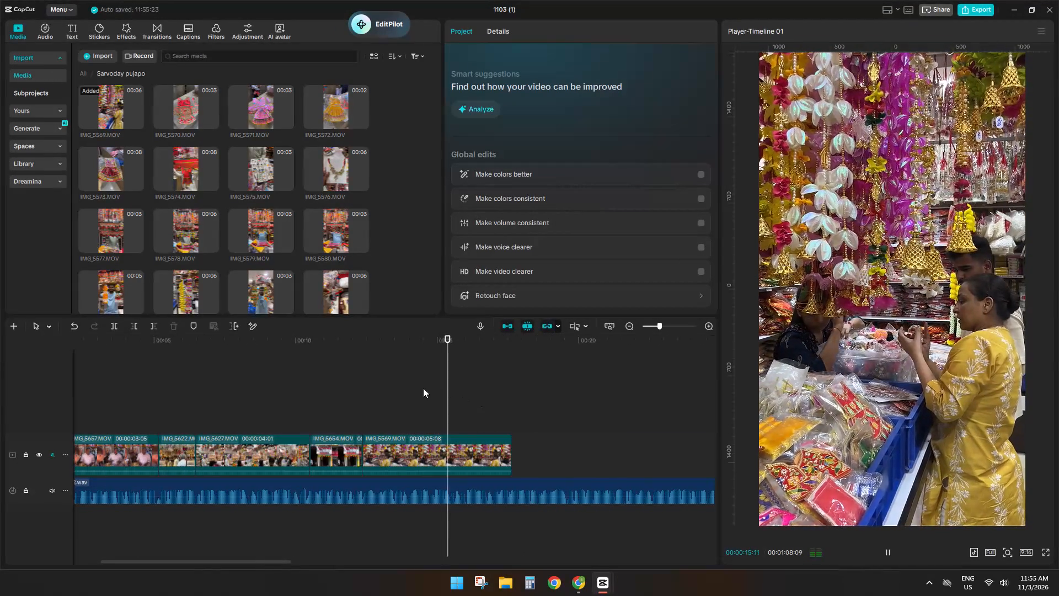
pyautogui.click(404, 389)
pyautogui.press('space')
pyautogui.press('space')
pyautogui.click(387, 427)
pyautogui.press('space')
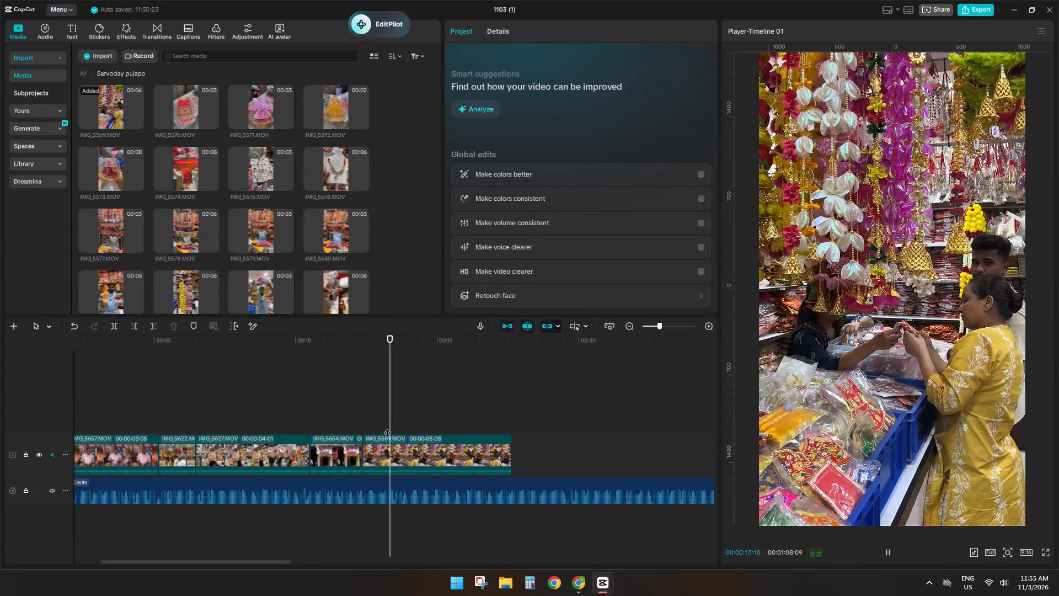
pyautogui.press('space')
pyautogui.click(411, 455)
pyautogui.press('s')
pyautogui.press('d')
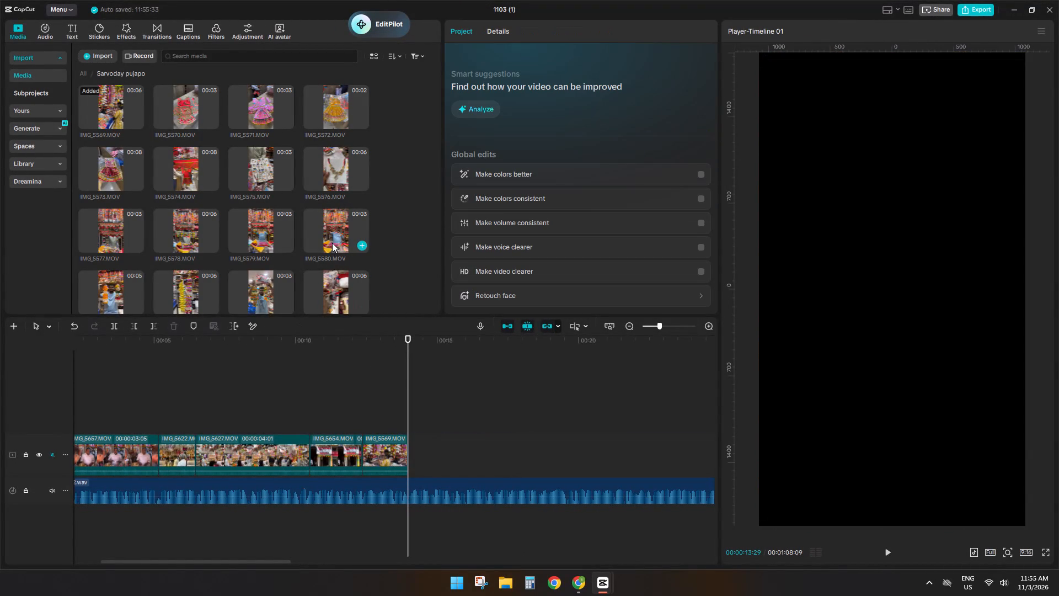
# Preview the red-fabric and shop-assistant clips IMG_5597, IMG_5596 and IMG_5601 as candidates for the shot after IMG_5569.
pyautogui.scroll(-4, 330, 246)
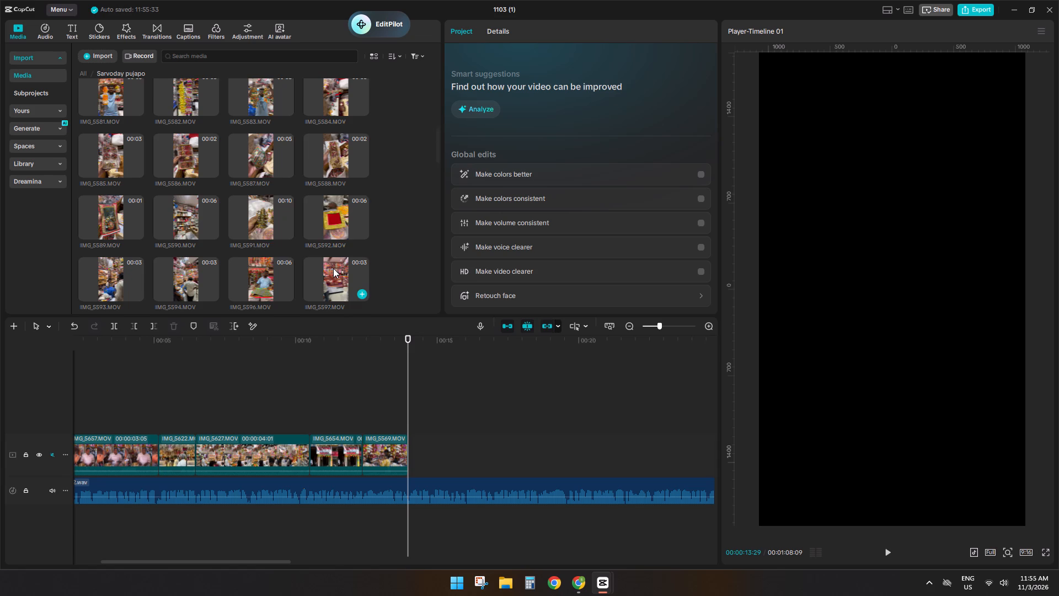
pyautogui.scroll(-2, 333, 268)
pyautogui.click(334, 182)
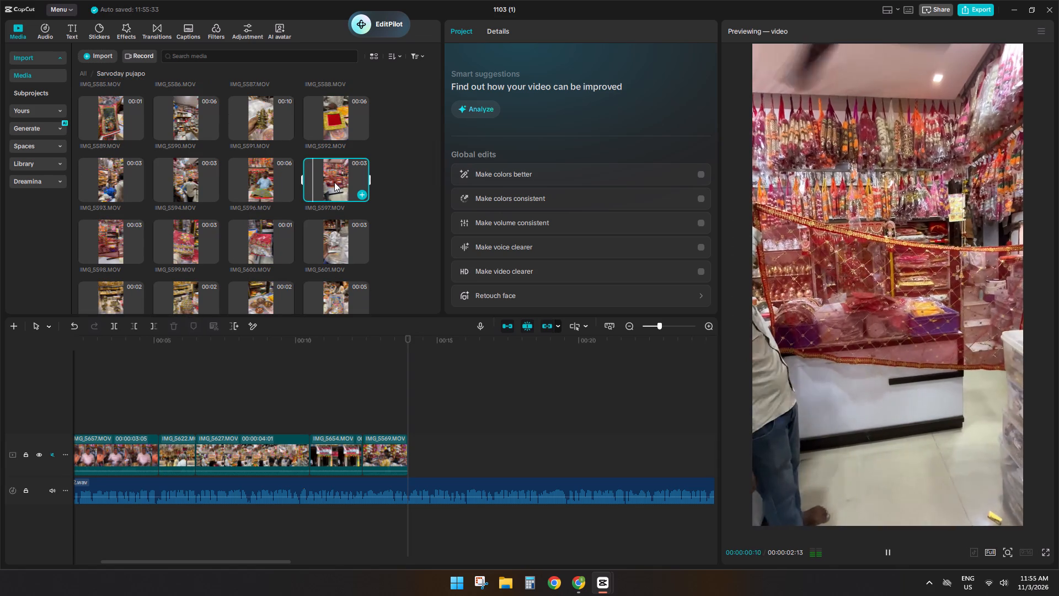
pyautogui.press('space')
pyautogui.click(260, 176)
pyautogui.press('space')
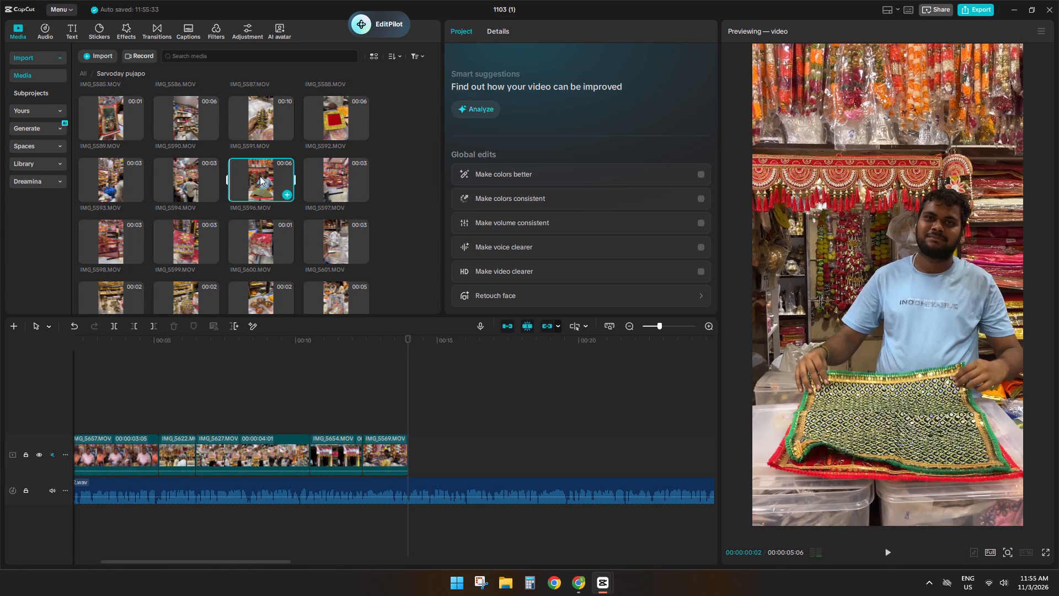
pyautogui.click(326, 254)
pyautogui.press('space')
# Play the main track from the start of IMG_5654 past the end of IMG_5569 to check it against the voice-over.
pyautogui.doubleClick(407, 392)
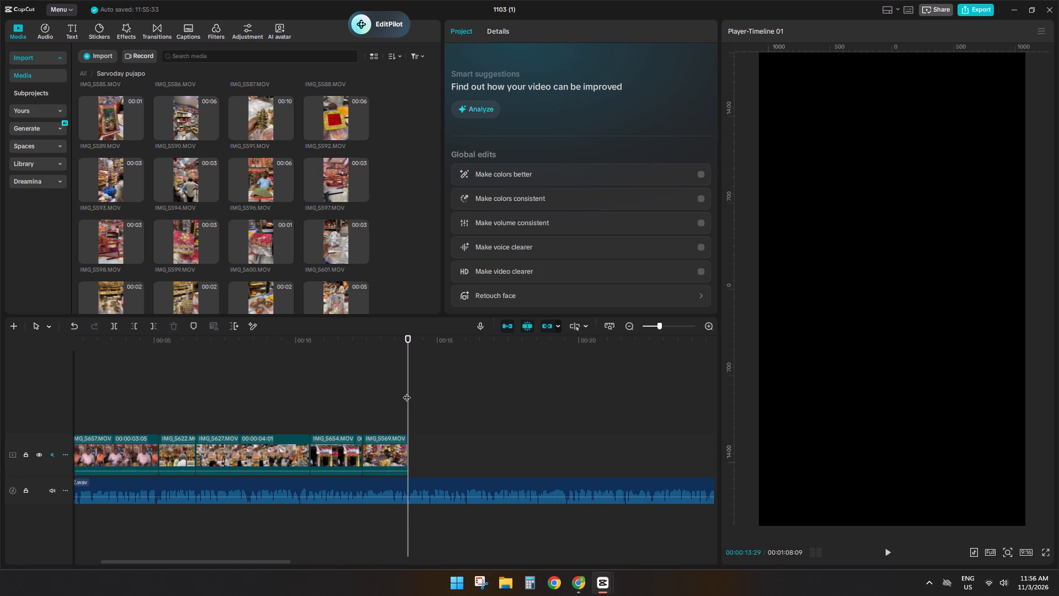
pyautogui.keyDown('ctrl'); pyautogui.scroll(-3, 351, 434); pyautogui.keyUp('ctrl')
pyautogui.click(349, 398)
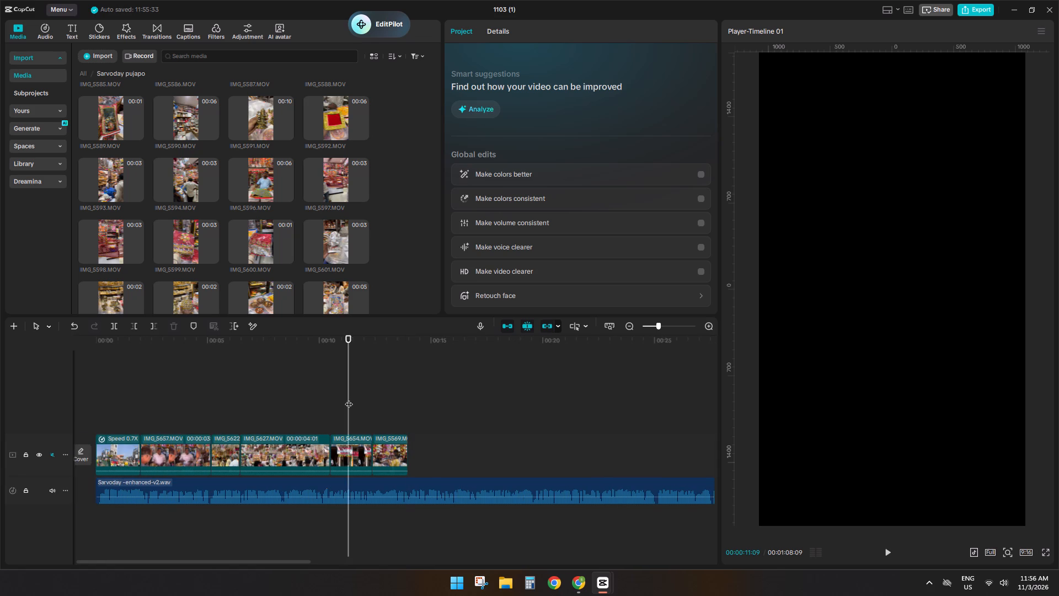
pyautogui.moveTo(349, 398); pyautogui.dragTo(332, 401)
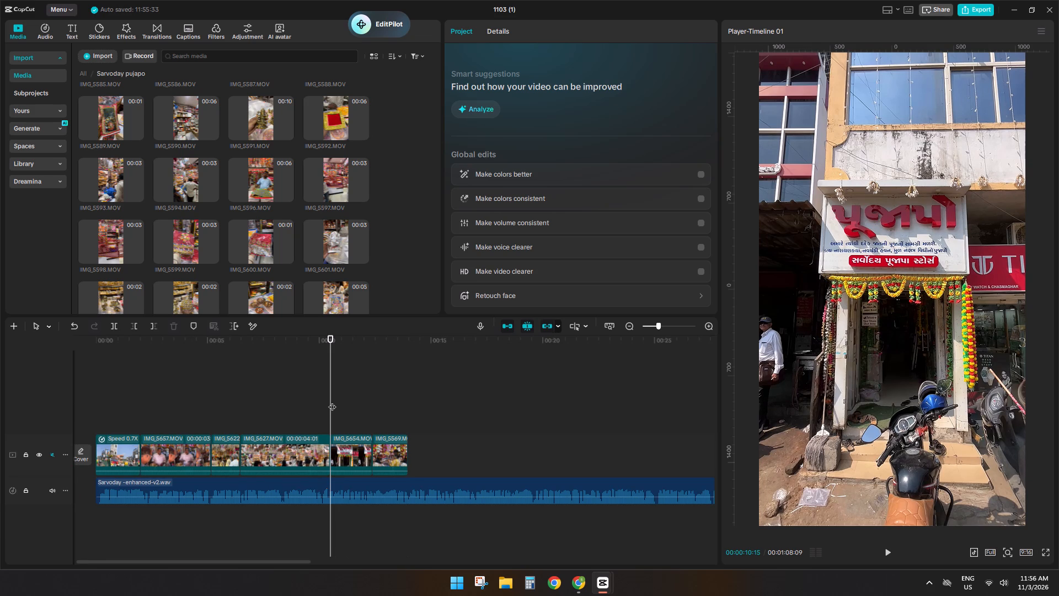
pyautogui.press('space')
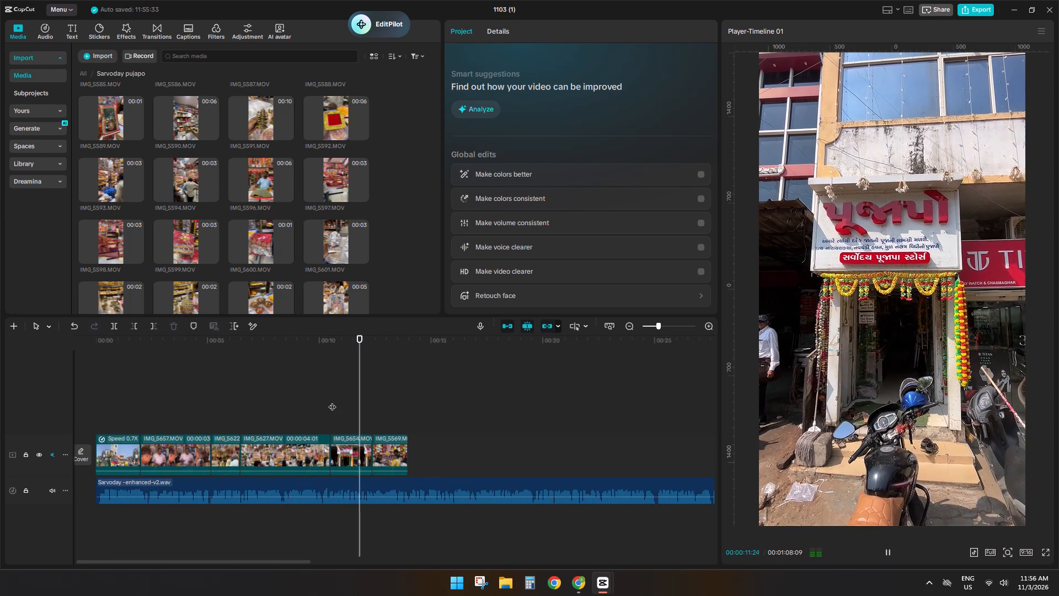
pyautogui.keyDown('ctrl'); pyautogui.scroll(4, 408, 443); pyautogui.keyUp('ctrl')
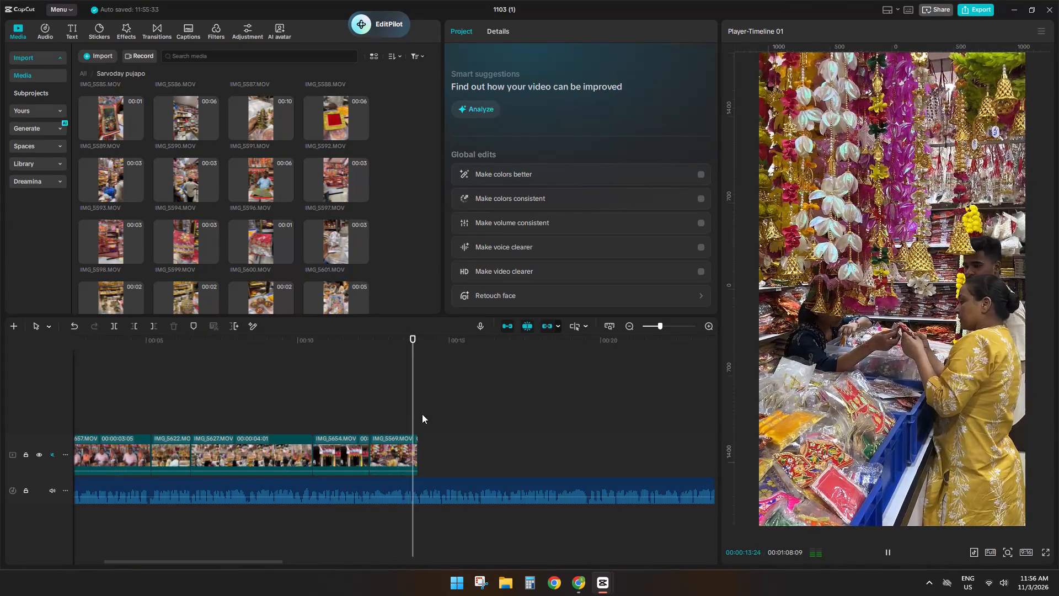
pyautogui.click(420, 401)
pyautogui.press('space')
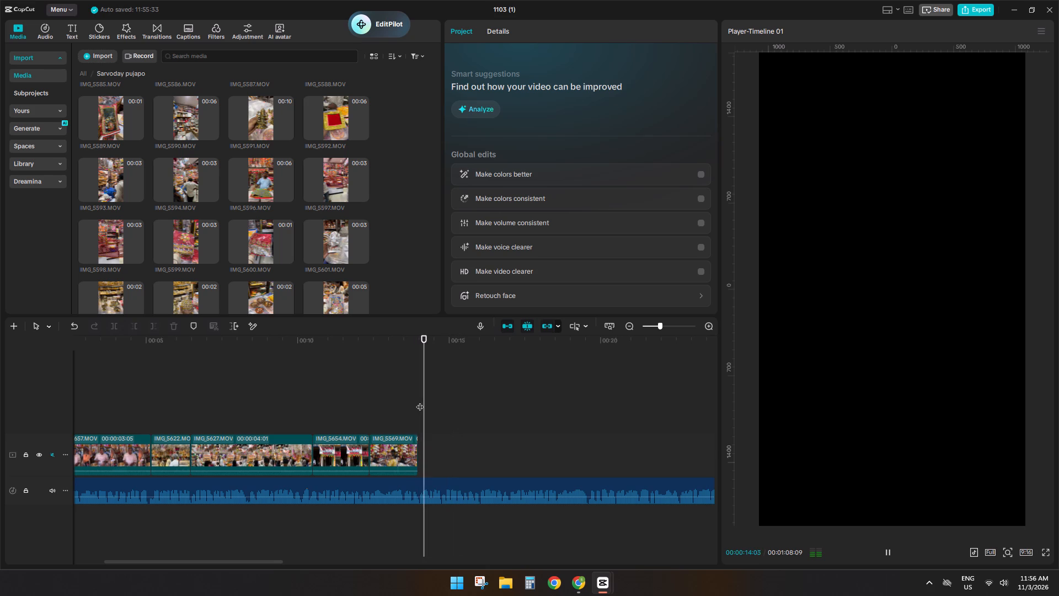
pyautogui.press('space')
# Preview the product clips from IMG_5598 to IMG_5600 and IMG_5602 to IMG_5604 as candidates for the next shot.
pyautogui.click(282, 227)
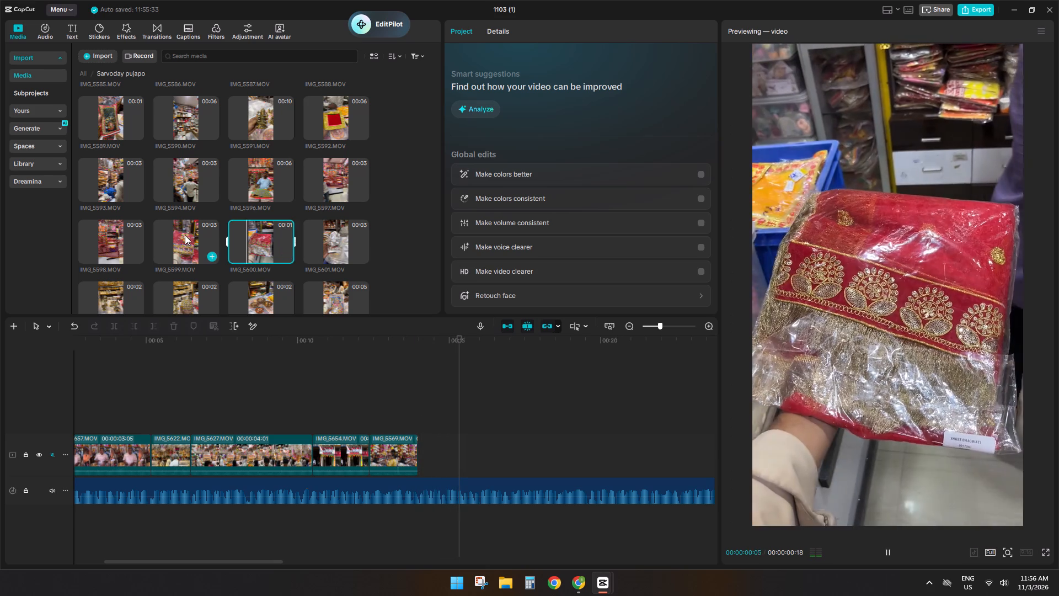
pyautogui.click(185, 235)
pyautogui.click(138, 231)
pyautogui.scroll(-1, 138, 231)
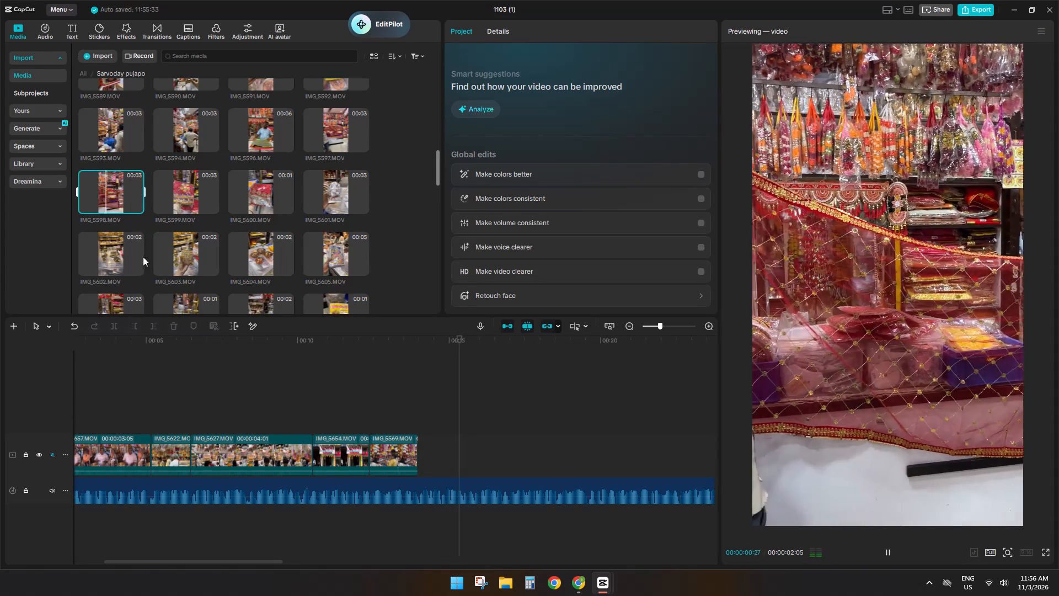
pyautogui.click(119, 255)
pyautogui.click(175, 264)
pyautogui.click(265, 242)
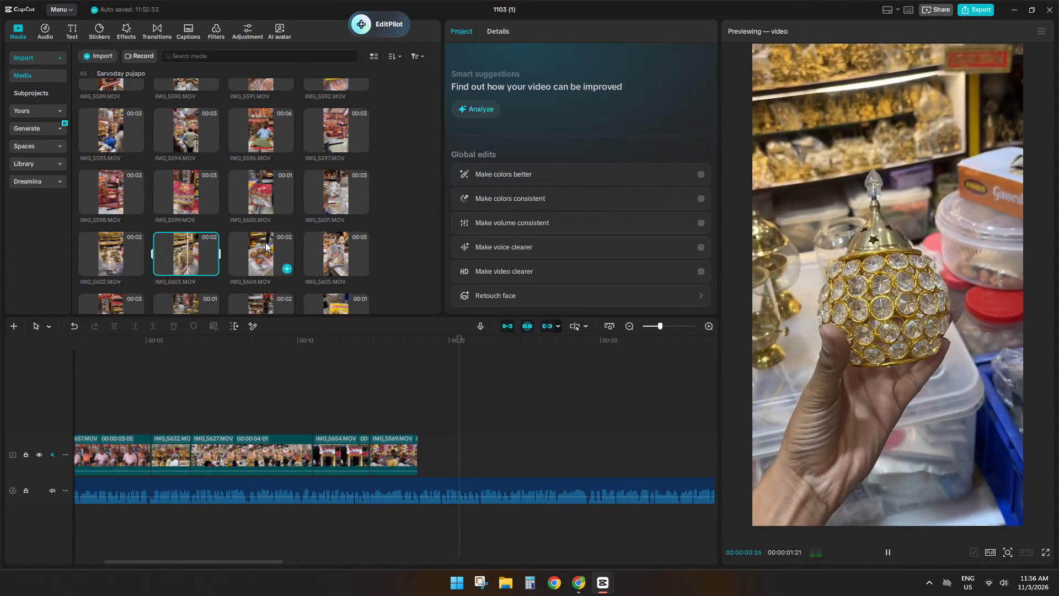
# Preview the hanging-decoration, interior and shelf clips from IMG_5617 to IMG_5640 as candidates for the shot after IMG_5569.
pyautogui.scroll(-3, 264, 242)
pyautogui.click(263, 237)
pyautogui.click(322, 275)
pyautogui.scroll(-3, 322, 275)
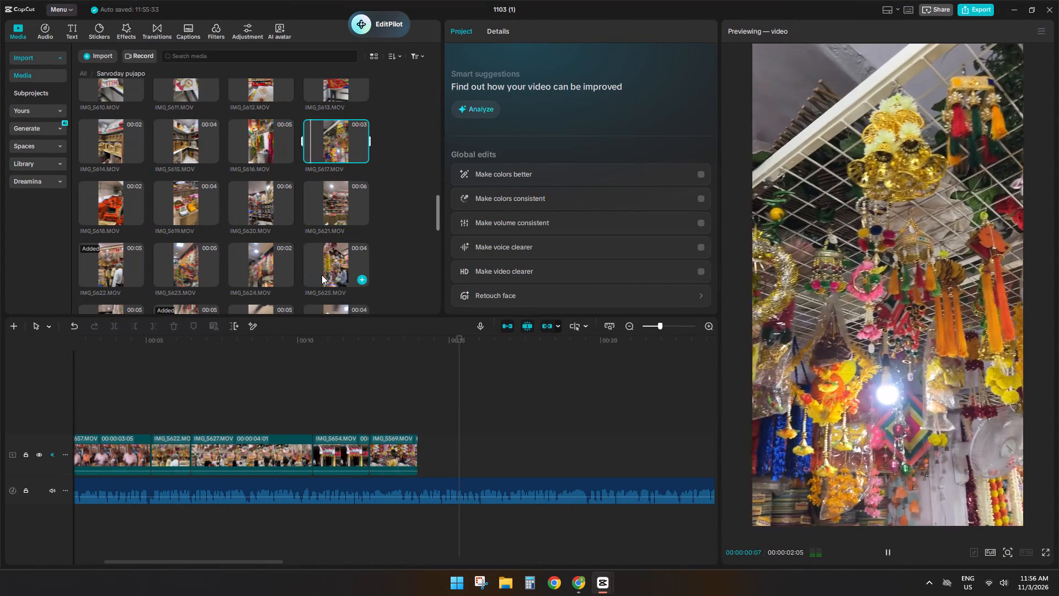
pyautogui.click(270, 219)
pyautogui.click(311, 214)
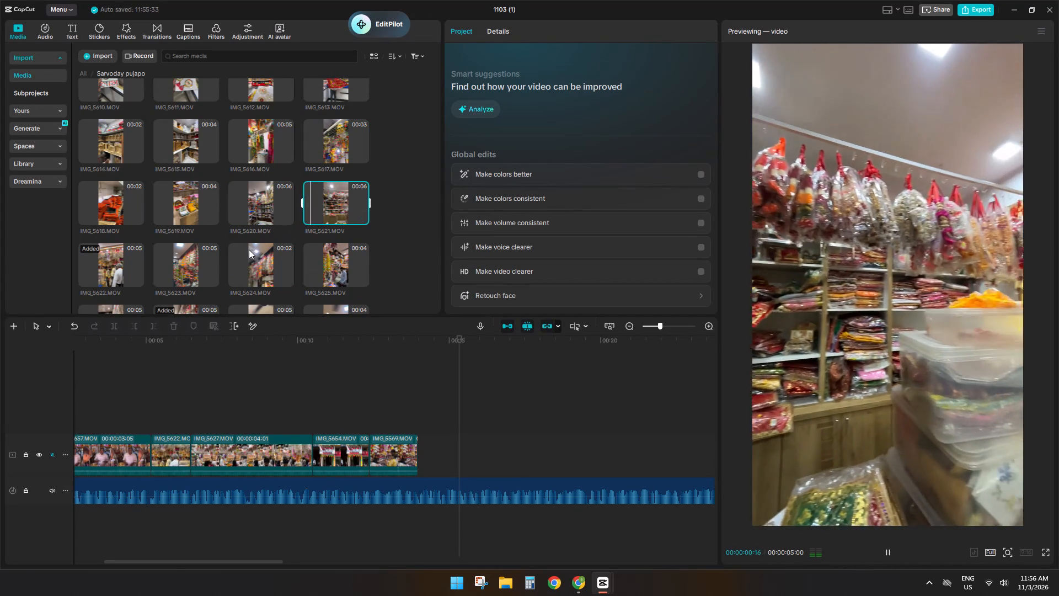
pyautogui.click(249, 249)
pyautogui.click(188, 265)
pyautogui.scroll(-3, 189, 265)
pyautogui.click(265, 246)
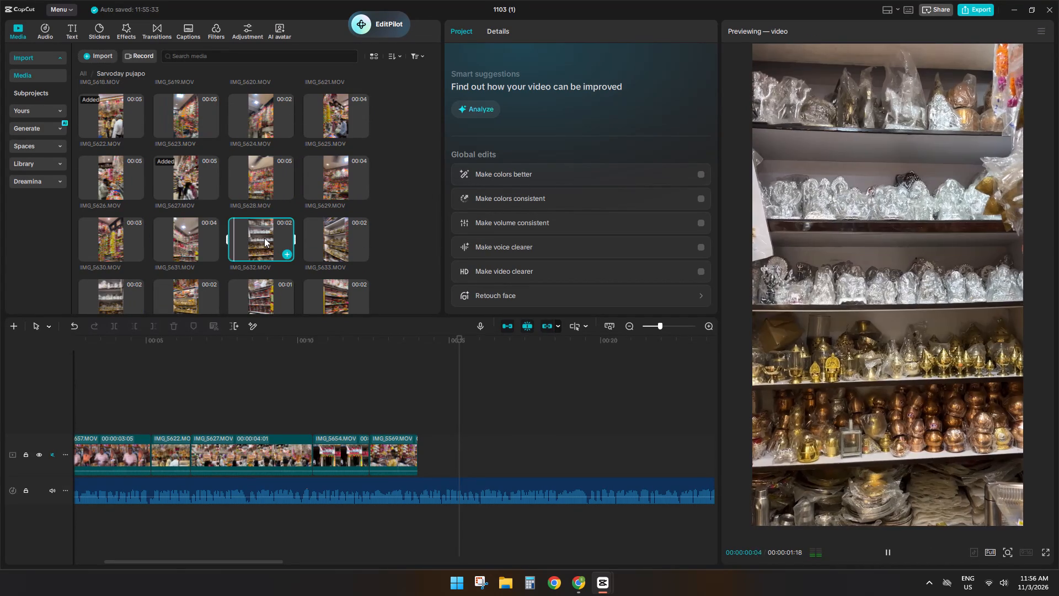
pyautogui.click(322, 235)
pyautogui.scroll(-2, 323, 235)
pyautogui.click(252, 258)
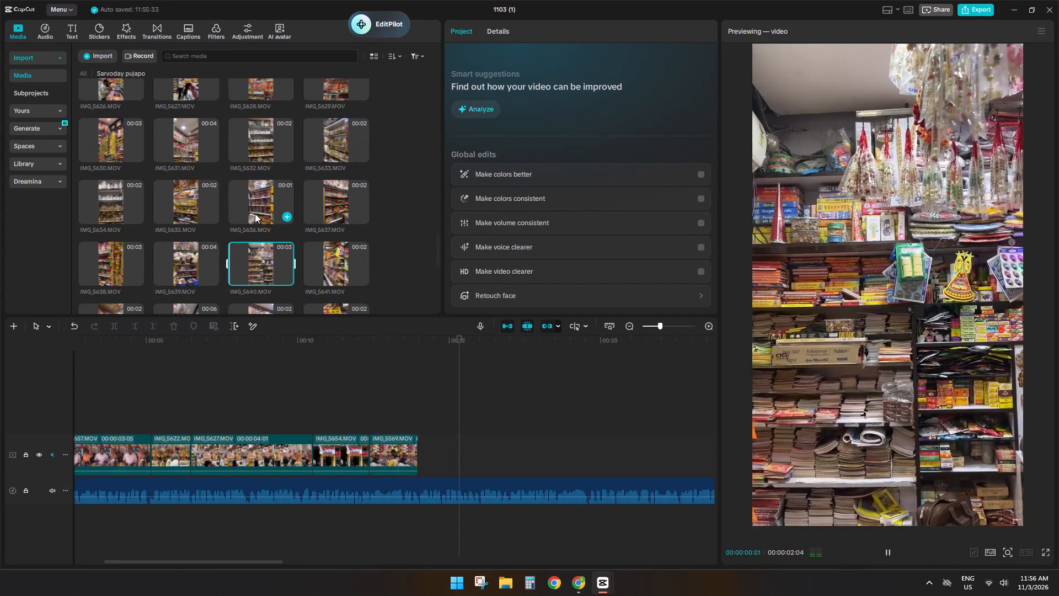
pyautogui.click(255, 214)
pyautogui.click(254, 248)
# Append the shelf clip IMG_5640 after IMG_5569 on the main track and play it against the voice-over.
pyautogui.moveTo(259, 253); pyautogui.dragTo(401, 323)
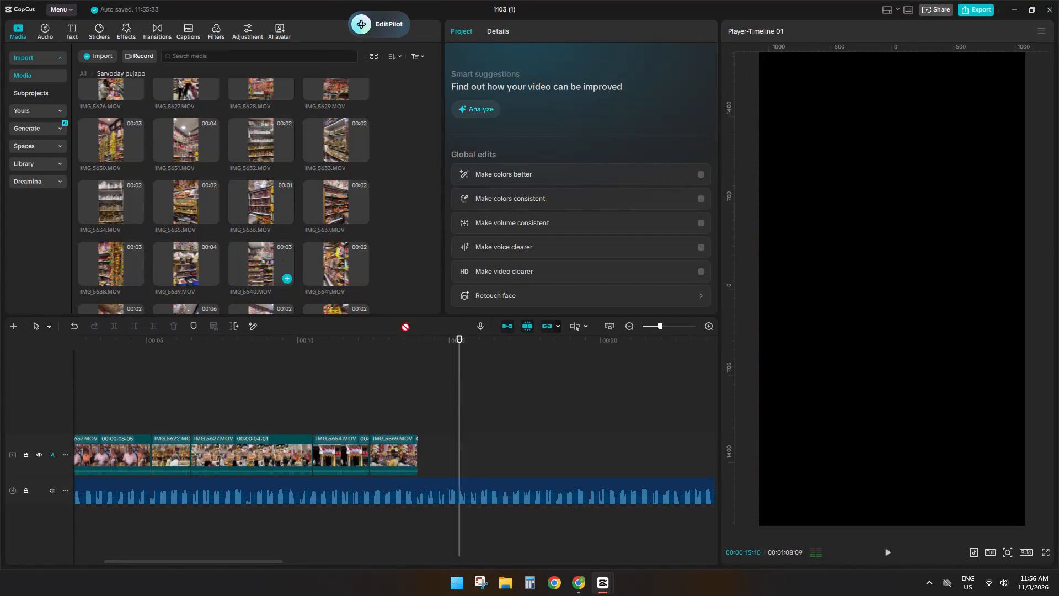
pyautogui.moveTo(401, 323); pyautogui.dragTo(441, 447)
pyautogui.click(410, 402)
pyautogui.press('space')
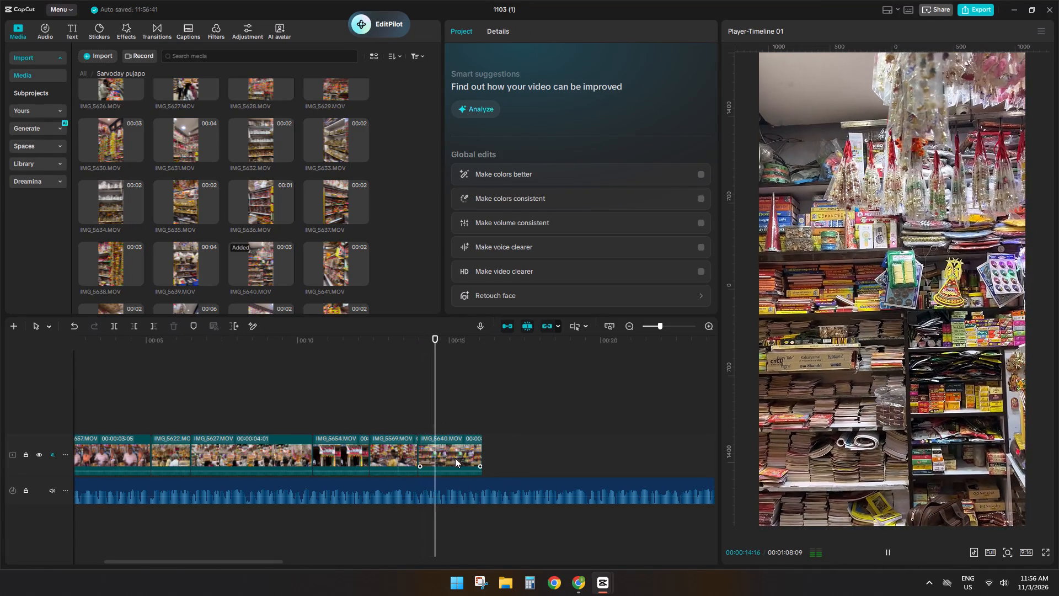
pyautogui.press('space')
pyautogui.press('space')
pyautogui.press('space')
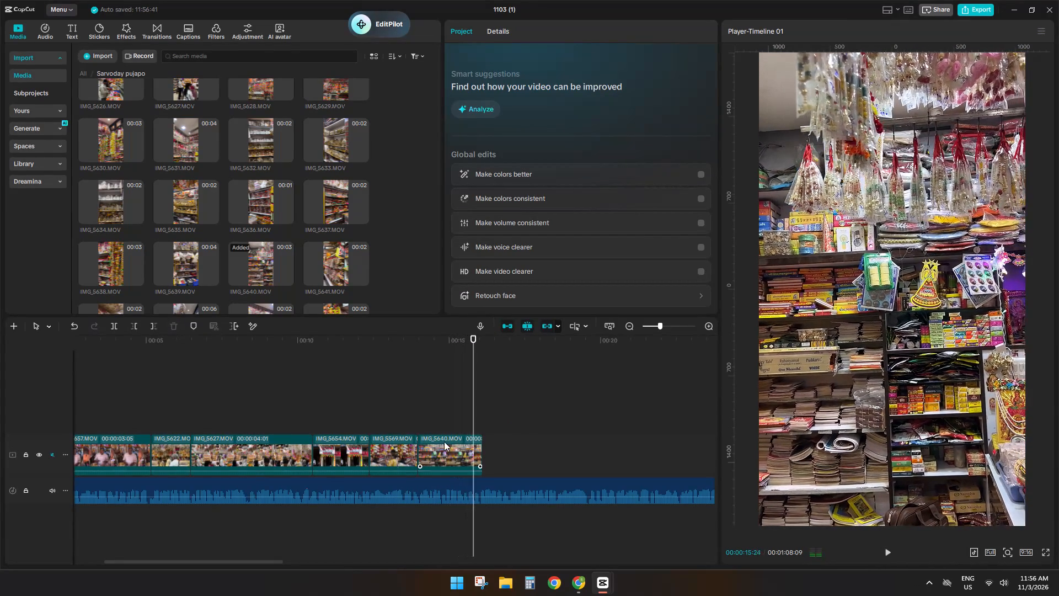
# Replay IMG_5640 against the voice-over and cut off its end at 00:00:14:26 on the timeline.
pyautogui.click(427, 420)
pyautogui.press('space')
pyautogui.press('space')
pyautogui.click(447, 451)
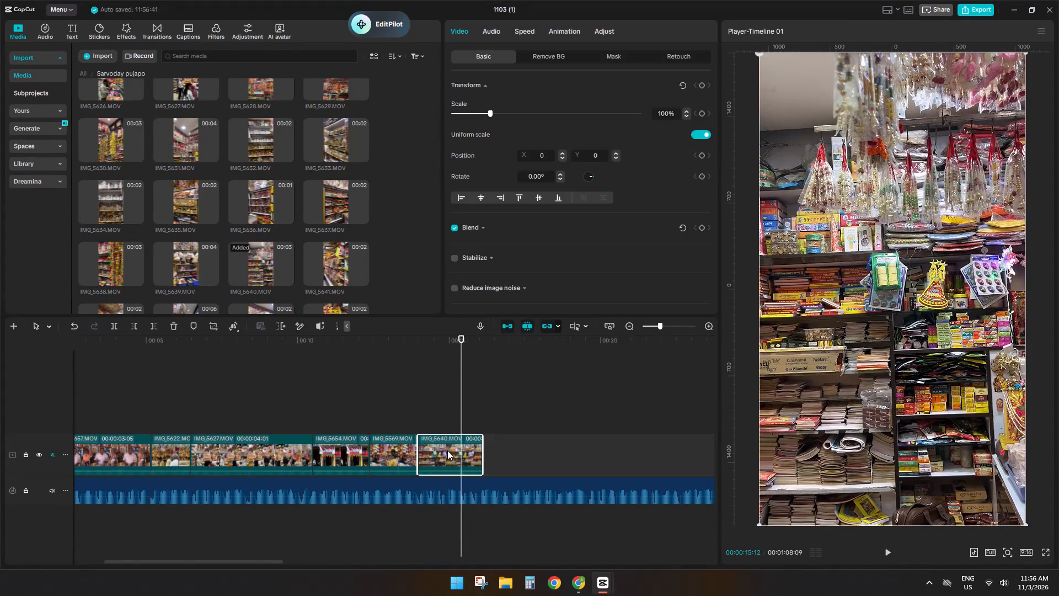
pyautogui.click(421, 396)
pyautogui.press('space')
pyautogui.press('space')
pyautogui.click(453, 451)
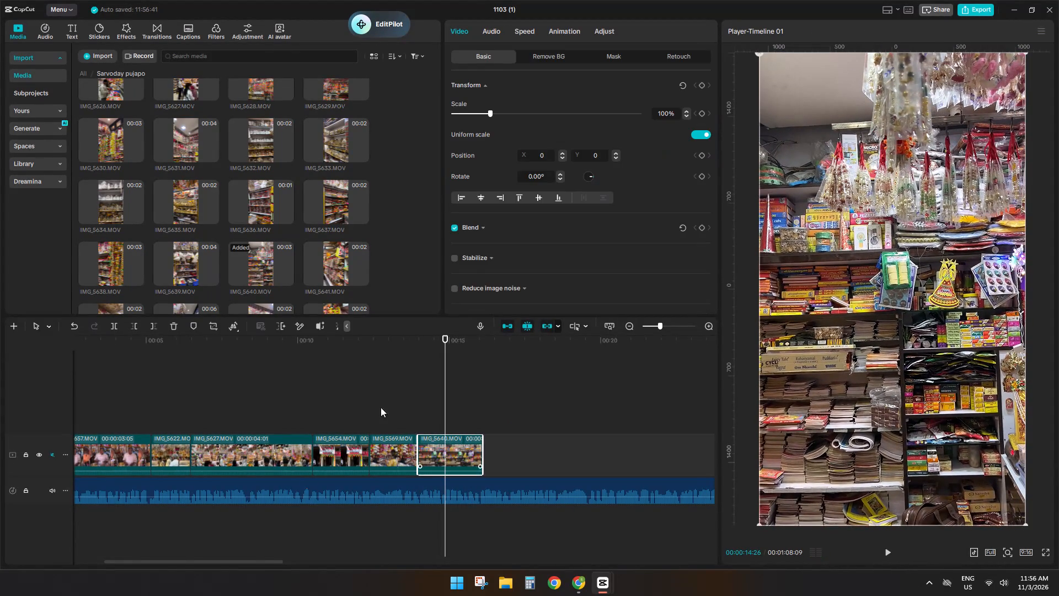
pyautogui.press('s')
pyautogui.press('d')
# Append the shelf clip IMG_5639 after IMG_5640 and cut off its end at 00:00:15:16 to match the voice-over.
pyautogui.click(179, 265)
pyautogui.moveTo(179, 265); pyautogui.dragTo(495, 459)
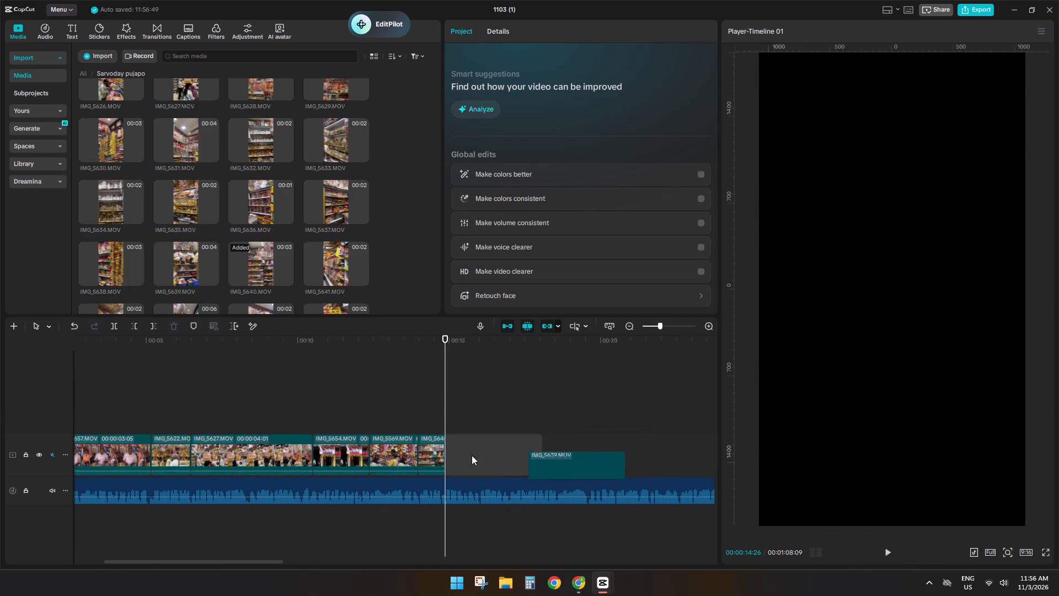
pyautogui.press('space')
pyautogui.press('space')
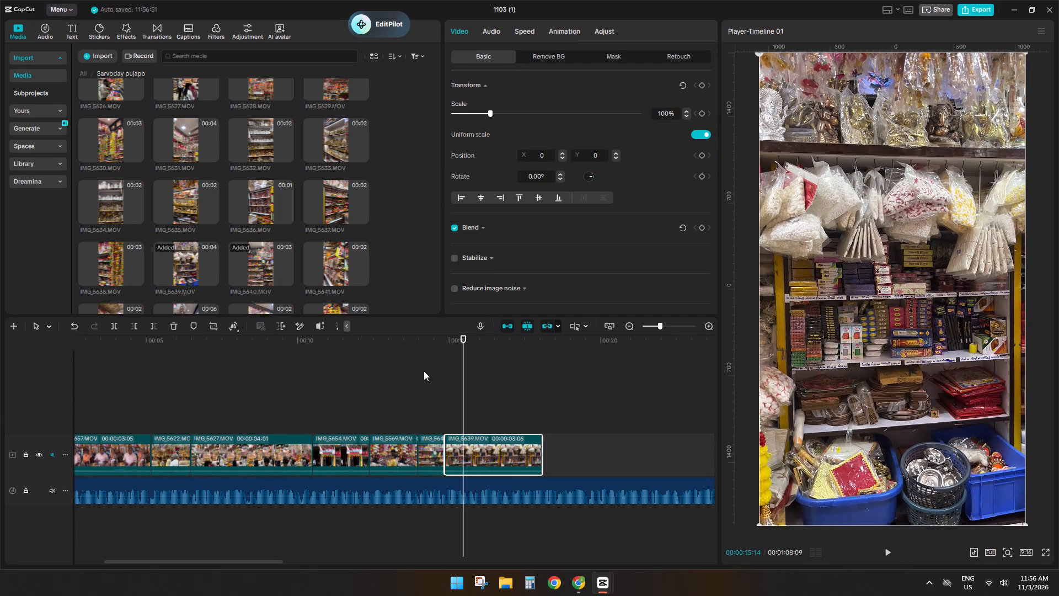
pyautogui.press('space')
pyautogui.press('space')
pyautogui.click(455, 412)
pyautogui.press('space')
pyautogui.press('space')
pyautogui.click(461, 447)
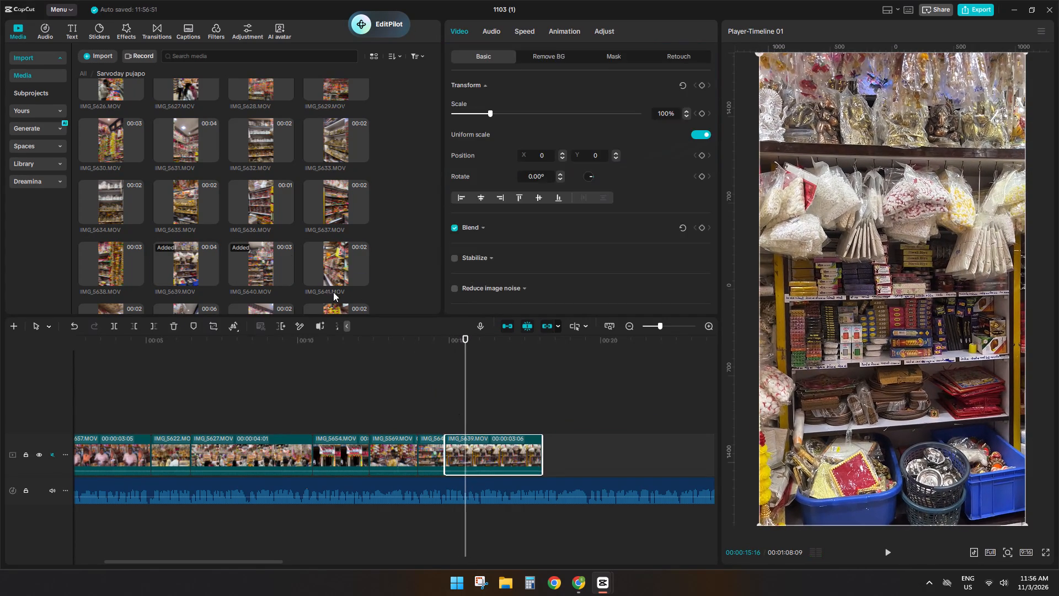
pyautogui.press('s')
pyautogui.press('d')
# Preview the fabric-shelf clip IMG_5638, append it after IMG_5639 and play it against the voice-over.
pyautogui.click(134, 263)
pyautogui.press('space')
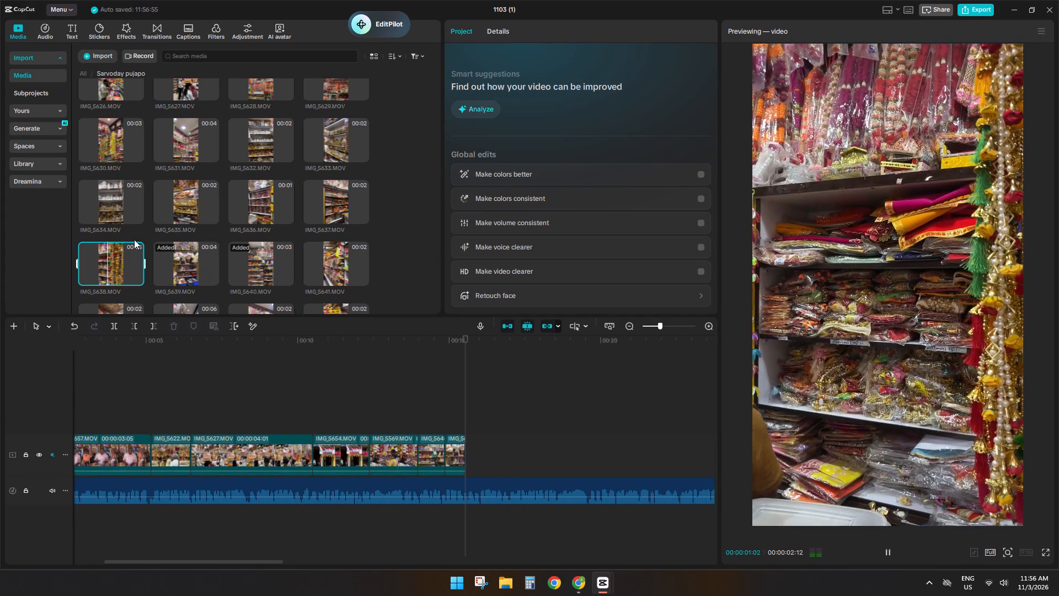
pyautogui.moveTo(107, 259); pyautogui.dragTo(479, 447)
pyautogui.press('space')
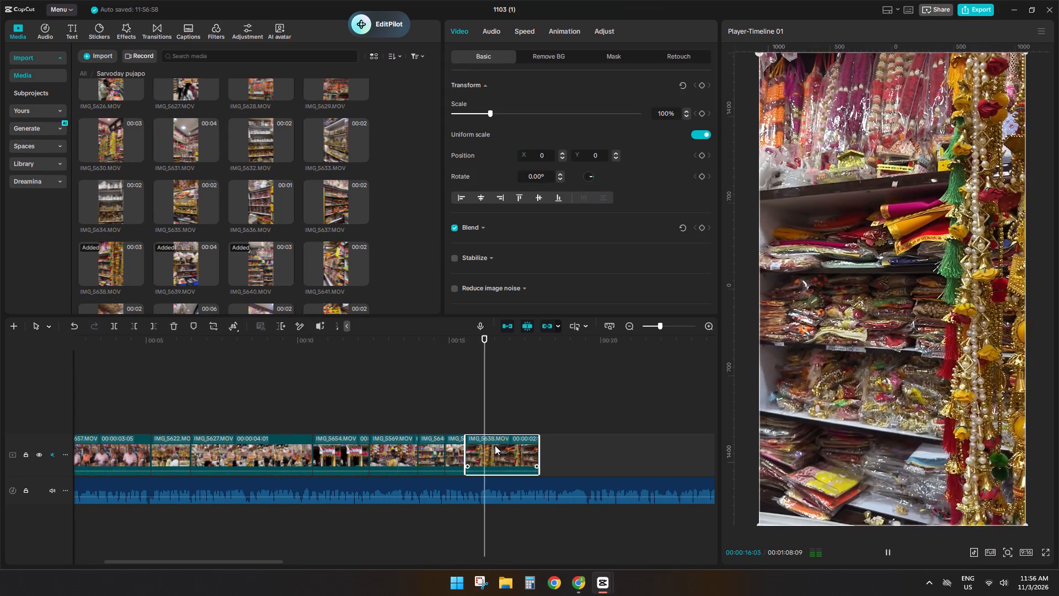
pyautogui.press('space')
pyautogui.press('space')
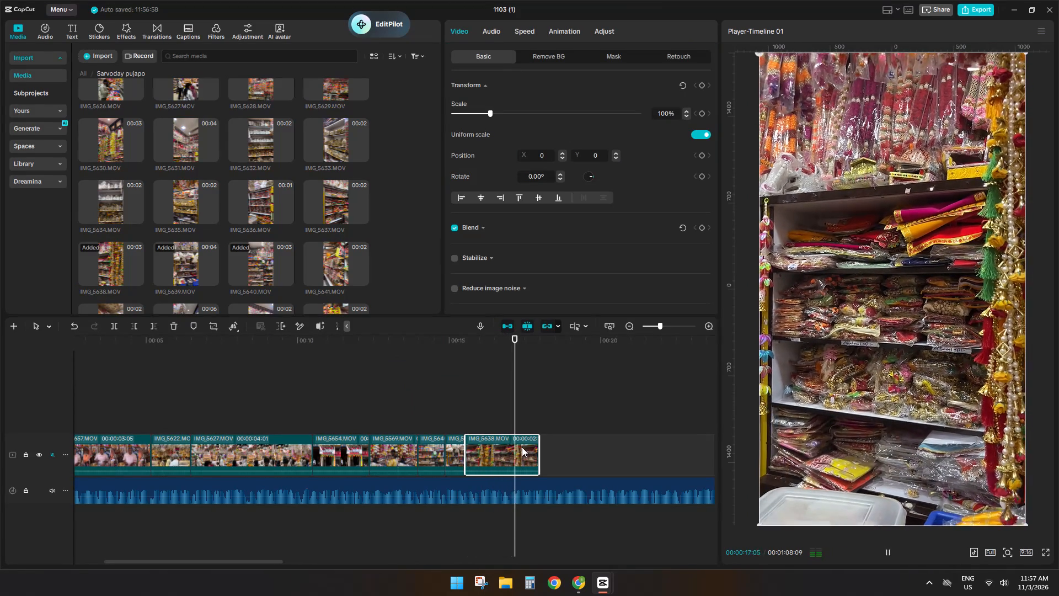
pyautogui.press('space')
pyautogui.press('space')
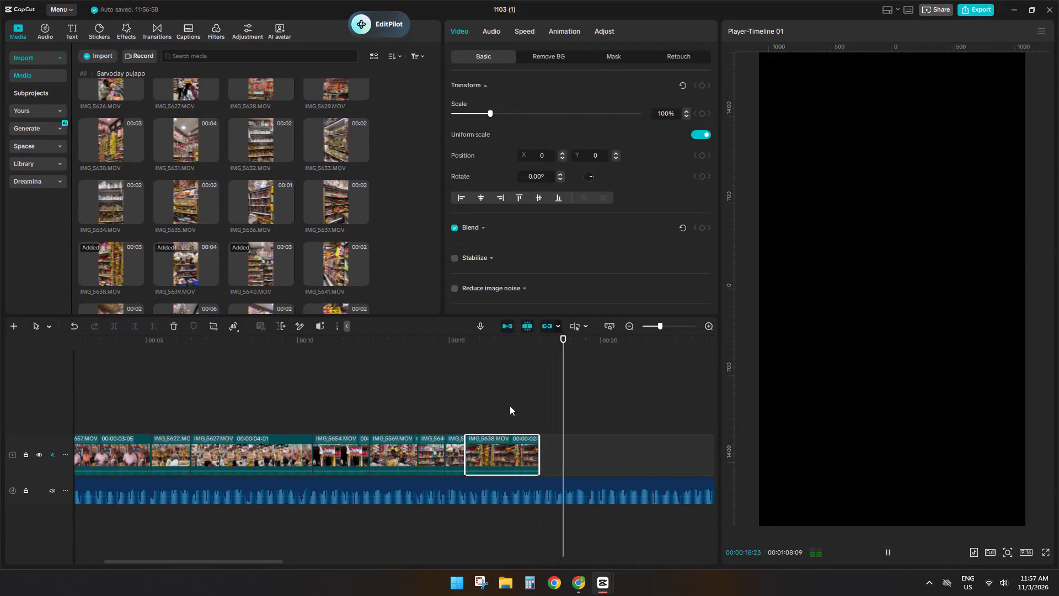
# Replay IMG_5638 against the voice-over and cut off its end at 00:00:17:21 on the timeline.
pyautogui.click(510, 406)
pyautogui.press('space')
pyautogui.press('space')
pyautogui.click(505, 413)
pyautogui.press('space')
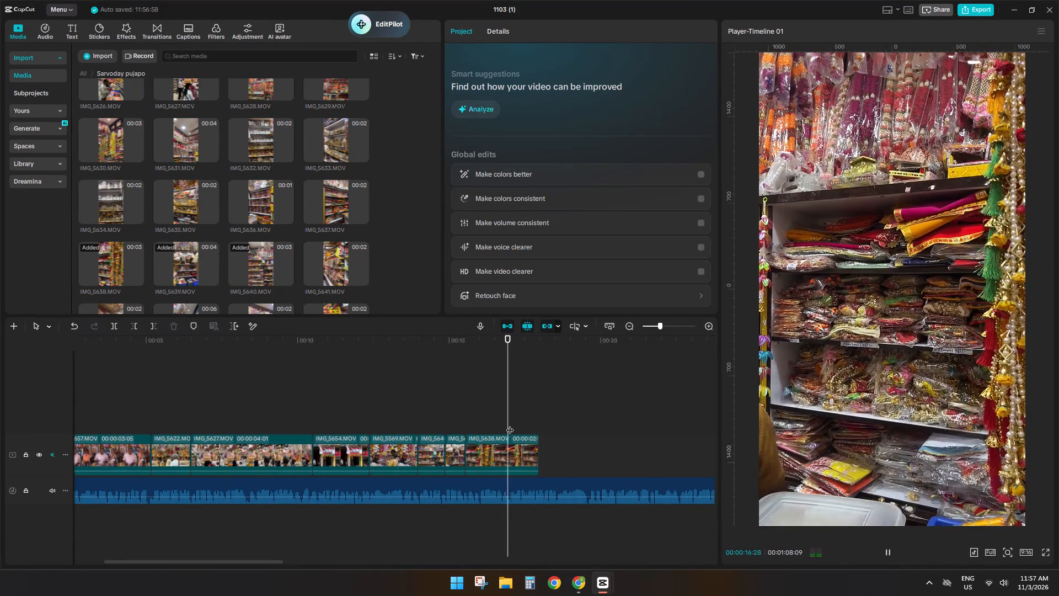
pyautogui.press('space')
pyautogui.click(521, 449)
pyautogui.write('sd')
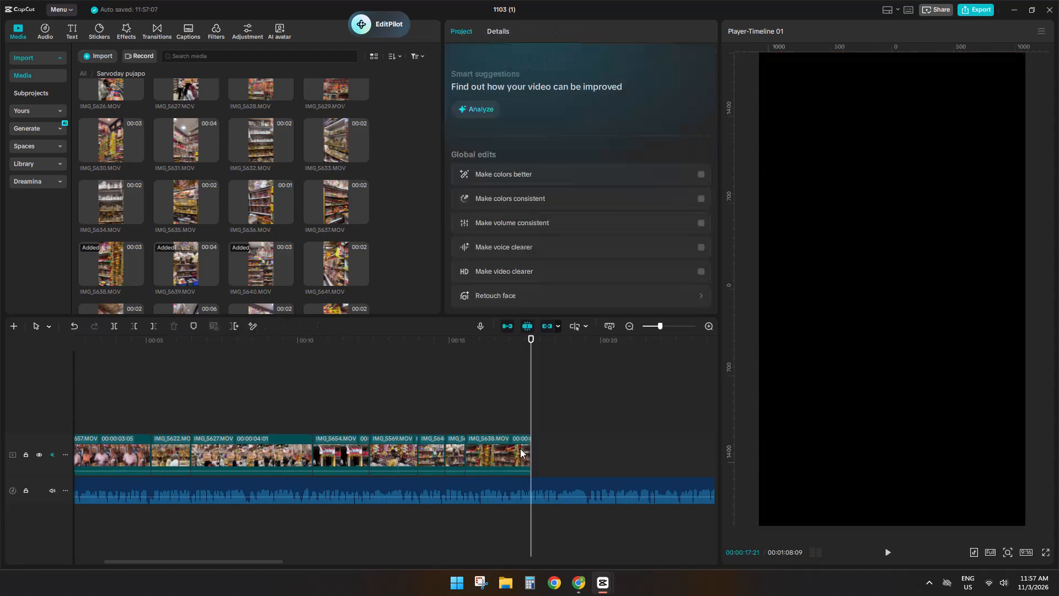
# Listen to the voice-over past IMG_5638 and preview IMG_5560, IMG_5559 and IMG_5562 as candidates for the next shots.
pyautogui.press('space')
pyautogui.scroll(14, 217, 233)
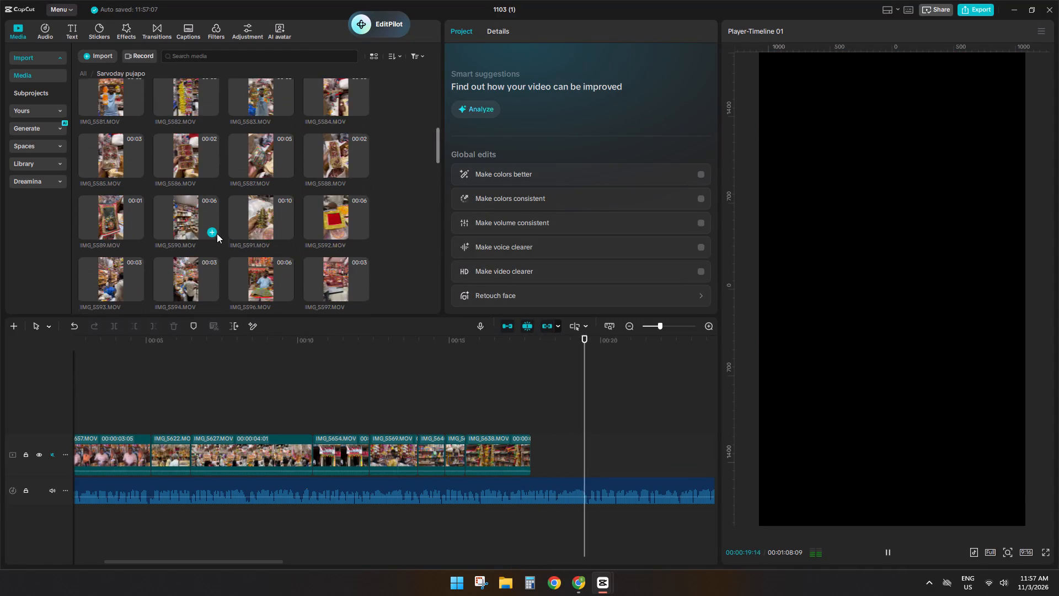
pyautogui.scroll(14, 214, 242)
pyautogui.press('space')
pyautogui.click(156, 108)
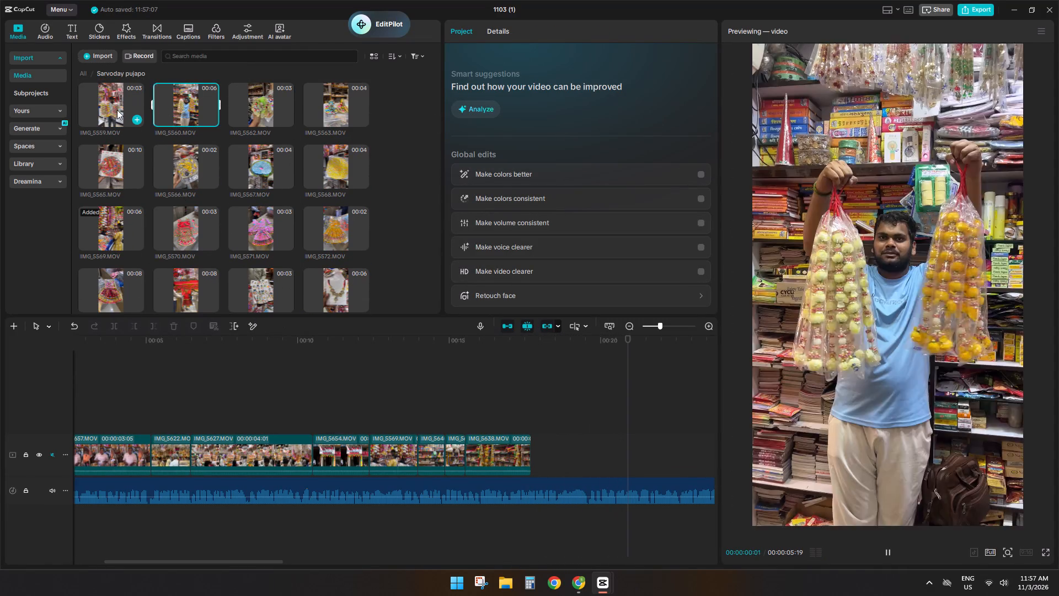
pyautogui.click(117, 110)
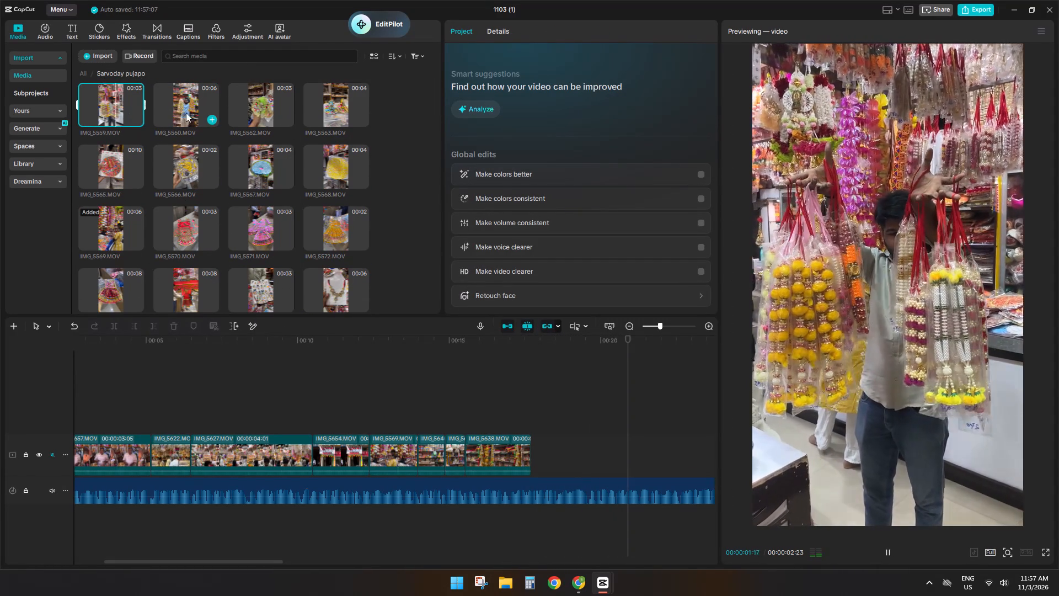
pyautogui.click(259, 113)
# Append the garland clip IMG_5559 after IMG_5638 and cut off its end at 00:00:18:13 on the timeline.
pyautogui.moveTo(114, 103); pyautogui.dragTo(567, 447)
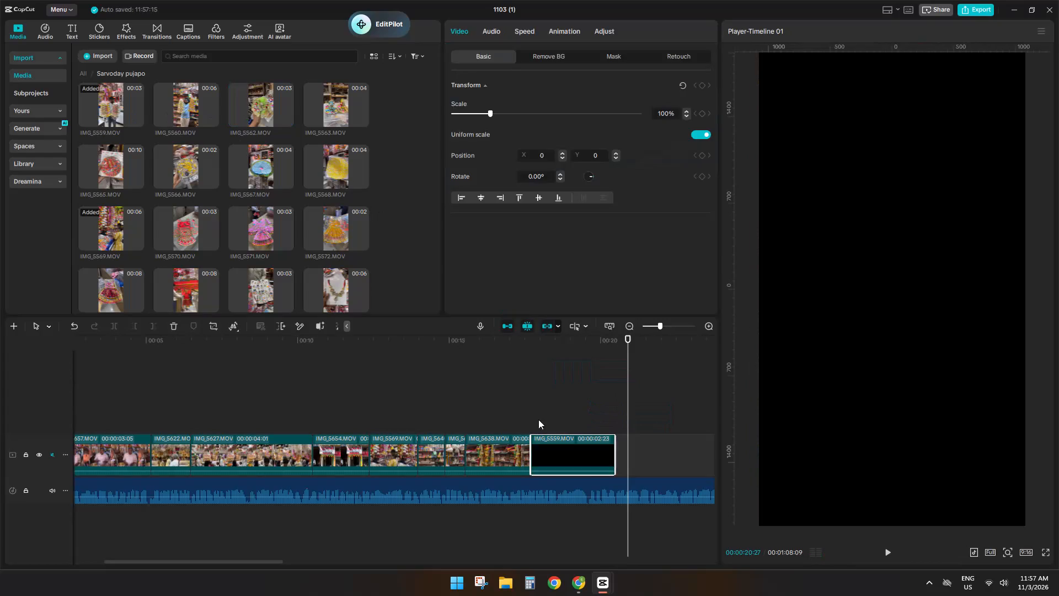
pyautogui.click(527, 403)
pyautogui.press('space')
pyautogui.press('space')
pyautogui.click(562, 450)
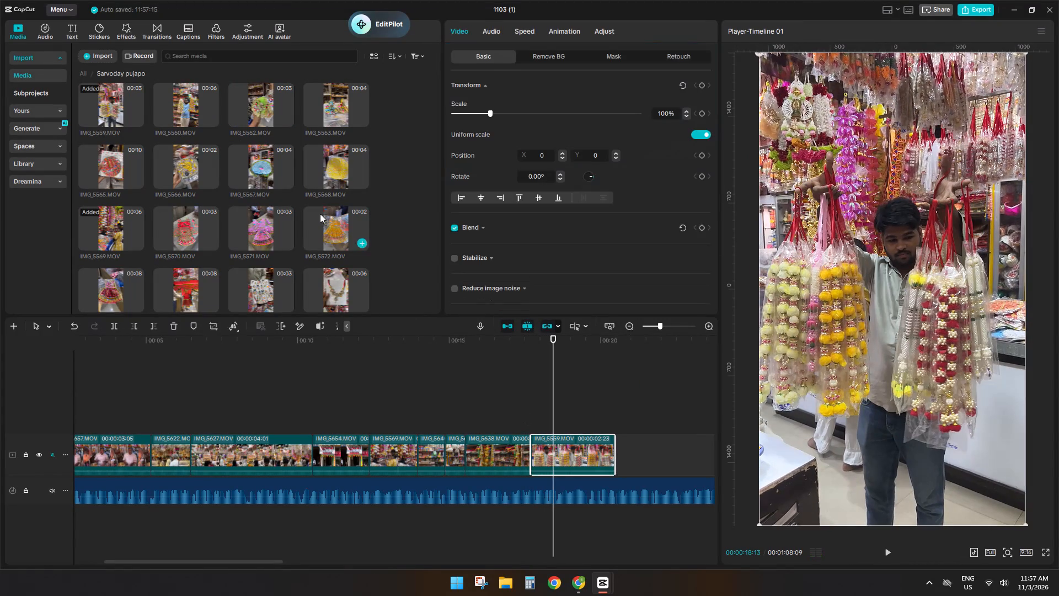
pyautogui.press('s')
pyautogui.press('d')
# Append the second garland clip IMG_5560 after IMG_5559 and cut off its end at about 19.5 seconds on the timeline.
pyautogui.moveTo(190, 101); pyautogui.dragTo(618, 453)
pyautogui.press('space')
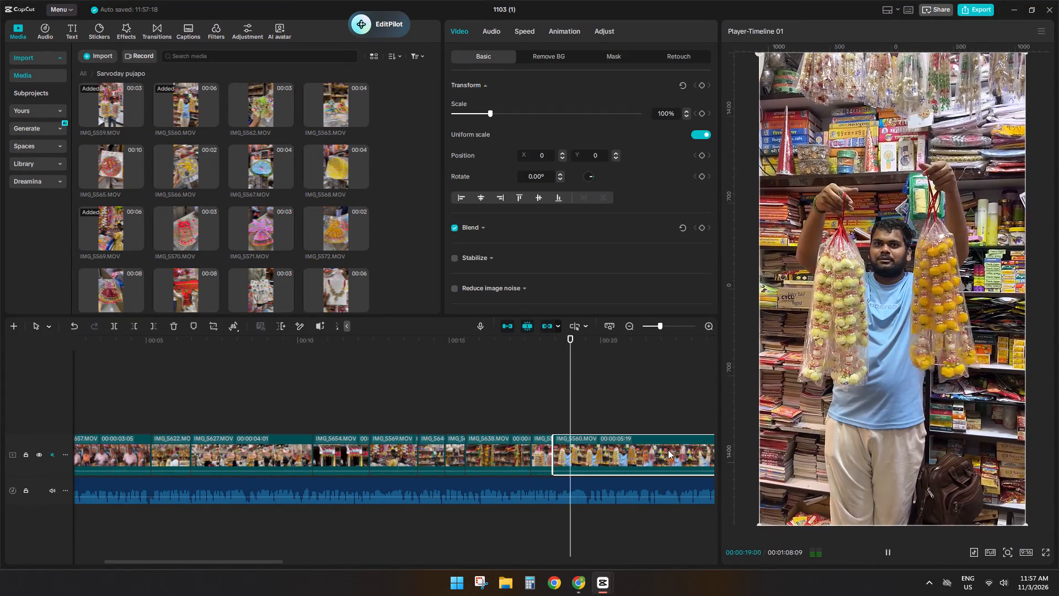
pyautogui.press('space')
pyautogui.press('s')
pyautogui.press('d')
# Append the green product clip IMG_5562 after IMG_5560 and cut off its end at 00:00:20:12 to match the voice-over.
pyautogui.press('space')
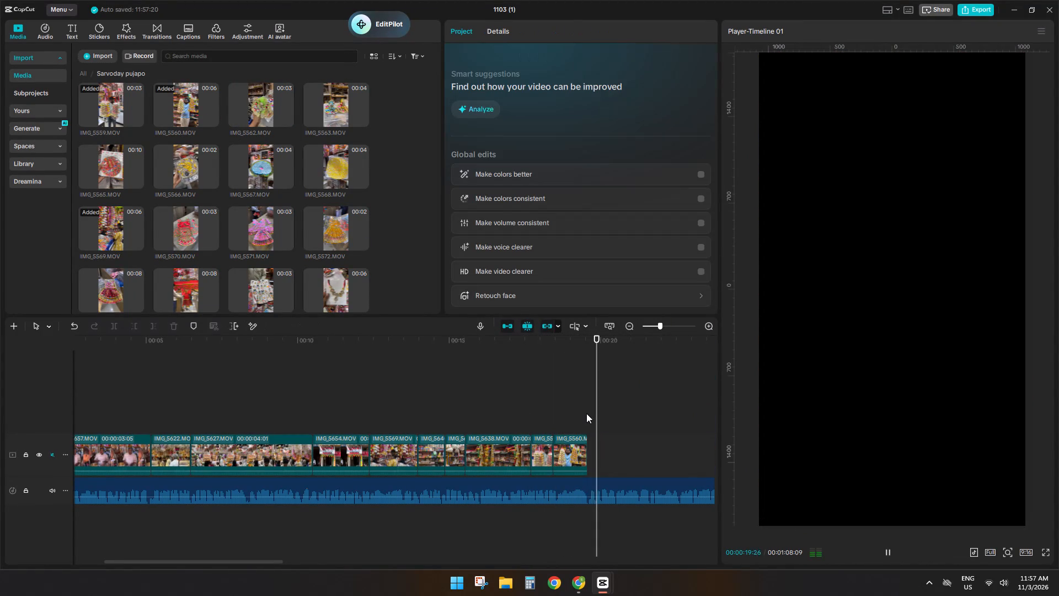
pyautogui.press('space')
pyautogui.click(261, 111)
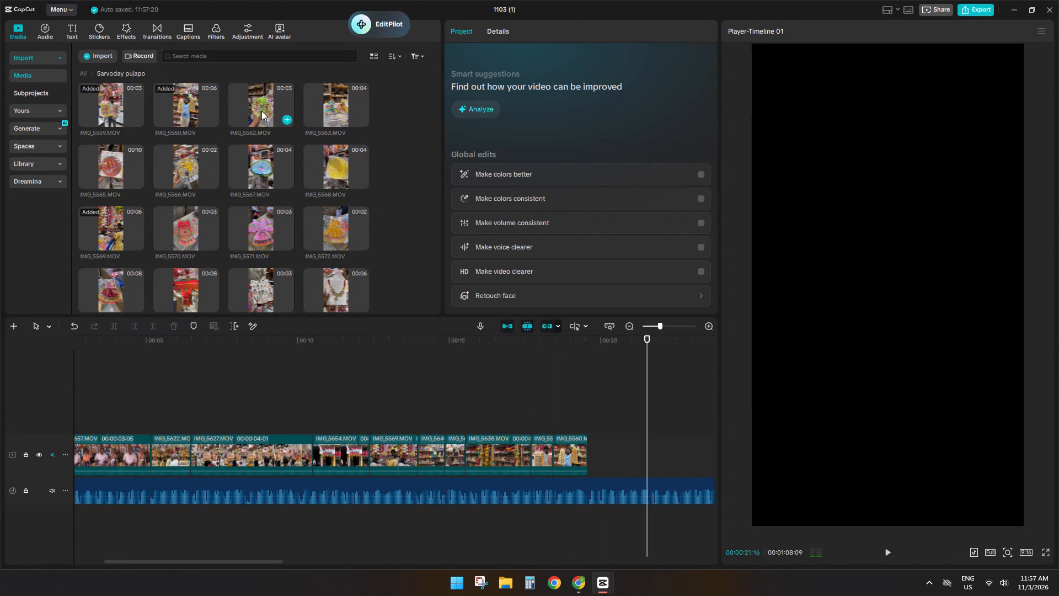
pyautogui.moveTo(257, 109); pyautogui.dragTo(600, 451)
pyautogui.click(575, 385)
pyautogui.press('space')
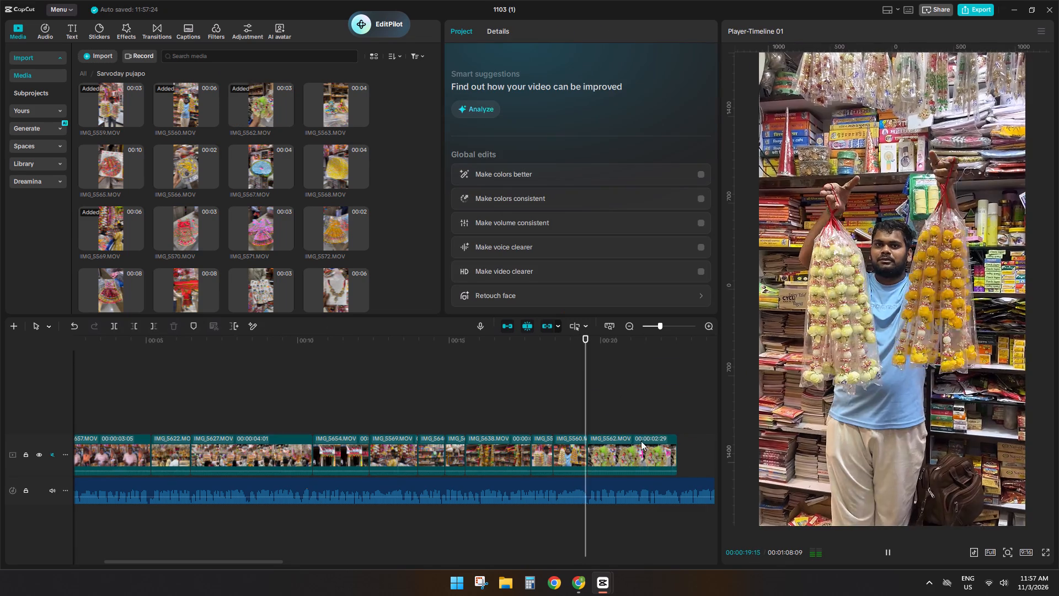
pyautogui.press('space')
pyautogui.click(638, 454)
pyautogui.press('s')
pyautogui.press('d')
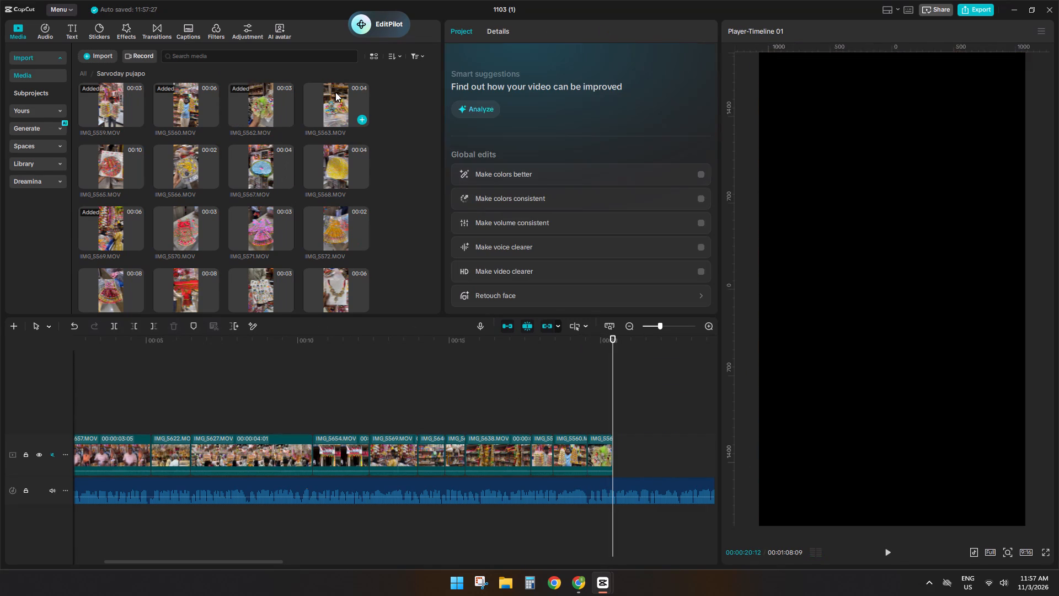
# Append the dressed-idol clip IMG_5563 after IMG_5562 and cut off its end at 00:00:20:28 on the timeline.
pyautogui.click(335, 92)
pyautogui.moveTo(334, 107); pyautogui.dragTo(636, 464)
pyautogui.press('space')
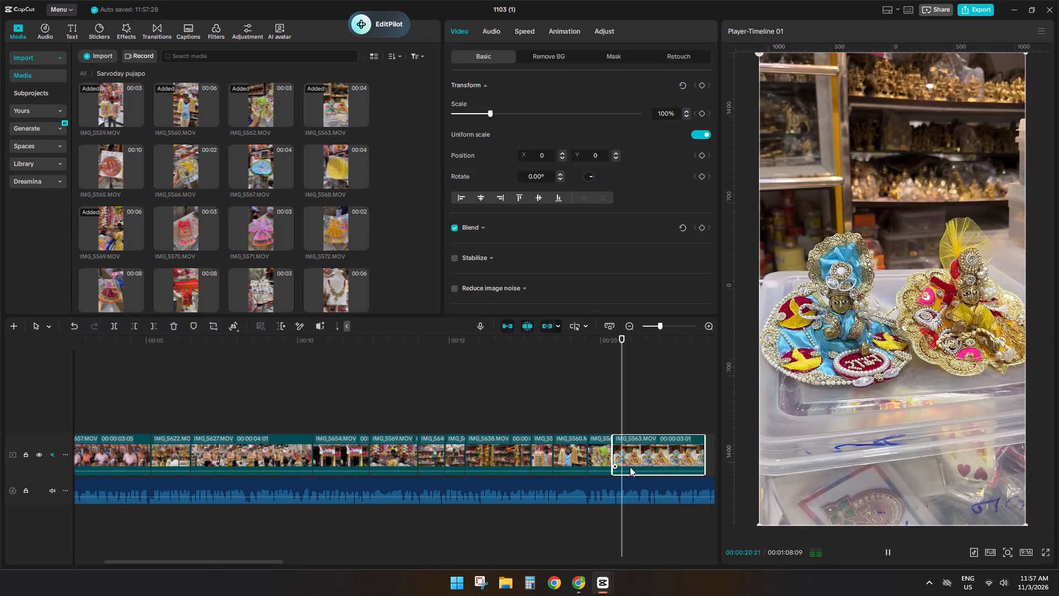
pyautogui.press('space')
pyautogui.press('s')
pyautogui.press('d')
# Append the red embroidered product clip IMG_5565 after IMG_5563 and play the product shots from IMG_5562 against the voice-over.
pyautogui.click(109, 167)
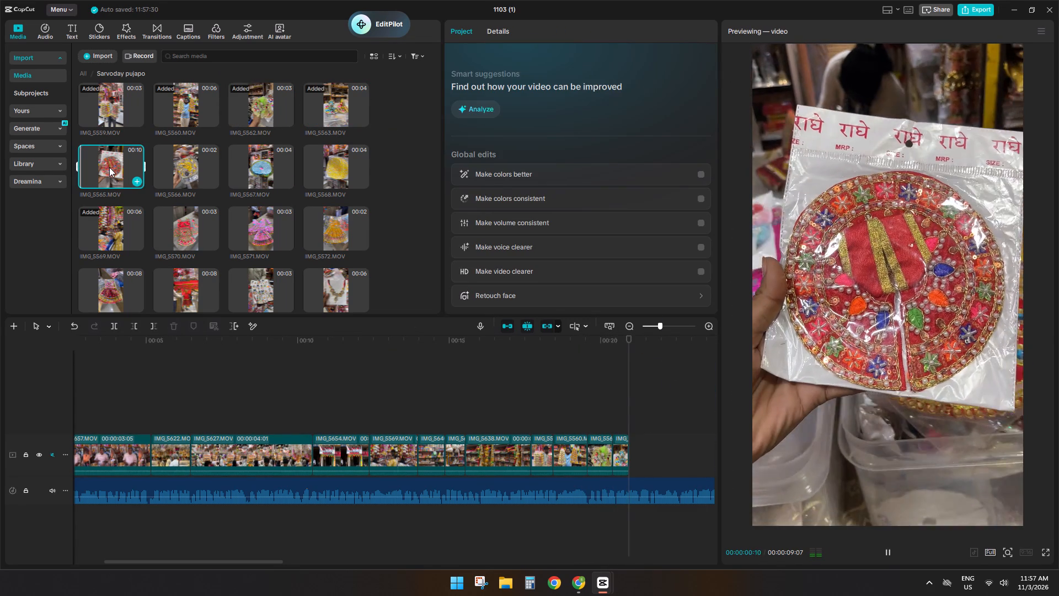
pyautogui.moveTo(109, 167); pyautogui.dragTo(689, 446)
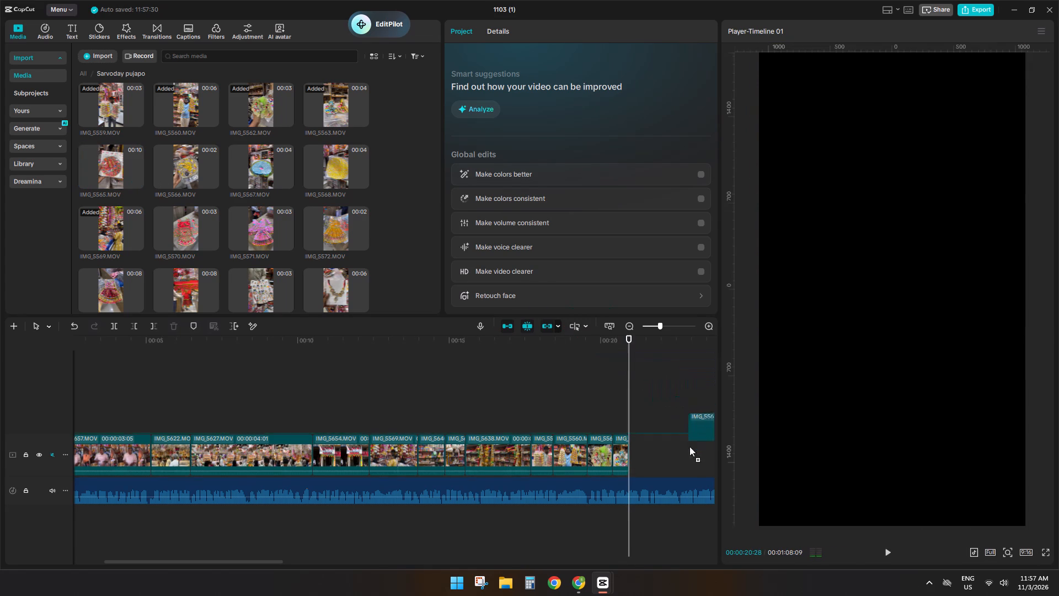
pyautogui.moveTo(689, 446); pyautogui.dragTo(672, 459)
pyautogui.press('space')
pyautogui.click(588, 402)
pyautogui.press('space')
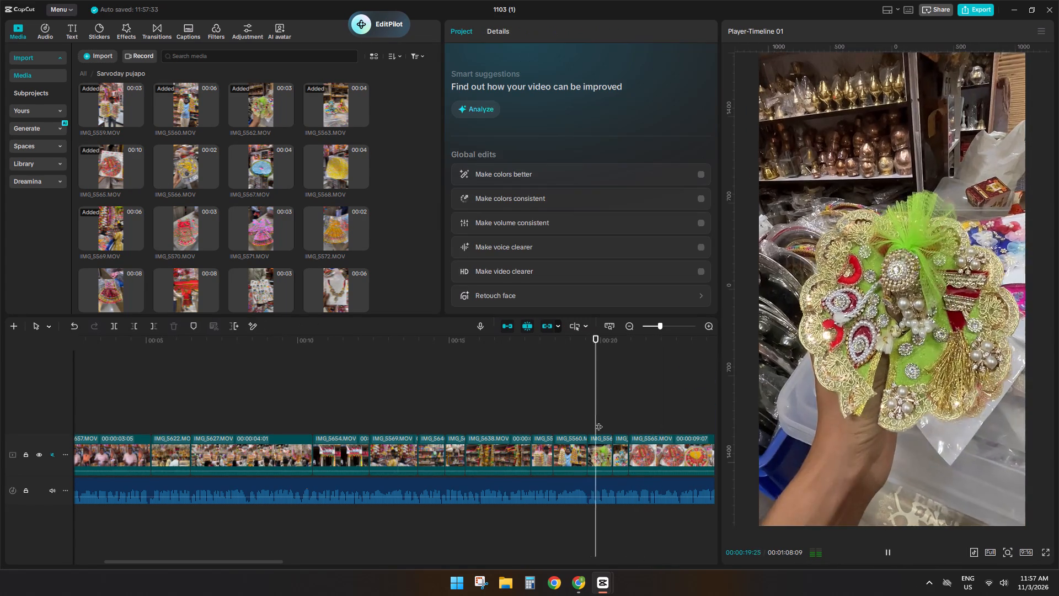
pyautogui.keyDown('ctrl'); pyautogui.scroll(-4, 649, 454); pyautogui.keyUp('ctrl')
pyautogui.press('space')
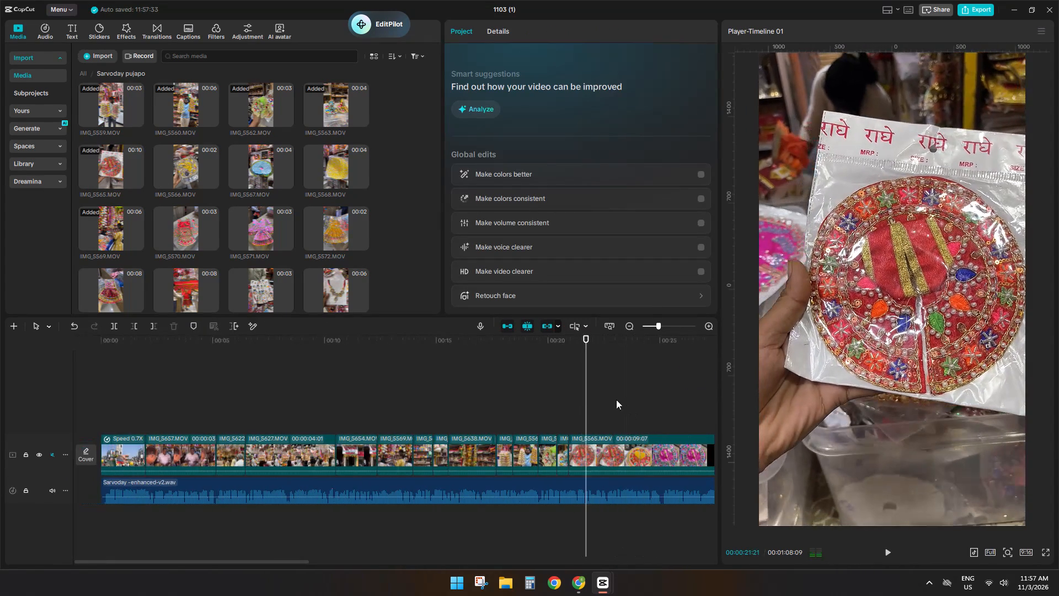
# Replay IMG_5565 against the voice-over, cutting off its end at about 21.5 seconds on the timeline.
pyautogui.press('space')
pyautogui.click(564, 408)
pyautogui.press('space')
pyautogui.press('space')
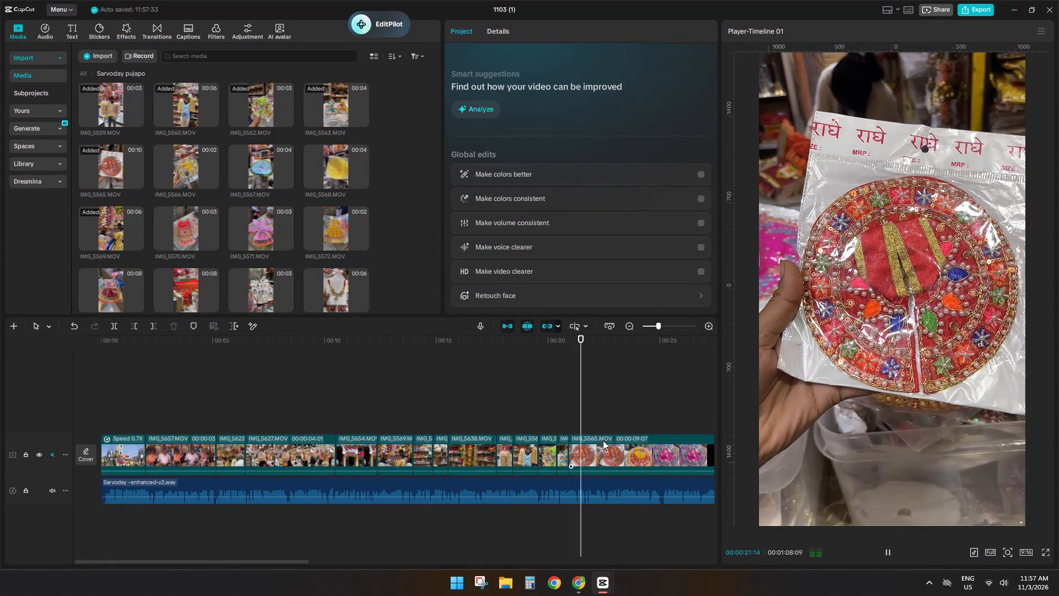
pyautogui.click(599, 448)
pyautogui.write('sd')
pyautogui.press('space')
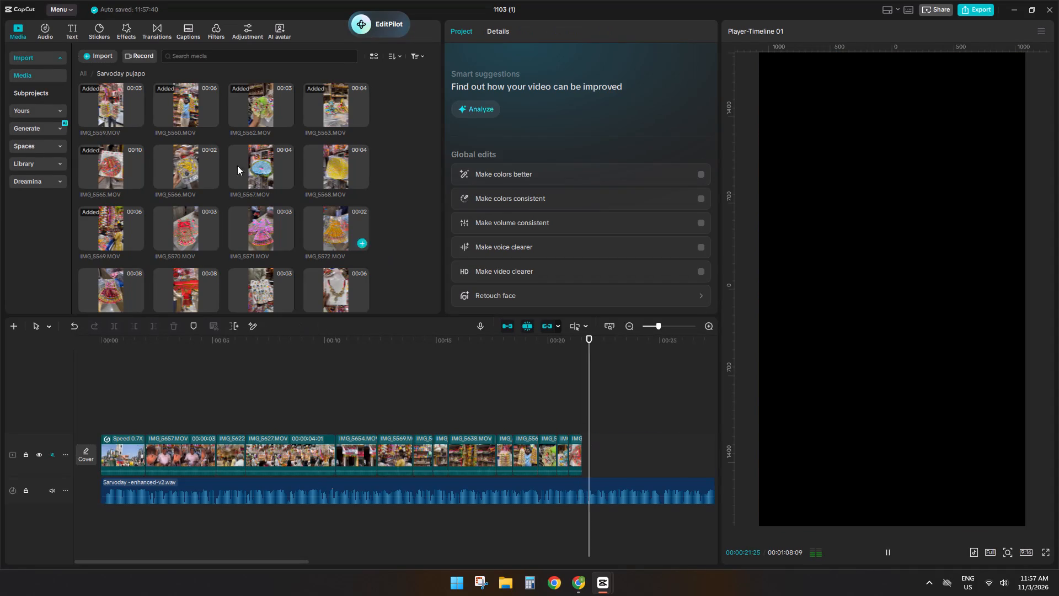
# Preview the unused product clips and replace IMG_5565 at the end of the timeline with the blue peacock-edged product clip IMG_5567.
pyautogui.click(249, 178)
pyautogui.click(176, 228)
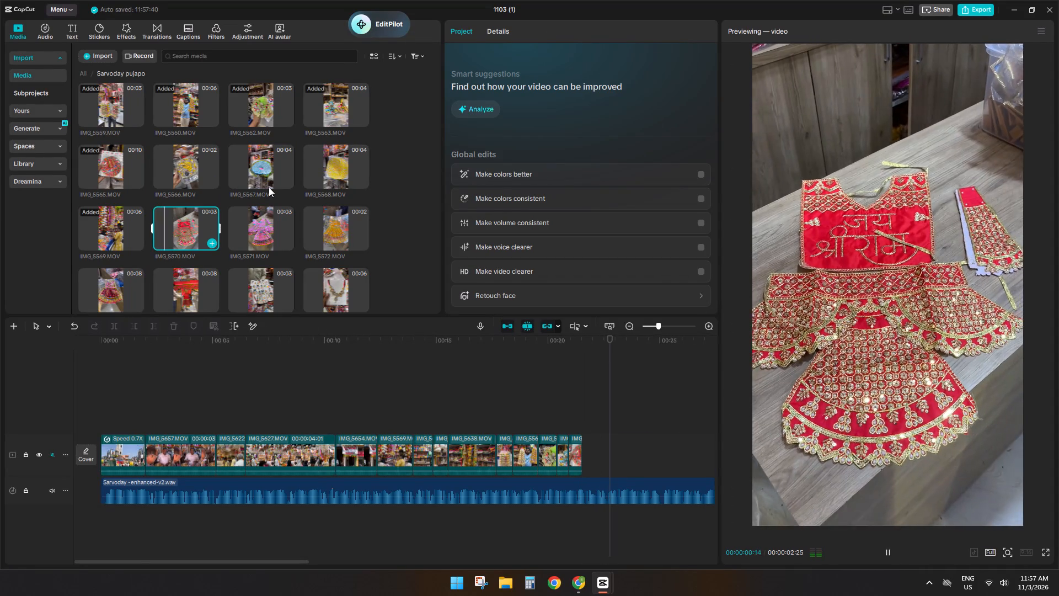
pyautogui.click(248, 163)
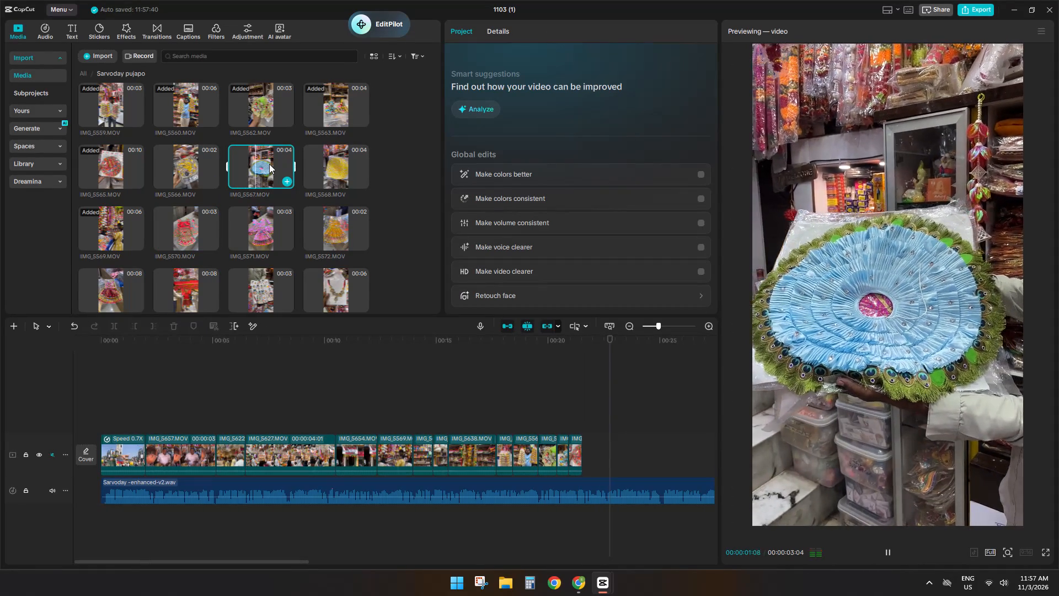
pyautogui.click(315, 164)
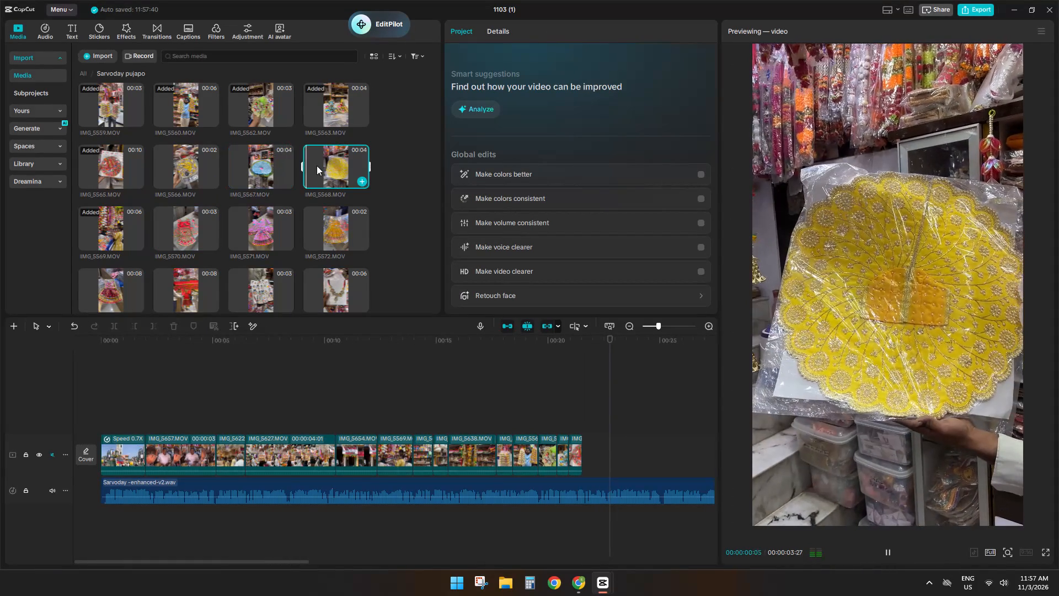
pyautogui.click(270, 166)
pyautogui.moveTo(276, 164); pyautogui.dragTo(577, 456)
pyautogui.click(573, 395)
pyautogui.click(573, 398)
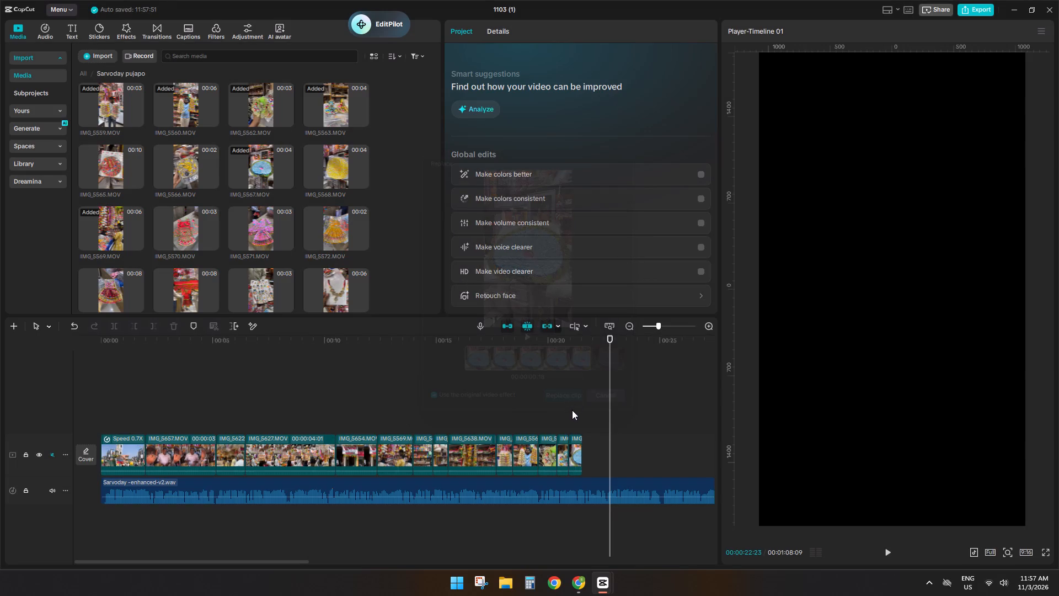
# Replace IMG_5563 on the timeline with the yellow product clip IMG_5568 and play the swapped shots against the voice-over.
pyautogui.moveTo(344, 164); pyautogui.dragTo(565, 446)
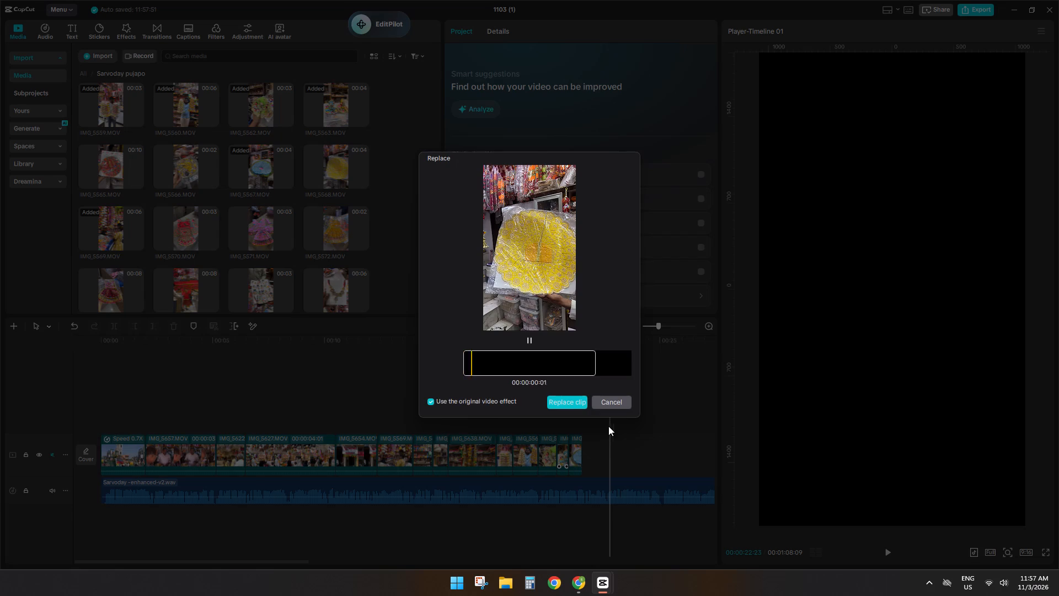
pyautogui.click(583, 401)
pyautogui.click(537, 402)
pyautogui.press('space')
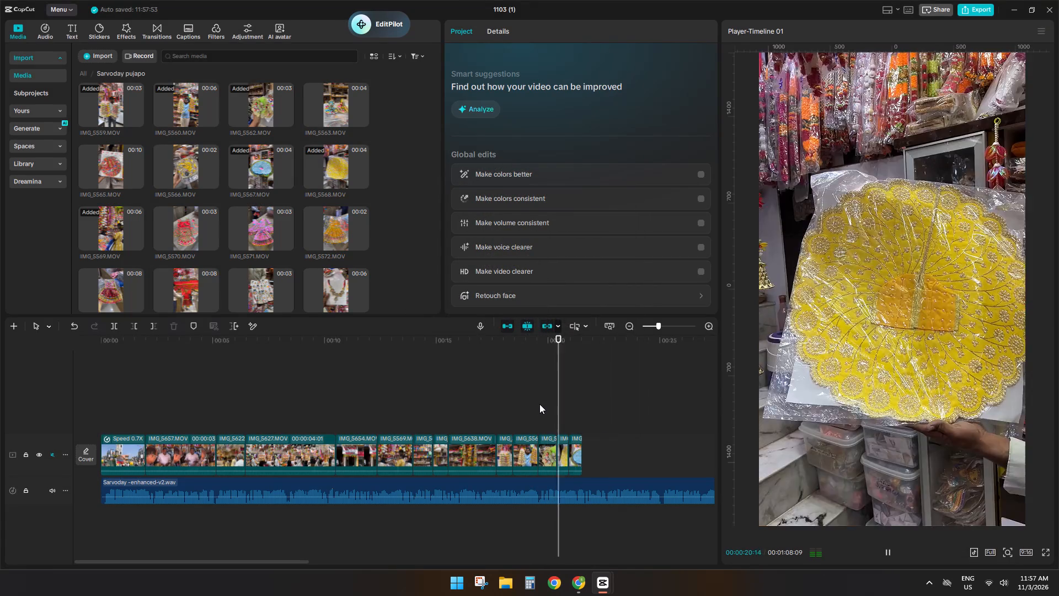
pyautogui.click(571, 409)
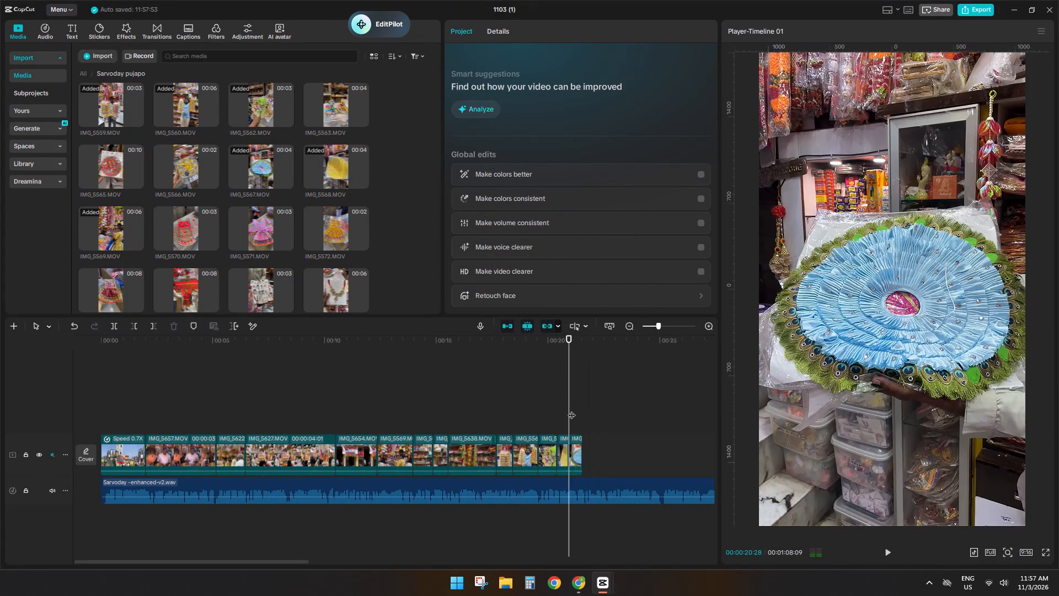
pyautogui.press('space')
pyautogui.press('space')
pyautogui.click(576, 451)
pyautogui.press('space')
pyautogui.press('space')
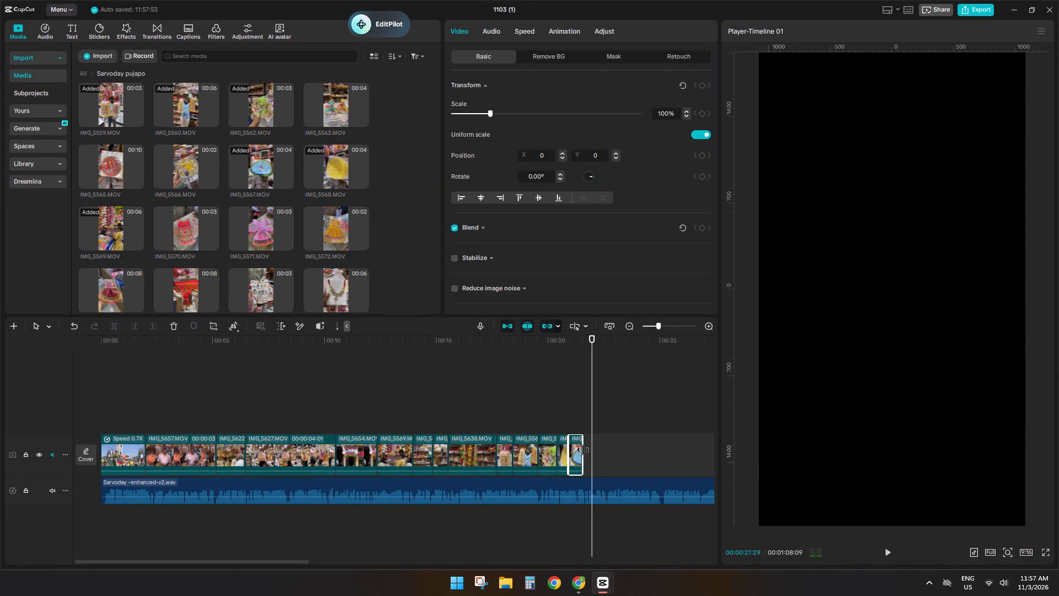
# Append the yellow embroidered product clip IMG_5566 after IMG_5567 and cut off its end at 00:00:22:01.
pyautogui.click(163, 162)
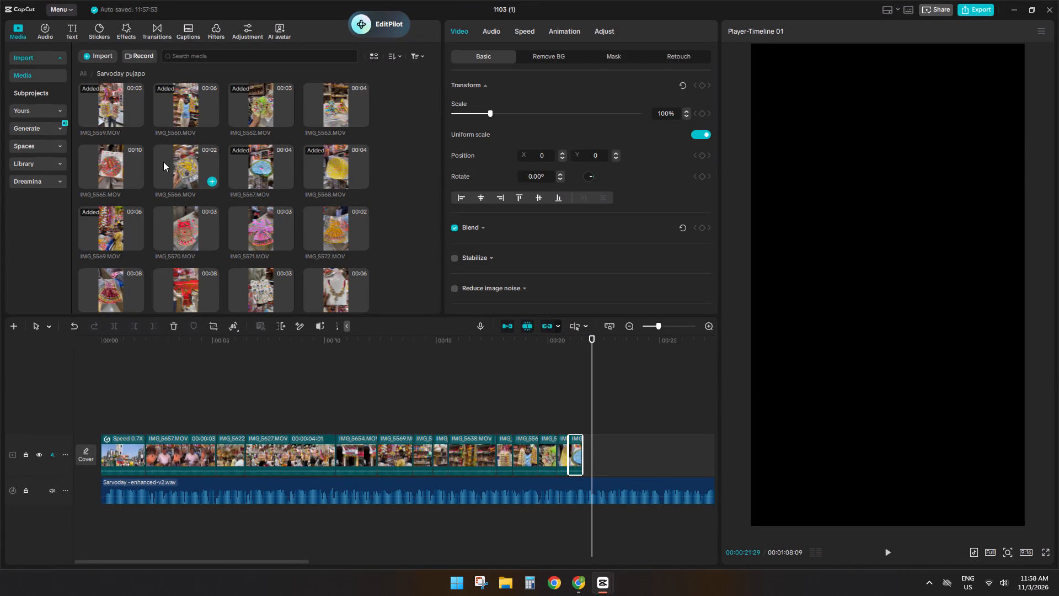
pyautogui.moveTo(173, 164); pyautogui.dragTo(589, 455)
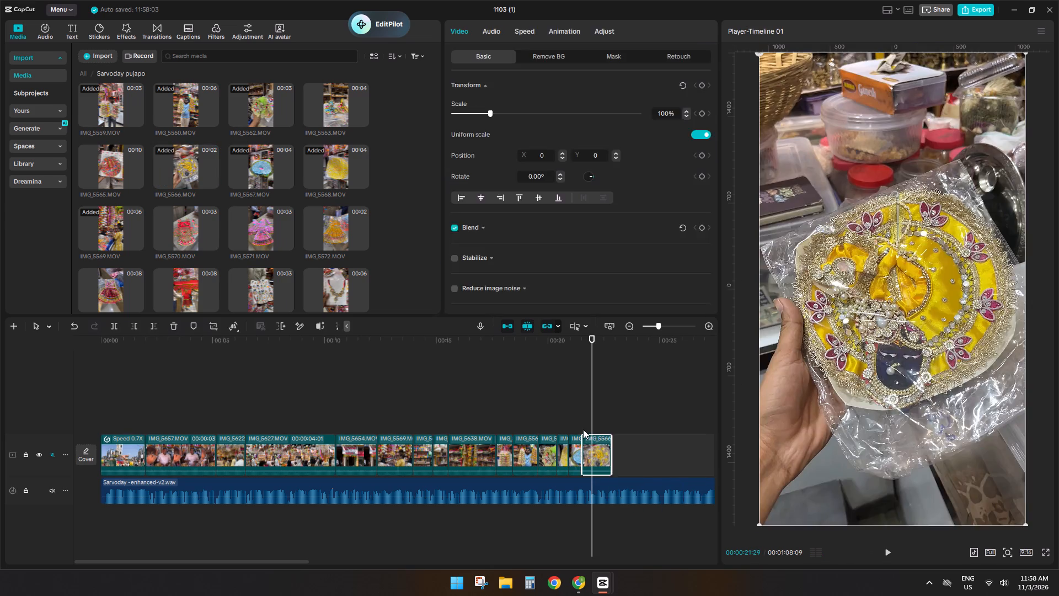
pyautogui.click(583, 429)
pyautogui.press('space')
pyautogui.press('space')
pyautogui.click(595, 446)
pyautogui.write('sd')
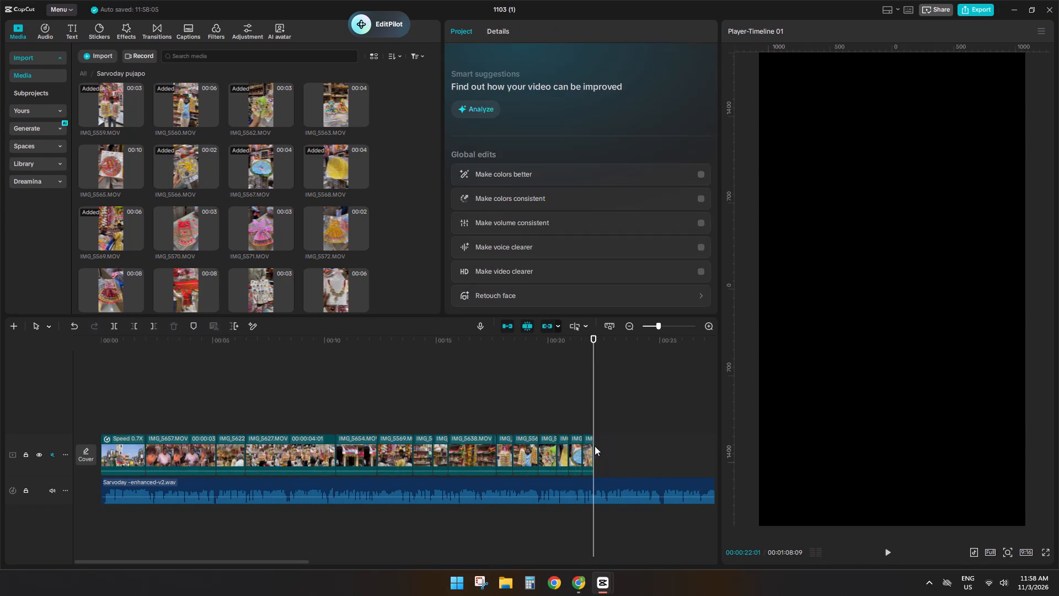
# Append the red dress clip IMG_5570 after IMG_5566 and cut off its end at 00:00:22:23 to match the voice-over.
pyautogui.press('space')
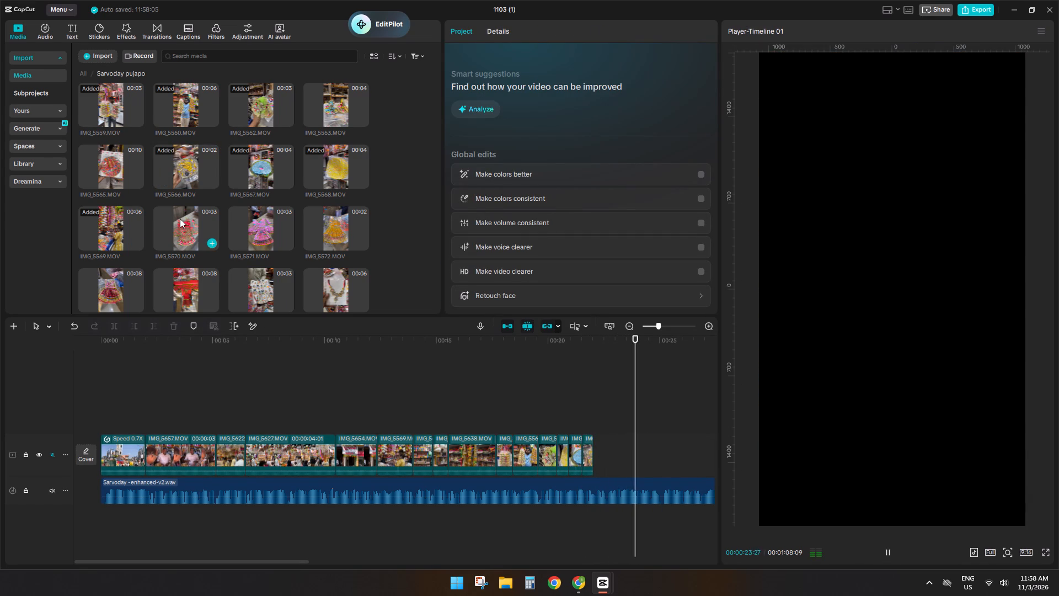
pyautogui.click(180, 219)
pyautogui.press('space')
pyautogui.moveTo(177, 222); pyautogui.dragTo(593, 441)
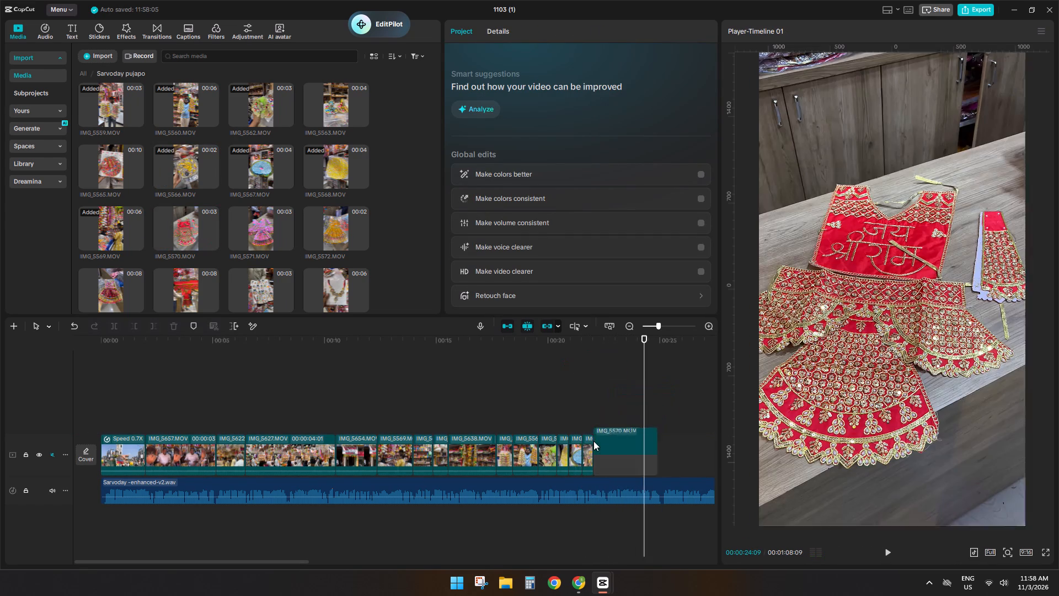
pyautogui.click(587, 411)
pyautogui.press('space')
pyautogui.press('space')
pyautogui.click(621, 453)
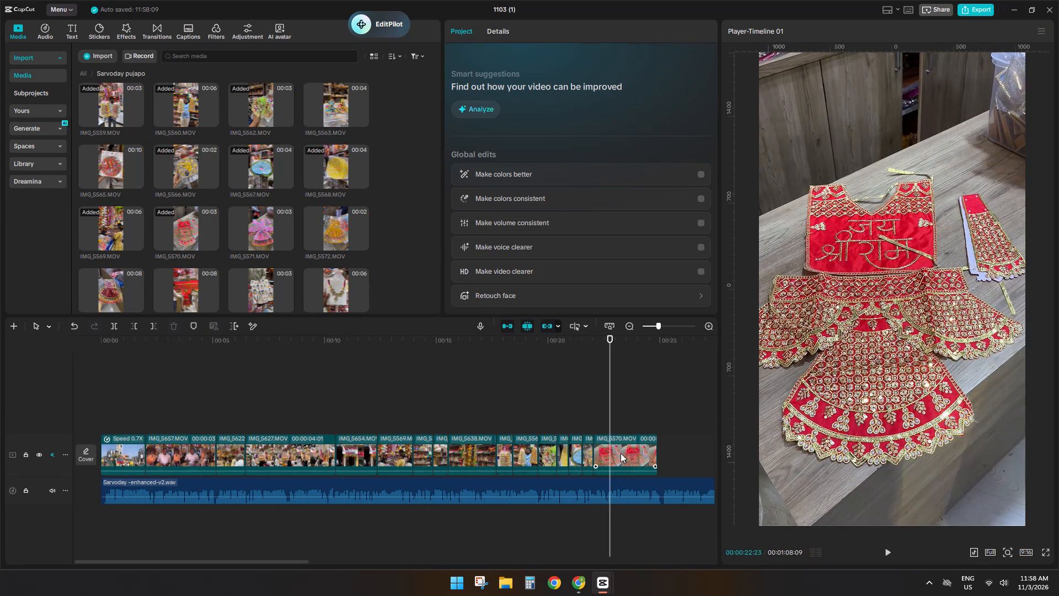
pyautogui.press('s')
pyautogui.press('d')
# Append the pink dress clip IMG_5571 after IMG_5570 and cut off its end at 00:00:23:27 on the timeline.
pyautogui.click(266, 223)
pyautogui.moveTo(261, 227); pyautogui.dragTo(655, 476)
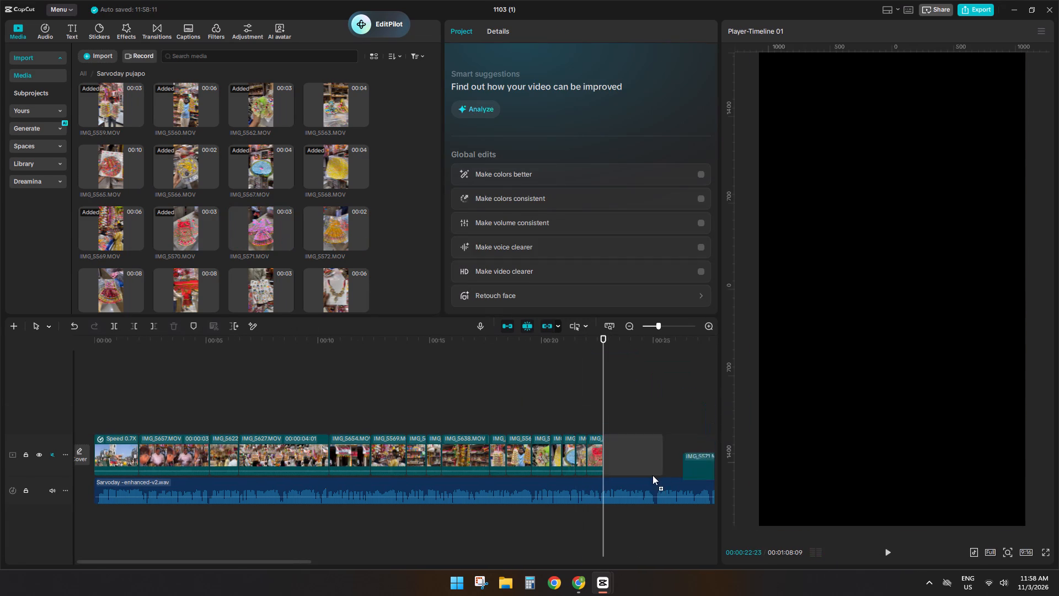
pyautogui.press('space')
pyautogui.press('space')
pyautogui.moveTo(680, 407); pyautogui.dragTo(627, 437)
pyautogui.press('space')
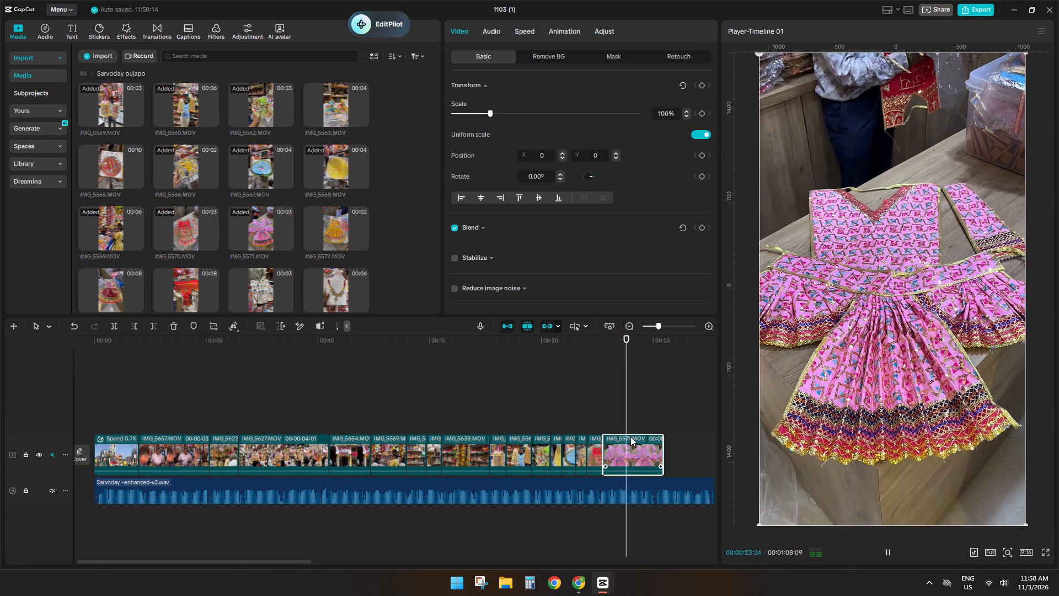
pyautogui.press('space')
pyautogui.press('s')
pyautogui.press('d')
# Append the orange dress clip IMG_5572 after IMG_5571 on the timeline.
pyautogui.click(344, 237)
pyautogui.moveTo(337, 228); pyautogui.dragTo(658, 472)
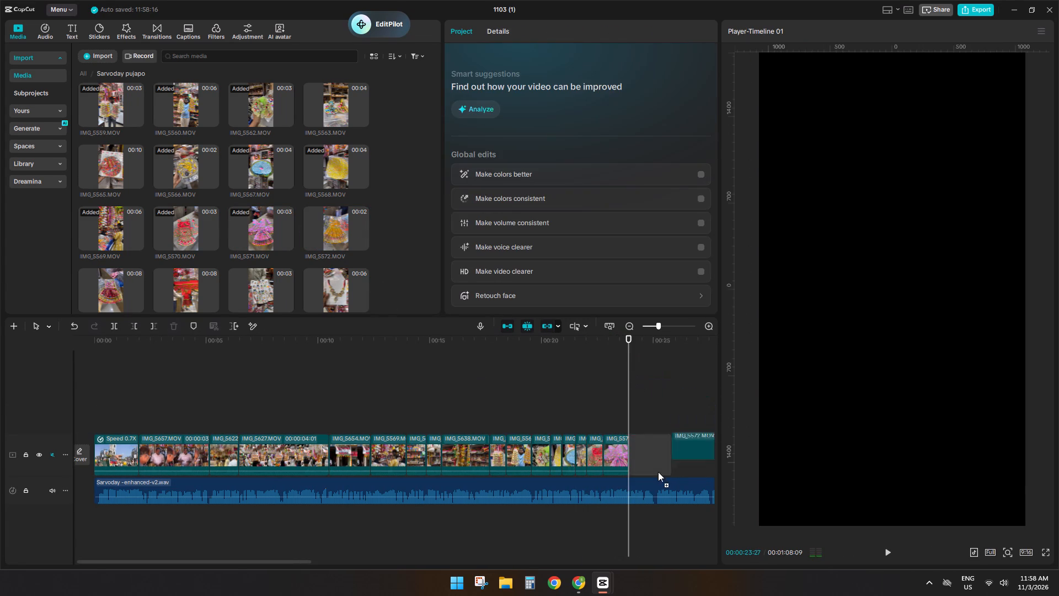
pyautogui.moveTo(658, 472); pyautogui.dragTo(656, 472)
# Replay IMG_5571 against the voice-over and cut its end back to about 23.4 seconds, closing the gap before IMG_5572.
pyautogui.press('space')
pyautogui.click(614, 418)
pyautogui.press('space')
pyautogui.press('space')
pyautogui.click(604, 424)
pyautogui.press('space')
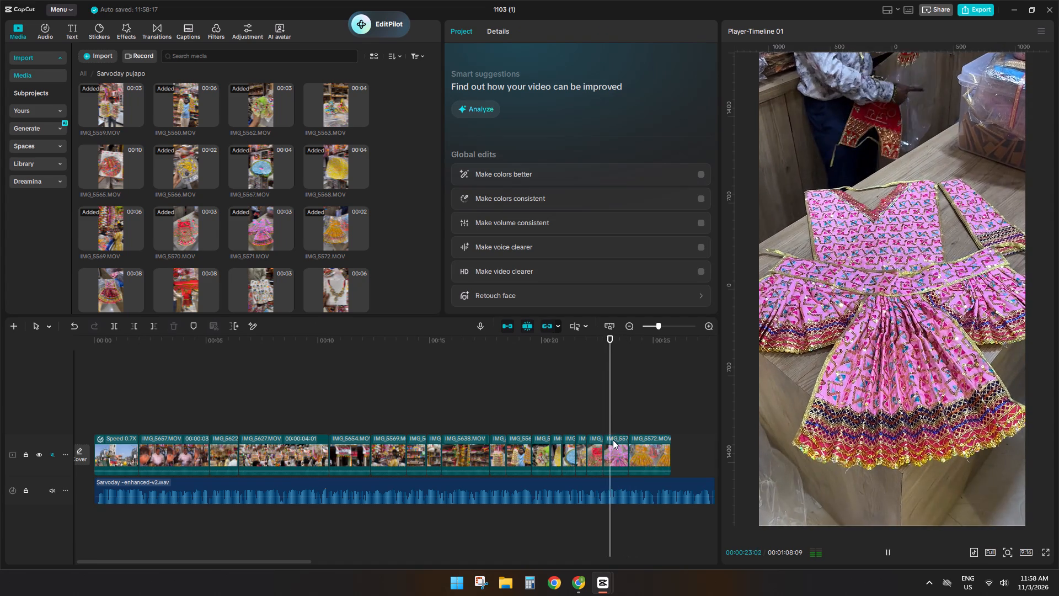
pyautogui.press('space')
pyautogui.click(614, 450)
pyautogui.press('s')
pyautogui.press('d')
# Play IMG_5572 against the voice-over and cut off its end at about 23.9 seconds on the timeline.
pyautogui.press('space')
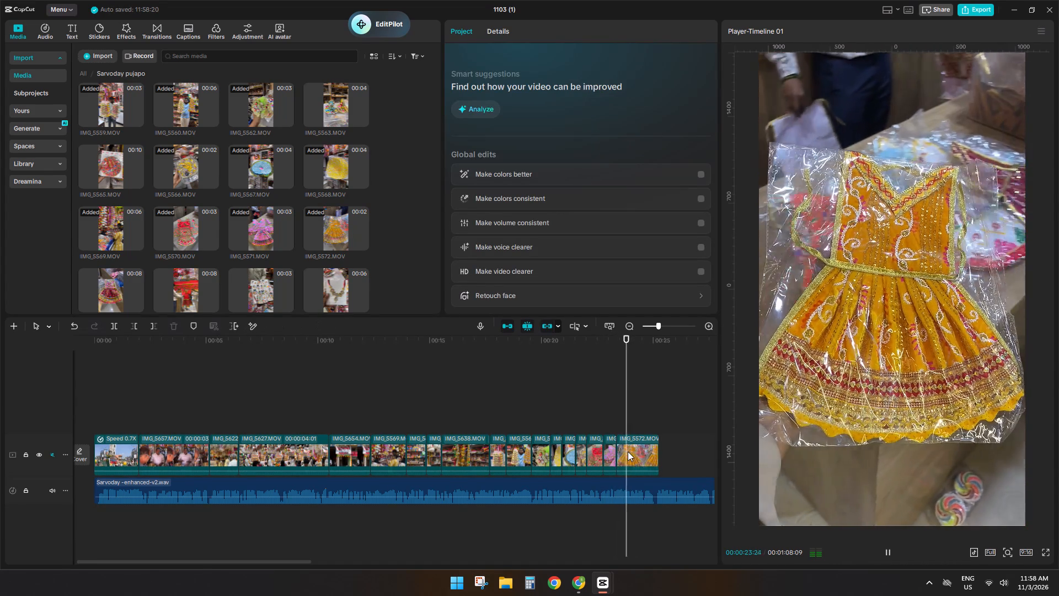
pyautogui.press('space')
pyautogui.click(628, 451)
pyautogui.press('s')
pyautogui.press('d')
# Append the maroon dress clip IMG_5573 after IMG_5572 and cut off its end at about 25 seconds on the timeline.
pyautogui.click(116, 302)
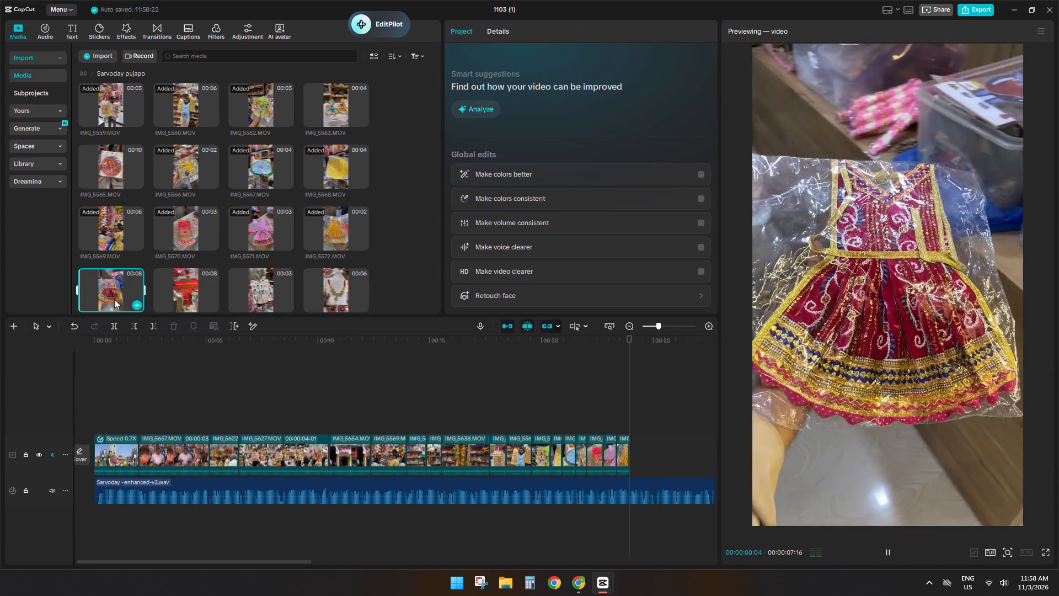
pyautogui.moveTo(109, 289); pyautogui.dragTo(655, 482)
pyautogui.press('space')
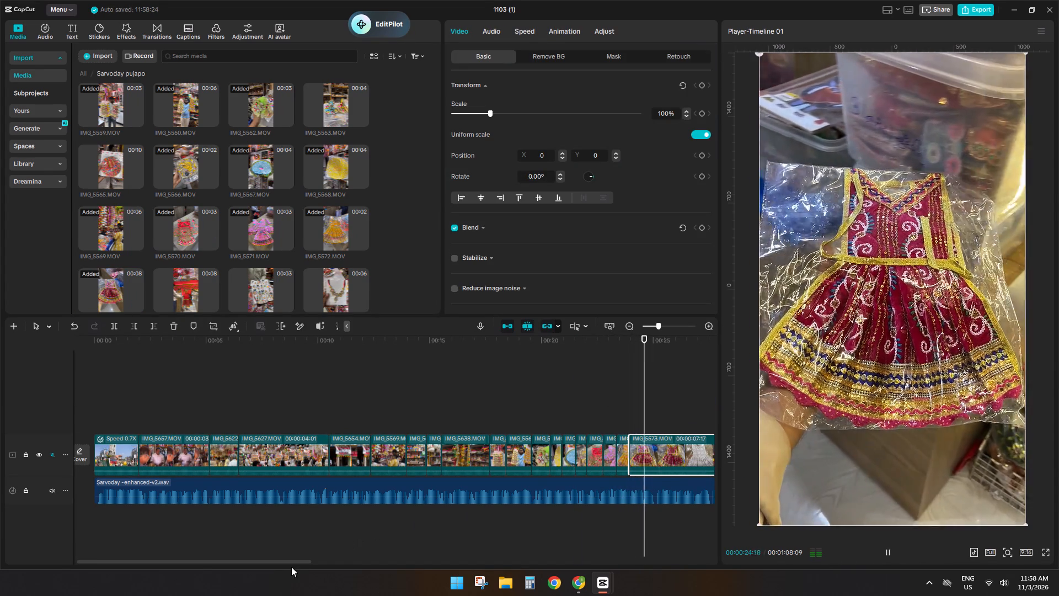
pyautogui.moveTo(292, 563); pyautogui.dragTo(371, 561)
pyautogui.click(440, 412)
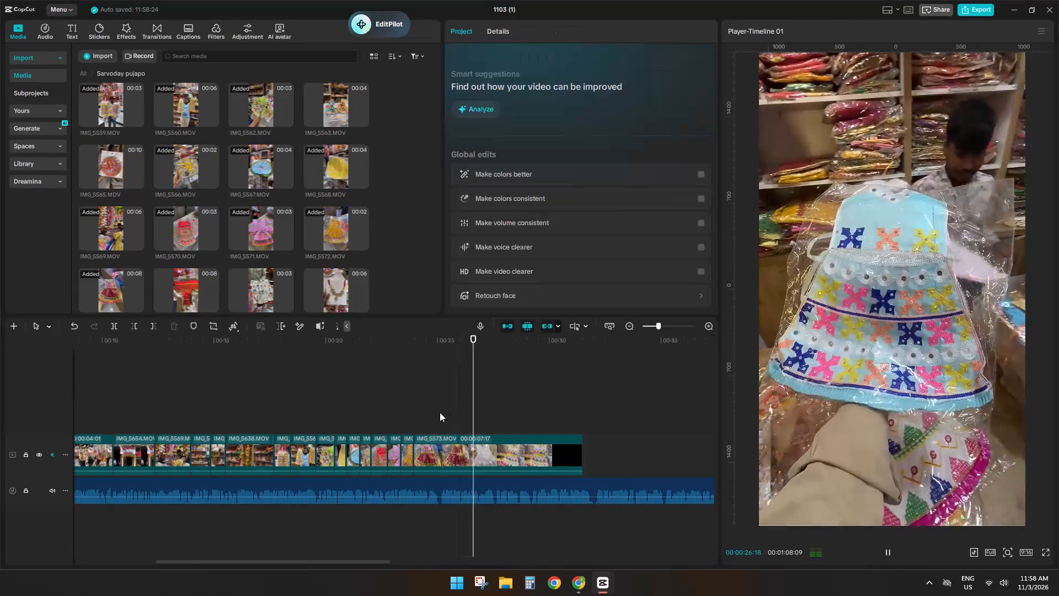
pyautogui.click(448, 457)
pyautogui.press('s')
pyautogui.press('d')
# Preview further product clips and replace IMG_5573 at the end of the timeline with the red dress clip IMG_5574.
pyautogui.press('space')
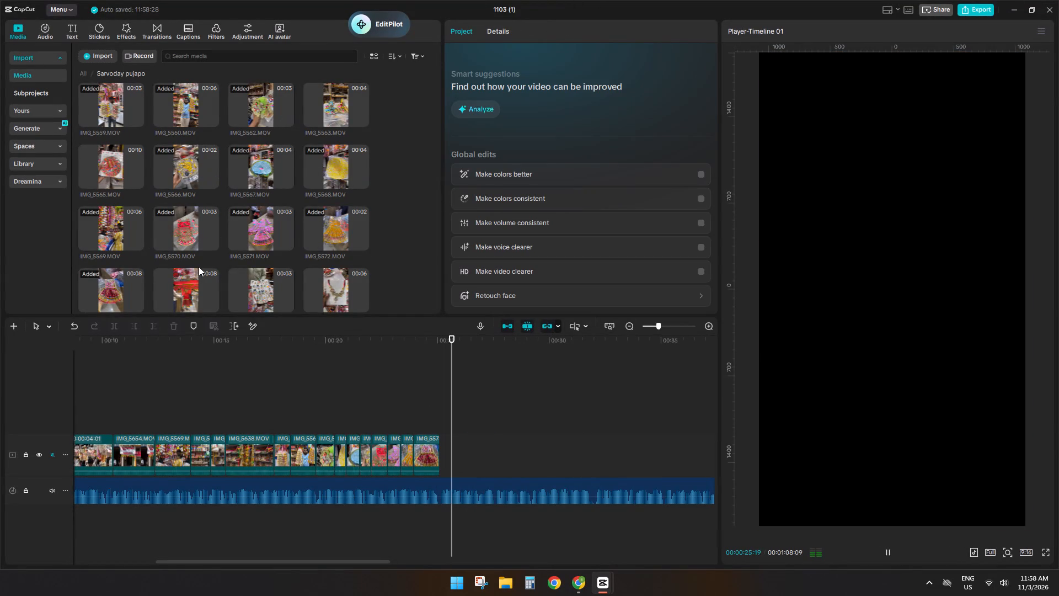
pyautogui.scroll(-2, 199, 267)
pyautogui.press('space')
pyautogui.click(266, 185)
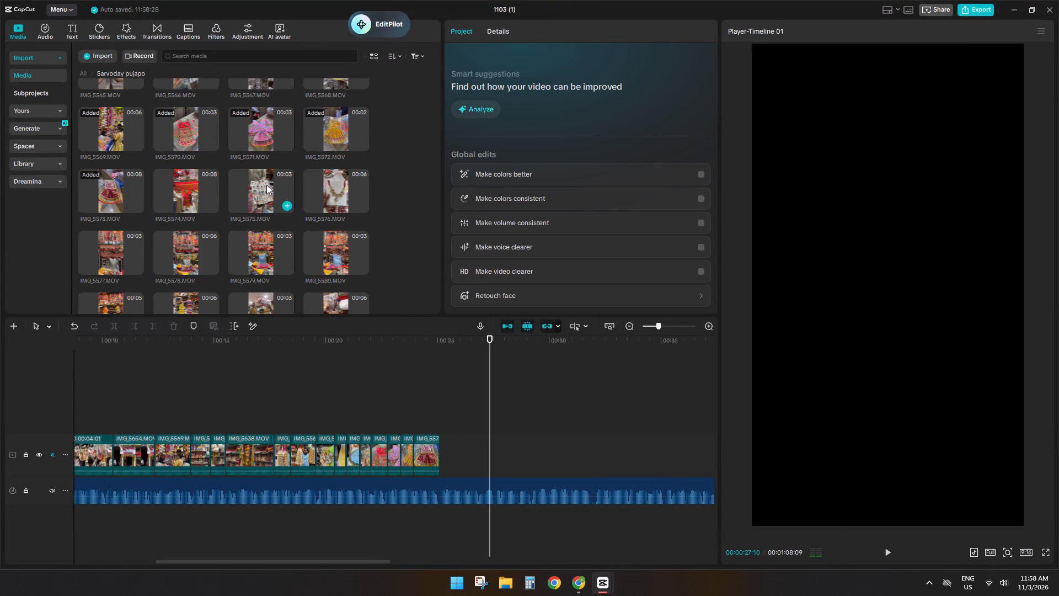
pyautogui.click(191, 187)
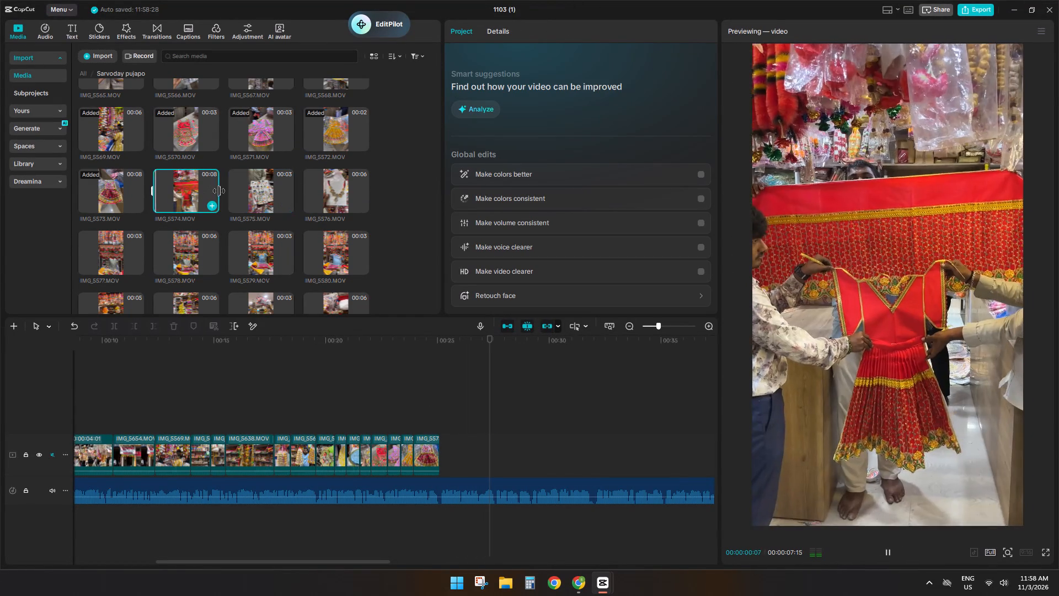
pyautogui.click(236, 191)
pyautogui.moveTo(180, 193); pyautogui.dragTo(412, 393)
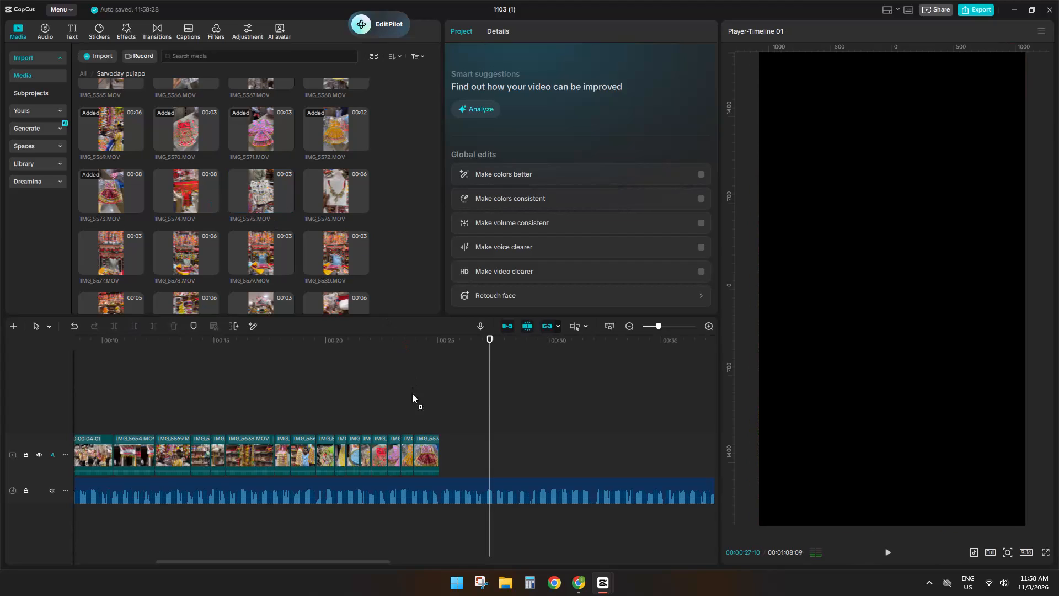
pyautogui.moveTo(412, 393); pyautogui.dragTo(419, 456)
pyautogui.click(568, 399)
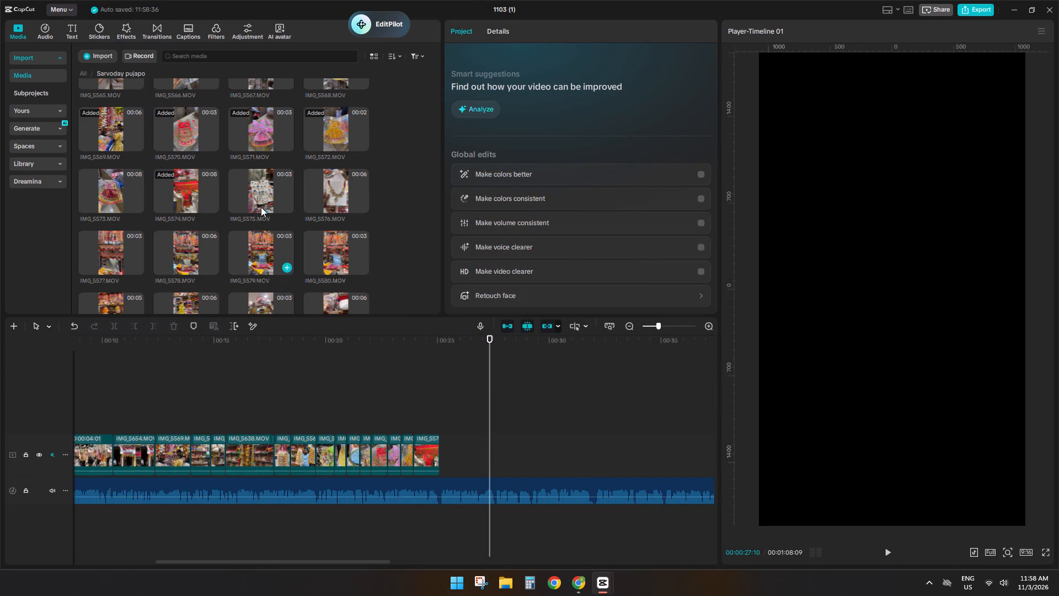
# Append the jewellery tray clip IMG_5575 after IMG_5574 and cut off its end at 00:00:26:20 to match the voice-over.
pyautogui.moveTo(258, 204); pyautogui.dragTo(456, 454)
pyautogui.click(426, 402)
pyautogui.press('space')
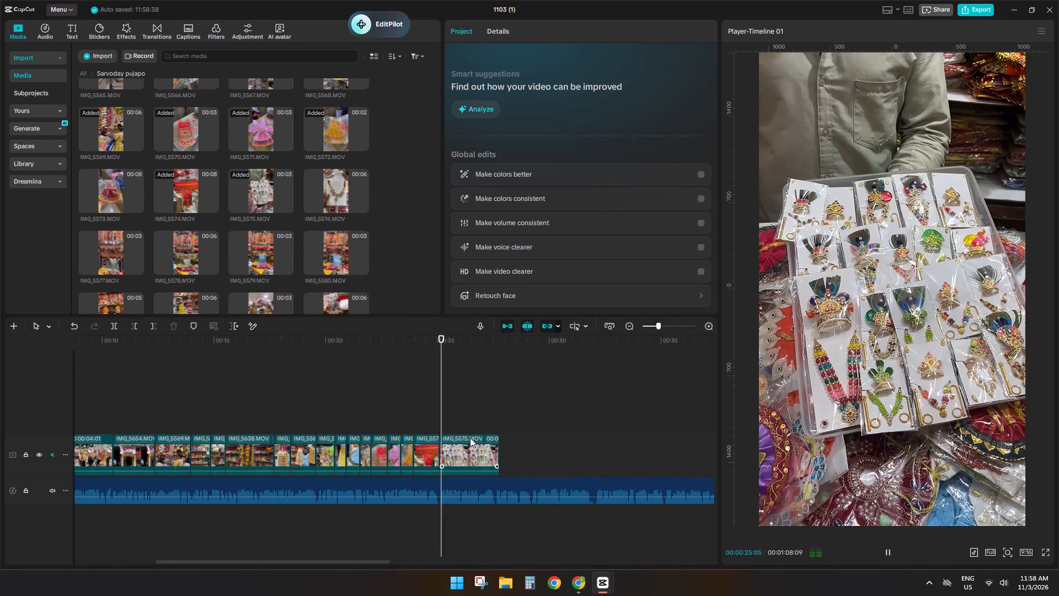
pyautogui.press('space')
pyautogui.click(480, 448)
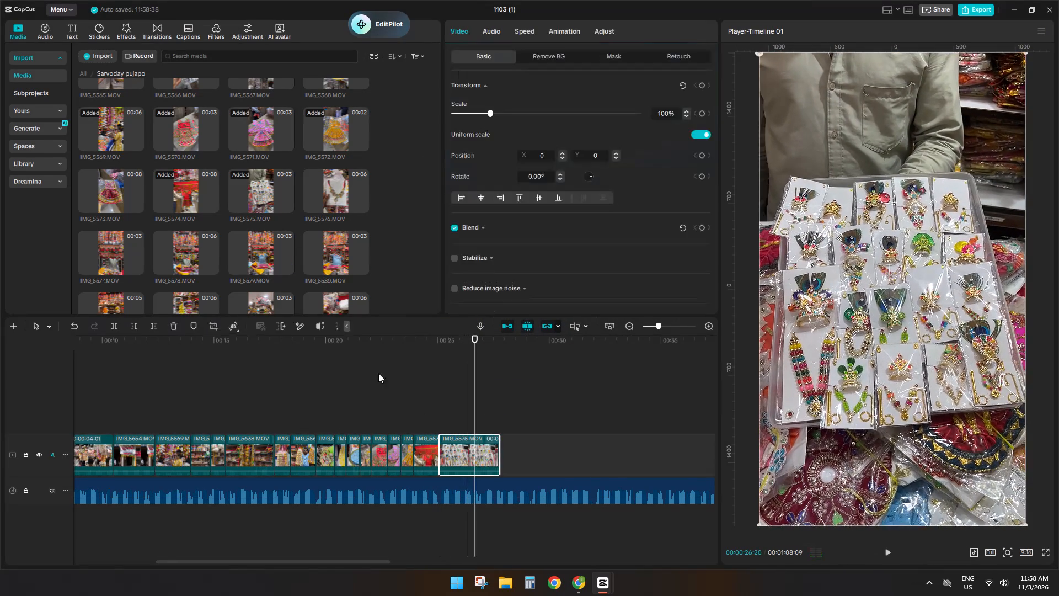
pyautogui.press('s')
pyautogui.press('d')
# Append the necklace clip IMG_5576 after IMG_5575 and cut off its end at 00:00:27:17.
pyautogui.click(336, 190)
pyautogui.moveTo(336, 190); pyautogui.dragTo(493, 451)
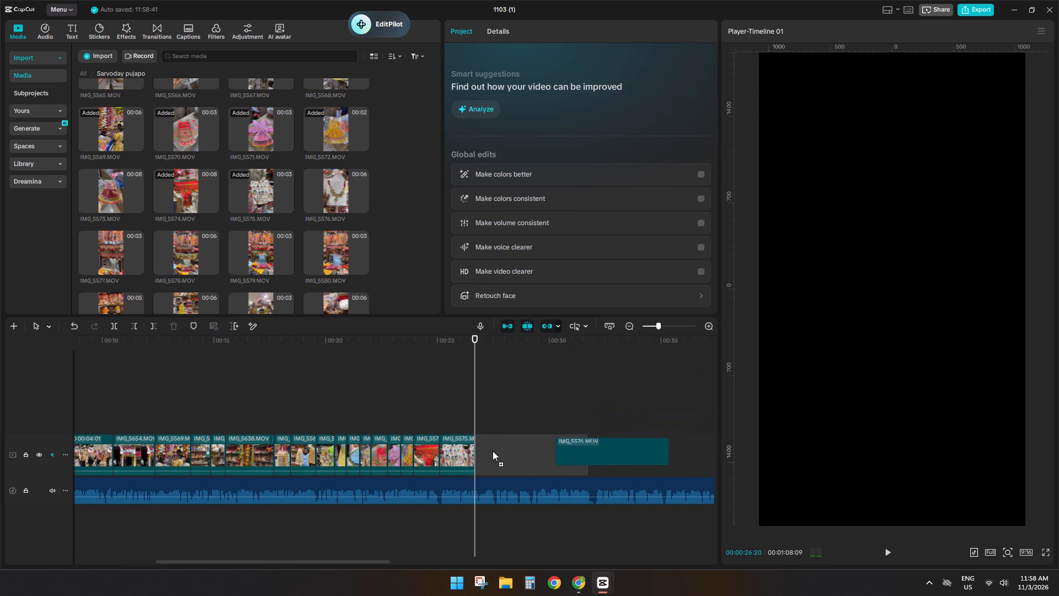
pyautogui.moveTo(493, 451); pyautogui.dragTo(498, 454)
pyautogui.press('space')
pyautogui.press('space')
pyautogui.write('sd')
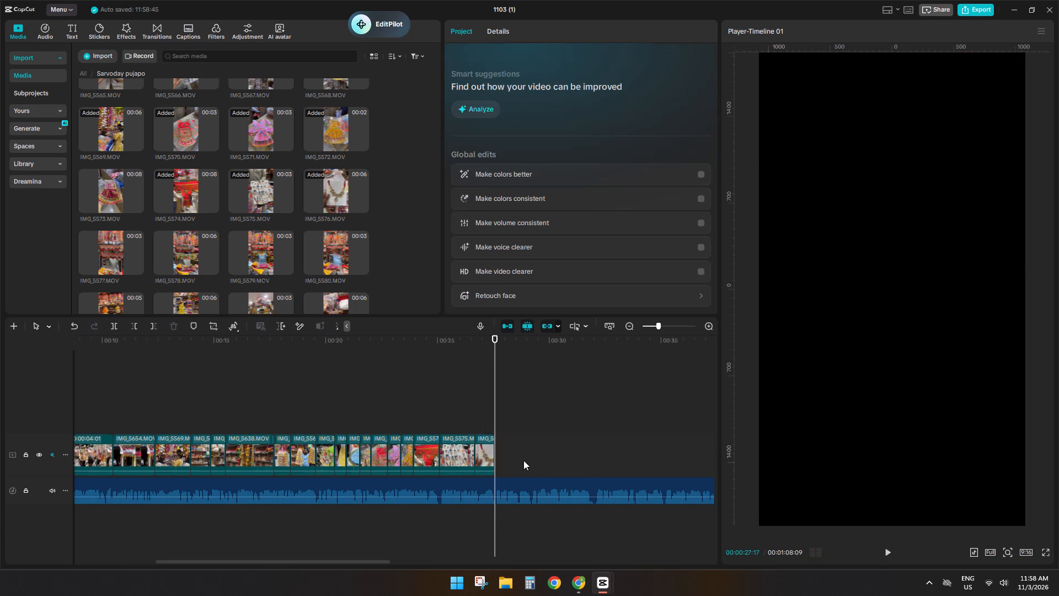
# Replay the necklace clip IMG_5576 against the voice-over and slow its speed to 0.81x.
pyautogui.press('space')
pyautogui.click(474, 403)
pyautogui.press('space')
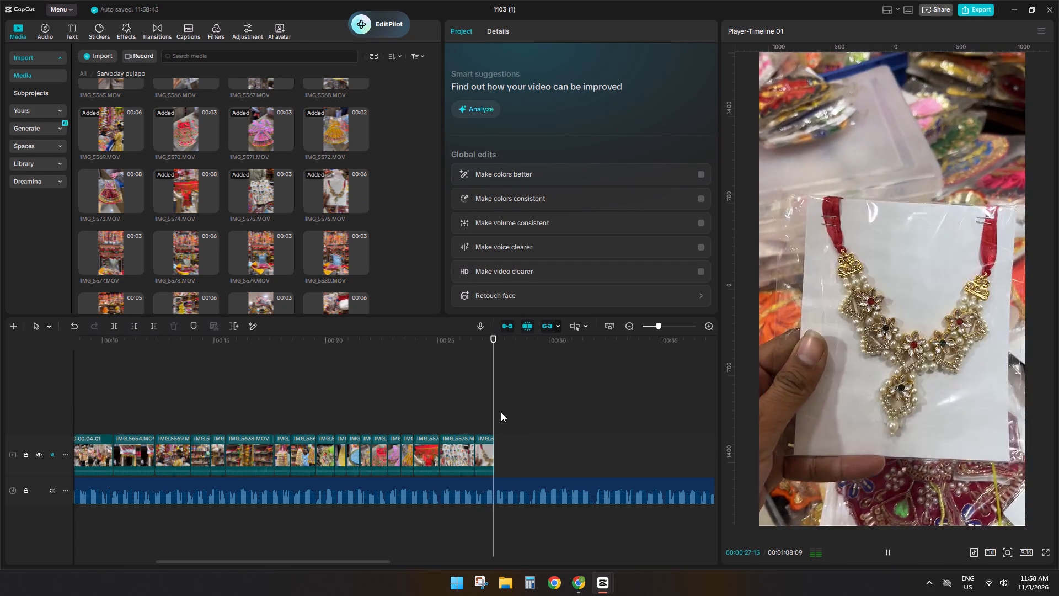
pyautogui.press('space')
pyautogui.click(484, 436)
pyautogui.click(518, 34)
pyautogui.click(493, 98)
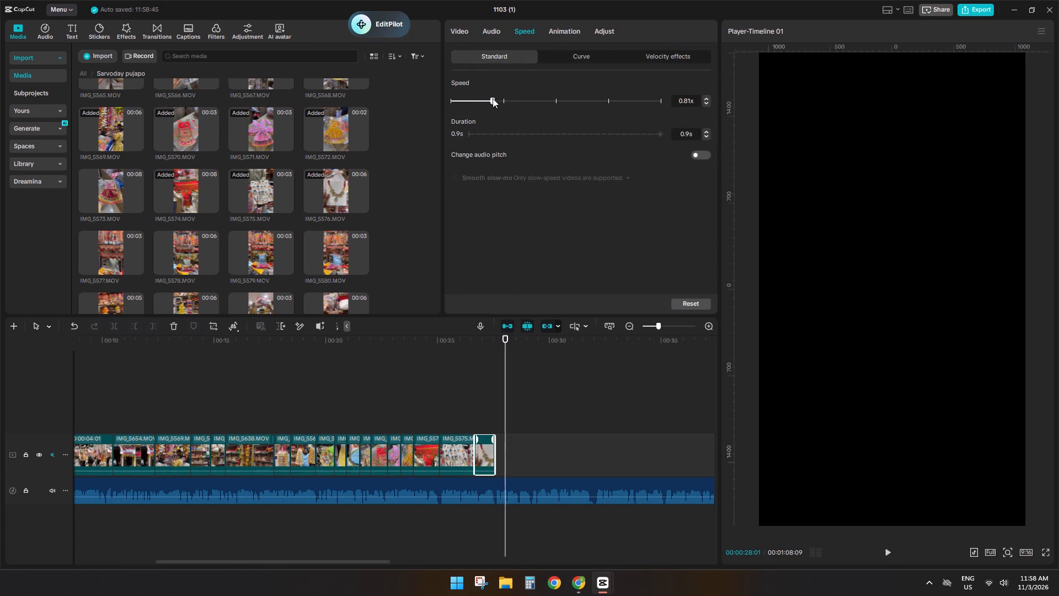
# Cut off the end of the slowed necklace clip IMG_5576 at 00:00:27:17 on the timeline.
pyautogui.click(487, 406)
pyautogui.moveTo(487, 406); pyautogui.dragTo(495, 409)
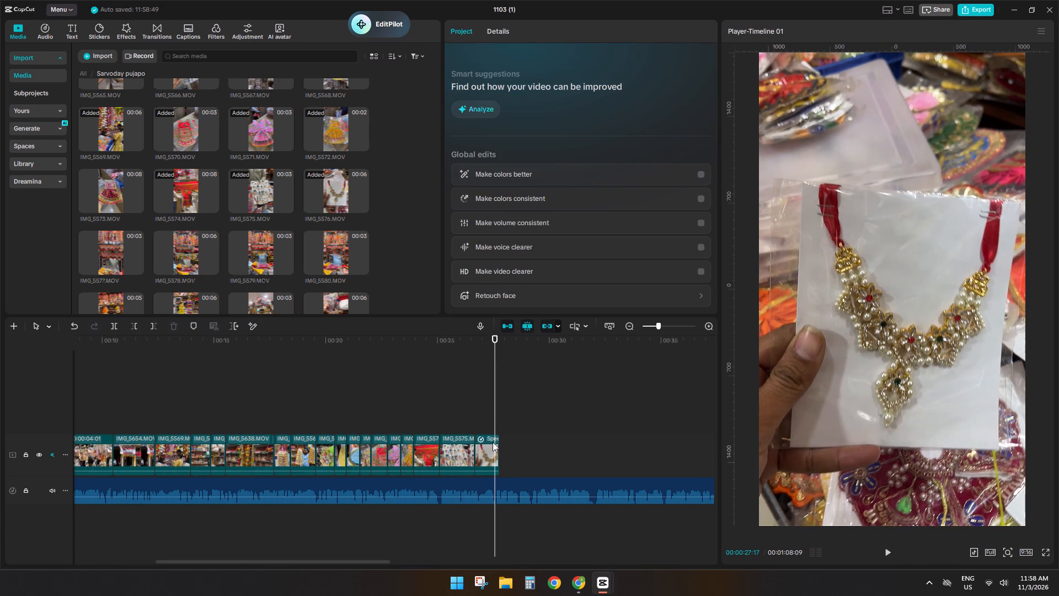
pyautogui.click(492, 455)
pyautogui.write('zs')
pyautogui.press('d')
pyautogui.press('space')
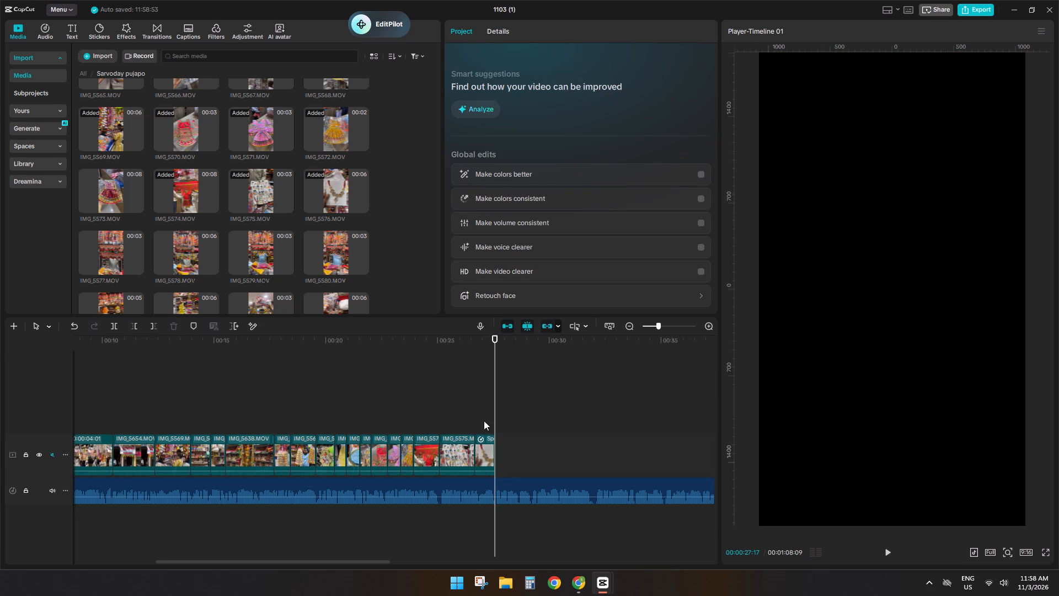
# Play the voice-over after the necklace clip and preview media clips IMG_5577 to IMG_5584 for the next shot.
pyautogui.press('space')
pyautogui.click(111, 245)
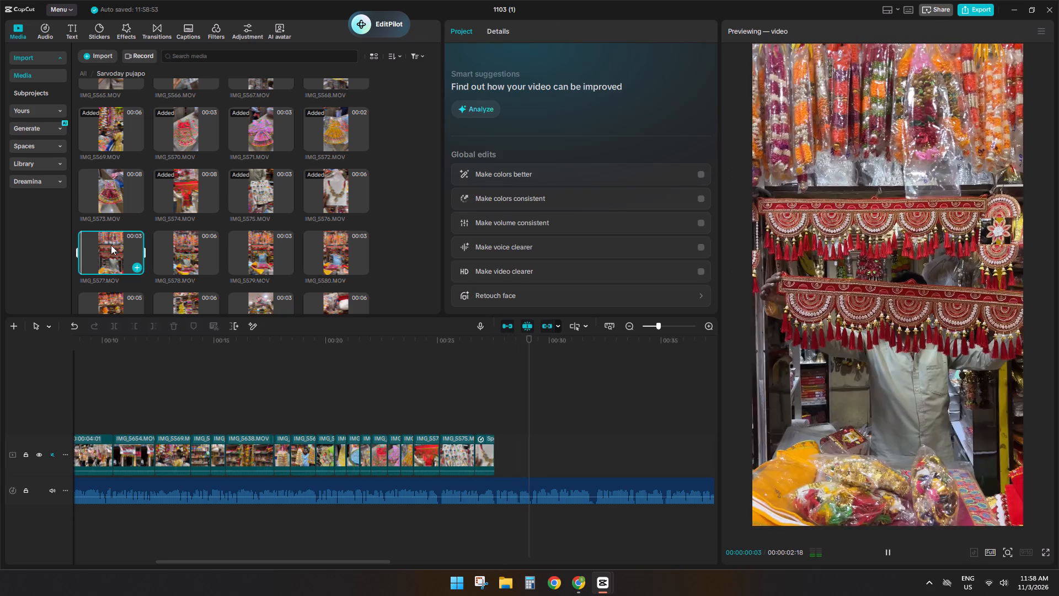
pyautogui.scroll(-2, 111, 245)
pyautogui.click(161, 175)
pyautogui.click(252, 157)
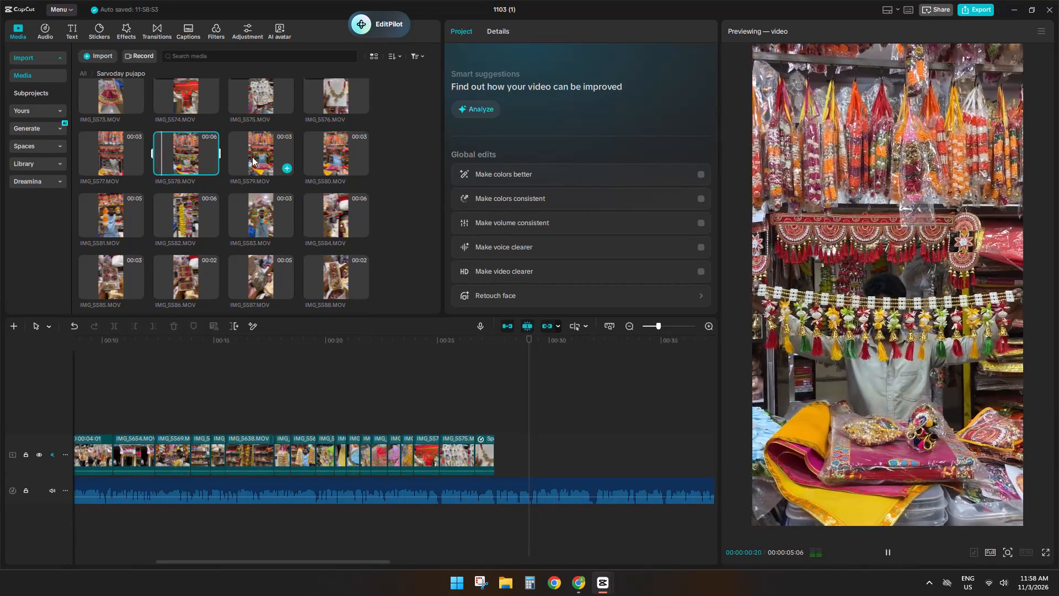
pyautogui.click(329, 160)
pyautogui.click(340, 196)
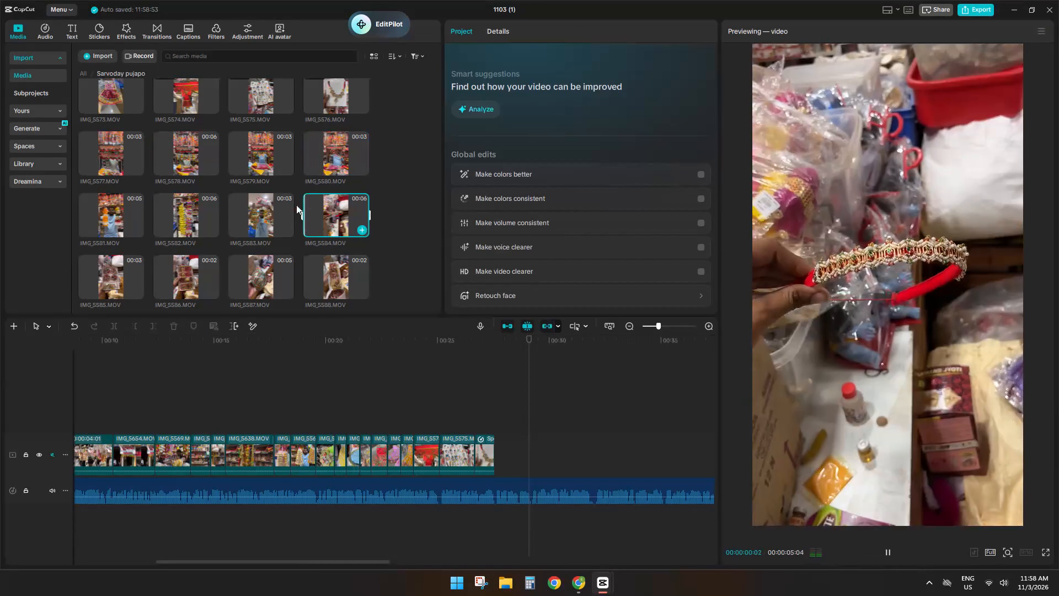
pyautogui.click(272, 207)
pyautogui.click(189, 220)
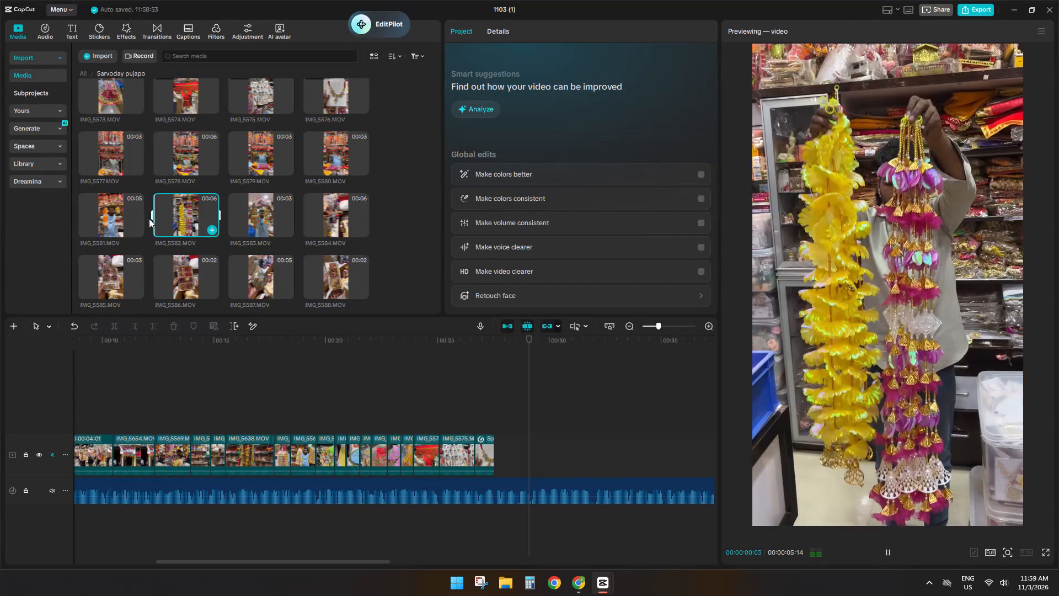
pyautogui.click(124, 217)
pyautogui.keyDown('ctrl'); pyautogui.scroll(-4, 250, 301); pyautogui.keyUp('ctrl')
pyautogui.keyDown('ctrl'); pyautogui.scroll(-2, 352, 477); pyautogui.keyUp('ctrl')
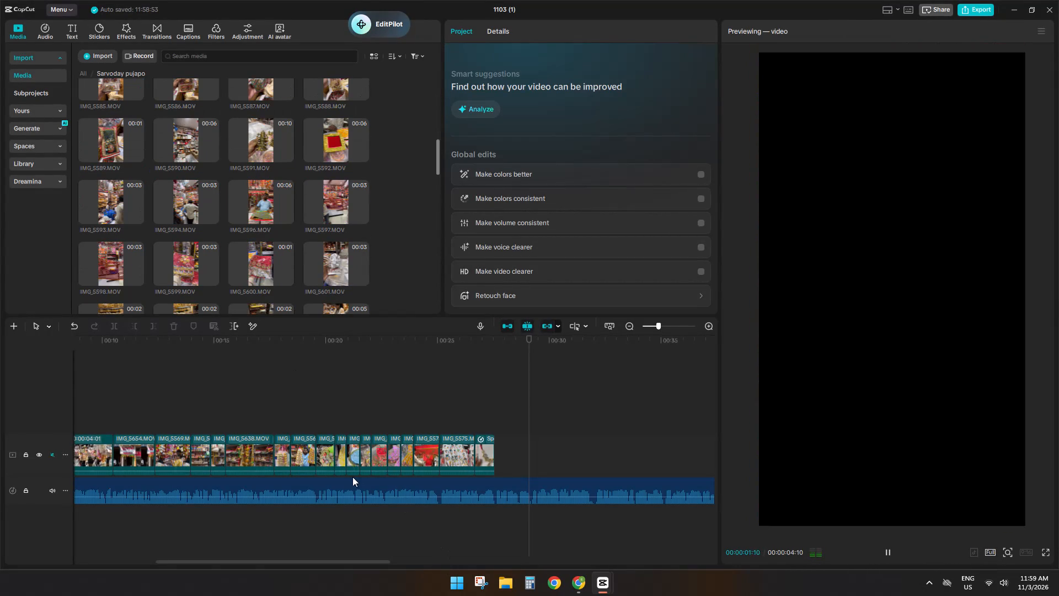
pyautogui.keyDown('ctrl'); pyautogui.scroll(-9, 352, 477); pyautogui.keyUp('ctrl')
pyautogui.click(263, 407)
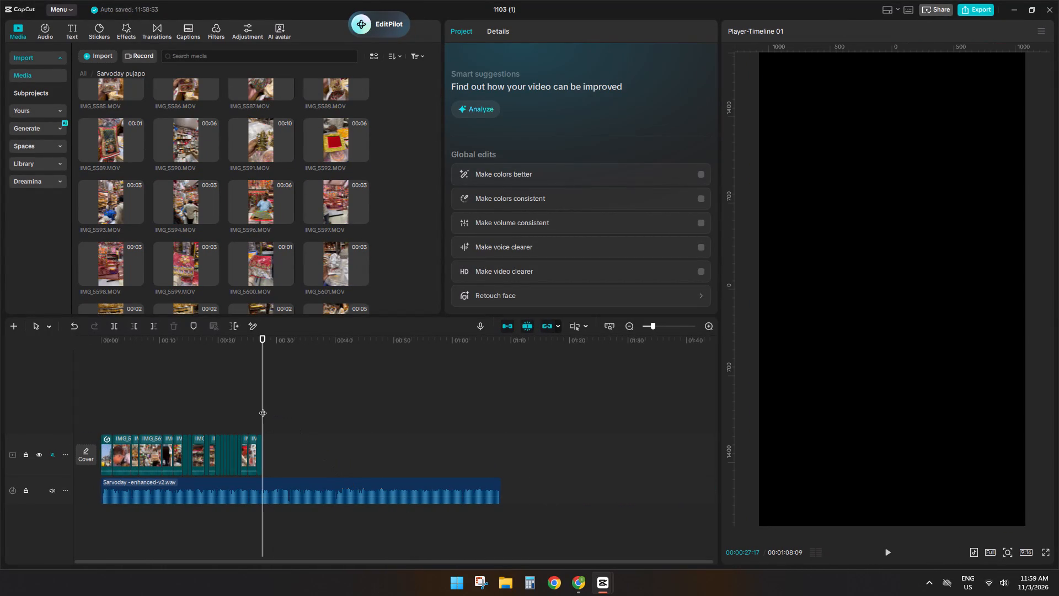
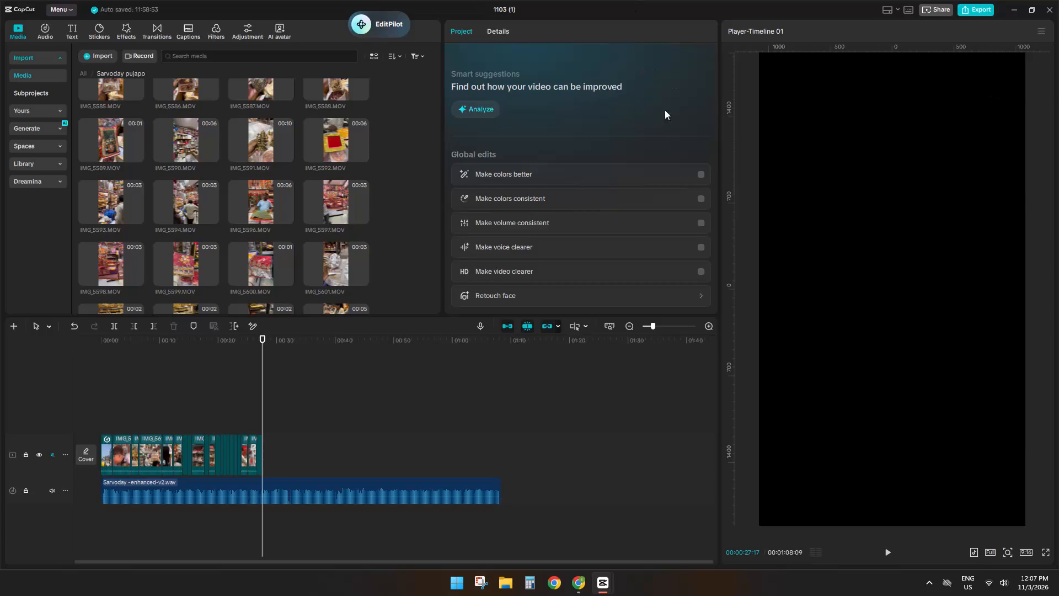
# Replay the cut up to the end of the necklace clip and preview media clips IMG_5579 to IMG_5590 for the next shot.
pyautogui.click(239, 419)
pyautogui.press('space')
pyautogui.keyDown('ctrl'); pyautogui.scroll(8, 320, 470); pyautogui.keyUp('ctrl')
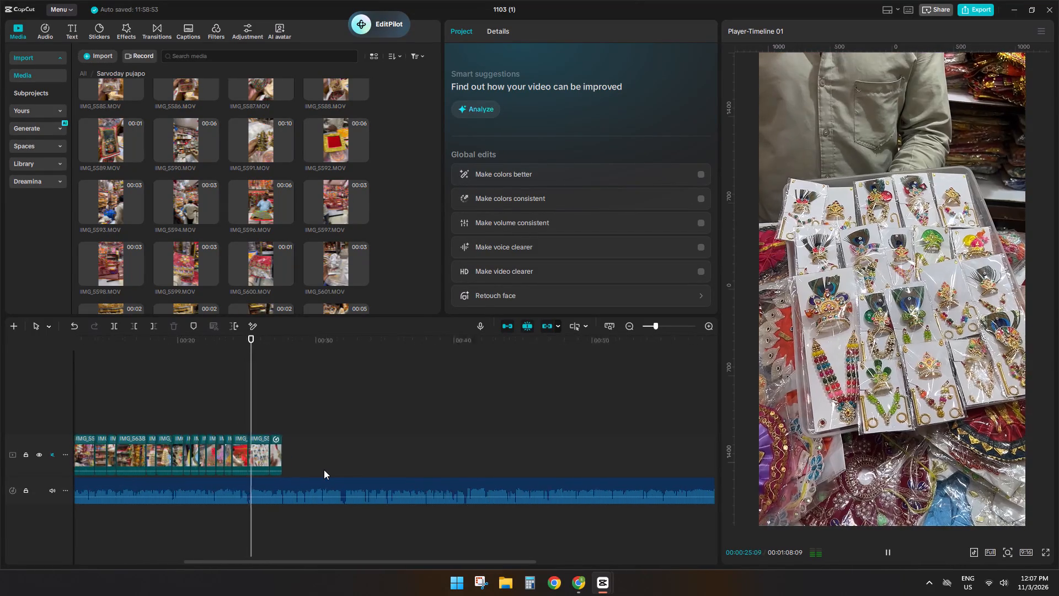
pyautogui.keyDown('ctrl'); pyautogui.scroll(9, 324, 490); pyautogui.keyUp('ctrl')
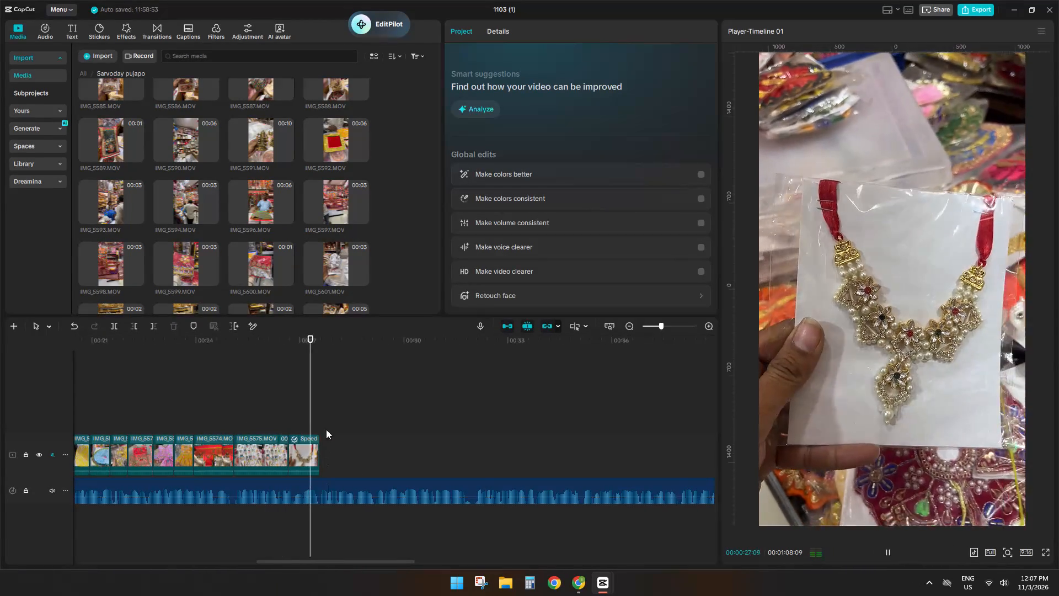
pyautogui.click(320, 418)
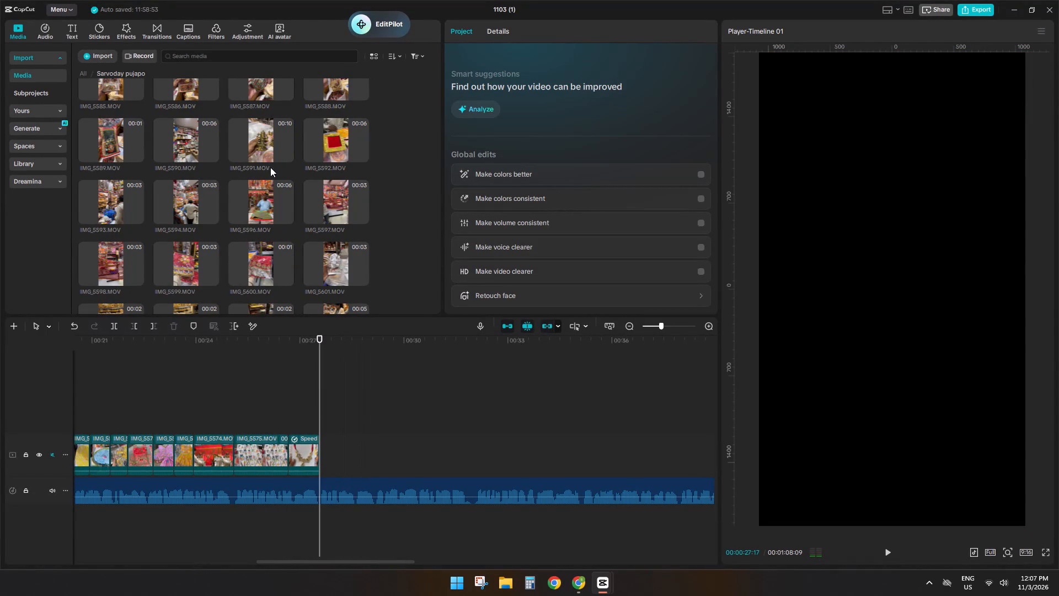
pyautogui.scroll(3, 268, 166)
pyautogui.click(261, 174)
pyautogui.click(329, 175)
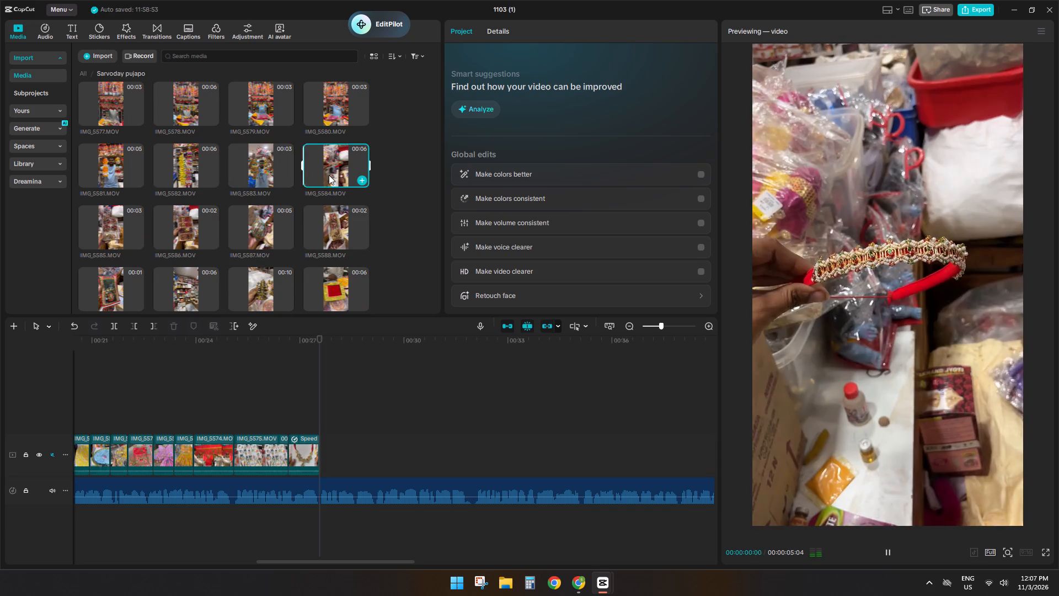
pyautogui.scroll(6, 287, 270)
pyautogui.scroll(-2, 287, 272)
pyautogui.click(264, 251)
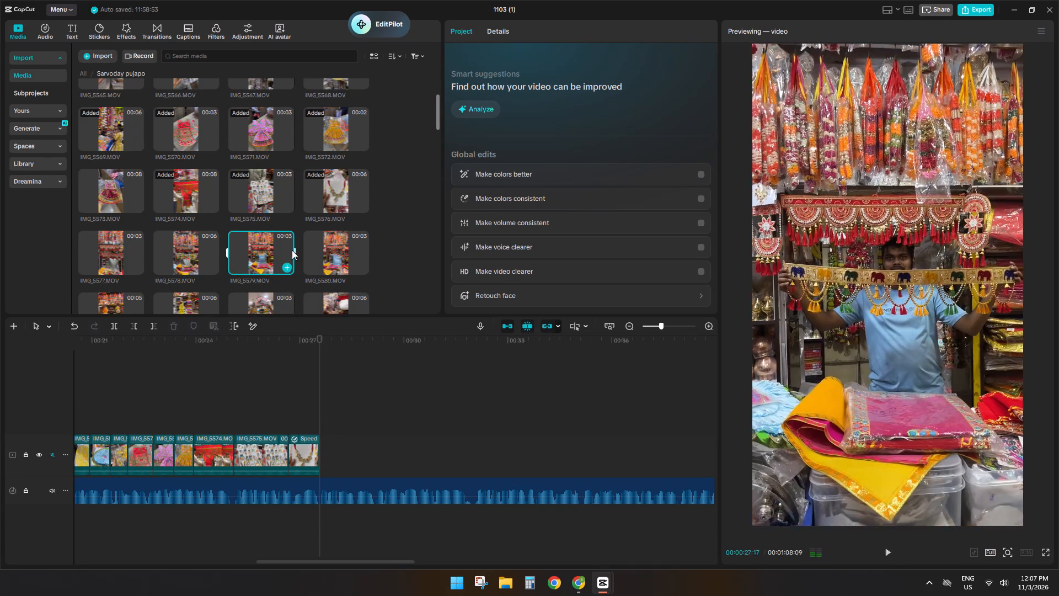
pyautogui.click(320, 252)
pyautogui.scroll(-2, 317, 264)
pyautogui.click(263, 267)
pyautogui.click(196, 209)
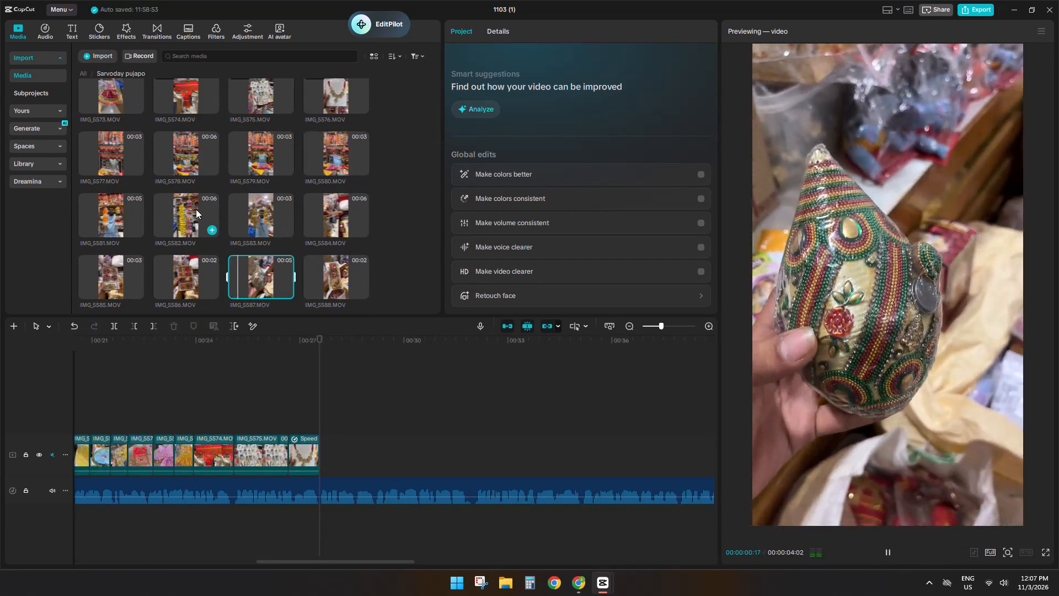
pyautogui.click(257, 219)
pyautogui.click(308, 215)
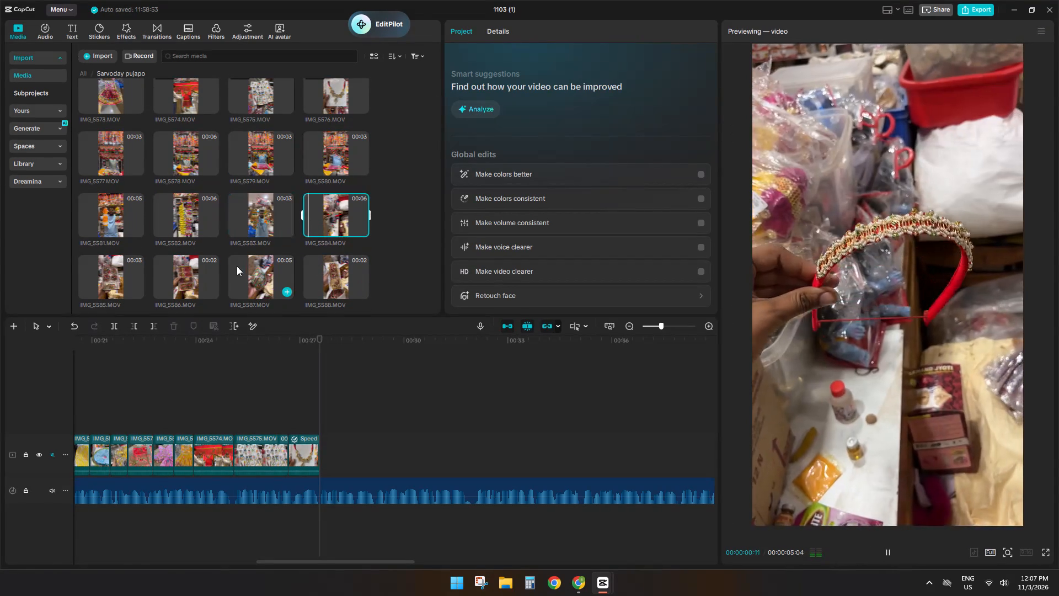
pyautogui.click(268, 269)
pyautogui.click(183, 279)
pyautogui.click(101, 271)
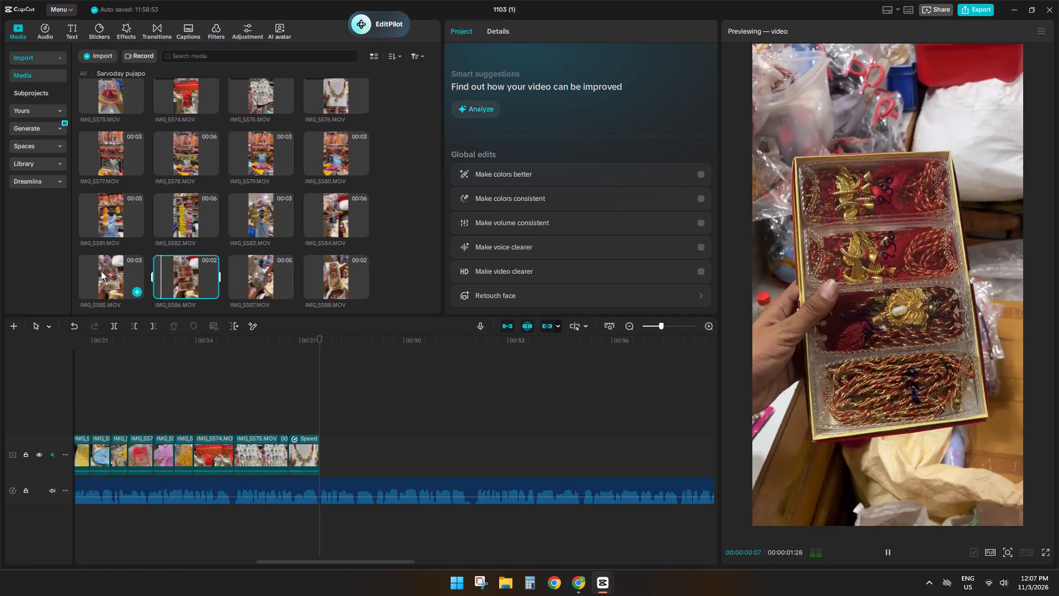
pyautogui.scroll(-1, 102, 270)
pyautogui.click(178, 237)
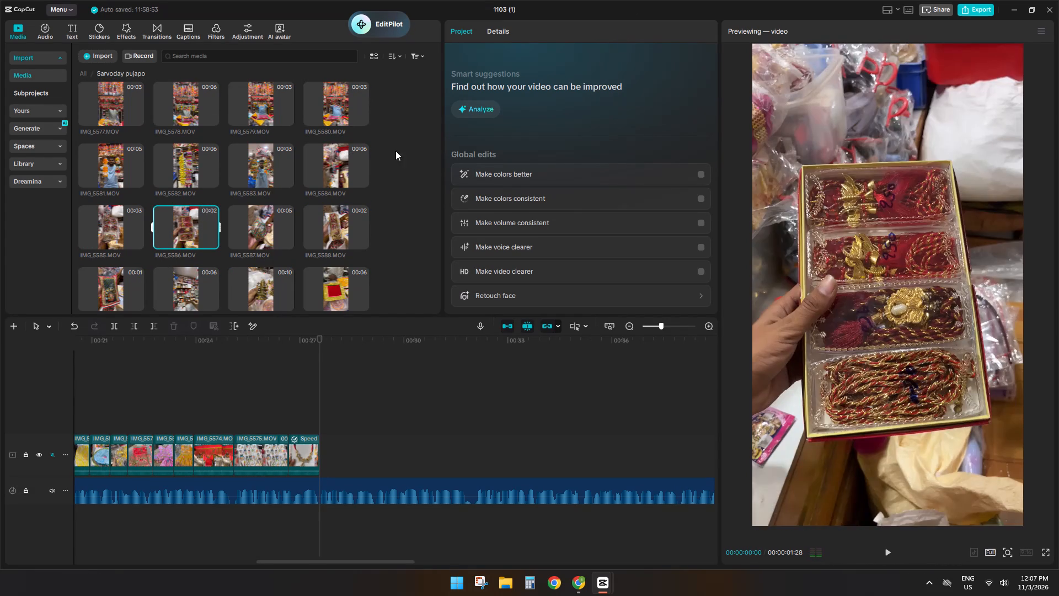
pyautogui.click(352, 220)
pyautogui.click(333, 192)
pyautogui.click(267, 225)
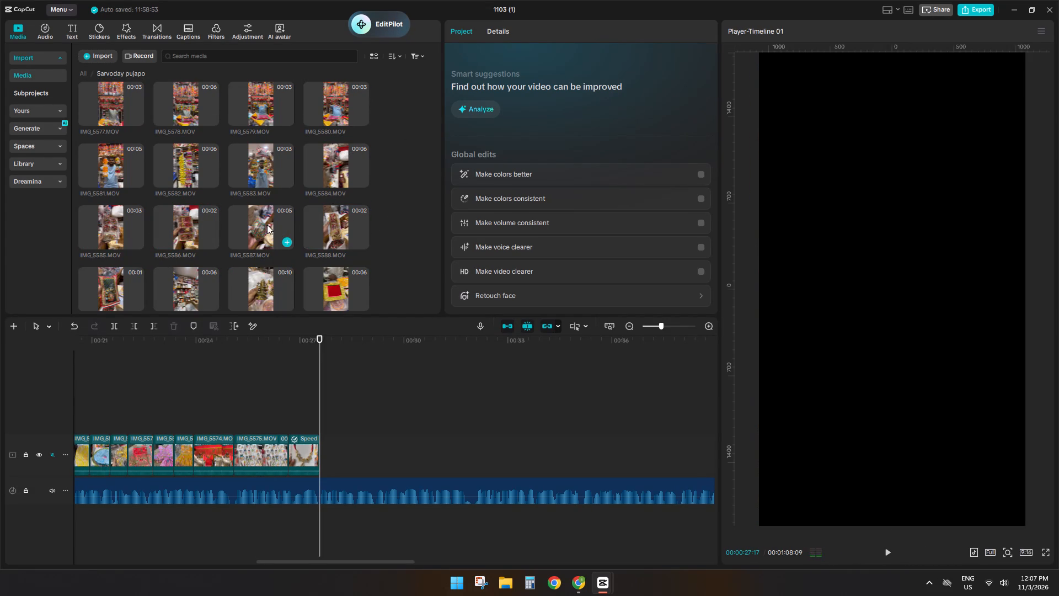
pyautogui.scroll(-1, 267, 225)
pyautogui.click(110, 236)
pyautogui.click(164, 248)
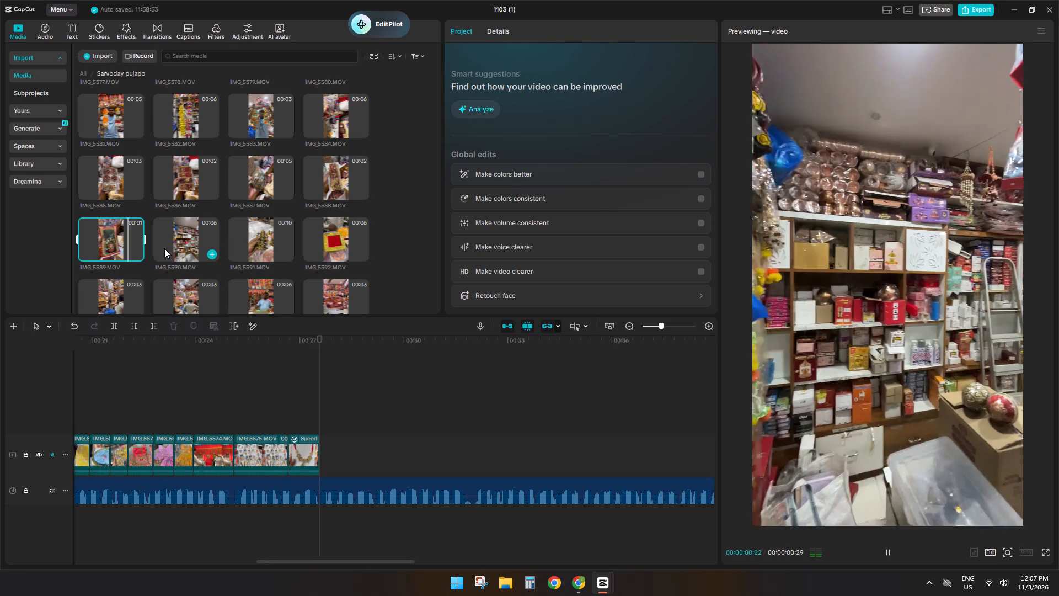
# Append the brass idol clip IMG_5591 after the necklace clip and split it so that 00:00:08:17 remains after the cut.
pyautogui.click(238, 247)
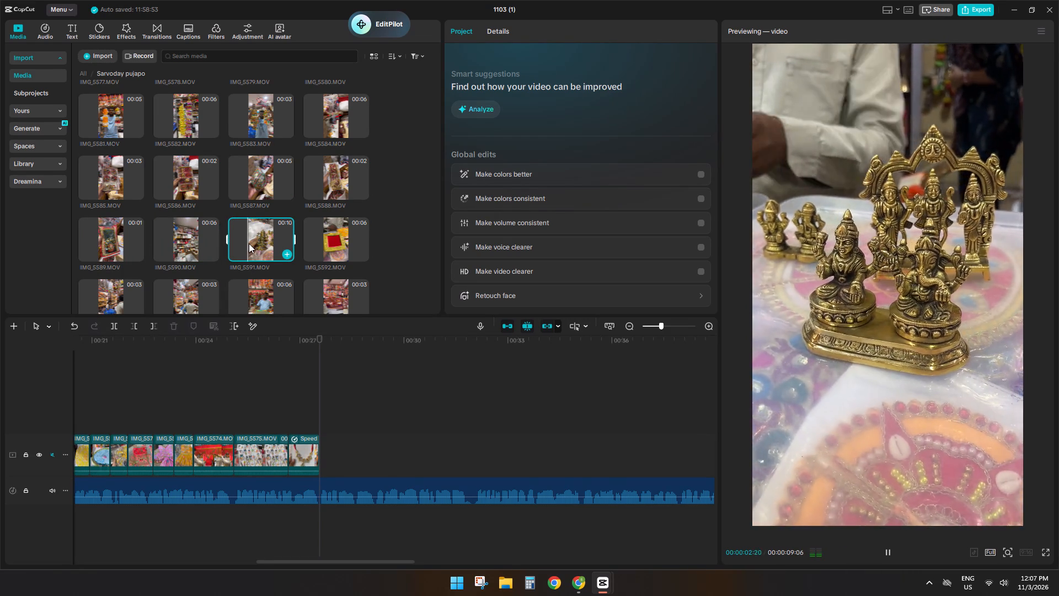
pyautogui.moveTo(249, 243); pyautogui.dragTo(313, 320)
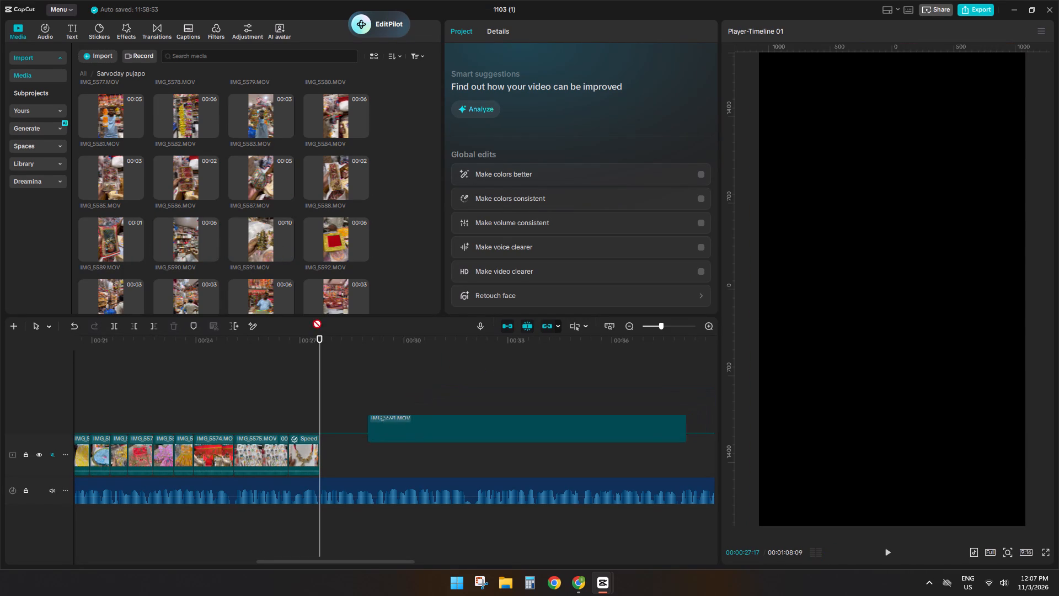
pyautogui.moveTo(313, 320); pyautogui.dragTo(326, 451)
pyautogui.press('space')
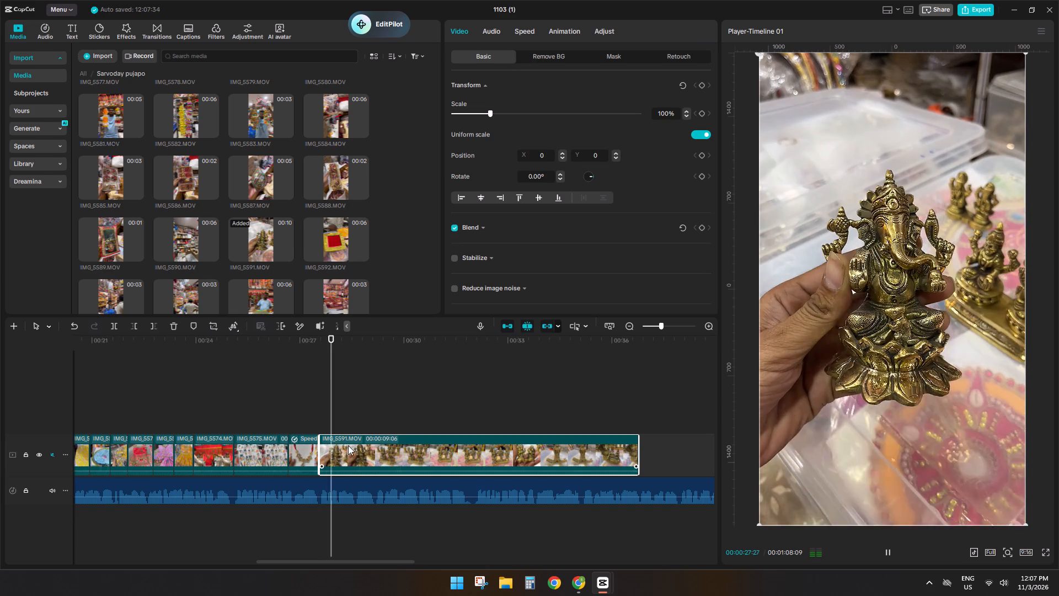
pyautogui.press('space')
pyautogui.press('s')
# Trim the start of the second IMG_5591 part up to 00:00:29:06 and cut off its end at 00:00:29:02 on the closed-up timeline.
pyautogui.doubleClick(375, 422)
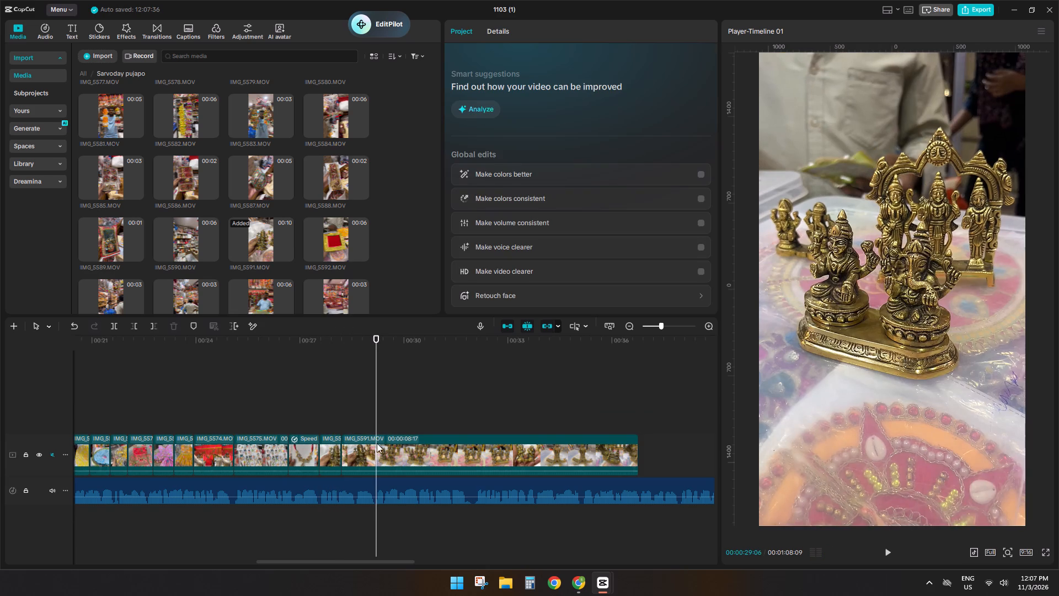
pyautogui.click(377, 443)
pyautogui.write('q')
pyautogui.press('space')
pyautogui.press('space')
pyautogui.press('space')
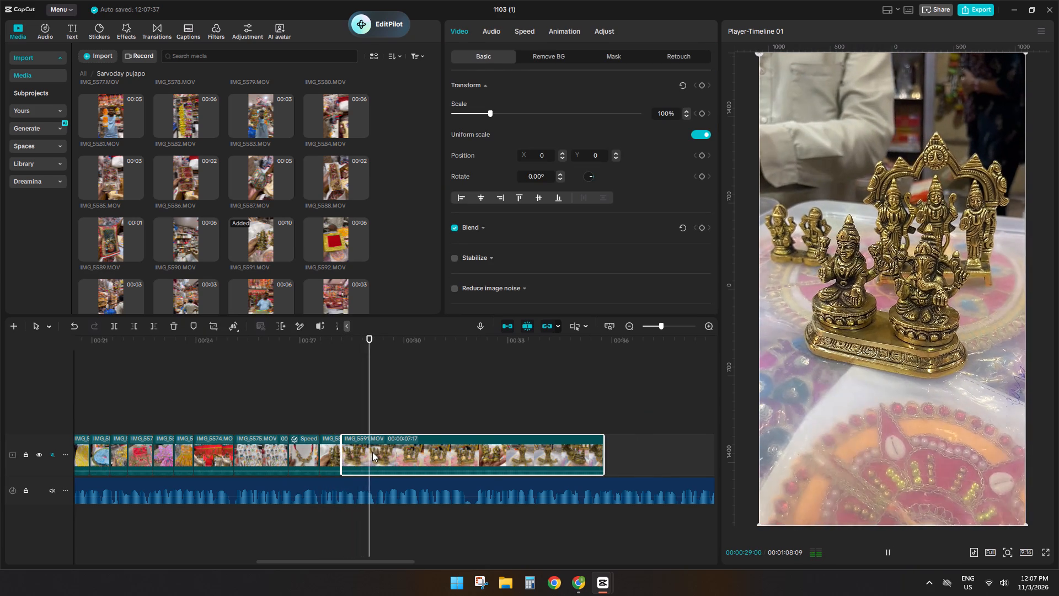
pyautogui.press('space')
pyautogui.click(375, 453)
pyautogui.write('sd')
# Play the voice-over past the brass idol clips and preview media clips IMG_5589 to IMG_5597 for a better shot.
pyautogui.press('space')
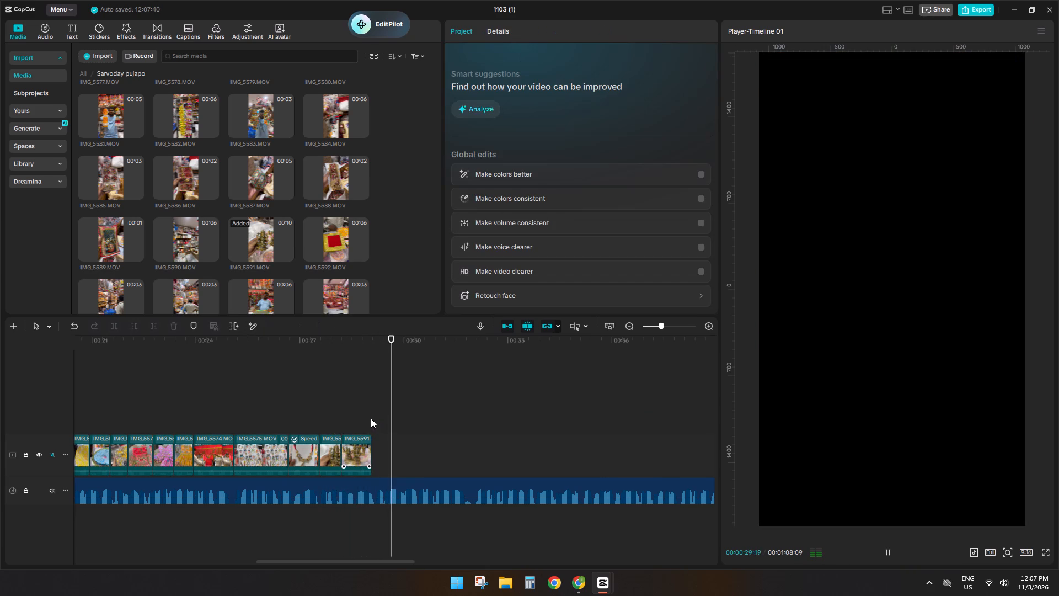
pyautogui.click(370, 418)
pyautogui.press('space')
pyautogui.press('space')
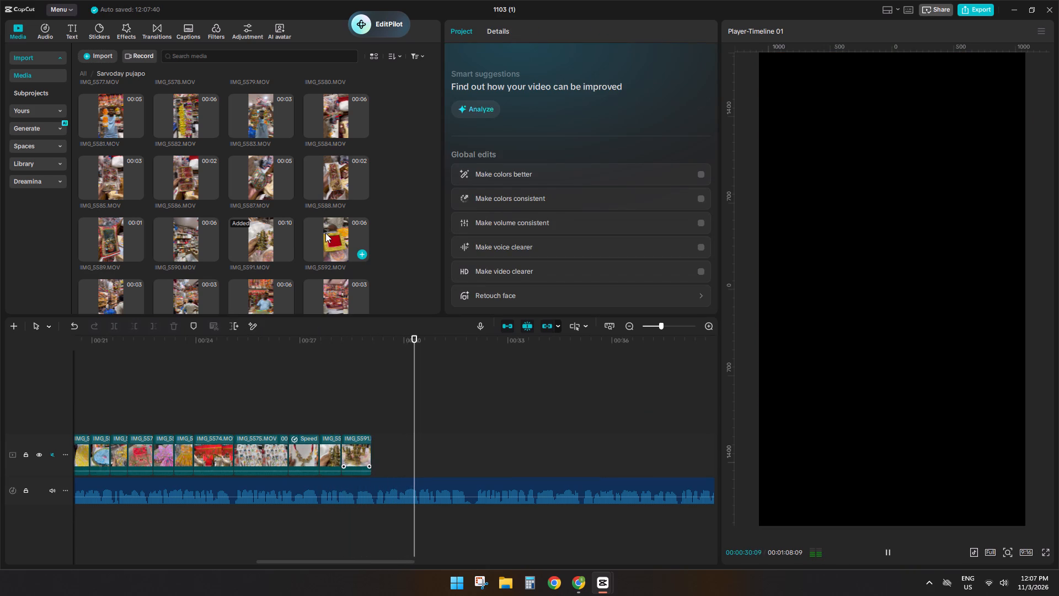
pyautogui.click(325, 233)
pyautogui.click(118, 238)
pyautogui.scroll(-1, 118, 238)
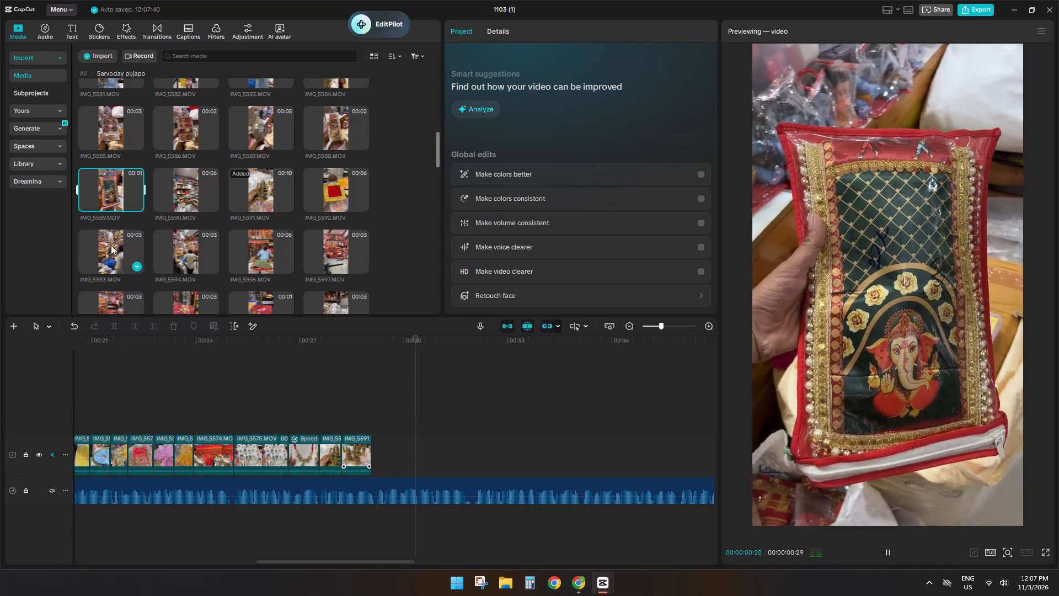
pyautogui.click(111, 250)
pyautogui.click(172, 252)
pyautogui.click(256, 254)
pyautogui.click(335, 256)
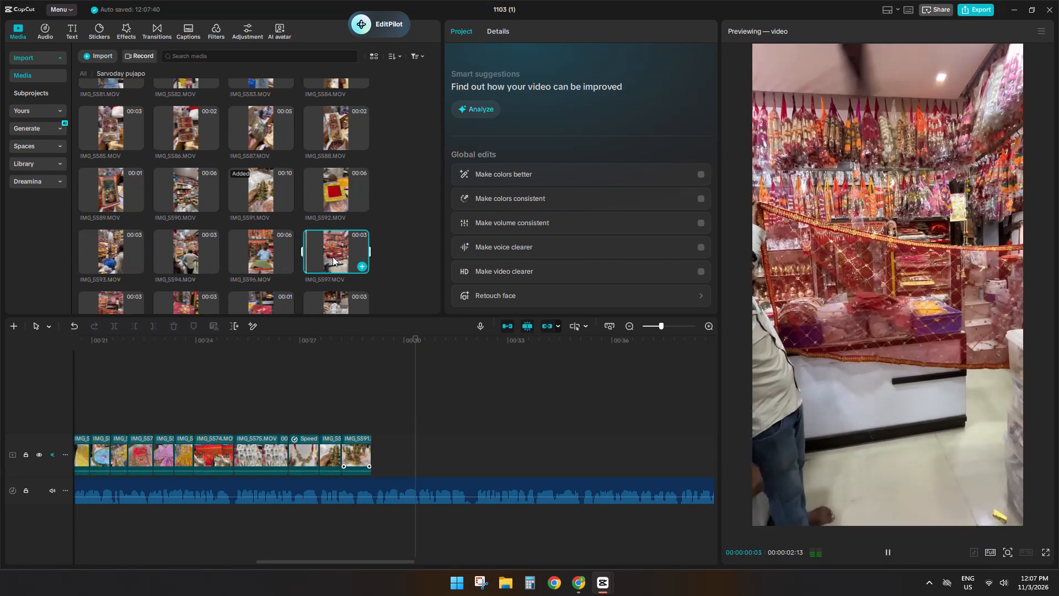
pyautogui.scroll(-2, 333, 257)
# Replace the first IMG_5591 part on the timeline with the silver idol clip IMG_5601, keeping the original video effect.
pyautogui.click(331, 216)
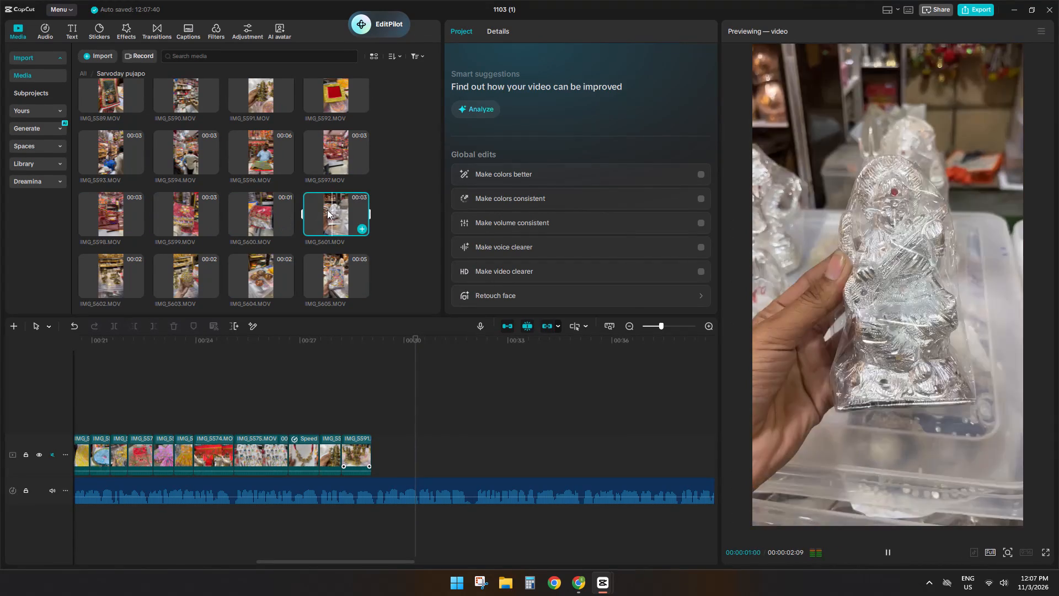
pyautogui.press('space')
pyautogui.moveTo(327, 210); pyautogui.dragTo(328, 447)
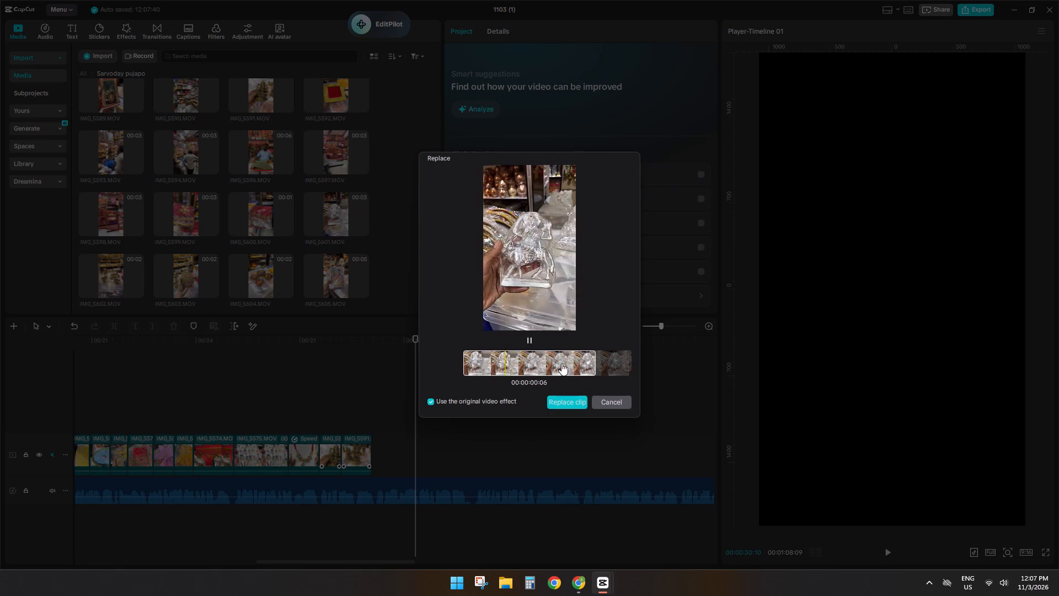
pyautogui.click(558, 392)
pyautogui.click(557, 402)
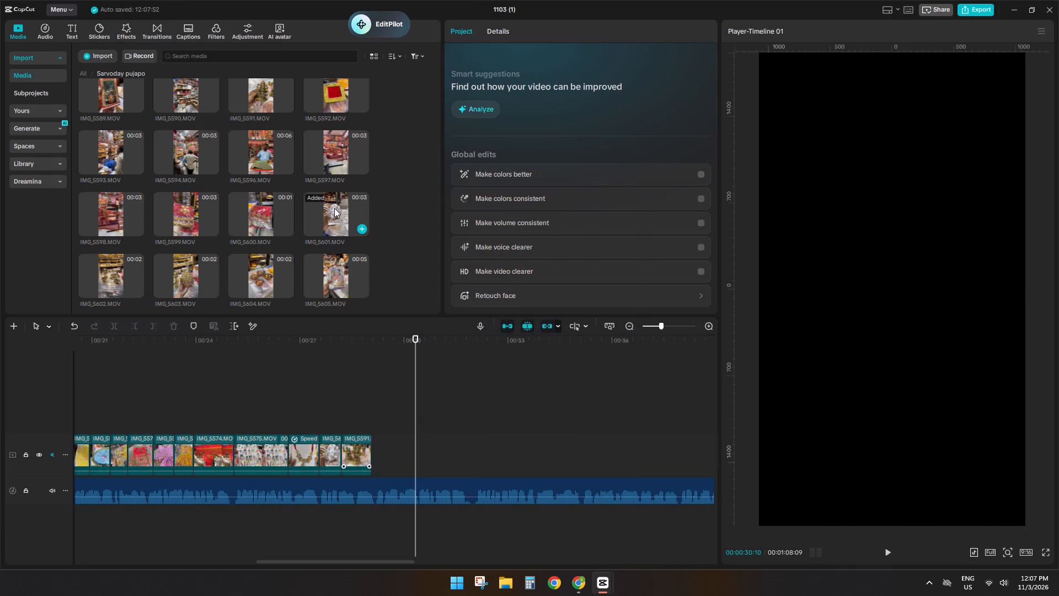
# Replace the second IMG_5591 part with a later section of the silver idol clip IMG_5601 and replay both idol shots.
pyautogui.click(87, 280)
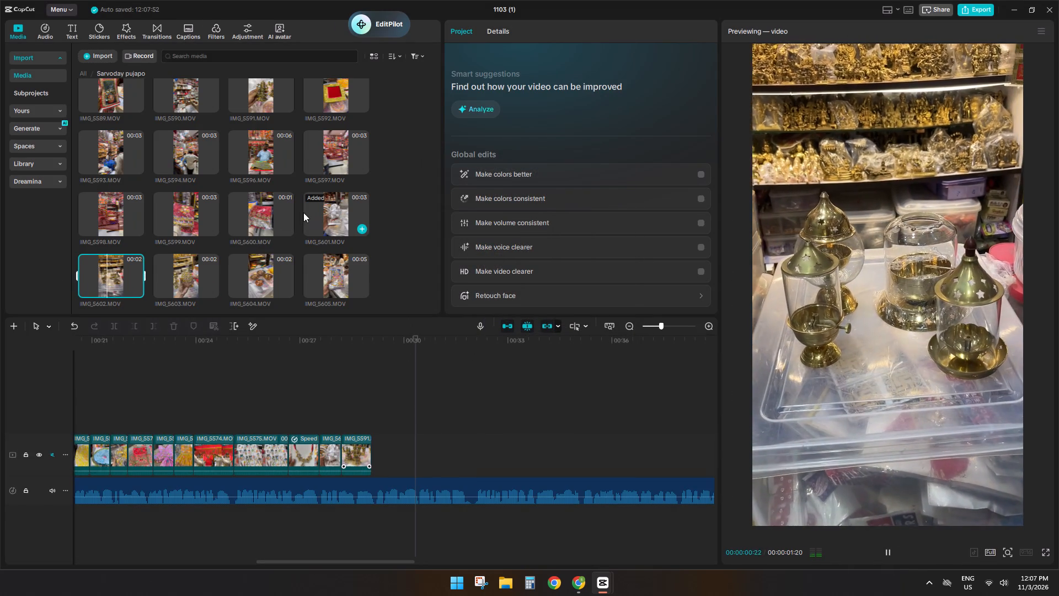
pyautogui.click(338, 211)
pyautogui.moveTo(338, 211); pyautogui.dragTo(363, 449)
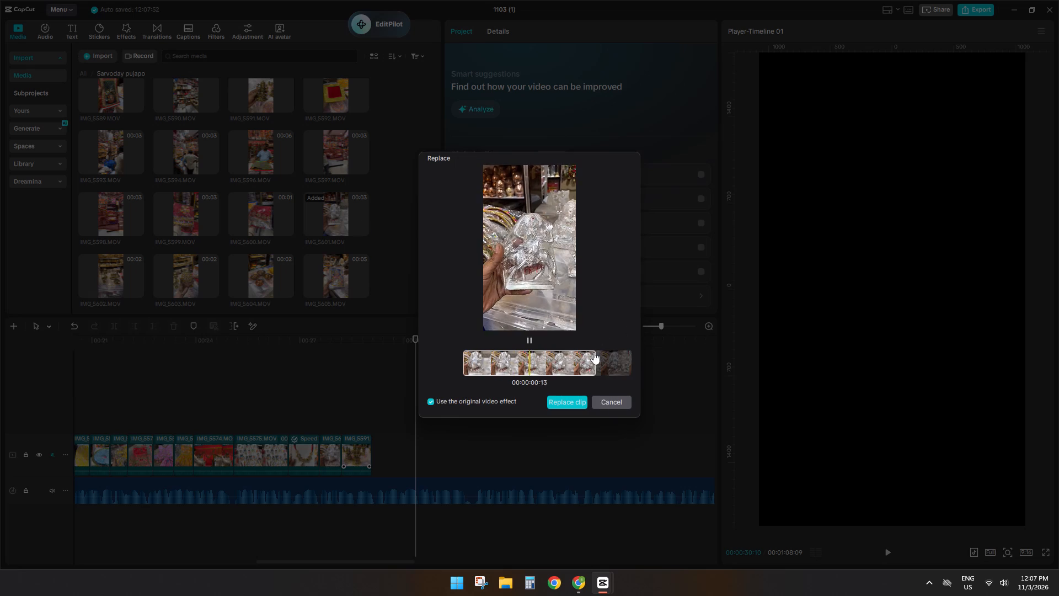
pyautogui.moveTo(589, 360); pyautogui.dragTo(262, 359)
pyautogui.click(570, 402)
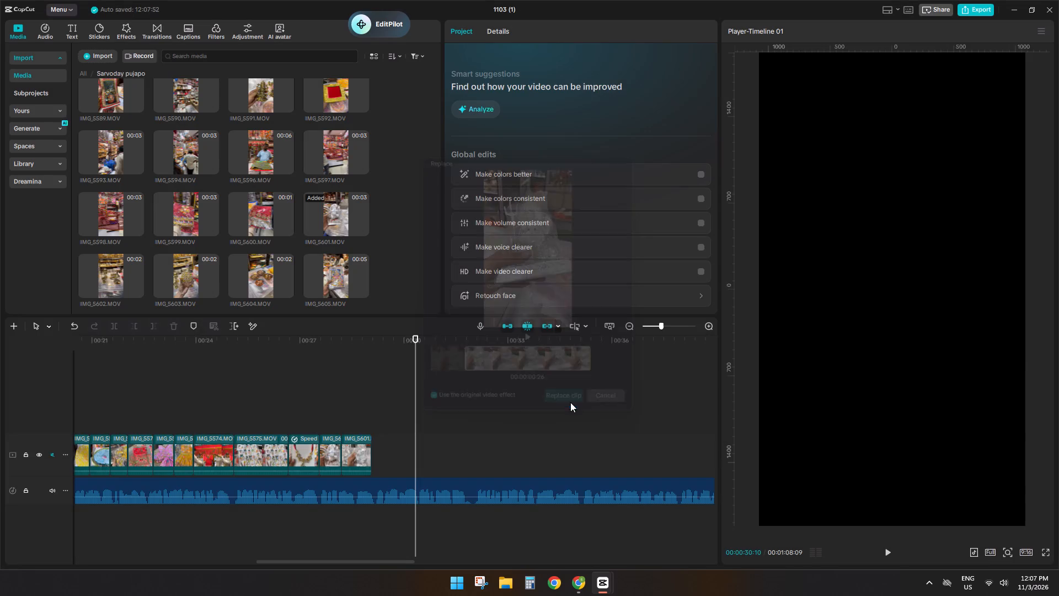
pyautogui.click(333, 408)
pyautogui.click(320, 409)
pyautogui.press('space')
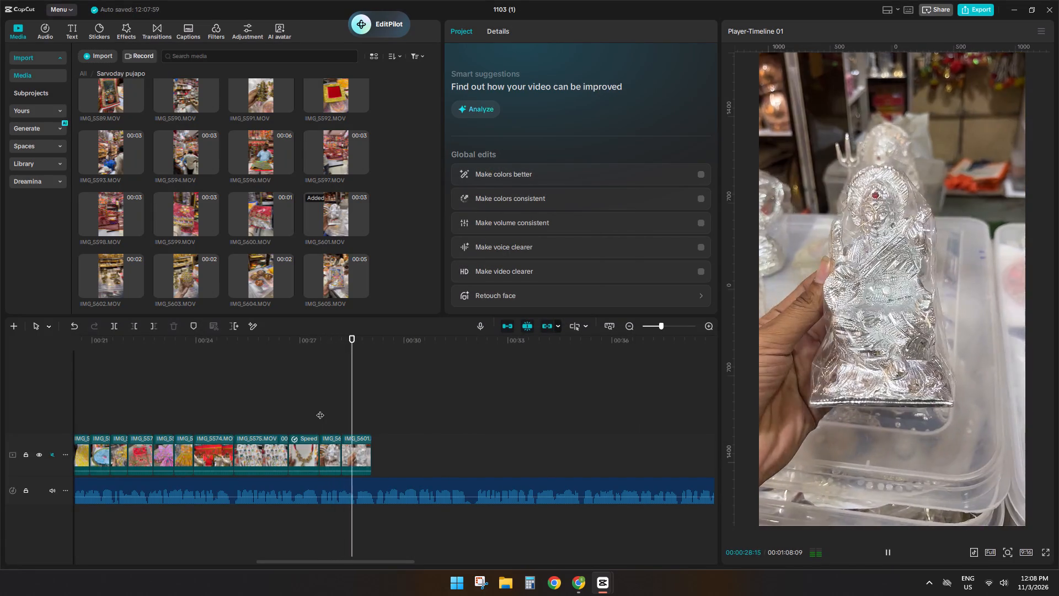
# Append the brass lamp clip IMG_5602 after the silver idol shots and cut off its end at 00:00:30:13.
pyautogui.click(374, 427)
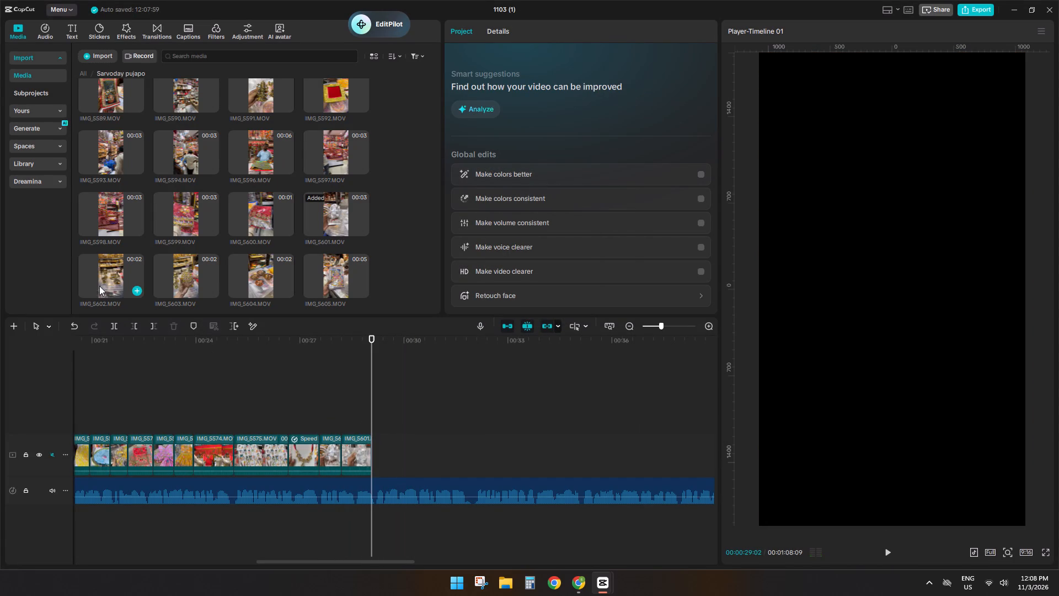
pyautogui.click(126, 277)
pyautogui.moveTo(117, 272); pyautogui.dragTo(531, 464)
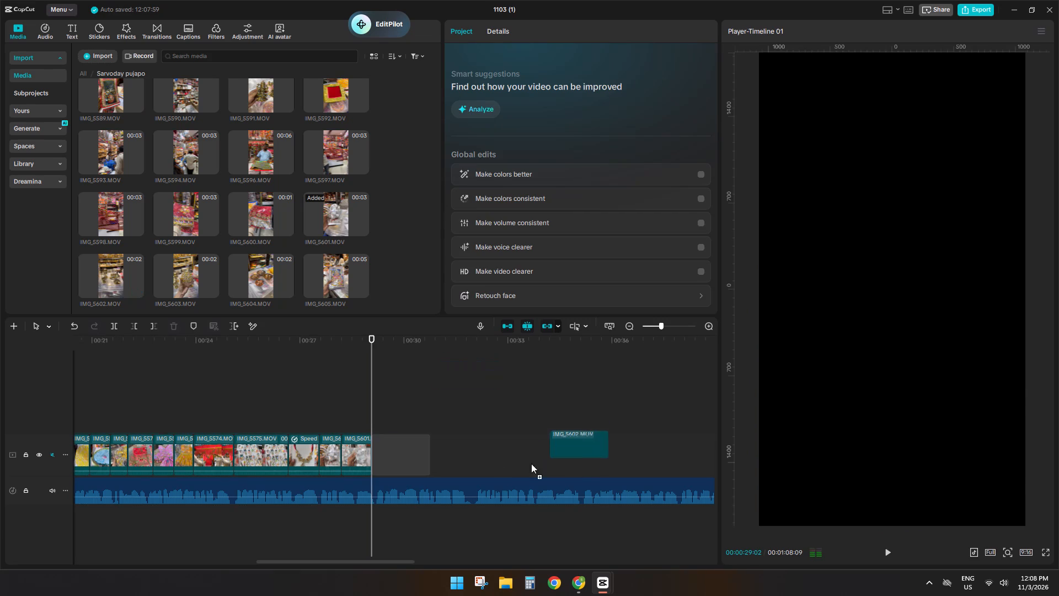
pyautogui.moveTo(531, 464); pyautogui.dragTo(427, 465)
pyautogui.press('space')
pyautogui.press('space')
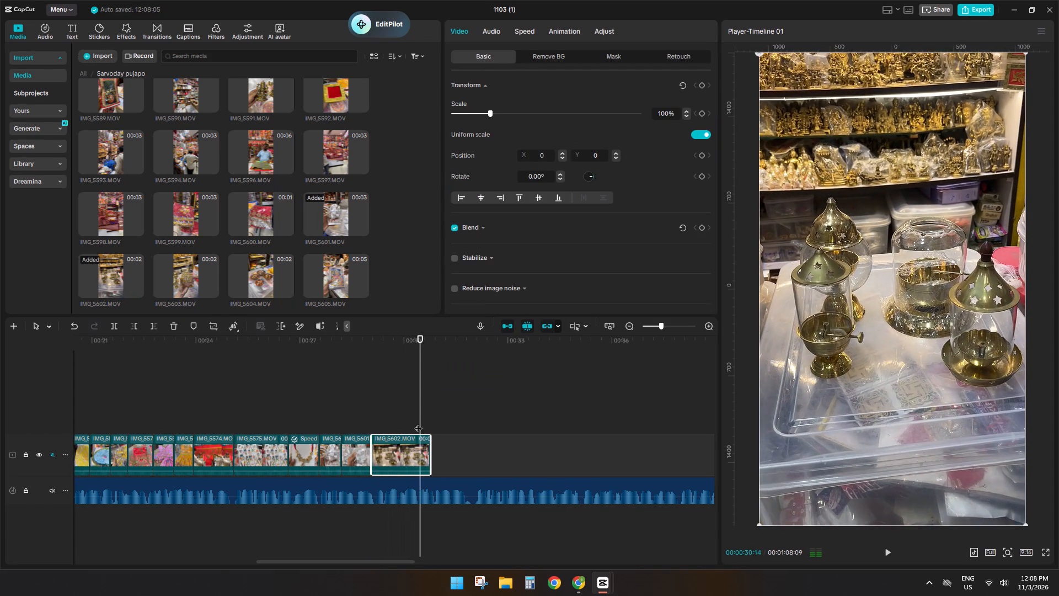
pyautogui.press('space')
pyautogui.click(414, 416)
pyautogui.moveTo(414, 416); pyautogui.dragTo(419, 415)
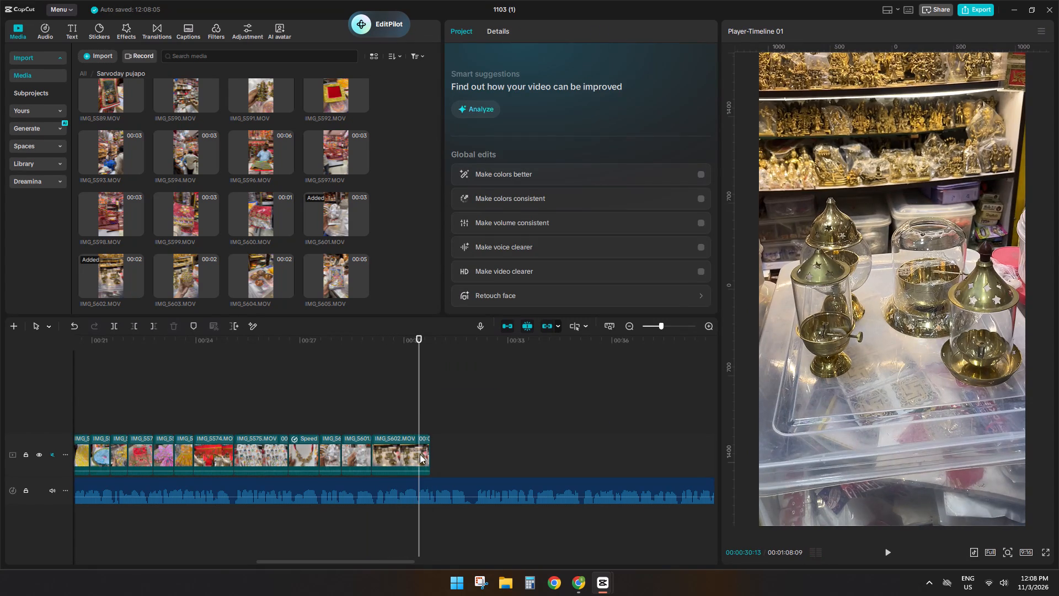
pyautogui.click(420, 454)
pyautogui.write('sd')
# Play the voice-over onward, preview IMG_5603 and IMG_5604, and append the copper bowls clip IMG_5604 after IMG_5602.
pyautogui.press('space')
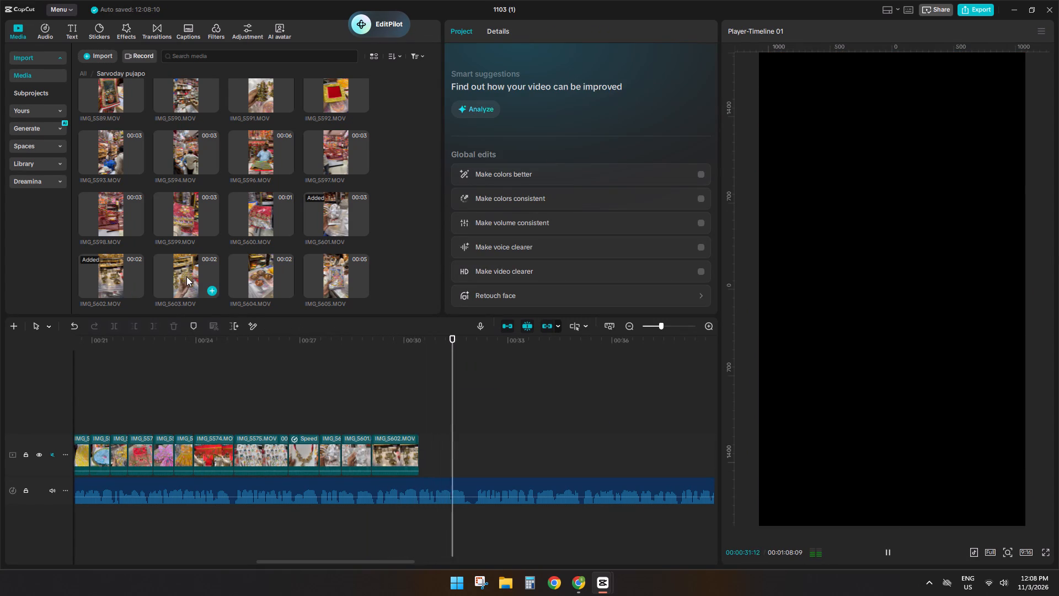
pyautogui.click(186, 276)
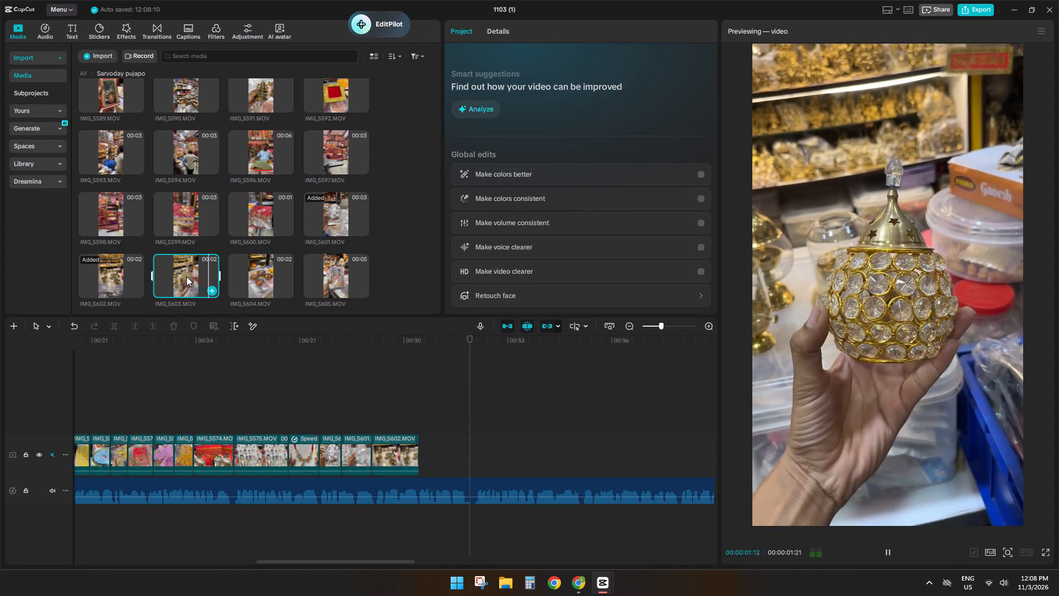
pyautogui.click(255, 274)
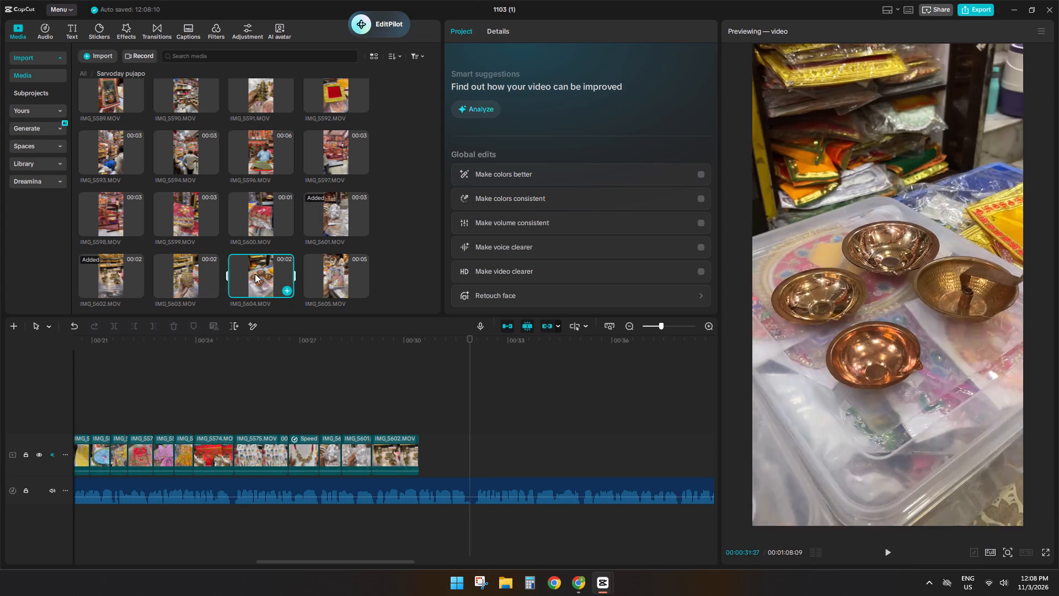
pyautogui.moveTo(255, 274); pyautogui.dragTo(424, 468)
pyautogui.click(397, 396)
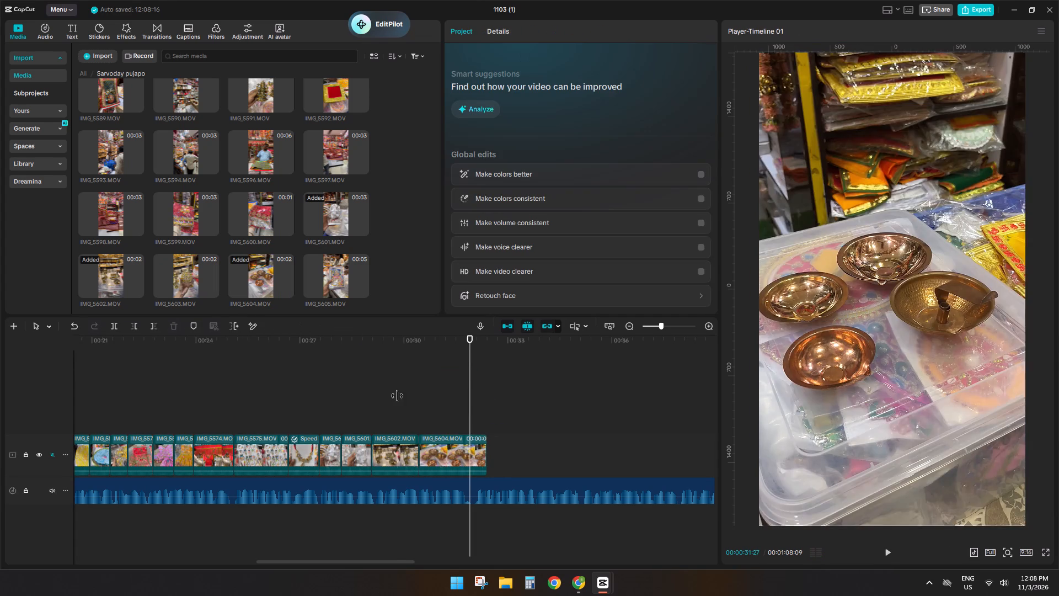
# Split the brass lamp clip IMG_5602 at 00:00:29:22 and replace its second part with IMG_5603, keeping the original video effect.
pyautogui.click(365, 407)
pyautogui.press('space')
pyautogui.press('space')
pyautogui.click(393, 453)
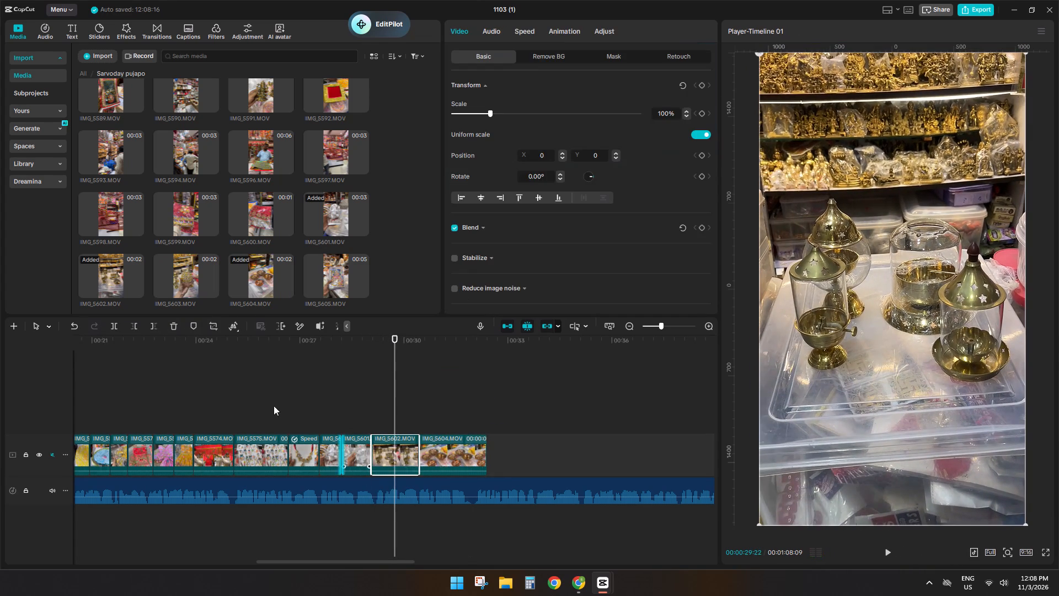
pyautogui.press('s')
pyautogui.moveTo(188, 269); pyautogui.dragTo(407, 451)
pyautogui.click(576, 405)
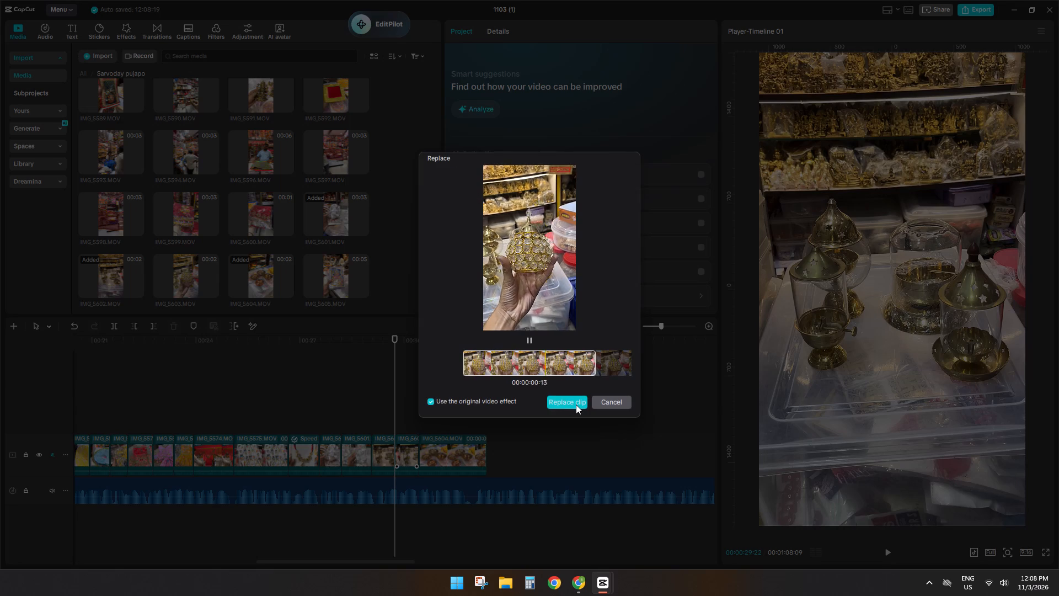
pyautogui.press('space')
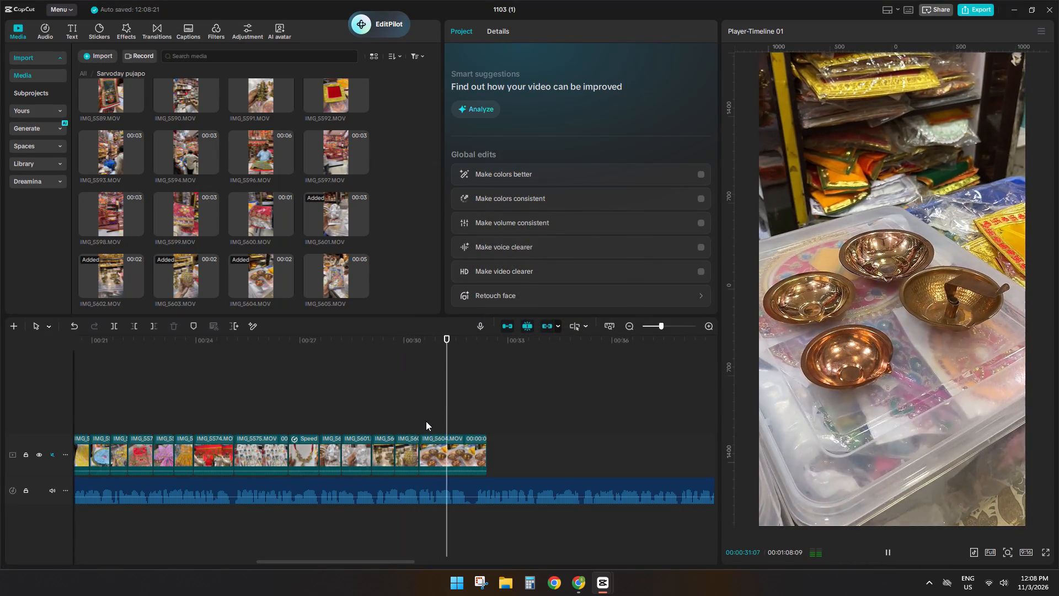
# Slow the copper bowls clip IMG_5604 to 0.88x speed and cut off its end at 00:00:32:16.
pyautogui.click(435, 412)
pyautogui.press('space')
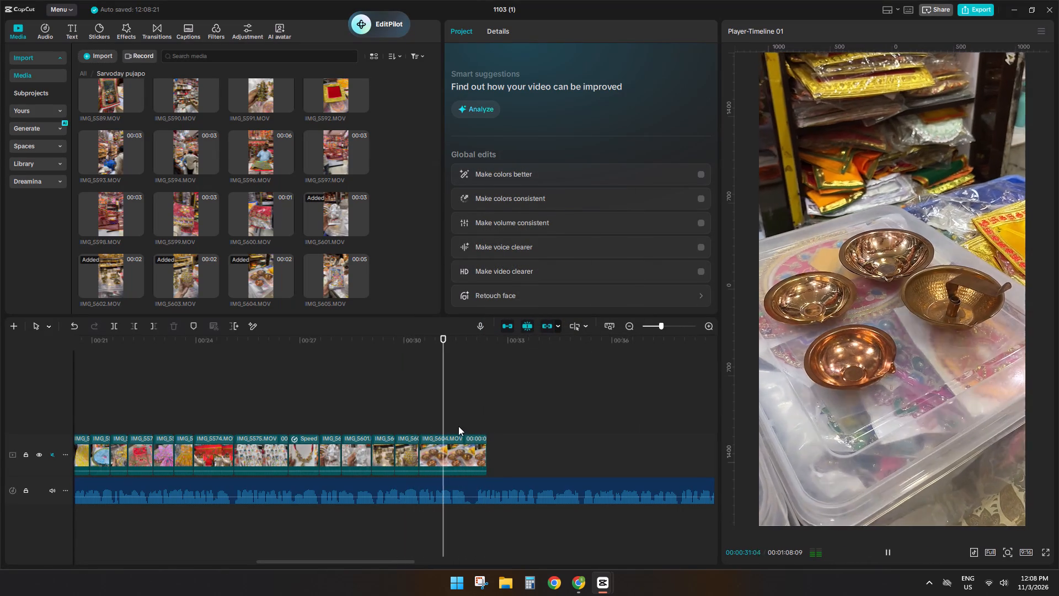
pyautogui.press('space')
pyautogui.click(476, 451)
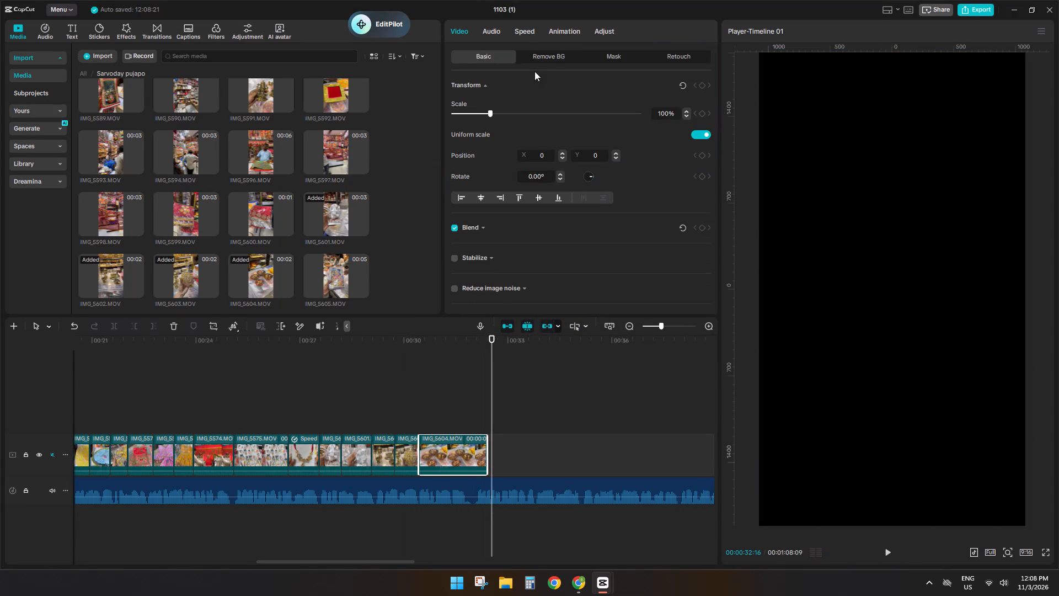
pyautogui.click(526, 42)
pyautogui.click(490, 99)
pyautogui.click(488, 102)
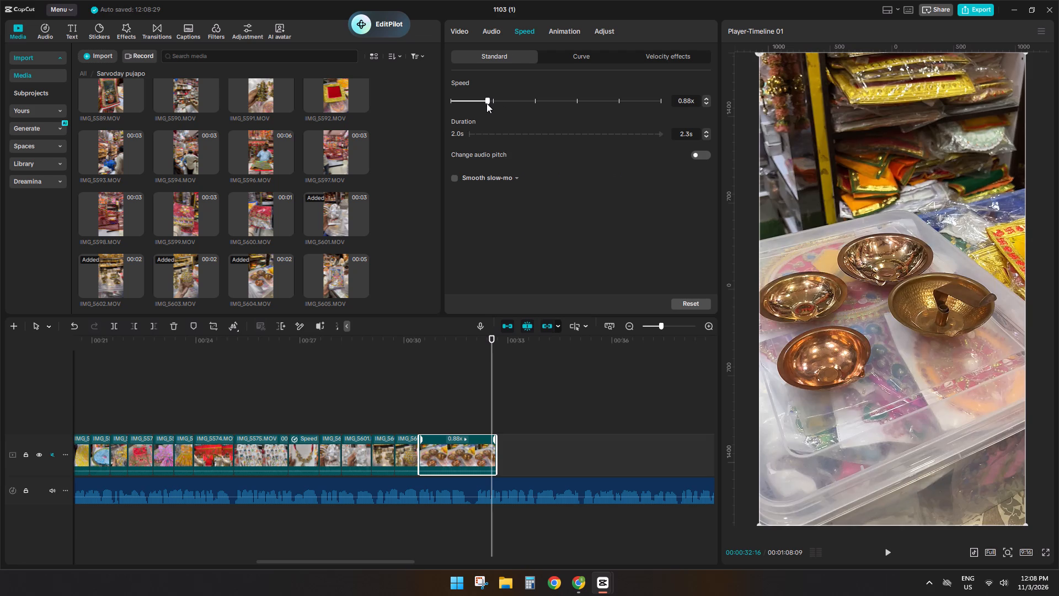
pyautogui.press('s')
pyautogui.press('d')
# Preview the media clips from IMG_5605 to IMG_5609 to look for the next shot.
pyautogui.click(349, 269)
pyautogui.scroll(-3, 337, 270)
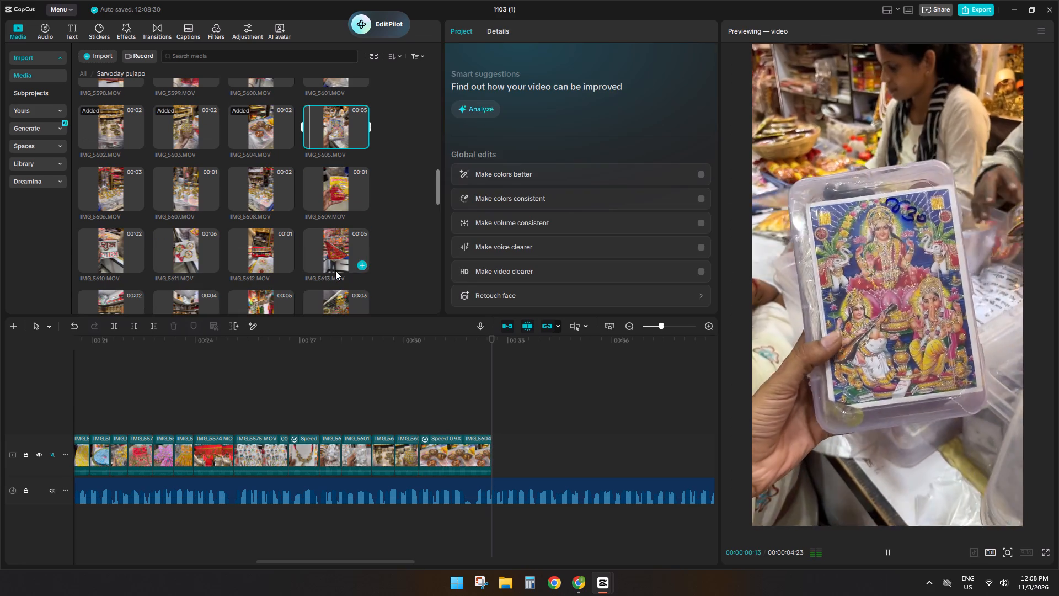
pyautogui.click(77, 185)
pyautogui.click(113, 187)
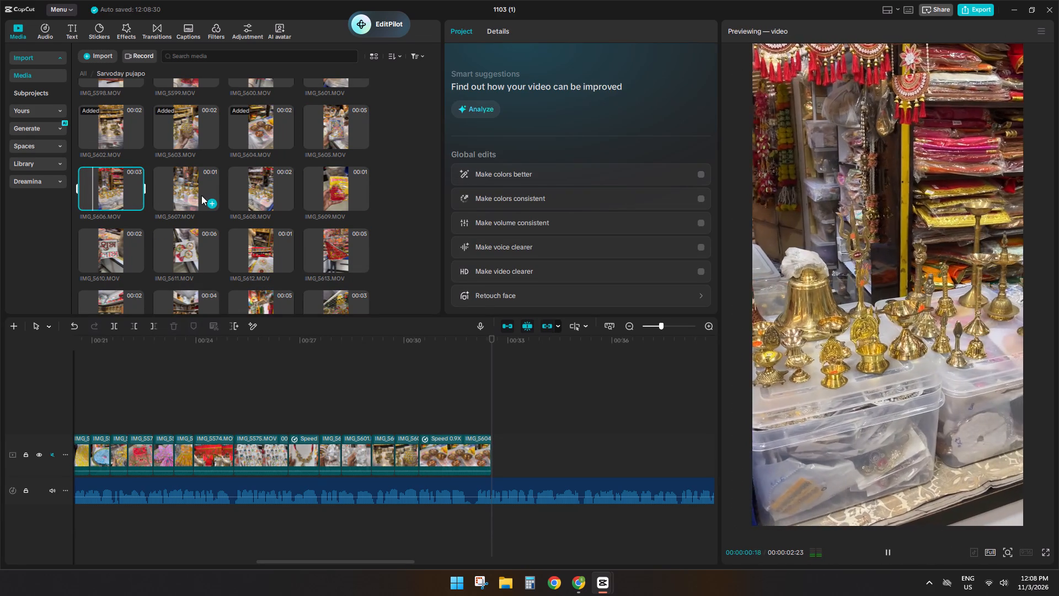
pyautogui.click(190, 198)
pyautogui.click(257, 195)
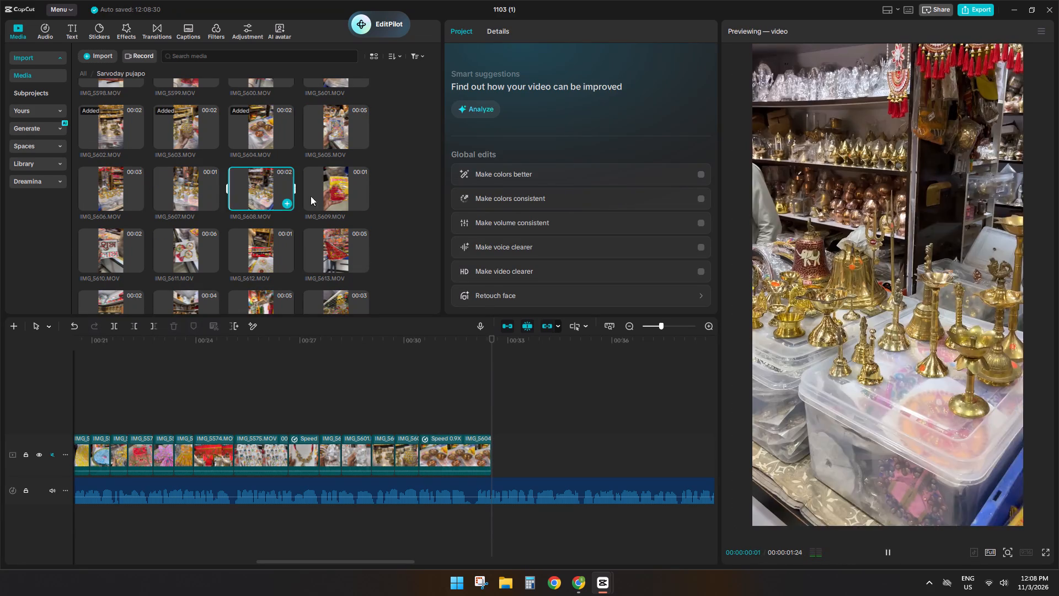
pyautogui.click(336, 196)
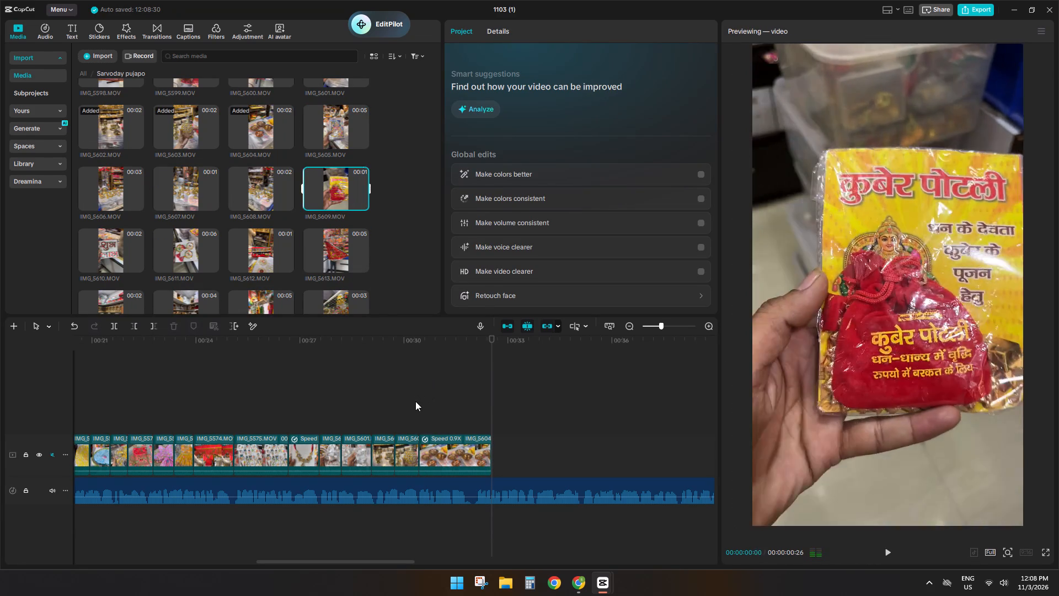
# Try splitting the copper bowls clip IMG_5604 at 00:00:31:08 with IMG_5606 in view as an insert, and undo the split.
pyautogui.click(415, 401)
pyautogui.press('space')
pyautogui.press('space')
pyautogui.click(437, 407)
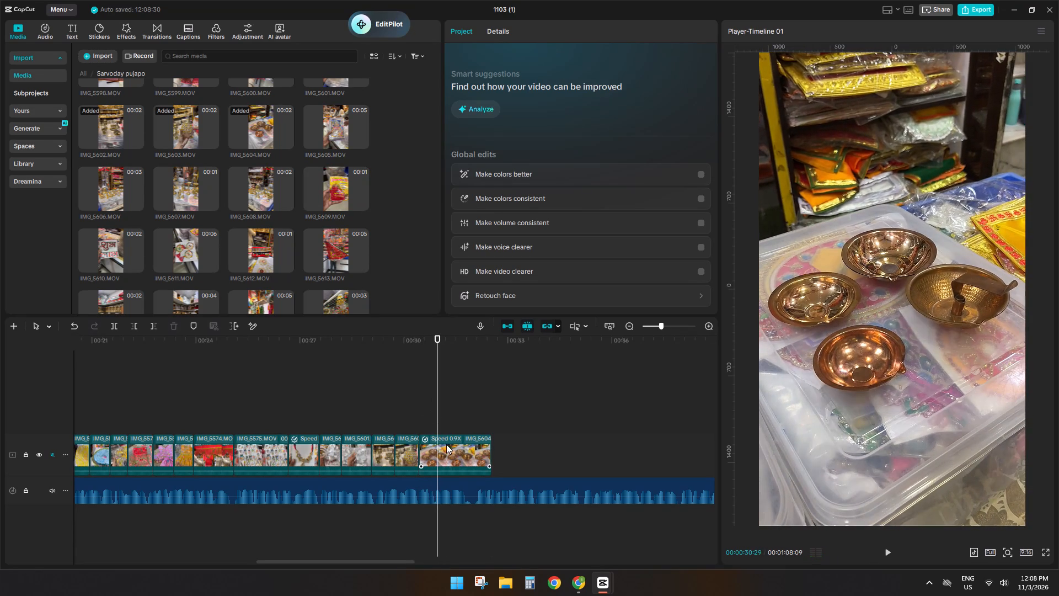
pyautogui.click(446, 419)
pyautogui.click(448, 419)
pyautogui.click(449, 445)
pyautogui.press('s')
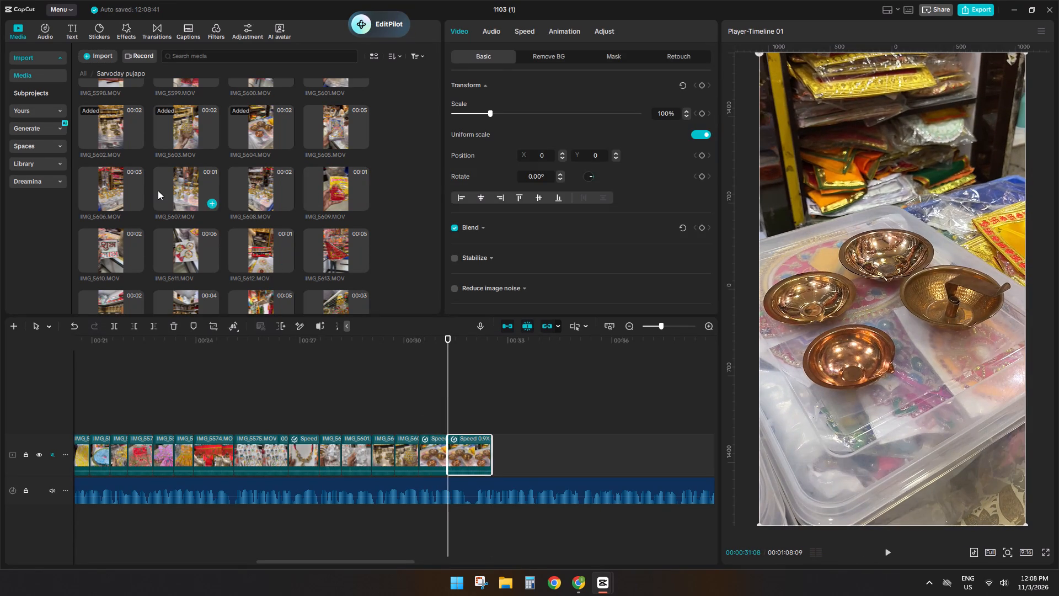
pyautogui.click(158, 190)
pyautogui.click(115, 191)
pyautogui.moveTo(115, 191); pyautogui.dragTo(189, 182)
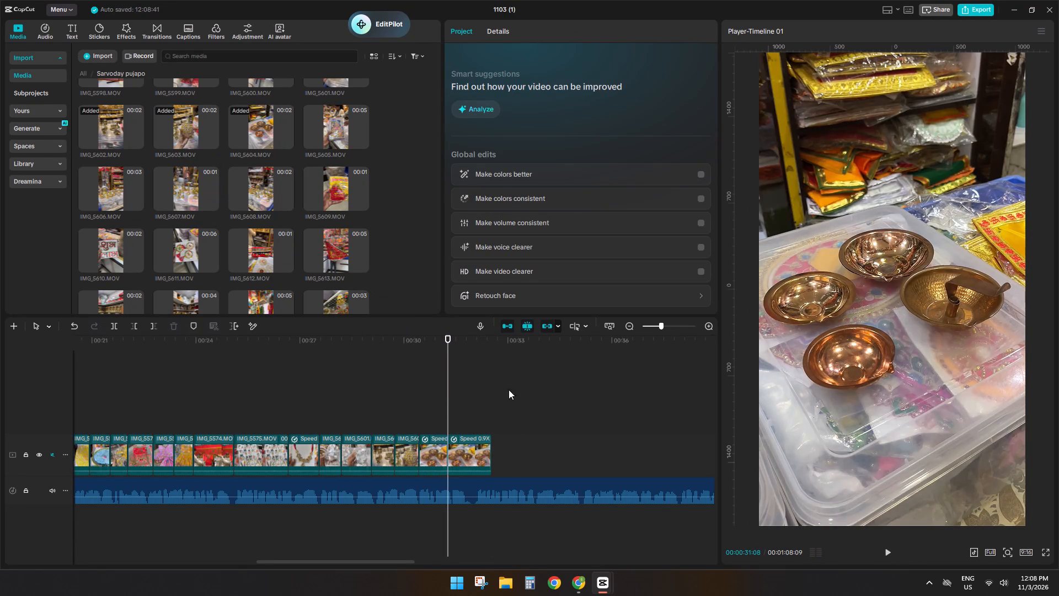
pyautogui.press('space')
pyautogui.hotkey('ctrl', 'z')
# Play the voice-over past IMG_5604 and preview hanging decoration, shelf and shop clips from IMG_5609 to IMG_5621, plus IMG_5583, for the next shot.
pyautogui.press('space')
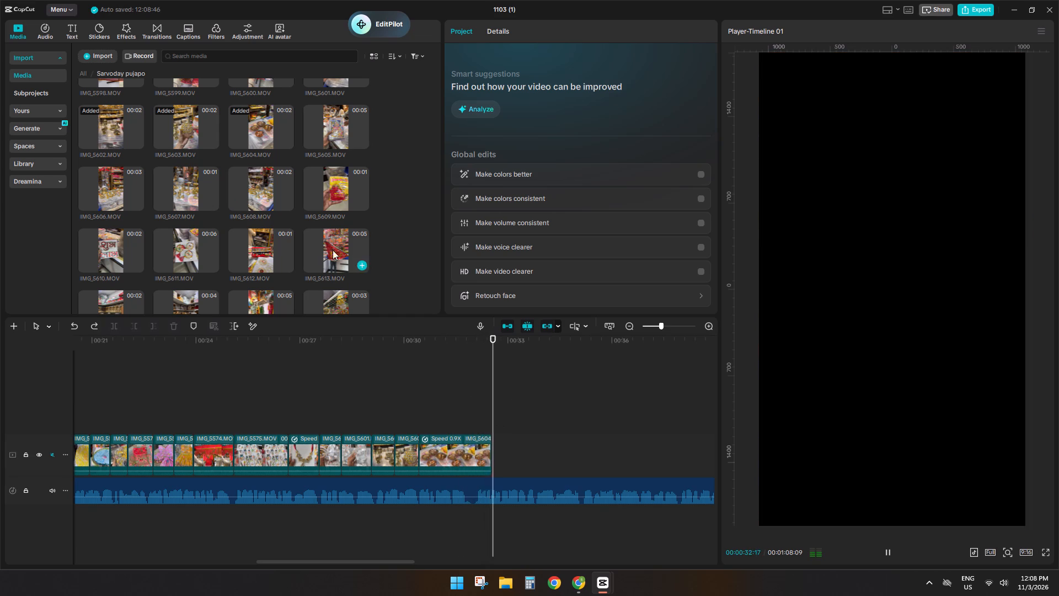
pyautogui.click(334, 187)
pyautogui.click(273, 248)
pyautogui.scroll(-2, 273, 248)
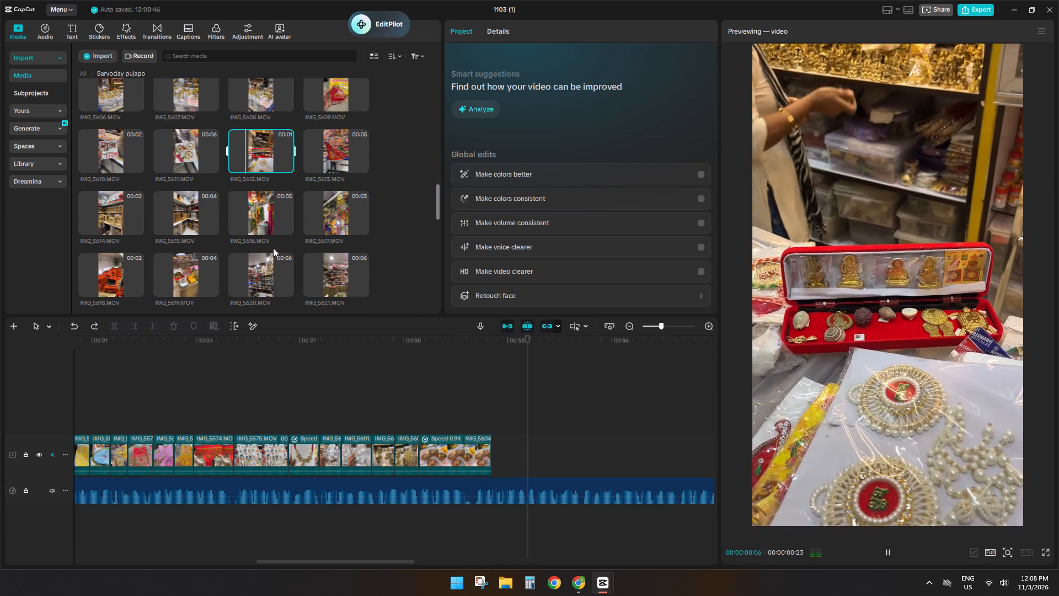
pyautogui.click(254, 226)
pyautogui.click(192, 217)
pyautogui.click(360, 216)
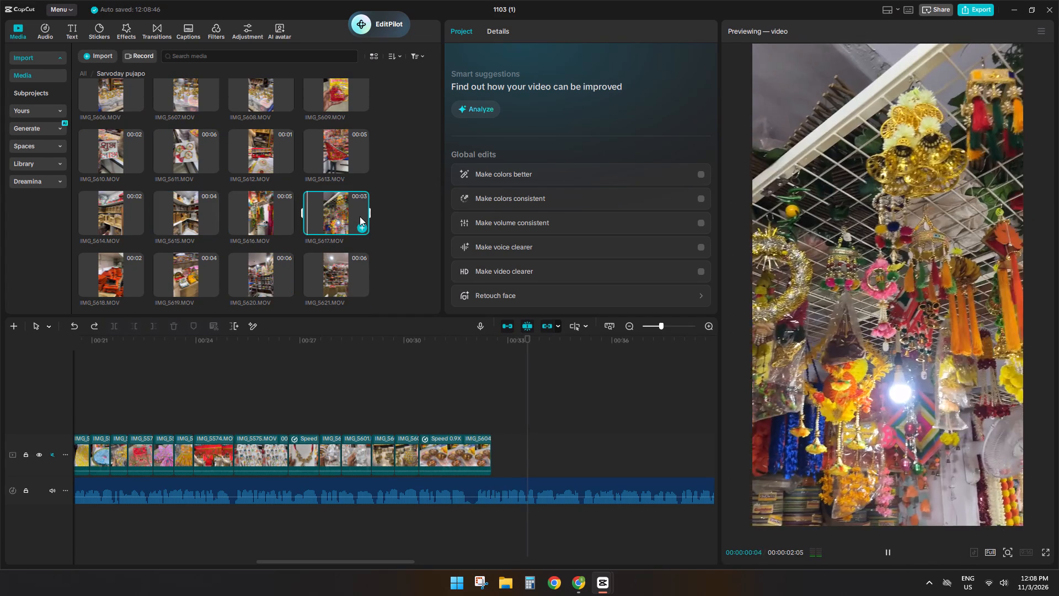
pyautogui.click(129, 268)
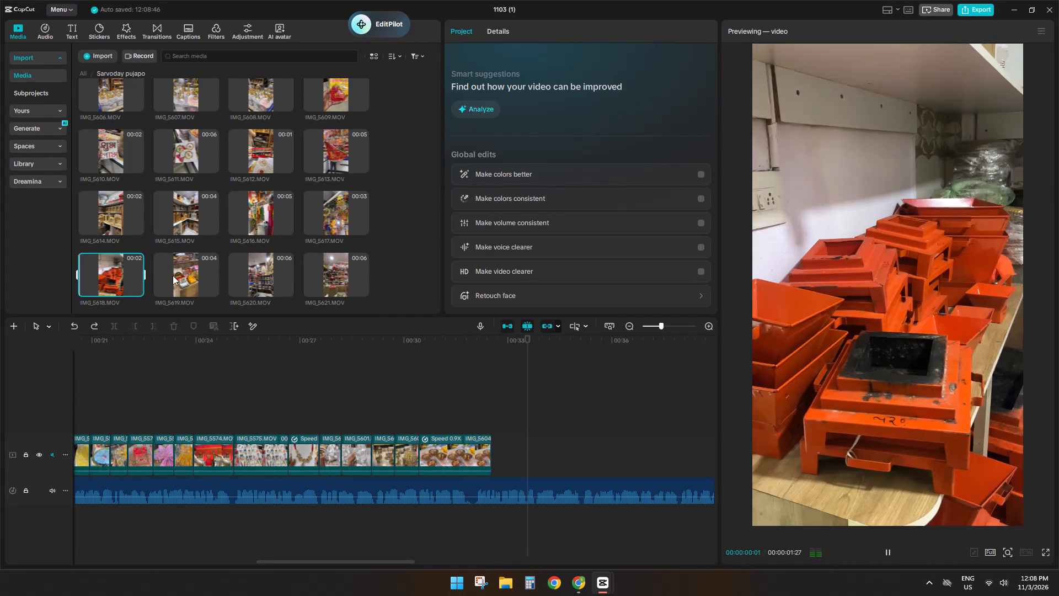
pyautogui.click(192, 277)
pyautogui.click(226, 281)
pyautogui.click(258, 278)
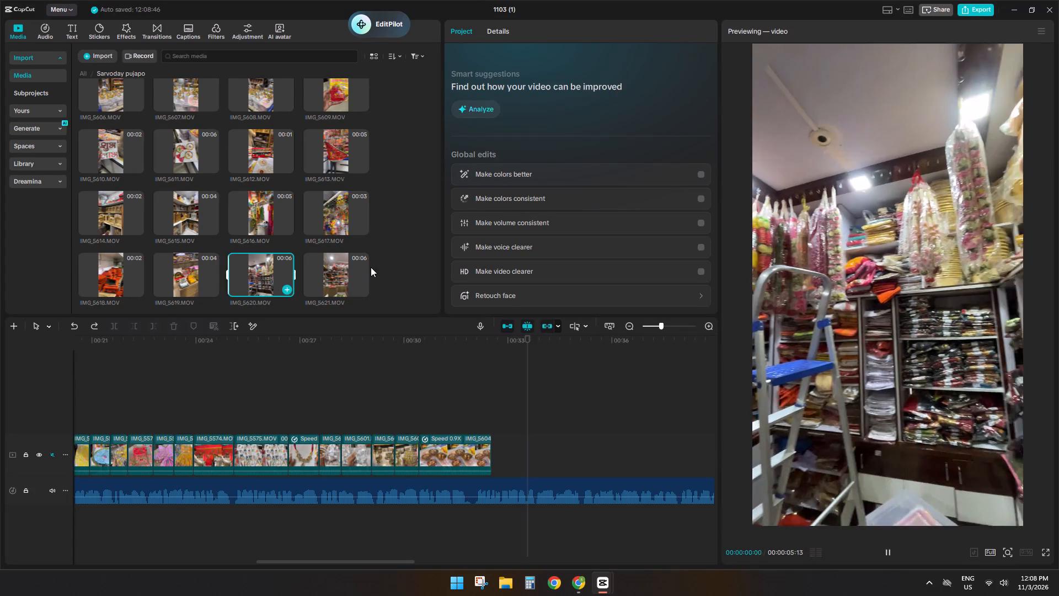
pyautogui.click(346, 267)
pyautogui.click(346, 196)
pyautogui.scroll(4, 286, 199)
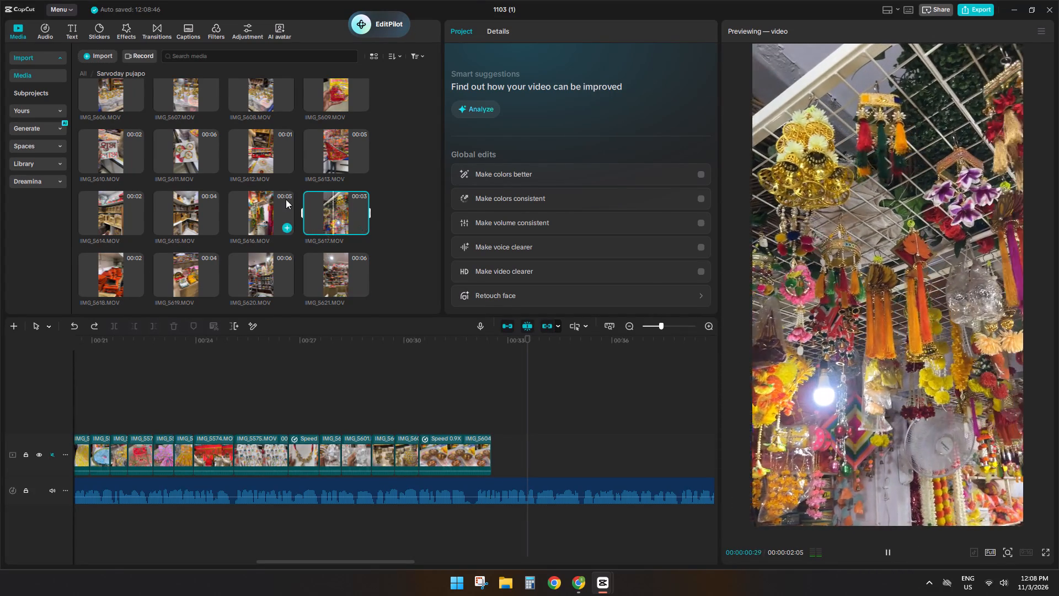
pyautogui.scroll(6, 286, 200)
pyautogui.click(264, 178)
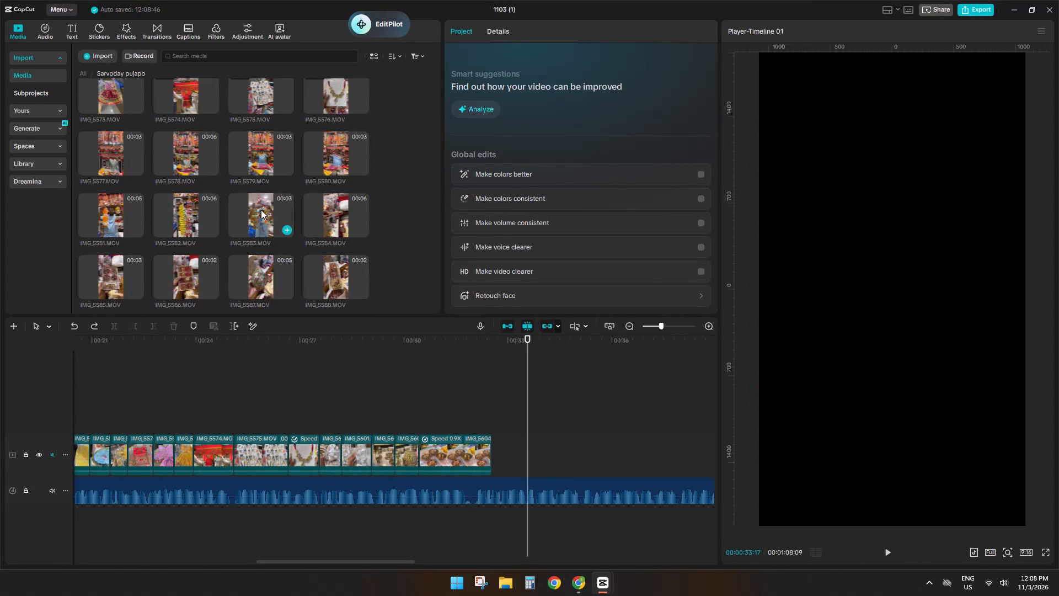
pyautogui.click(261, 210)
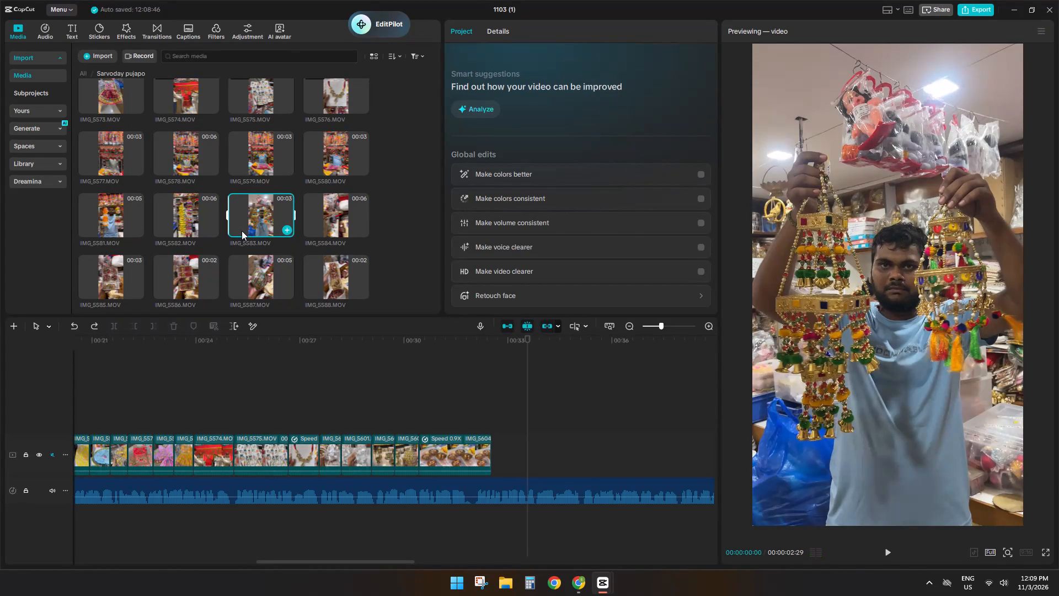
pyautogui.press('space')
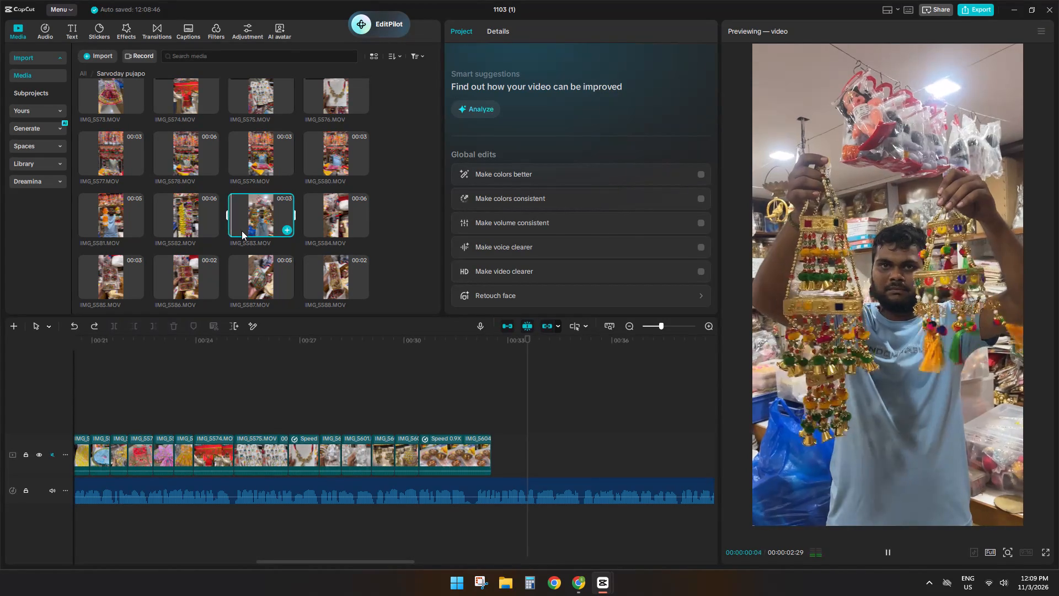
# Replay the voice-over from the end of IMG_5604 and compare candidate clips, including IMG_5600, IMG_5608, IMG_5616 and IMG_5617.
pyautogui.click(487, 407)
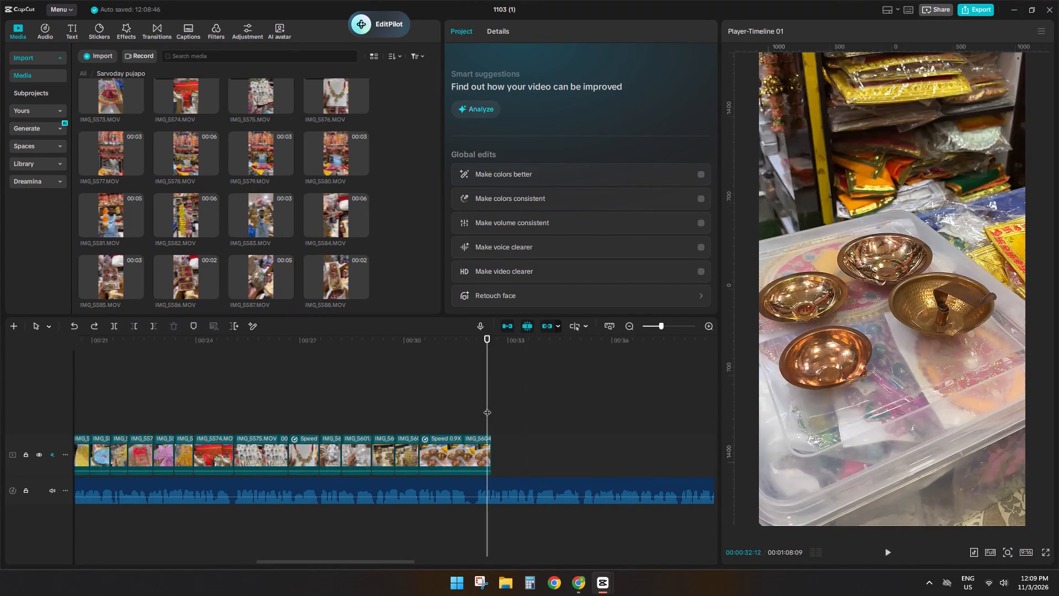
pyautogui.press('space')
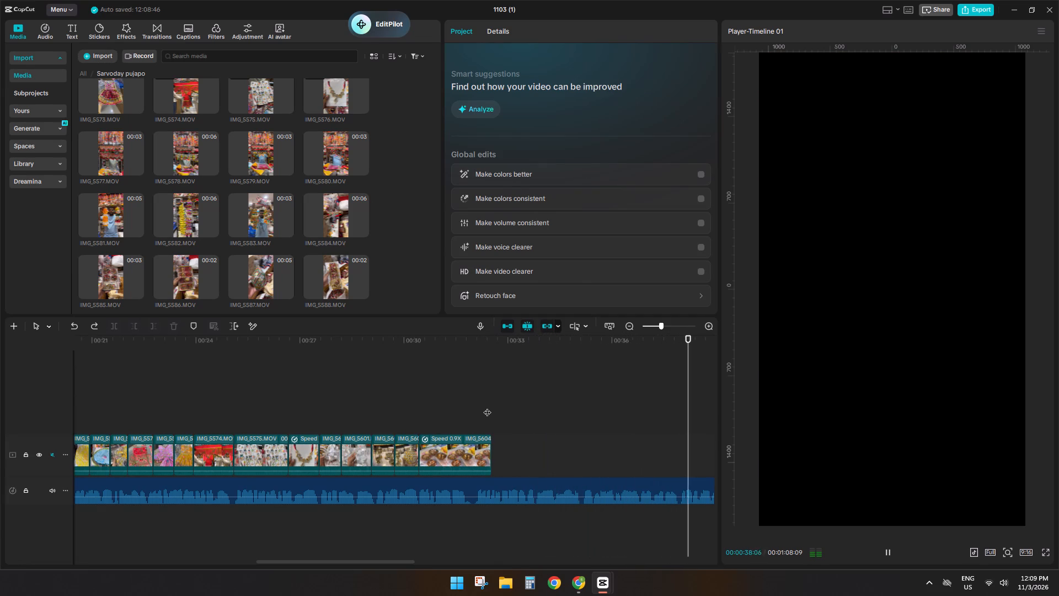
pyautogui.click(487, 407)
pyautogui.press('space')
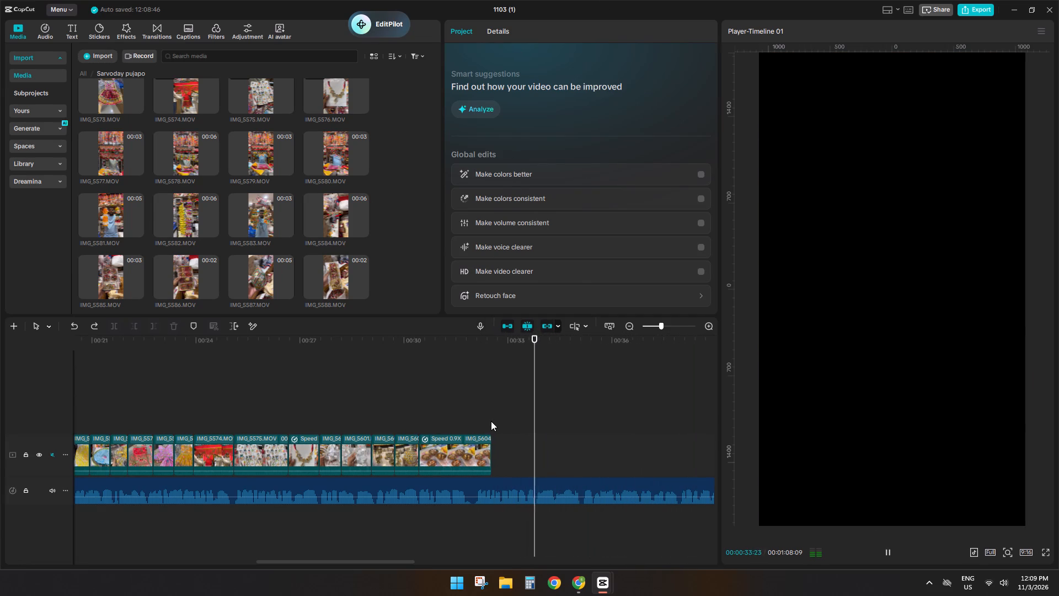
pyautogui.click(491, 421)
pyautogui.scroll(-3, 157, 171)
pyautogui.scroll(-2, 222, 248)
pyautogui.click(252, 257)
pyautogui.click(244, 211)
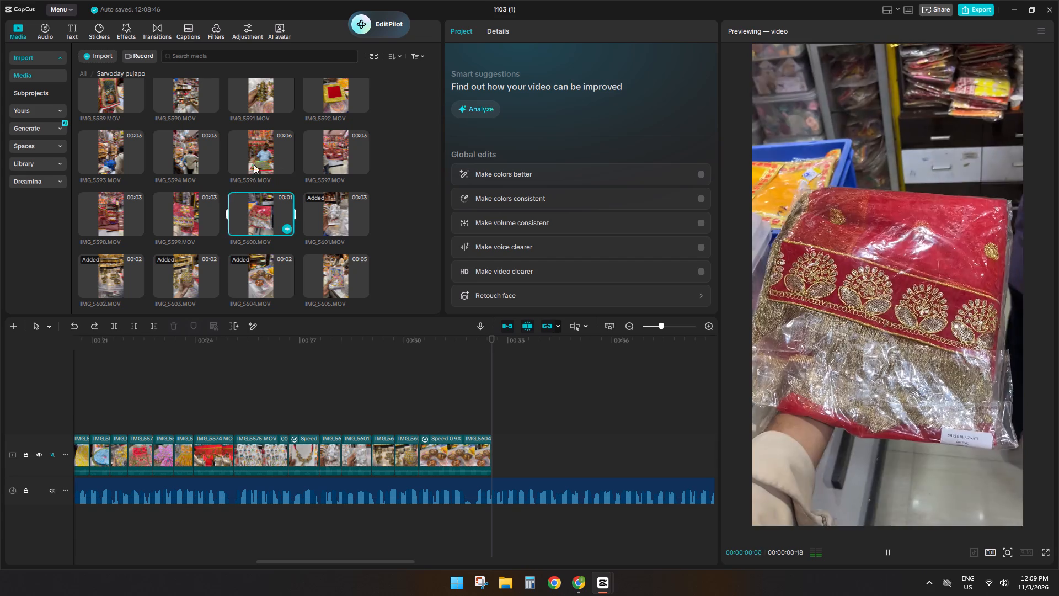
pyautogui.click(254, 161)
pyautogui.scroll(-2, 254, 161)
pyautogui.click(260, 251)
pyautogui.scroll(-3, 260, 251)
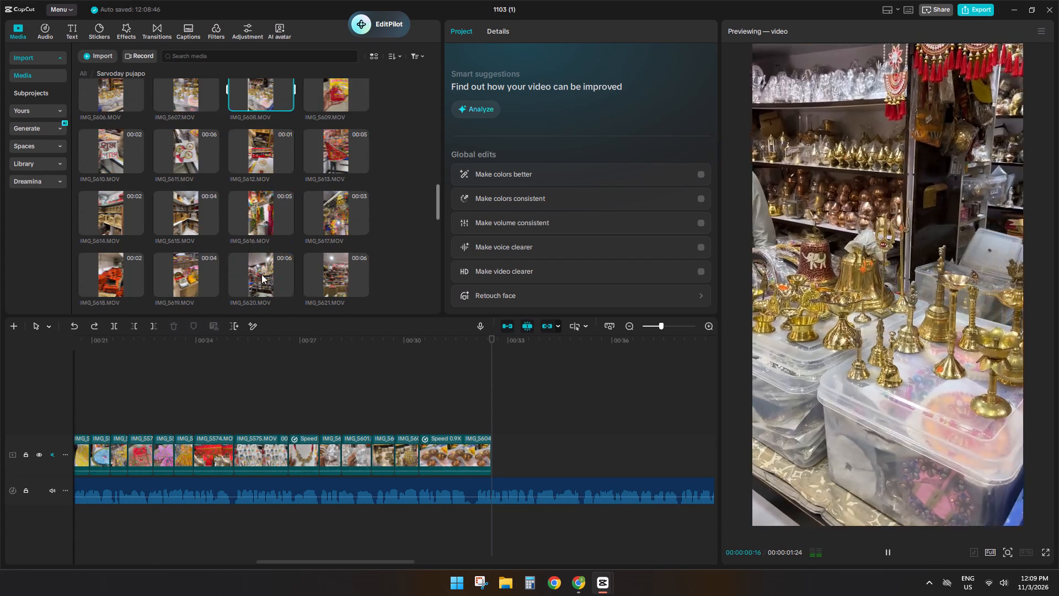
pyautogui.click(261, 279)
pyautogui.click(329, 194)
pyautogui.click(209, 209)
pyautogui.click(253, 209)
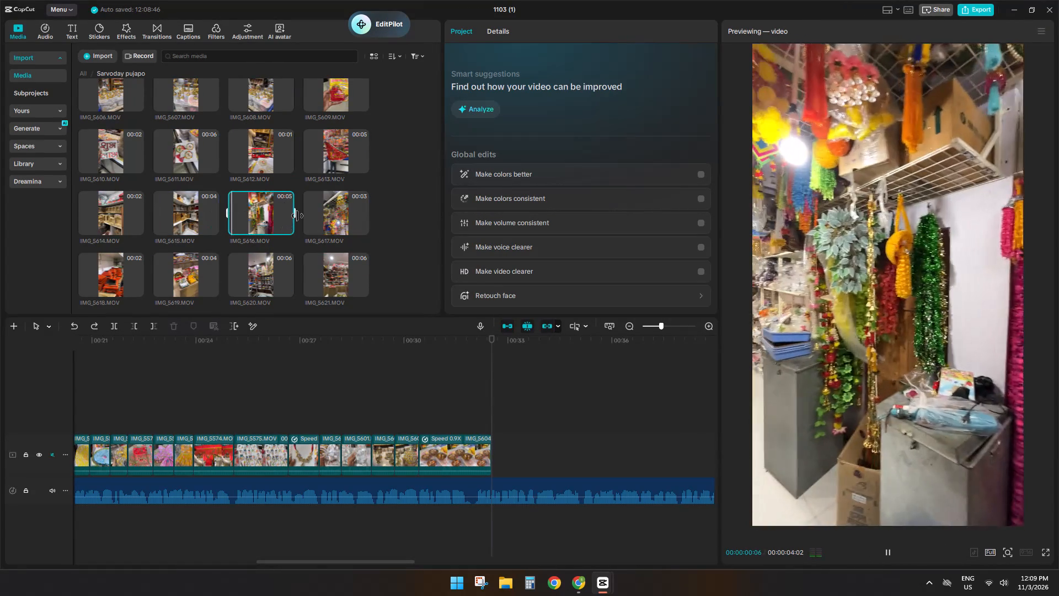
pyautogui.click(323, 223)
pyautogui.click(267, 218)
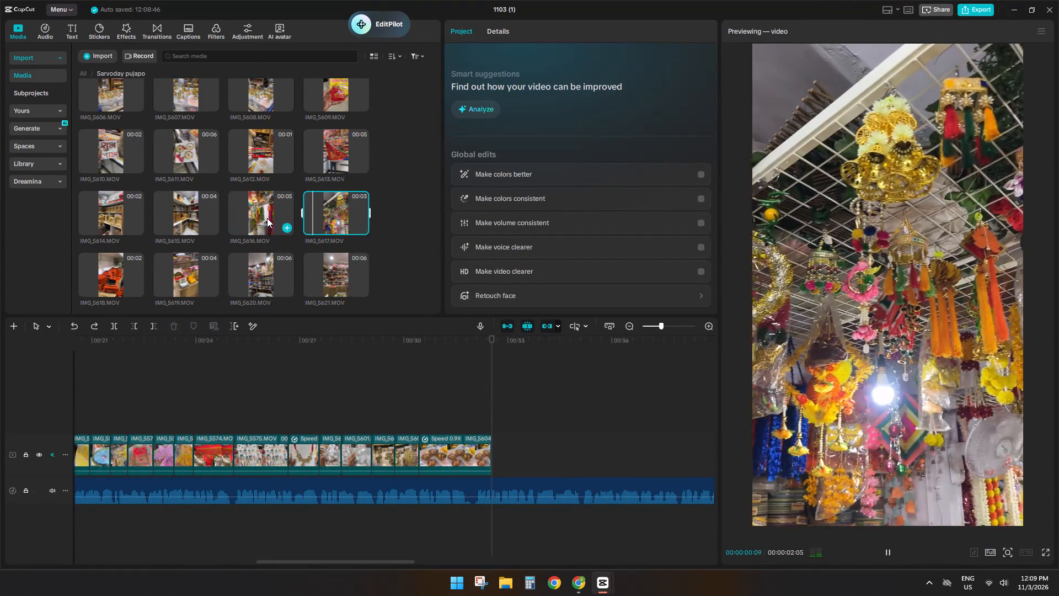
# Append the garland shop interior clip IMG_5616 after IMG_5604 and trim its start twice, at 00:00:33:24 and again at 00:00:33:03.
pyautogui.moveTo(266, 217); pyautogui.dragTo(520, 466)
pyautogui.click(536, 395)
pyautogui.click(546, 444)
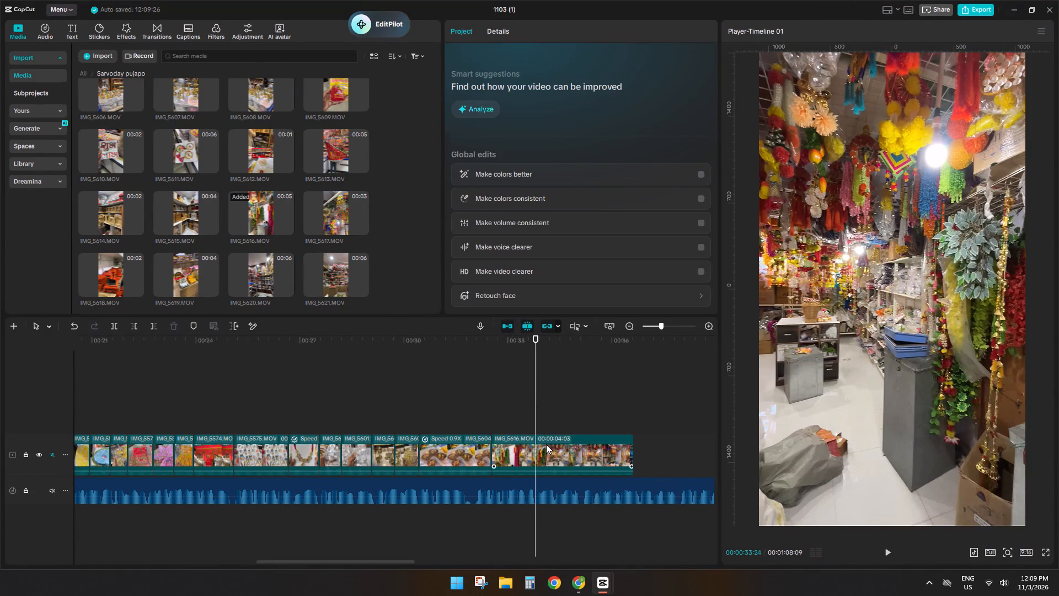
pyautogui.write('q')
pyautogui.press('space')
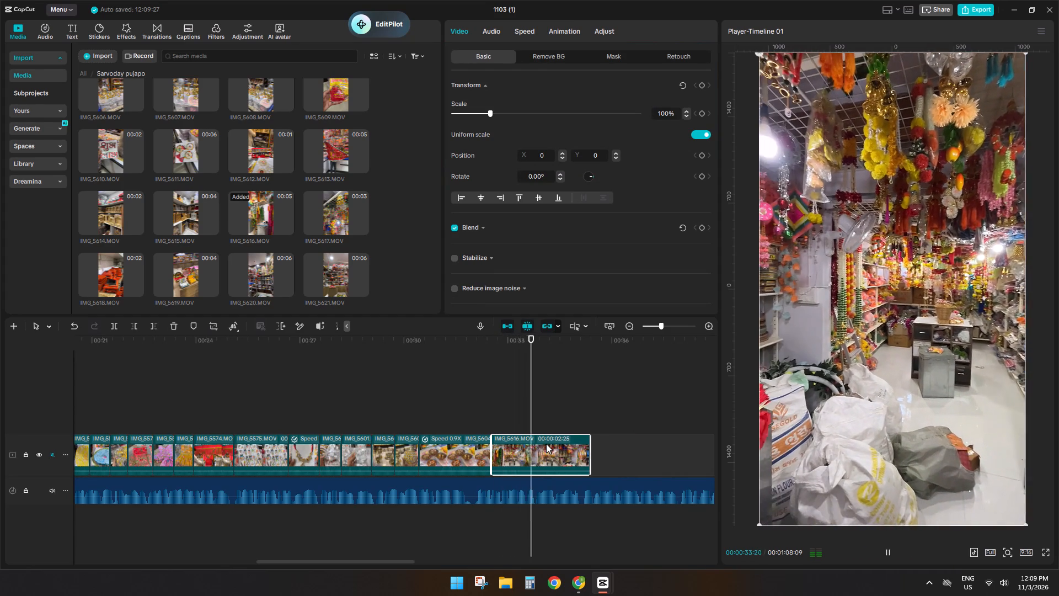
pyautogui.press('space')
pyautogui.click(541, 450)
pyautogui.click(511, 418)
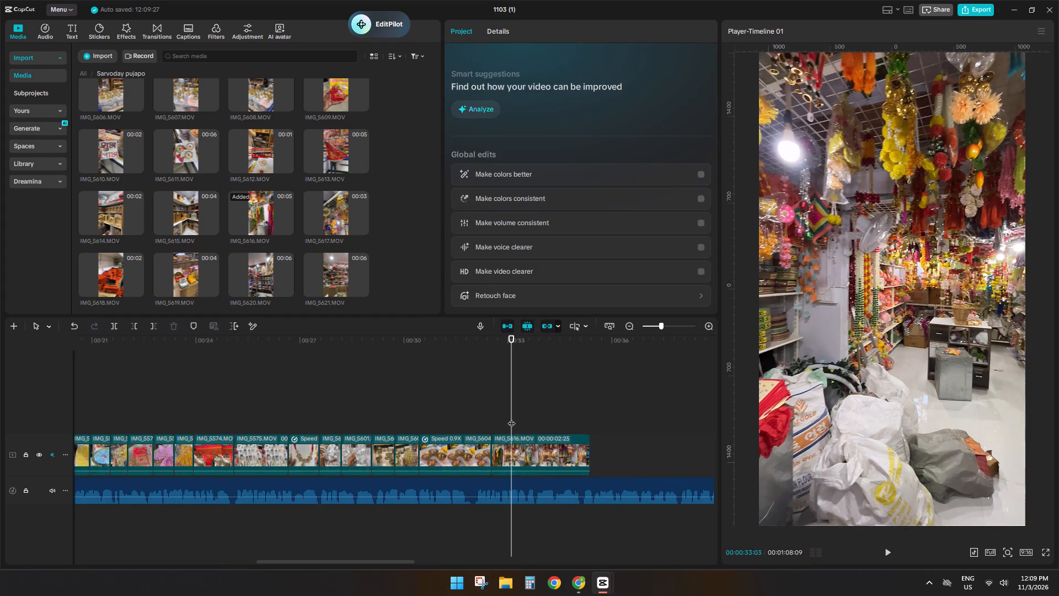
pyautogui.click(515, 452)
pyautogui.write('q')
pyautogui.press('space')
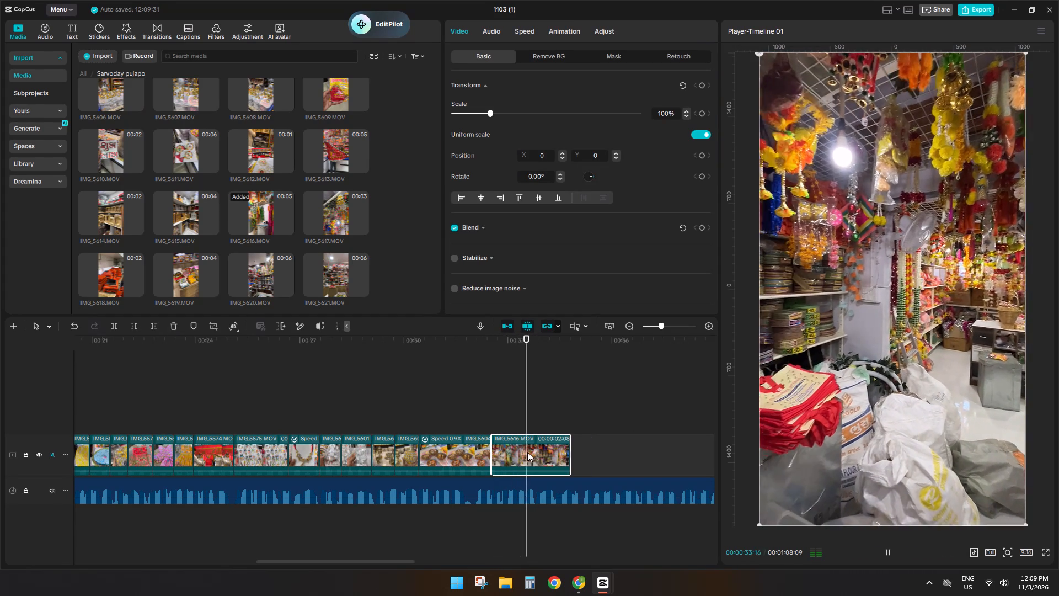
pyautogui.press('space')
# Split the shop interior clip IMG_5616 just before 00:00:34 and delete the remaining end section.
pyautogui.click(537, 452)
pyautogui.press('s')
pyautogui.press('d')
# Play the voice-over past IMG_5616 and preview product, shelf and hanging garland clips from IMG_5612 to IMG_5632 for the next shot.
pyautogui.press('space')
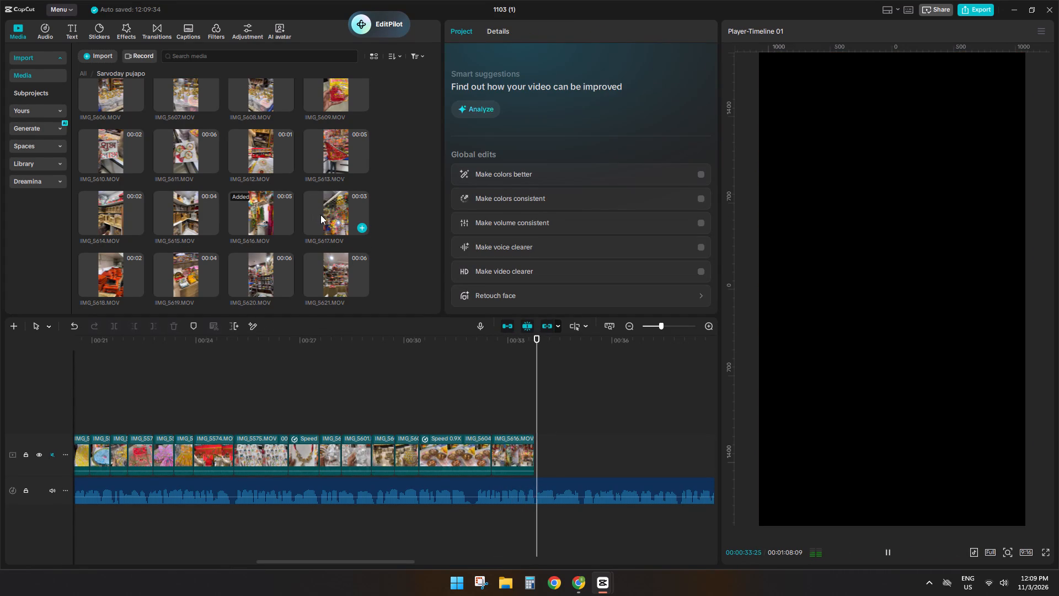
pyautogui.press('space')
pyautogui.click(199, 204)
pyautogui.click(260, 155)
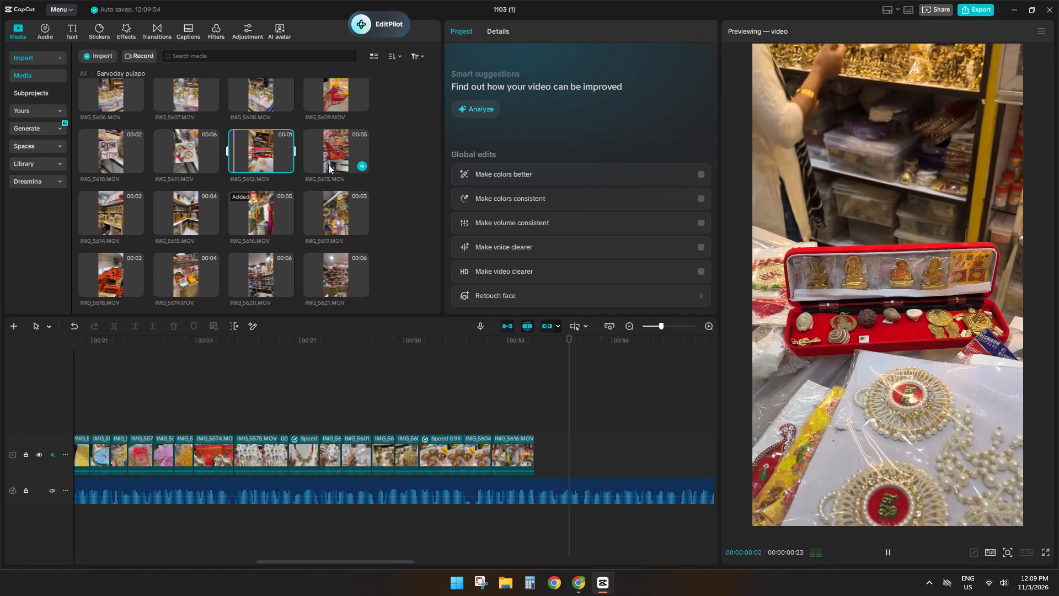
pyautogui.click(336, 162)
pyautogui.click(317, 270)
pyautogui.click(255, 270)
pyautogui.scroll(-2, 255, 270)
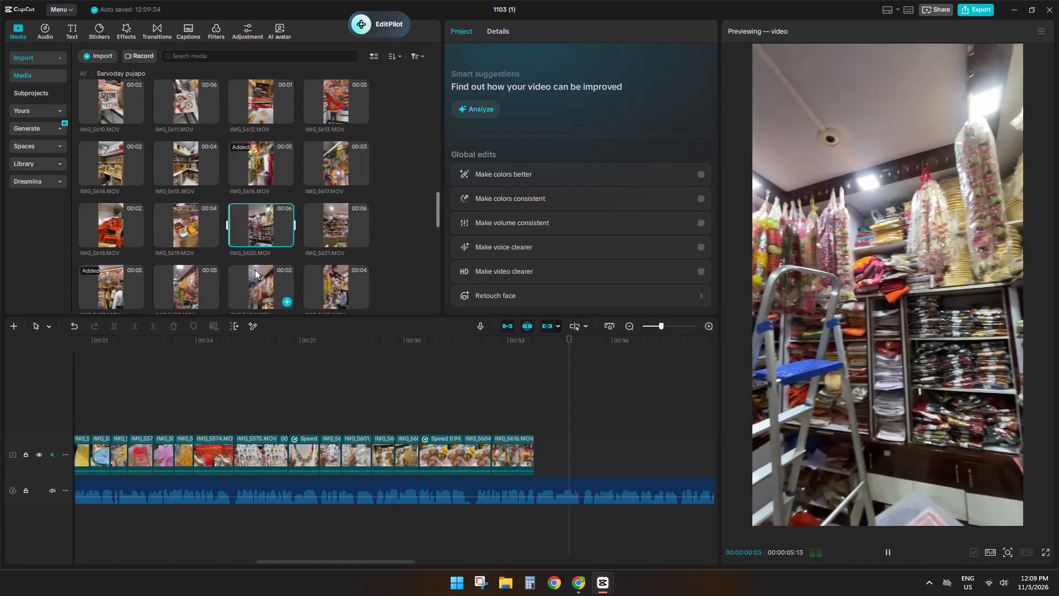
pyautogui.click(259, 233)
pyautogui.click(141, 228)
pyautogui.click(114, 224)
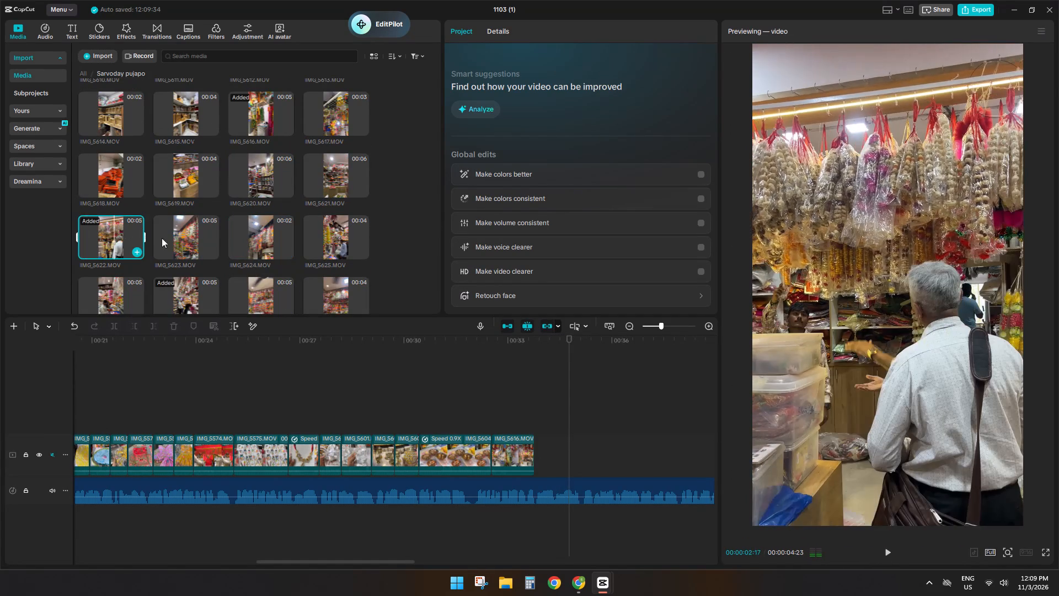
pyautogui.click(341, 240)
pyautogui.scroll(-2, 318, 244)
pyautogui.click(188, 253)
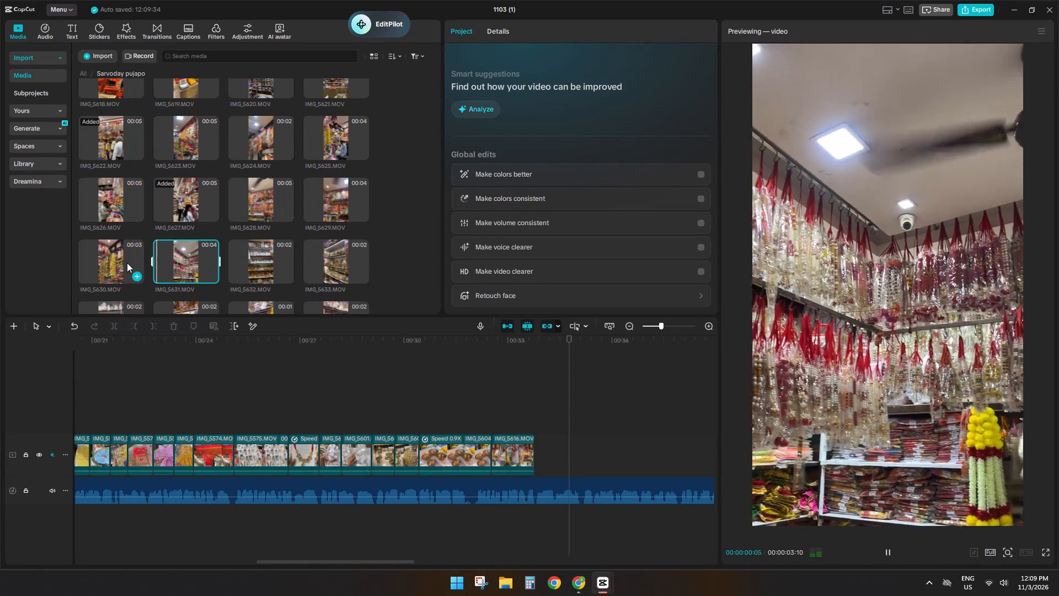
pyautogui.click(97, 263)
pyautogui.click(252, 189)
pyautogui.click(263, 269)
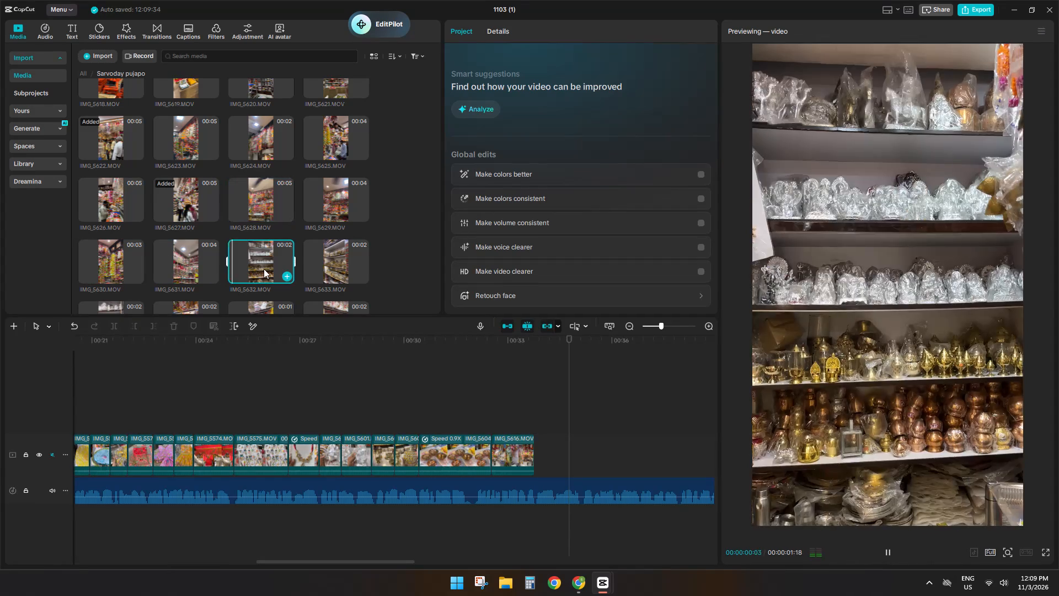
pyautogui.click(299, 267)
pyautogui.scroll(-2, 299, 267)
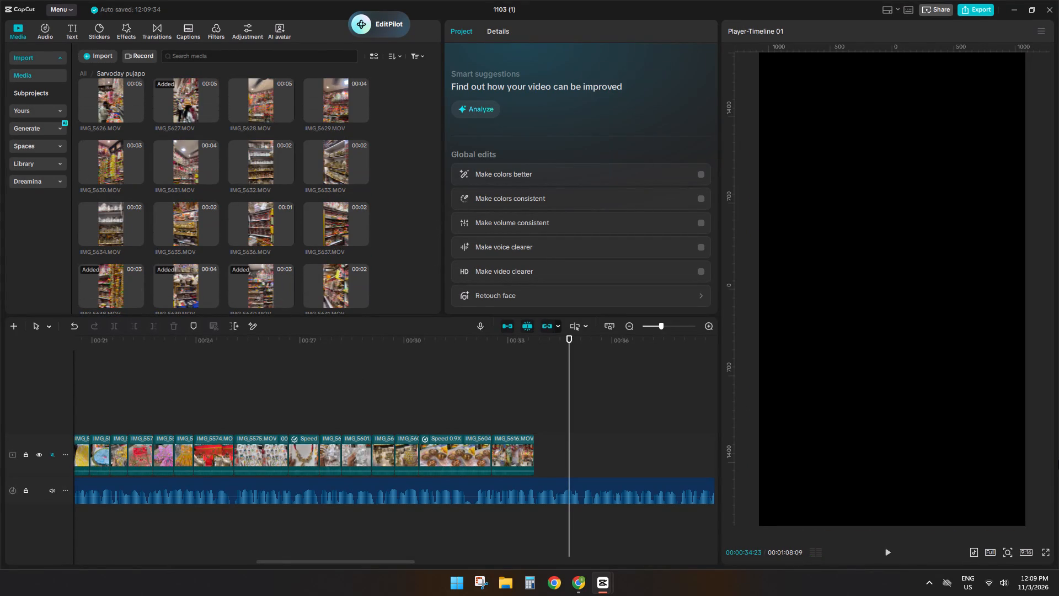
# Browse the rest of the Sarvoday pujapo clips and preview decoration clips including IMG_5596, IMG_5582, IMG_5578 and IMG_5579.
pyautogui.scroll(-6, 267, 205)
pyautogui.scroll(4, 262, 238)
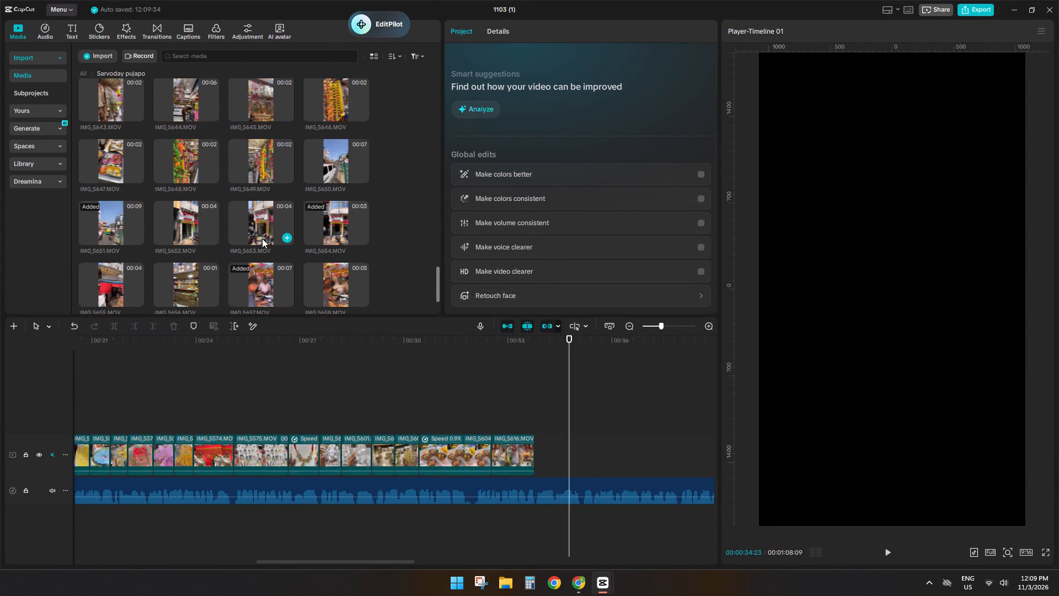
pyautogui.scroll(1, 262, 238)
pyautogui.click(331, 244)
pyautogui.scroll(5, 328, 286)
pyautogui.scroll(8, 240, 242)
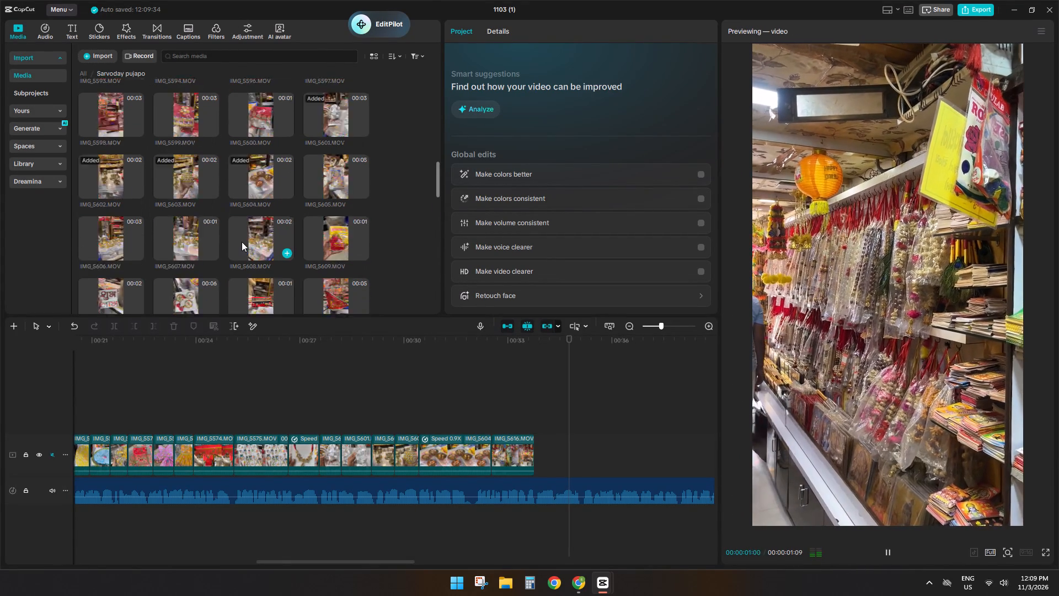
pyautogui.click(253, 212)
pyautogui.scroll(4, 253, 243)
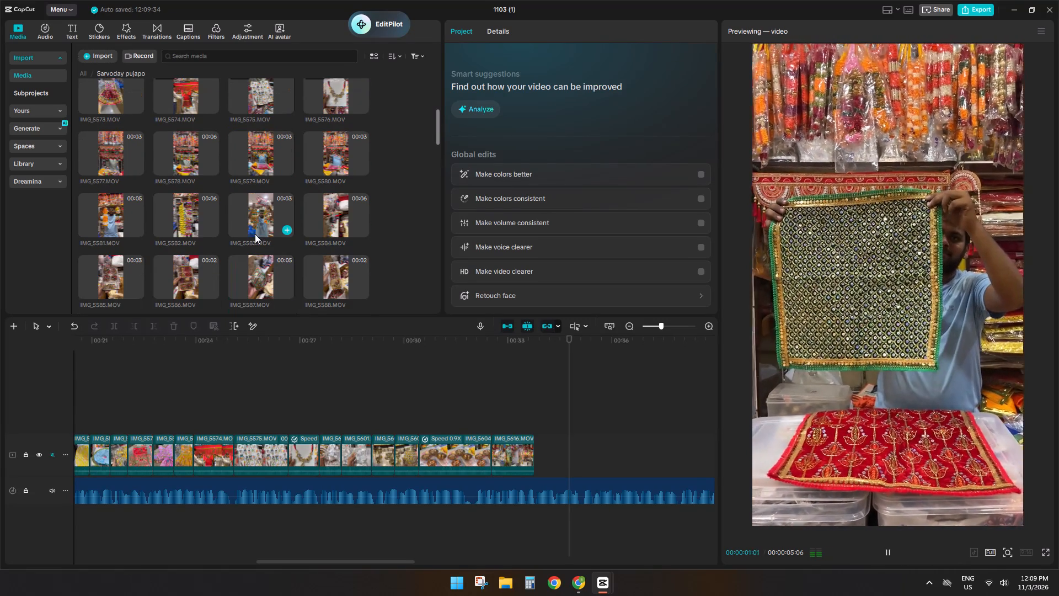
pyautogui.click(196, 216)
pyautogui.click(196, 160)
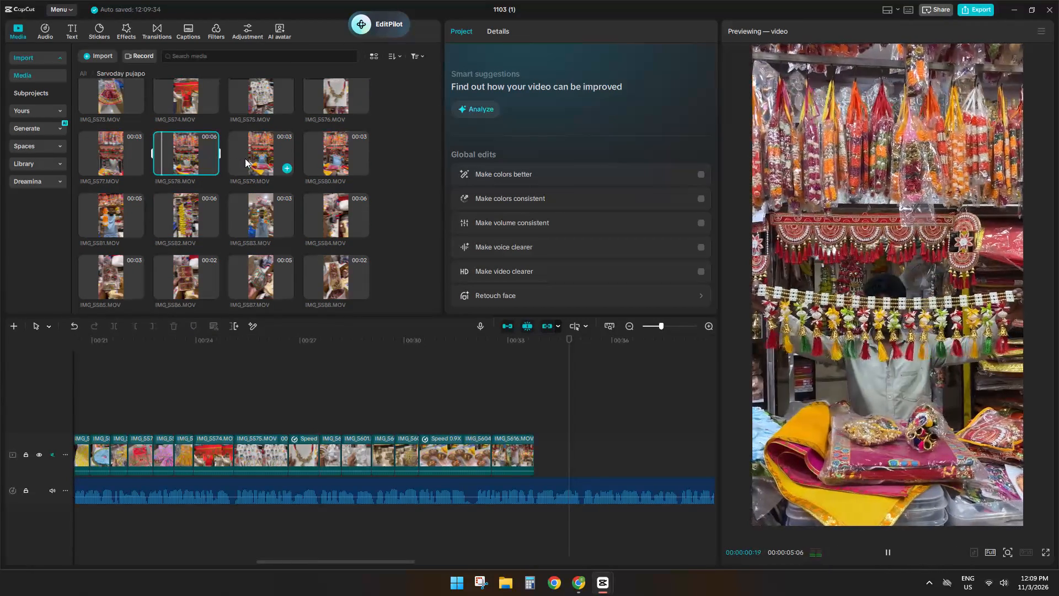
pyautogui.click(245, 158)
# Append the door hanging clip IMG_5578 after IMG_5616, split it at 00:00:34:07, delete the remainder and play past the cut.
pyautogui.click(168, 158)
pyautogui.moveTo(168, 158); pyautogui.dragTo(542, 456)
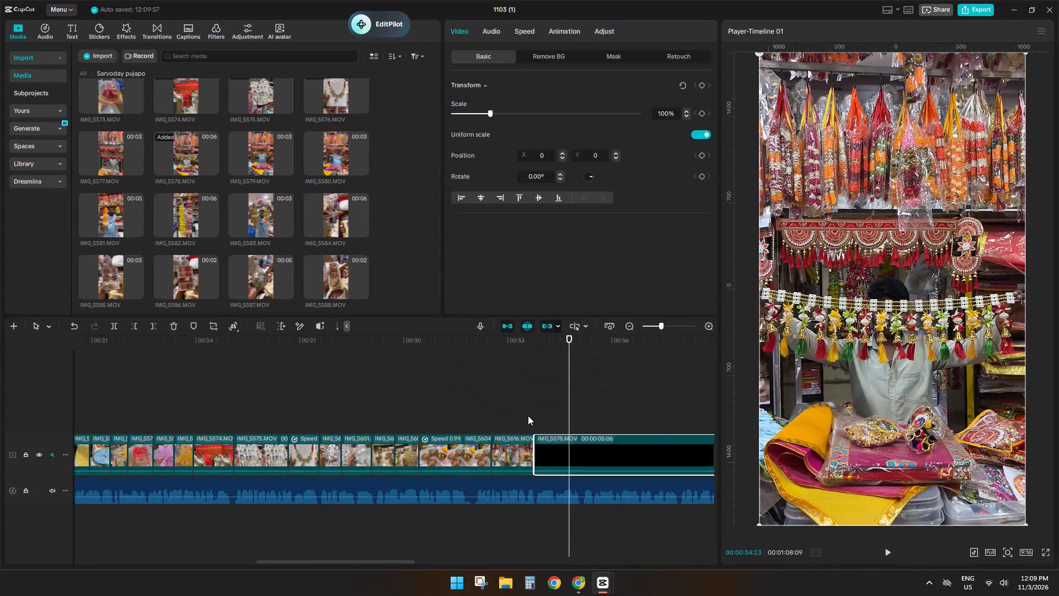
pyautogui.click(528, 416)
pyautogui.press('space')
pyautogui.press('space')
pyautogui.click(559, 455)
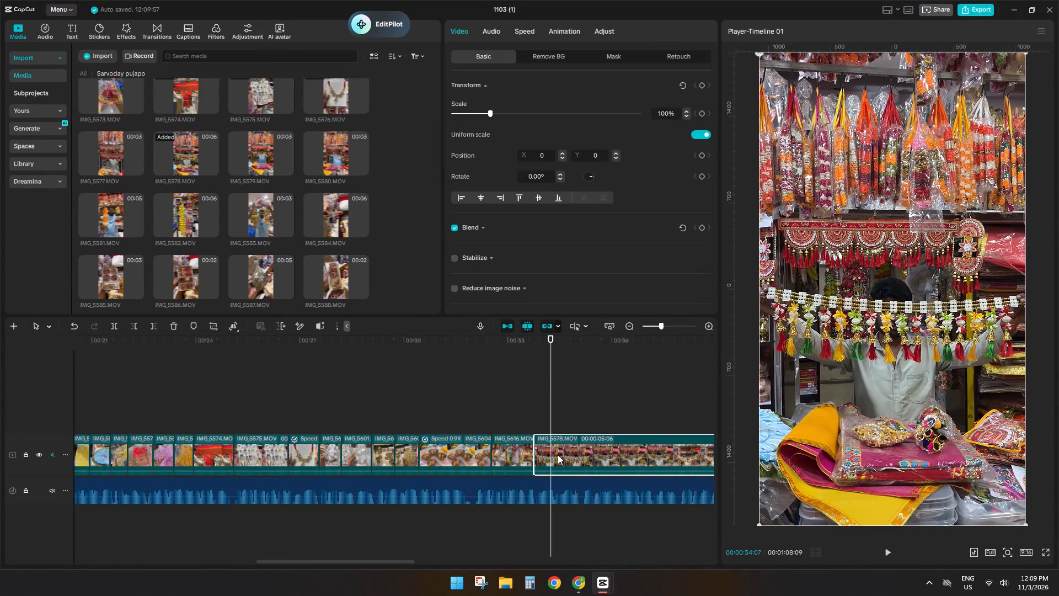
pyautogui.write('sd')
pyautogui.press('space')
pyautogui.click(551, 416)
pyautogui.press('space')
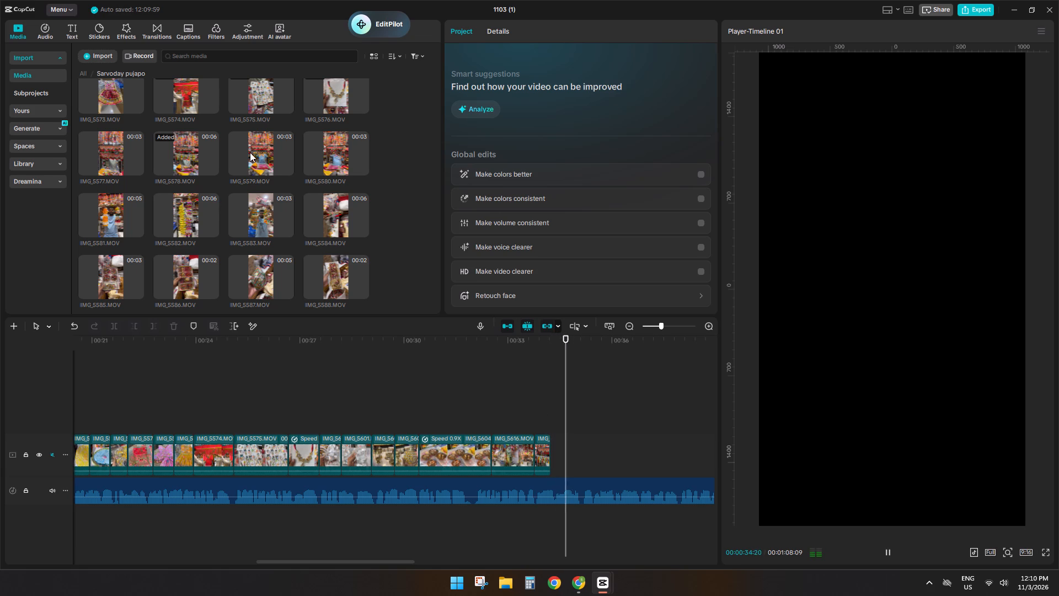
pyautogui.press('space')
# Append the bell hanging clip IMG_5583 after IMG_5578, split it just before 00:00:35 and delete the remaining end section.
pyautogui.click(305, 154)
pyautogui.scroll(3, 307, 189)
pyautogui.scroll(-2, 283, 210)
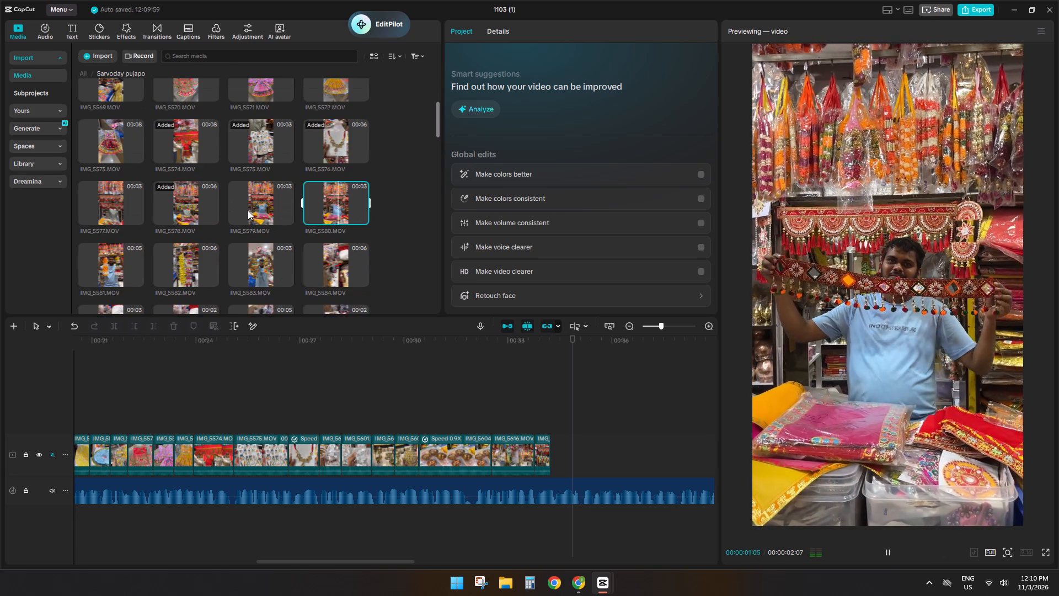
pyautogui.click(248, 210)
pyautogui.click(257, 274)
pyautogui.moveTo(256, 275); pyautogui.dragTo(554, 451)
pyautogui.click(548, 409)
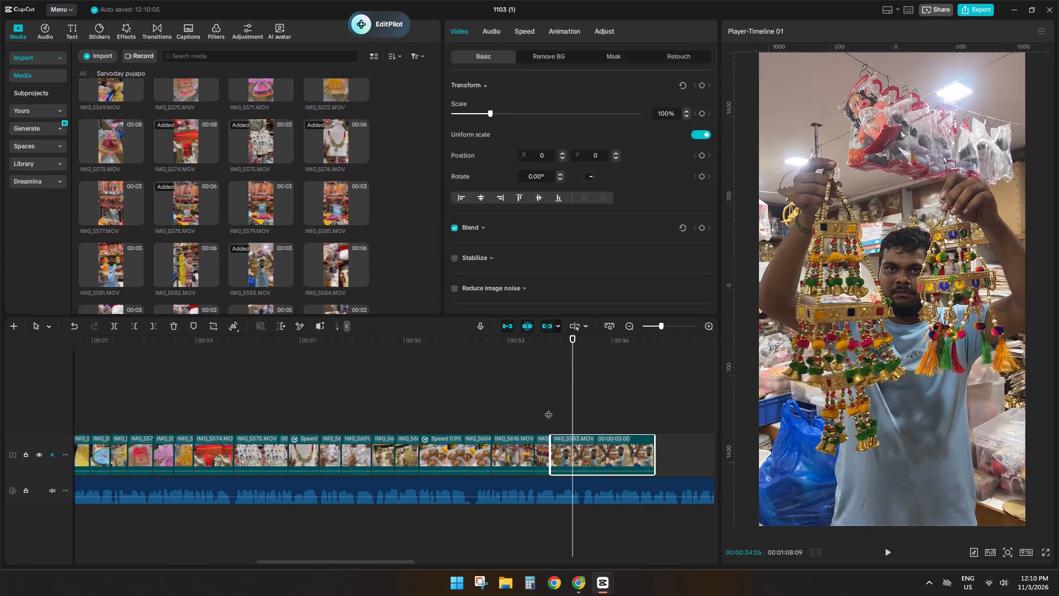
pyautogui.press('space')
pyautogui.press('space')
pyautogui.click(560, 424)
pyautogui.press('space')
pyautogui.press('space')
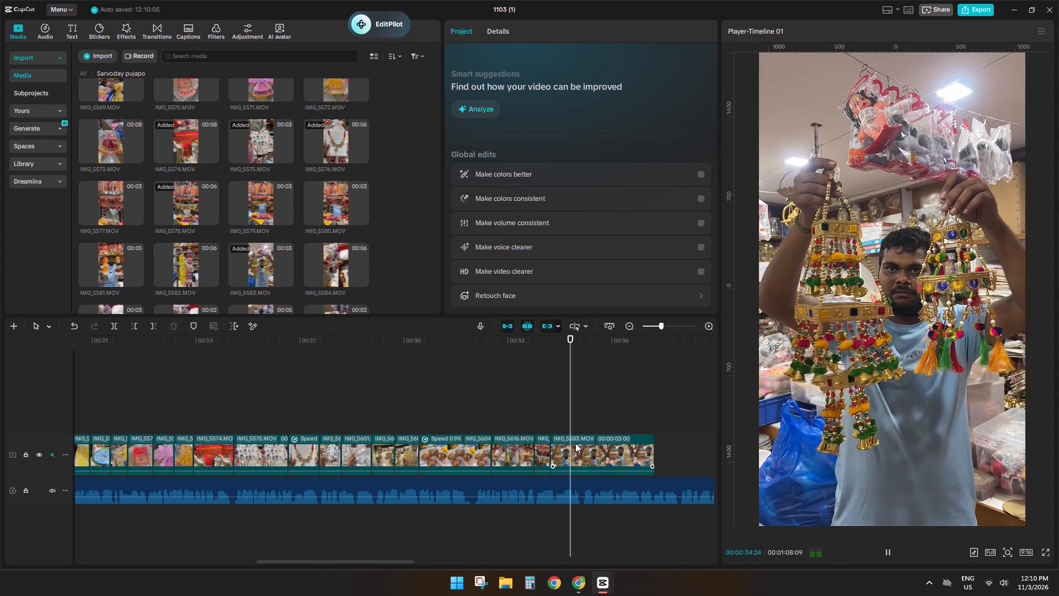
pyautogui.click(576, 448)
pyautogui.press('s')
pyautogui.press('d')
pyautogui.press('space')
pyautogui.press('space')
# Append the orange flower hanging clip IMG_5581 after IMG_5583, split it at 00:00:35:15 and delete the remaining end section.
pyautogui.click(331, 259)
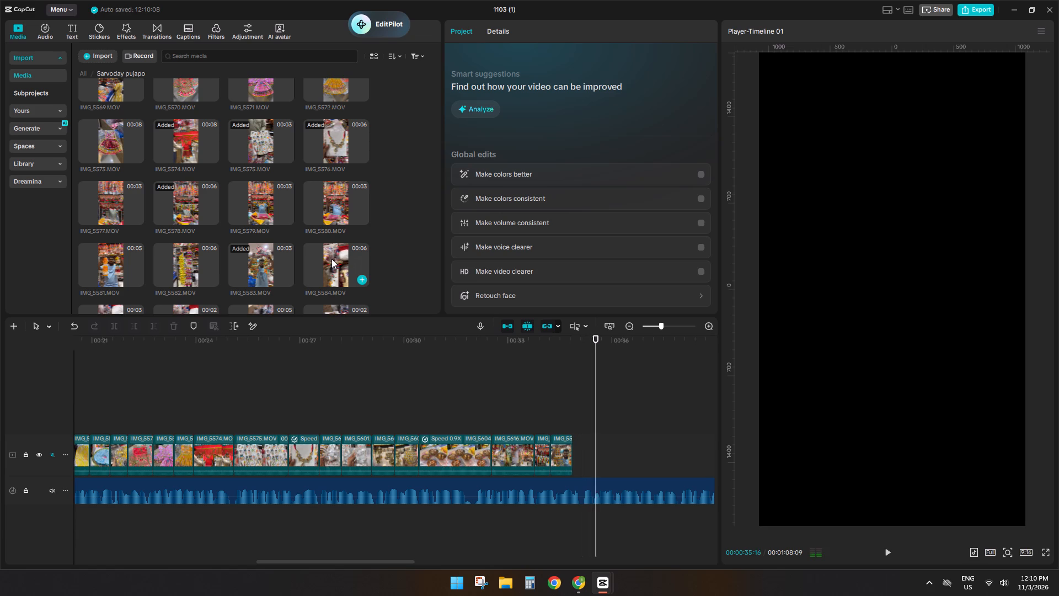
pyautogui.scroll(-1, 331, 259)
pyautogui.click(162, 215)
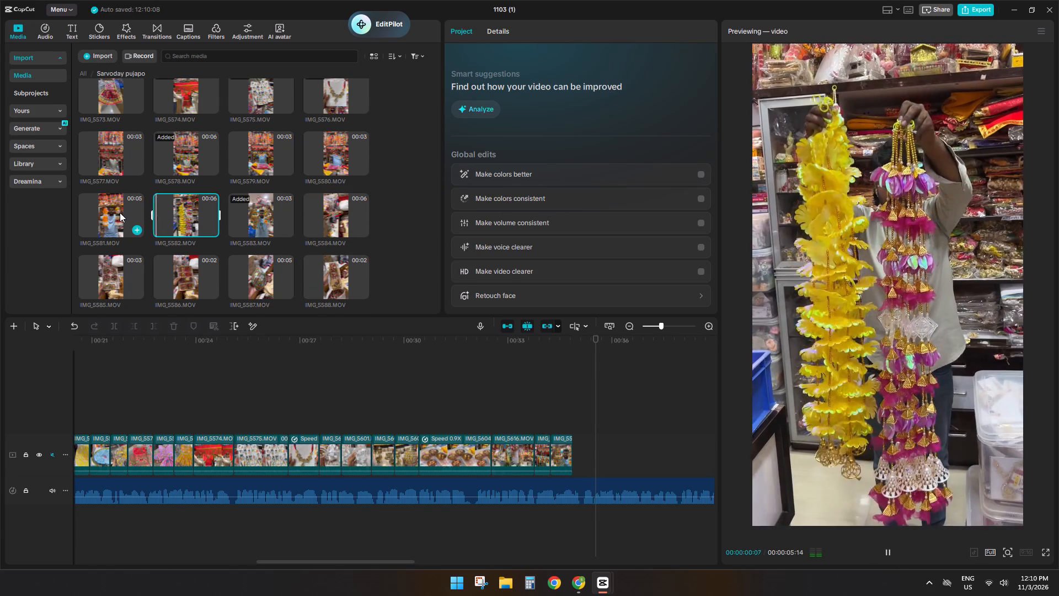
pyautogui.click(119, 212)
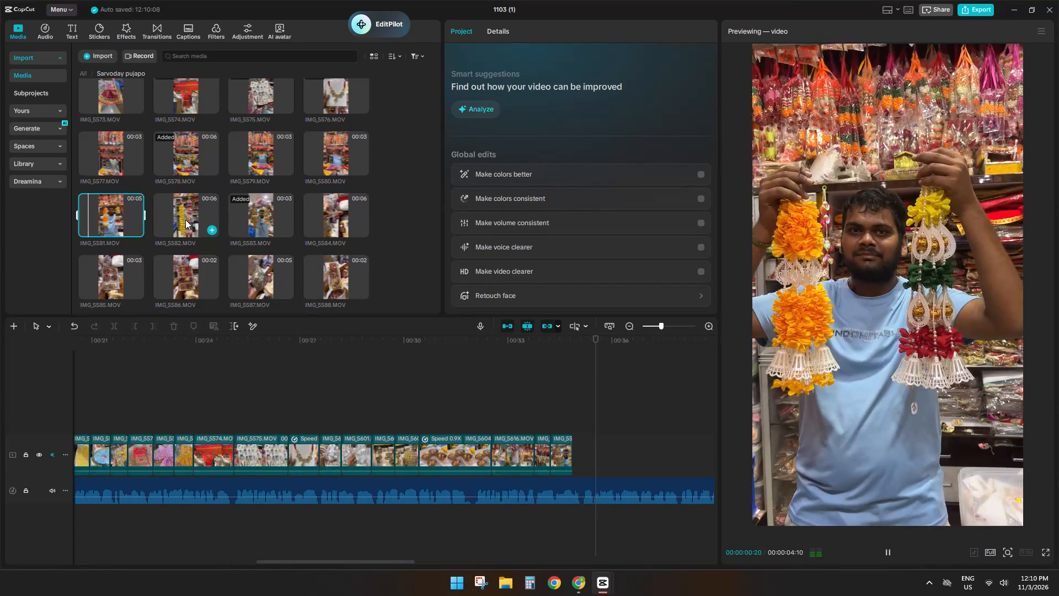
pyautogui.moveTo(142, 217); pyautogui.dragTo(453, 334)
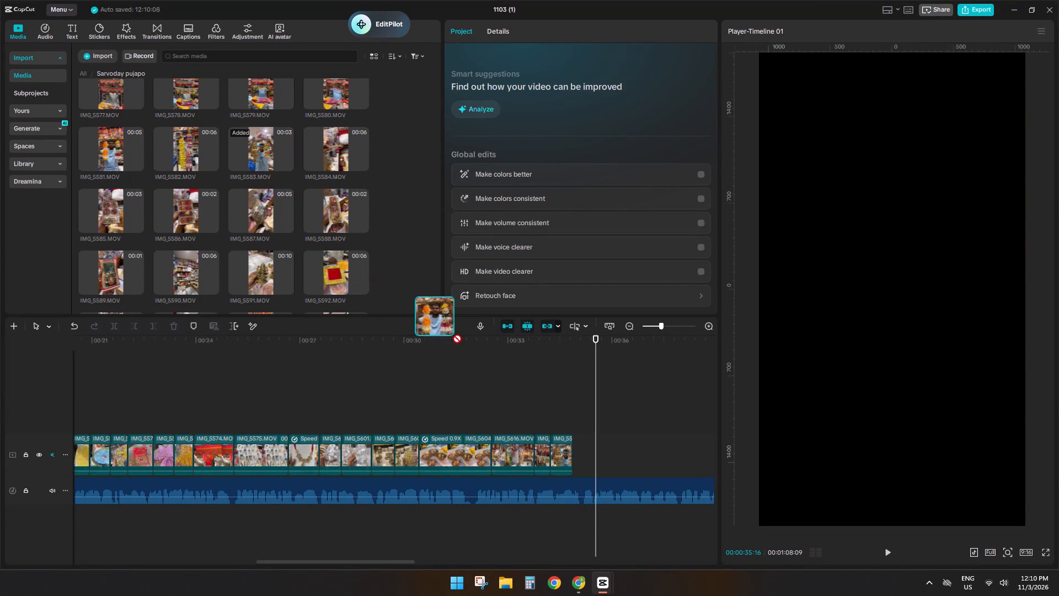
pyautogui.moveTo(453, 334); pyautogui.dragTo(598, 445)
pyautogui.click(572, 405)
pyautogui.press('space')
pyautogui.press('space')
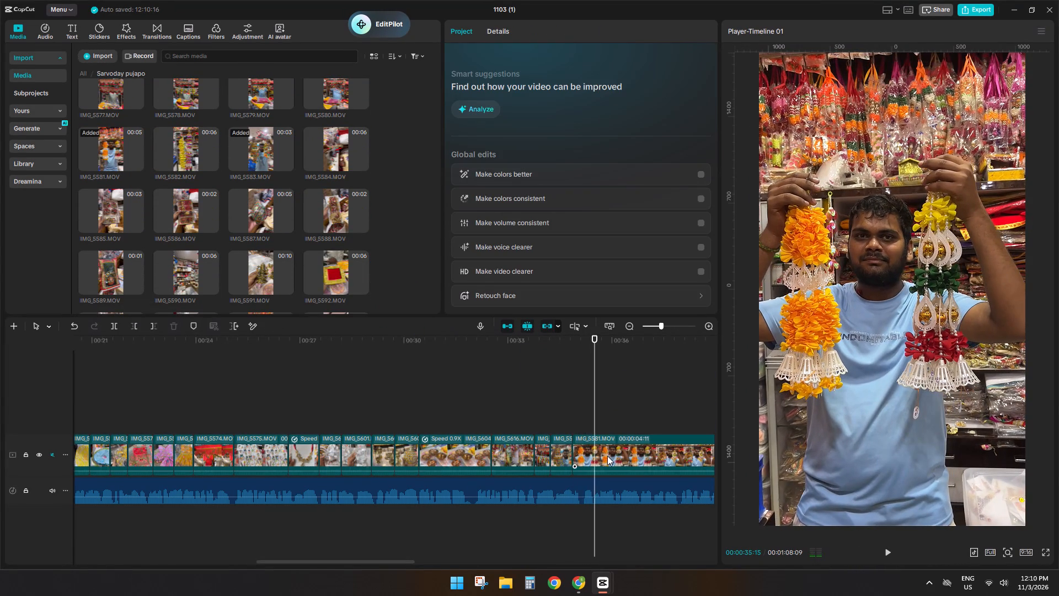
pyautogui.click(607, 456)
pyautogui.write('sd')
pyautogui.press('space')
pyautogui.press('space')
# Append the green mirror-work cloth clip IMG_5596 after IMG_5581 and trim away its start up to 00:00:36:07.
pyautogui.click(254, 218)
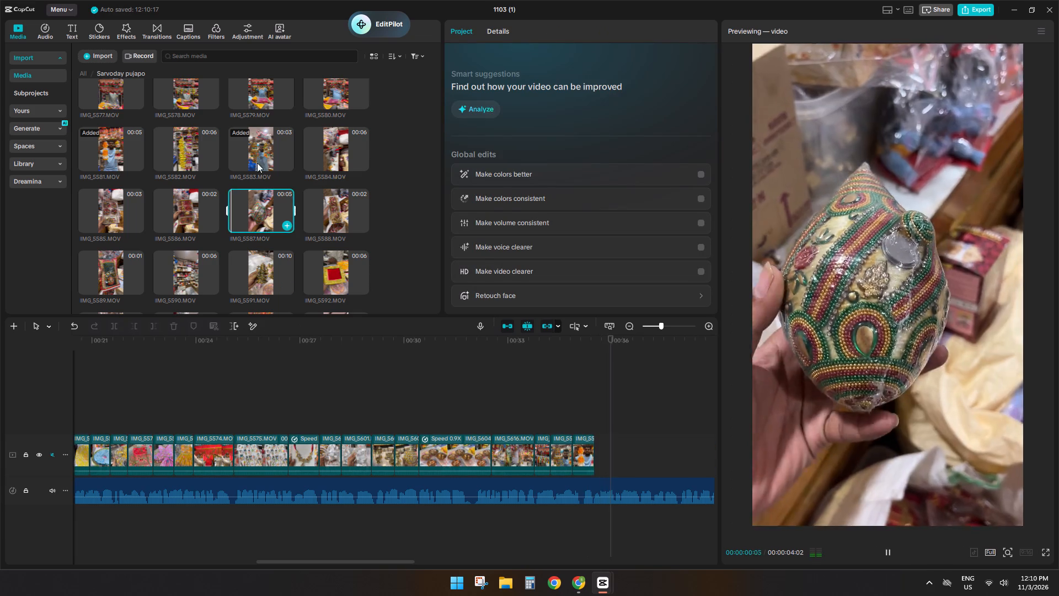
pyautogui.click(260, 145)
pyautogui.scroll(-2, 256, 161)
pyautogui.click(255, 246)
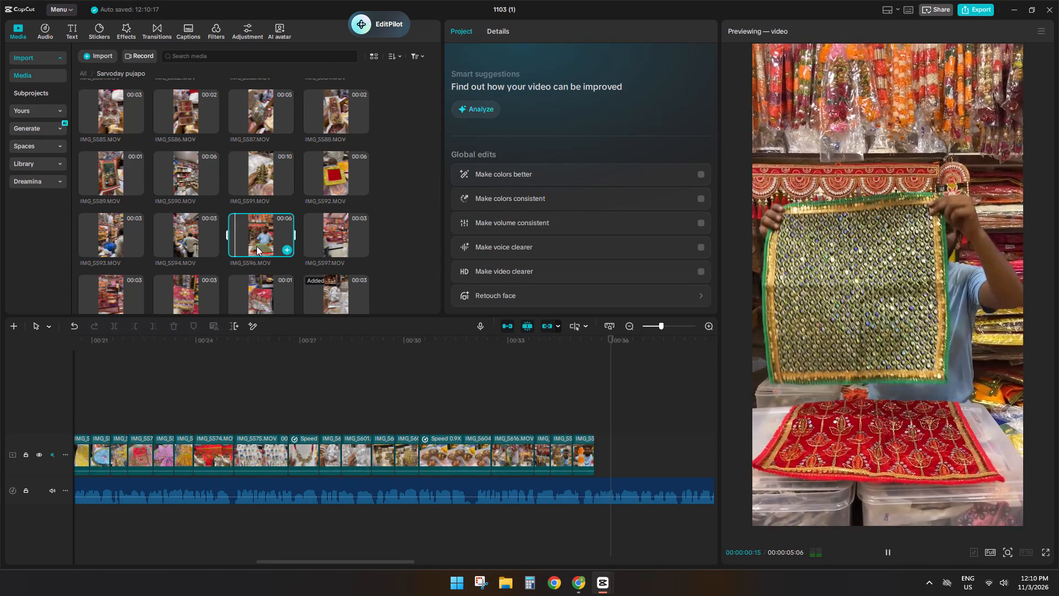
pyautogui.moveTo(254, 244); pyautogui.dragTo(609, 453)
pyautogui.click(620, 412)
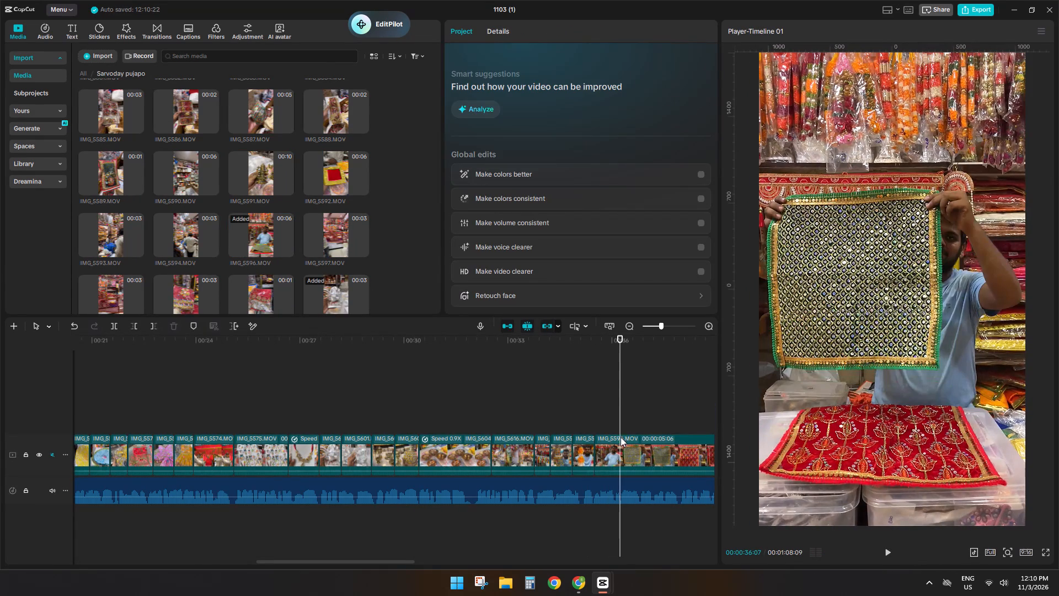
pyautogui.click(625, 450)
pyautogui.write('q')
# Split the cloth clip IMG_5596 at 00:00:36:02, delete the remaining end section and play the voice-over past it.
pyautogui.press('space')
pyautogui.press('space')
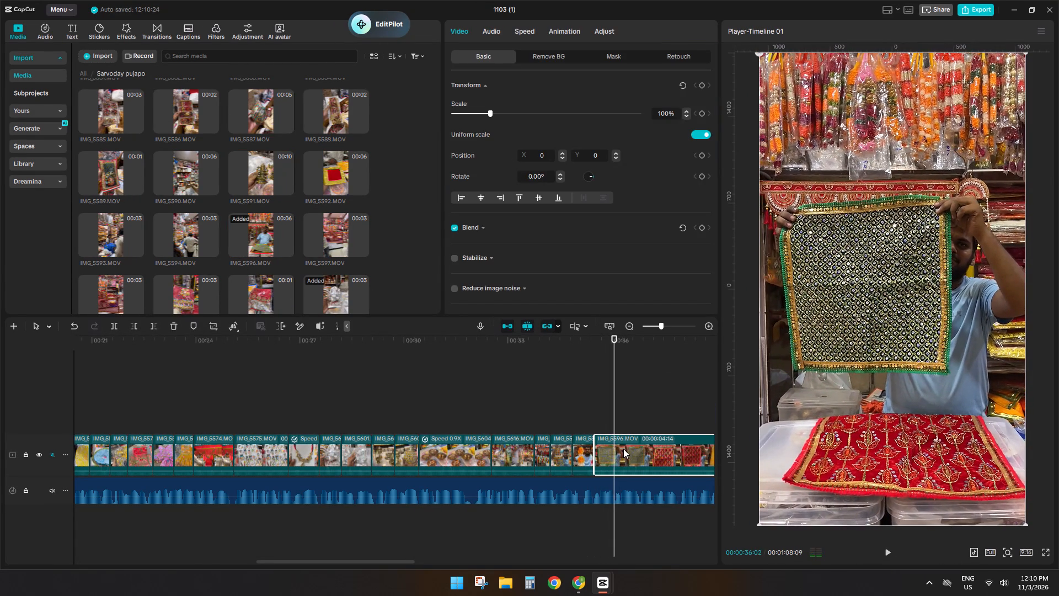
pyautogui.click(623, 449)
pyautogui.write('sd')
pyautogui.press('space')
pyautogui.click(614, 419)
pyautogui.press('space')
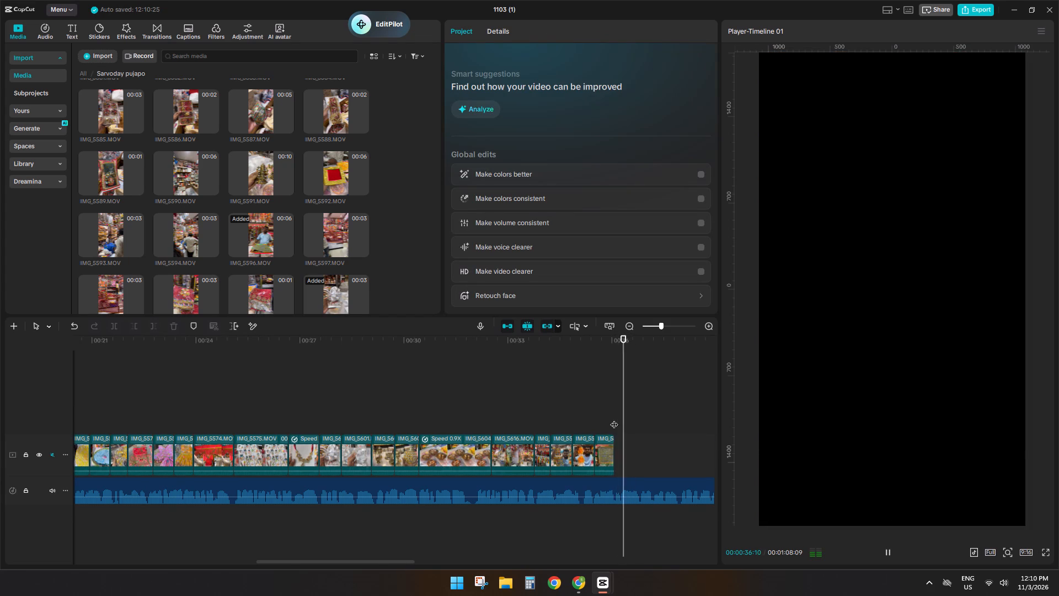
pyautogui.press('space')
# Preview candidate clips for the next shot, including shop interiors IMG_5590 and IMG_5594, door hanging IMG_5579 and boxed product IMG_5586.
pyautogui.click(315, 187)
pyautogui.click(194, 178)
pyautogui.click(118, 169)
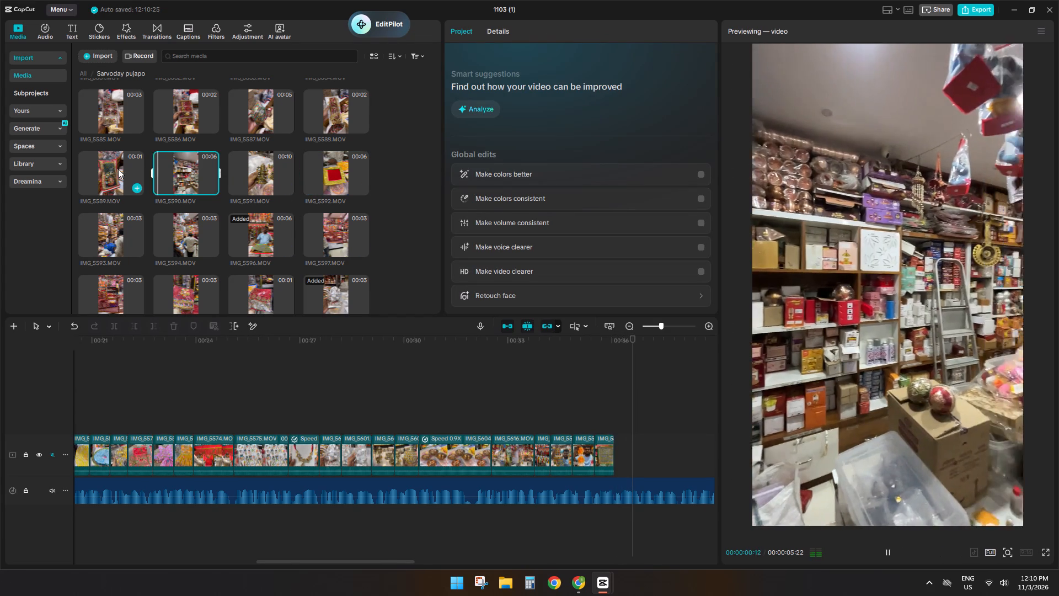
pyautogui.click(103, 246)
pyautogui.click(168, 244)
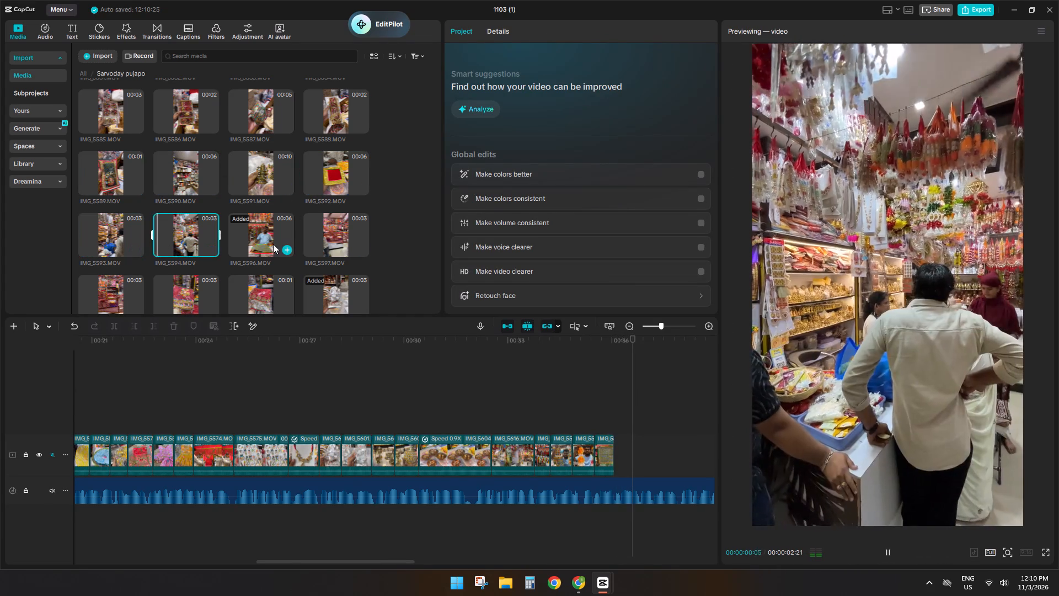
pyautogui.click(273, 244)
pyautogui.scroll(3, 276, 198)
pyautogui.click(262, 147)
pyautogui.click(337, 198)
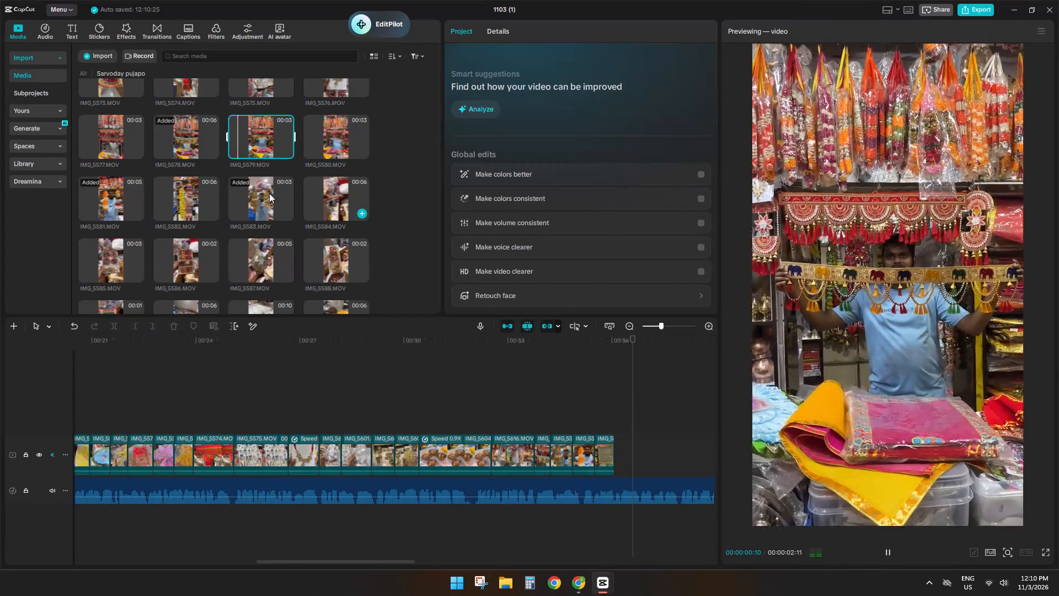
pyautogui.click(167, 190)
pyautogui.click(103, 198)
pyautogui.click(190, 259)
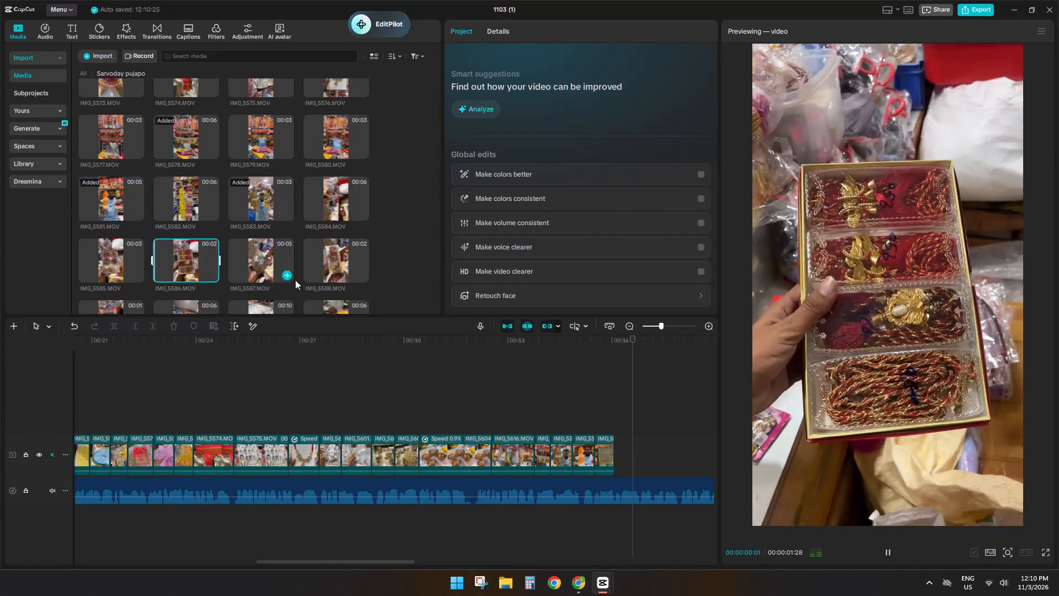
# Preview product clips between IMG_5592 and IMG_5609 for the next shot, including red cloth IMG_5598, silver idol IMG_5601 and boxed picture IMG_5605.
pyautogui.scroll(-2, 297, 280)
pyautogui.click(324, 263)
pyautogui.click(328, 242)
pyautogui.click(261, 232)
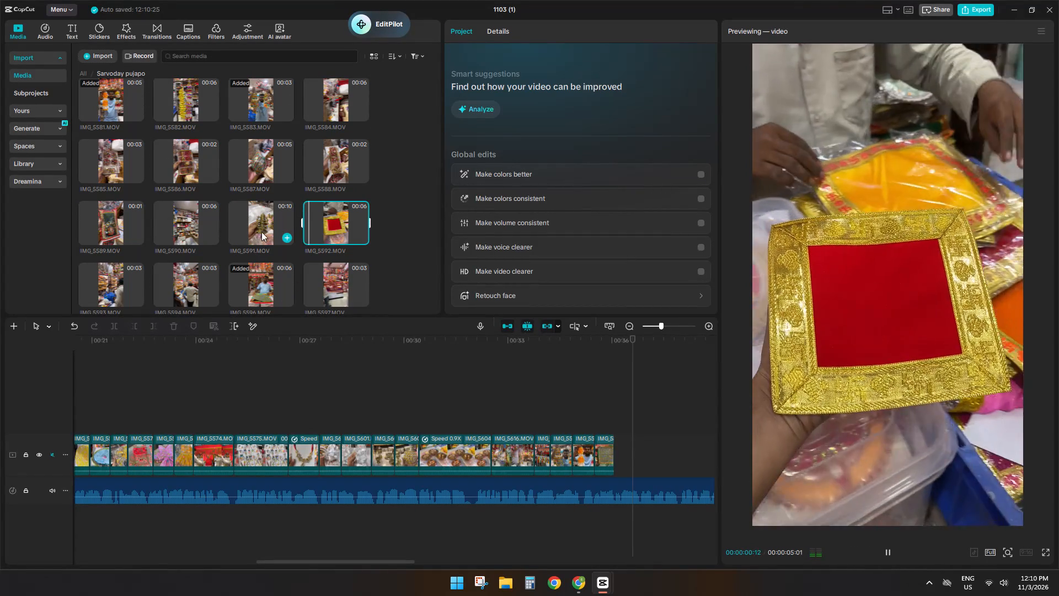
pyautogui.click(262, 279)
pyautogui.scroll(-2, 262, 280)
pyautogui.click(336, 188)
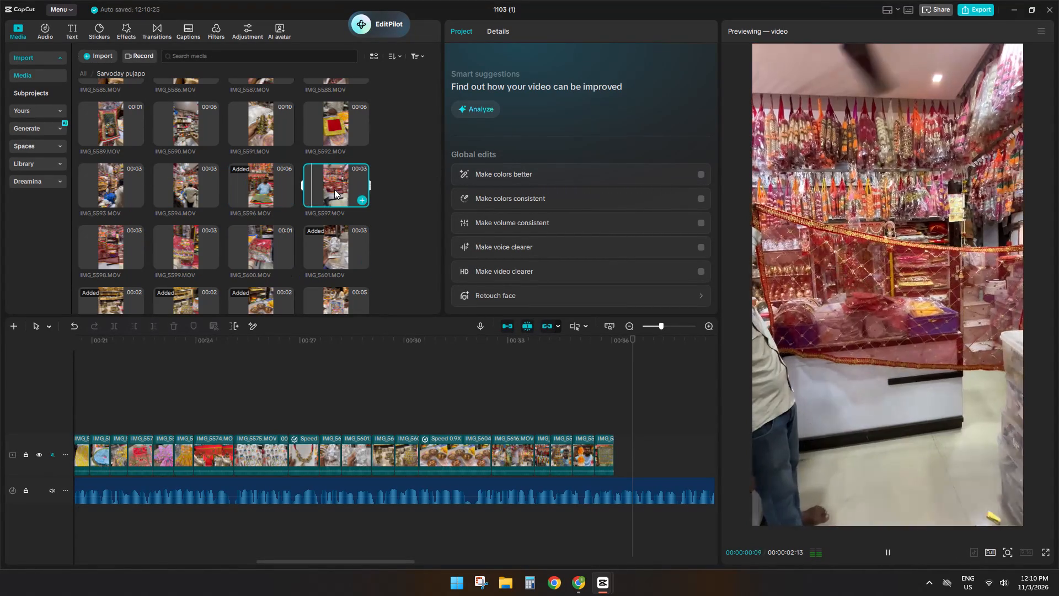
pyautogui.click(292, 232)
pyautogui.click(330, 244)
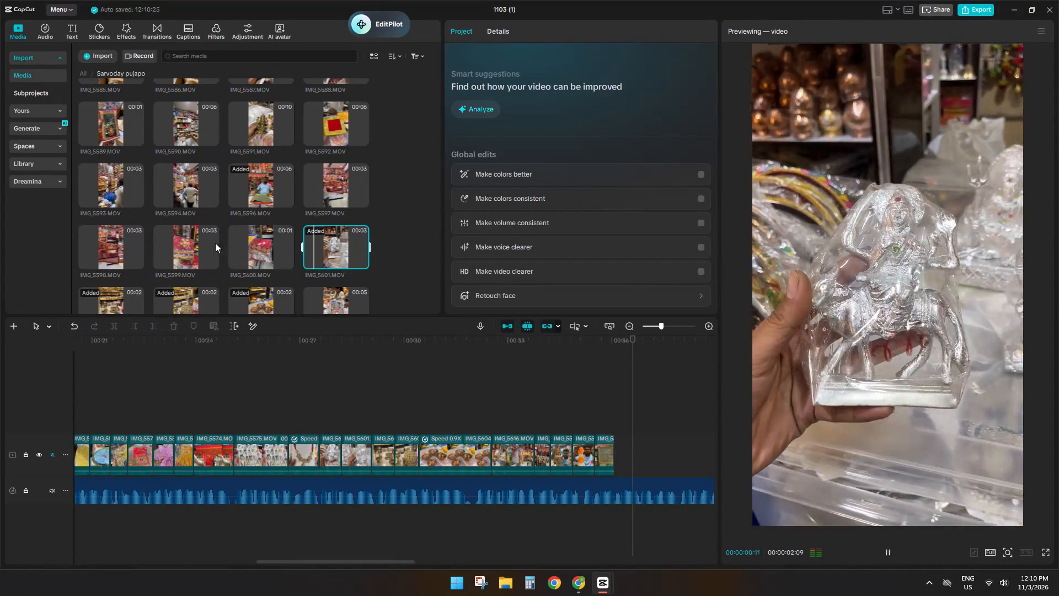
pyautogui.click(194, 248)
pyautogui.click(123, 251)
pyautogui.scroll(-2, 123, 251)
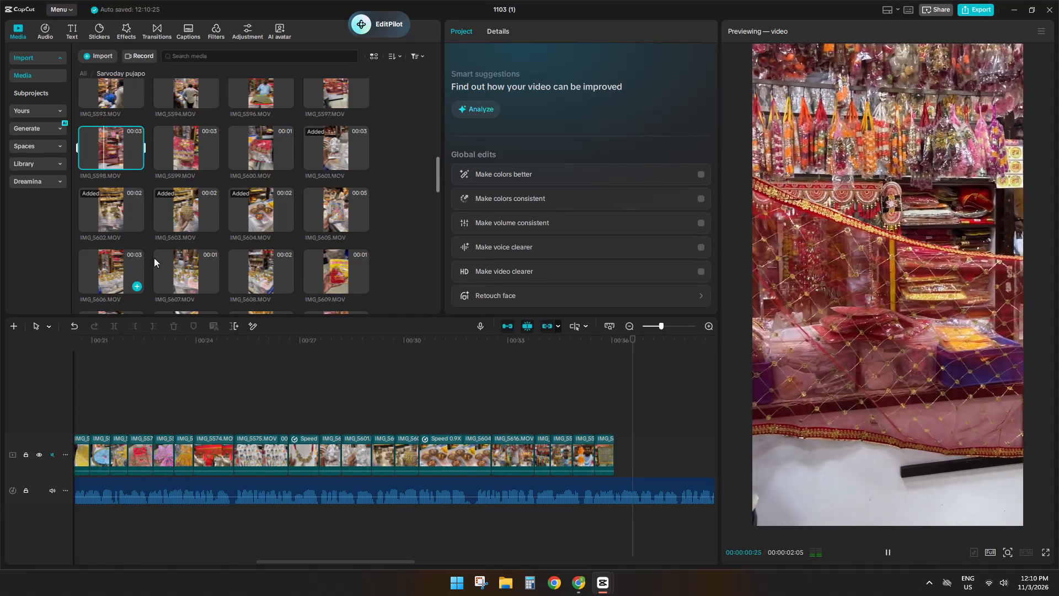
pyautogui.click(162, 267)
pyautogui.click(172, 214)
pyautogui.click(249, 214)
pyautogui.click(323, 217)
pyautogui.click(340, 261)
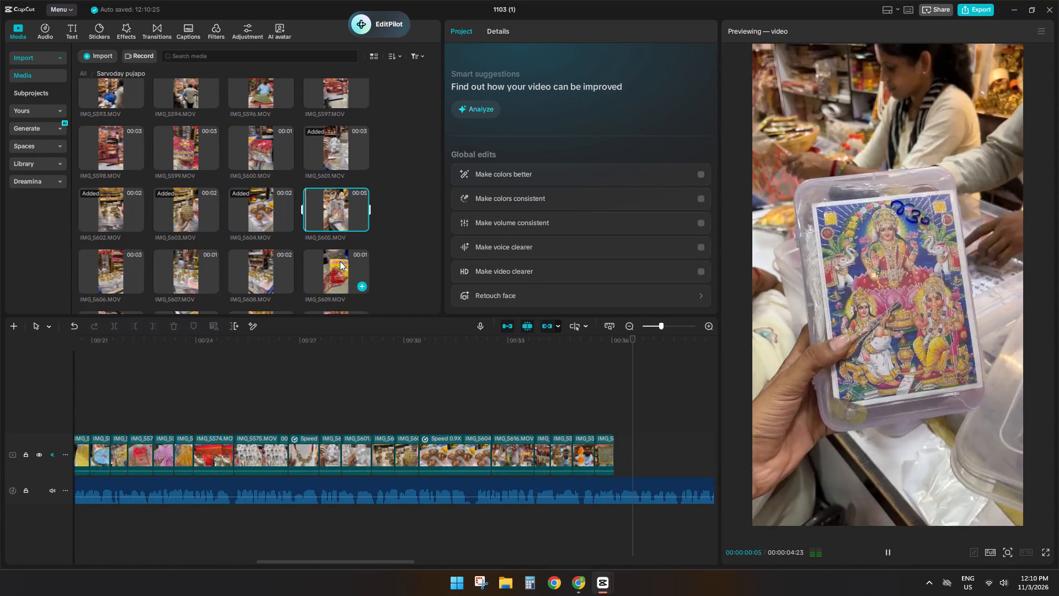
# Preview decoration and shop interior clips for the next shot, including IMG_5616, IMG_5619, IMG_5625, IMG_5645, shelves IMG_5656 and garlands IMG_5649.
pyautogui.scroll(-3, 340, 261)
pyautogui.click(328, 253)
pyautogui.click(275, 243)
pyautogui.scroll(-2, 275, 243)
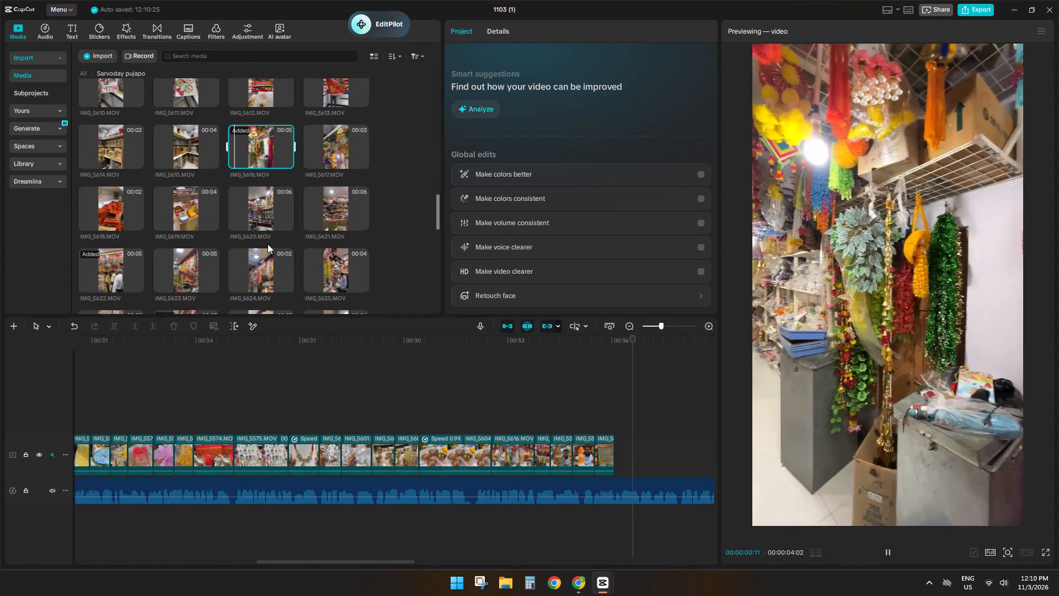
pyautogui.click(258, 264)
pyautogui.click(173, 214)
pyautogui.scroll(-2, 172, 262)
pyautogui.click(196, 256)
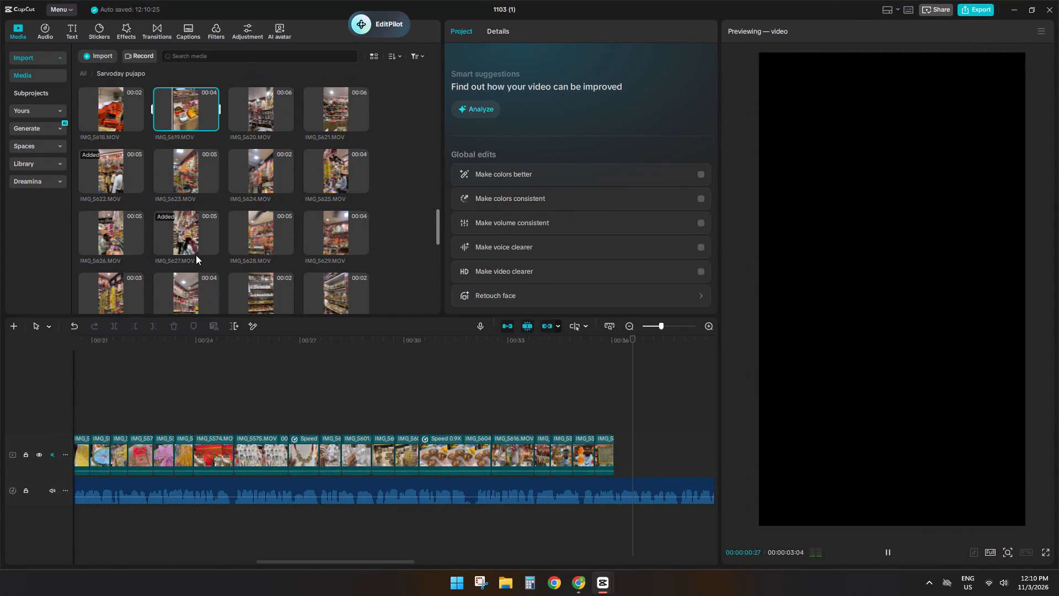
pyautogui.click(135, 236)
pyautogui.click(316, 174)
pyautogui.scroll(-2, 309, 198)
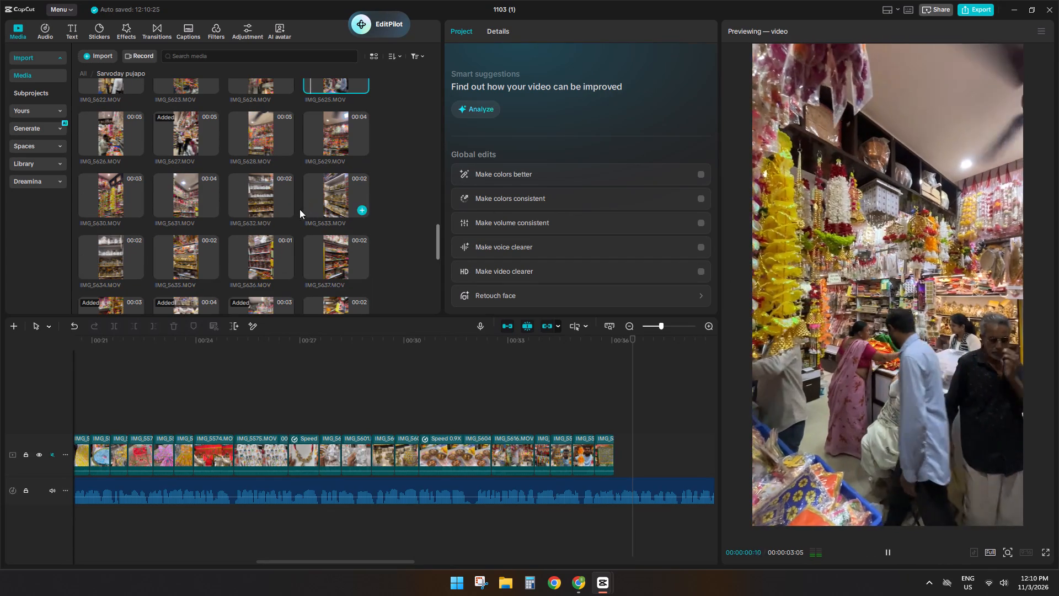
pyautogui.click(263, 268)
pyautogui.scroll(-3, 261, 268)
pyautogui.click(243, 248)
pyautogui.click(337, 244)
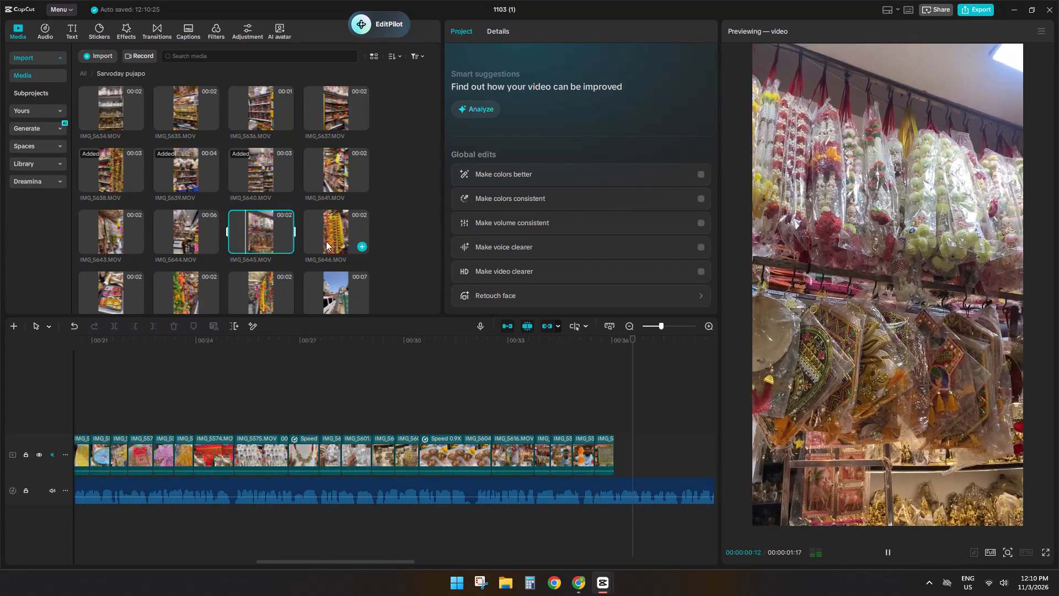
pyautogui.scroll(-3, 170, 270)
pyautogui.click(174, 269)
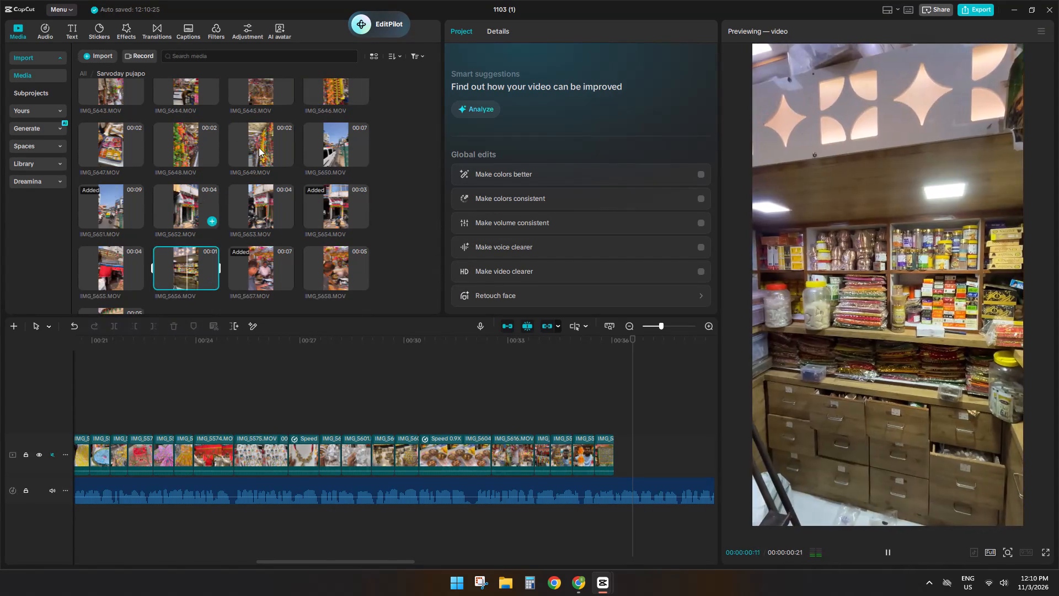
pyautogui.click(259, 147)
# Recheck earlier clips from IMG_5596 back to IMG_5563, including boxed product IMG_5586, necklace IMG_5576, door hangings IMG_5577 and IMG_5578, and dress IMG_5571.
pyautogui.scroll(17, 261, 172)
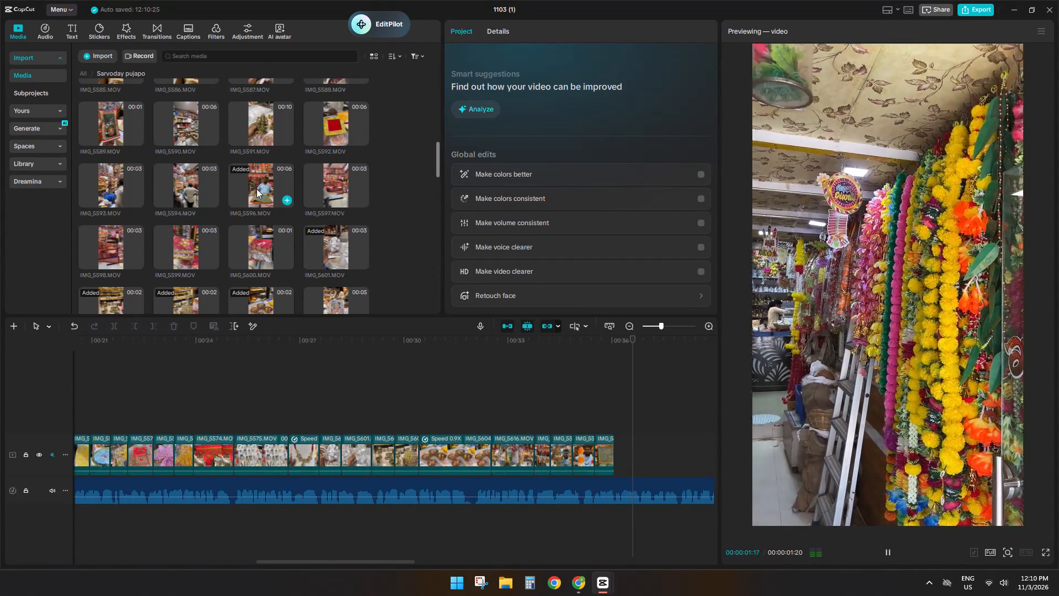
pyautogui.click(256, 184)
pyautogui.scroll(4, 248, 228)
pyautogui.click(195, 211)
pyautogui.click(191, 260)
pyautogui.click(231, 260)
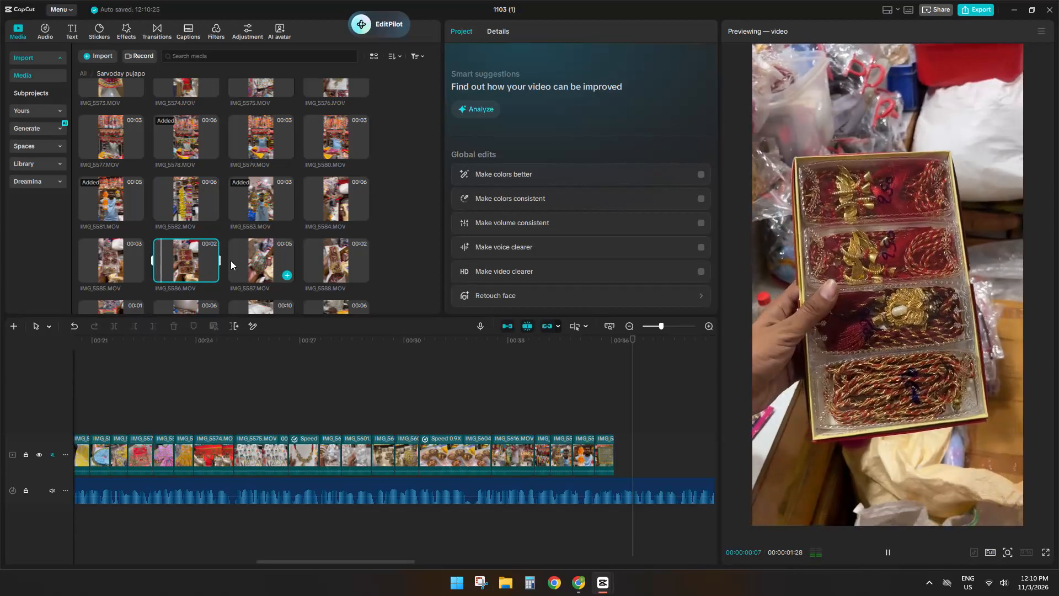
pyautogui.click(259, 202)
pyautogui.click(309, 203)
pyautogui.click(323, 252)
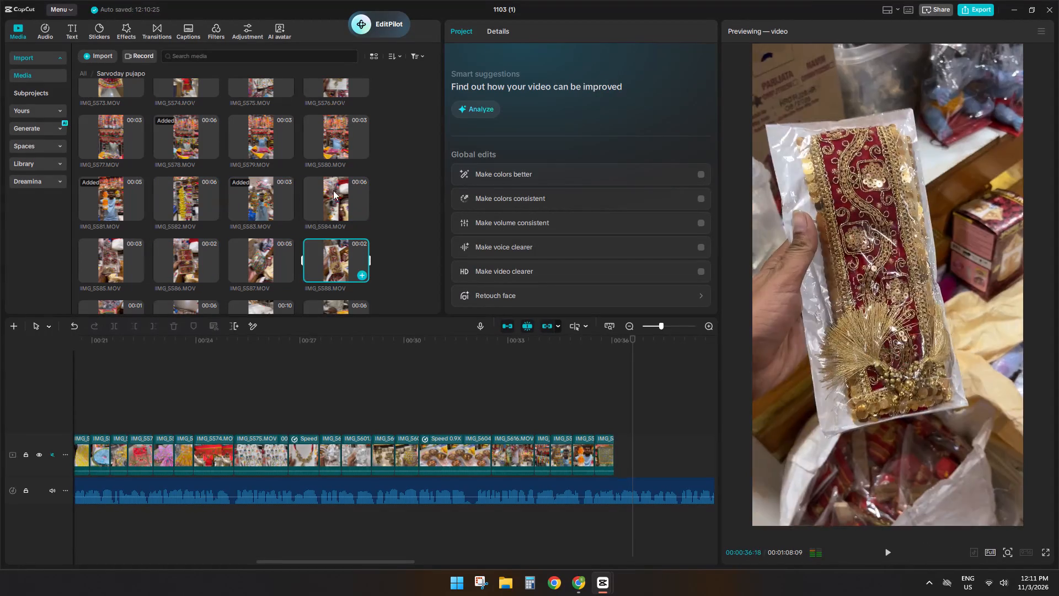
pyautogui.click(336, 136)
pyautogui.scroll(2, 321, 227)
pyautogui.click(336, 167)
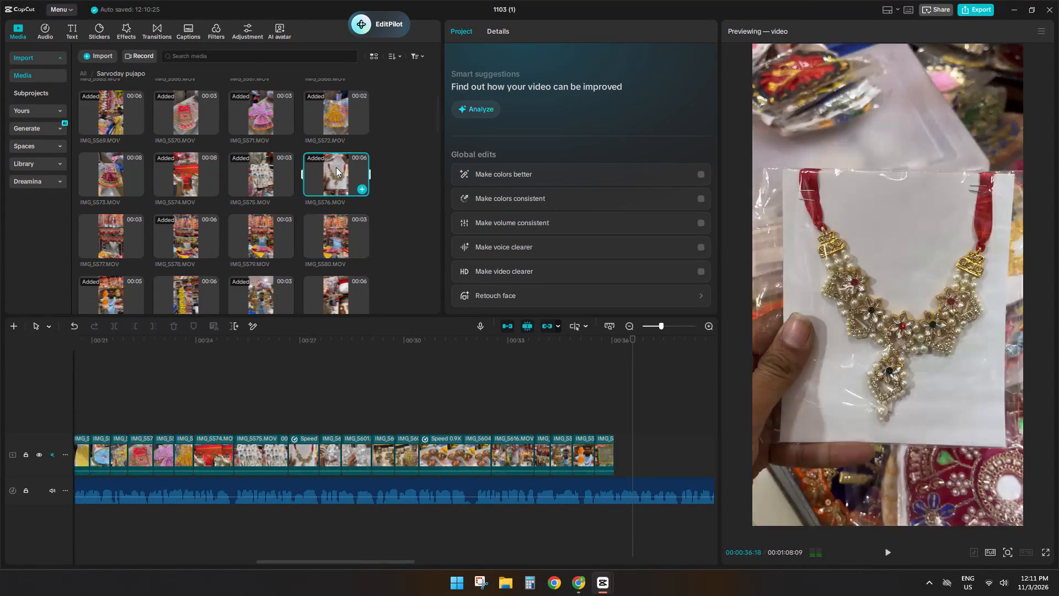
pyautogui.click(274, 173)
pyautogui.click(259, 234)
pyautogui.click(177, 229)
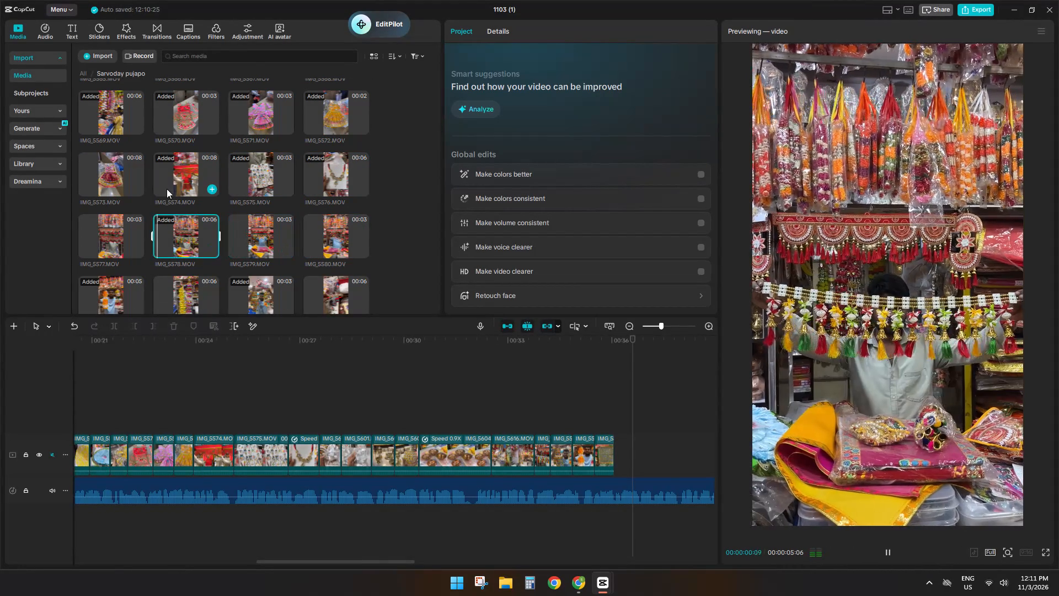
pyautogui.click(167, 189)
pyautogui.click(113, 183)
pyautogui.click(110, 226)
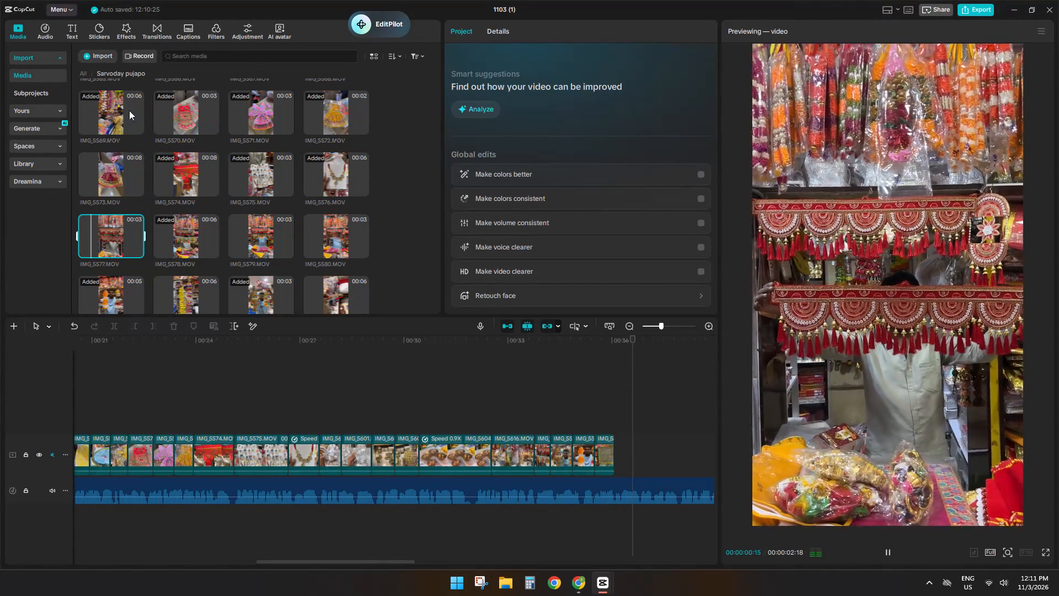
pyautogui.click(123, 111)
pyautogui.click(174, 111)
pyautogui.click(232, 119)
pyautogui.click(293, 120)
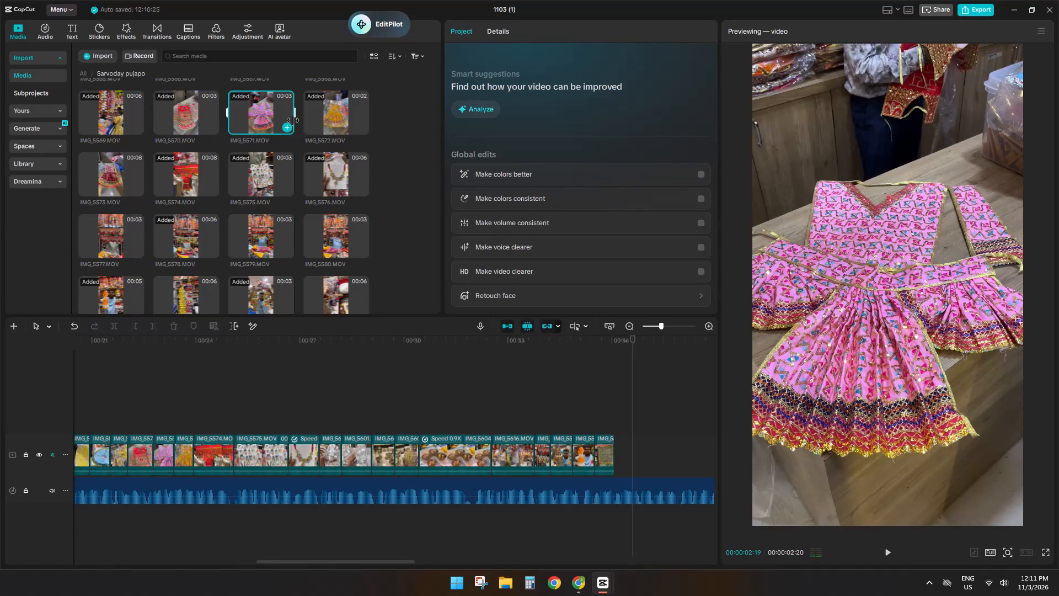
pyautogui.click(330, 120)
pyautogui.scroll(4, 328, 203)
pyautogui.click(337, 182)
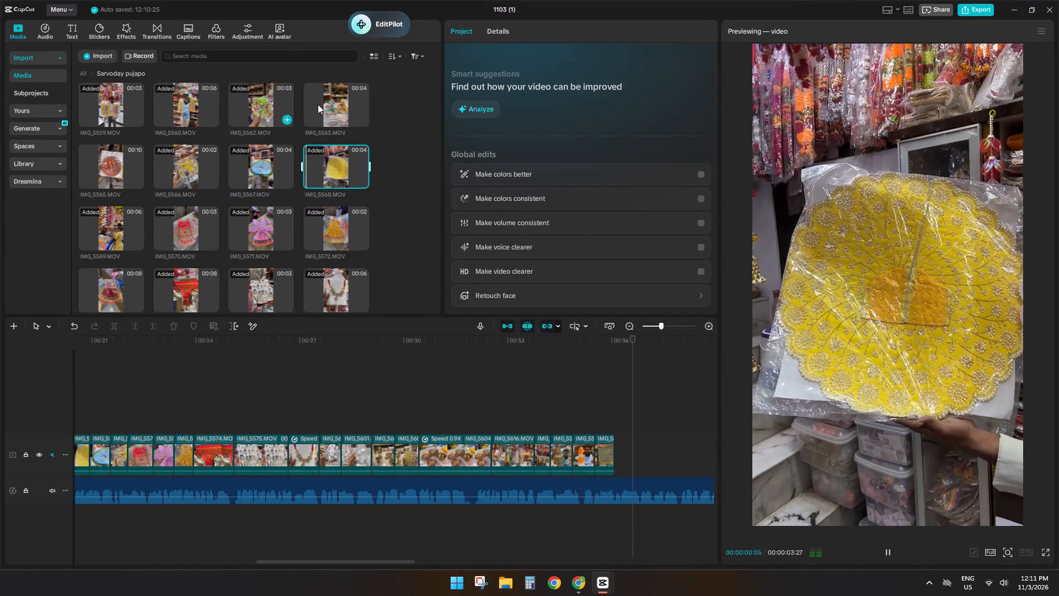
pyautogui.click(318, 104)
pyautogui.scroll(4, 265, 184)
# Compare more candidate clips from IMG_5587 to IMG_5612, including decorated coconut IMG_5587, packed red cloths IMG_5599 and IMG_5600, and round hangings IMG_5611.
pyautogui.scroll(-3, 256, 189)
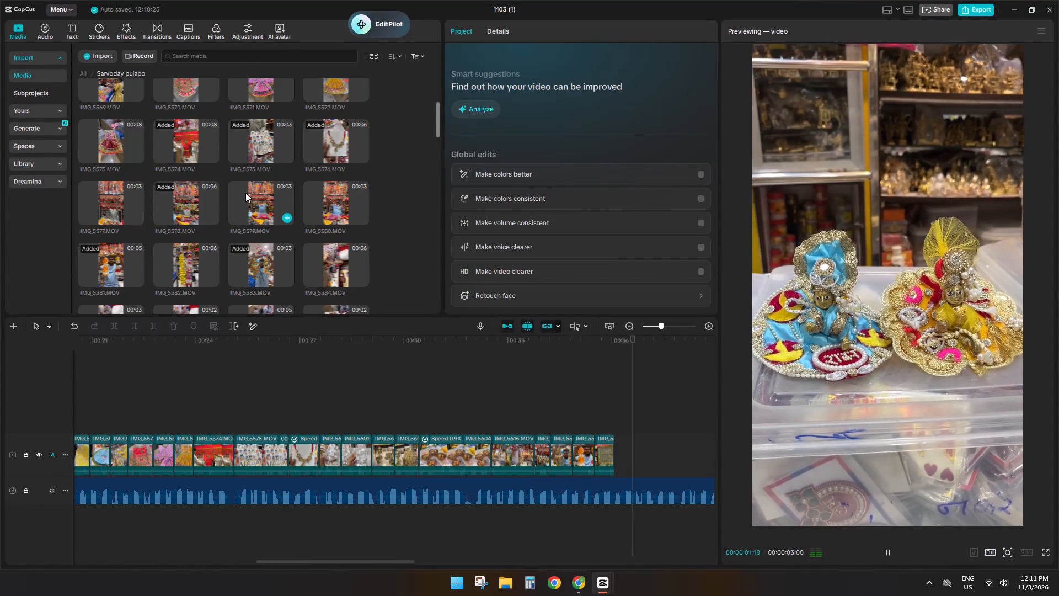
pyautogui.scroll(-2, 245, 193)
pyautogui.click(253, 222)
pyautogui.scroll(-2, 253, 222)
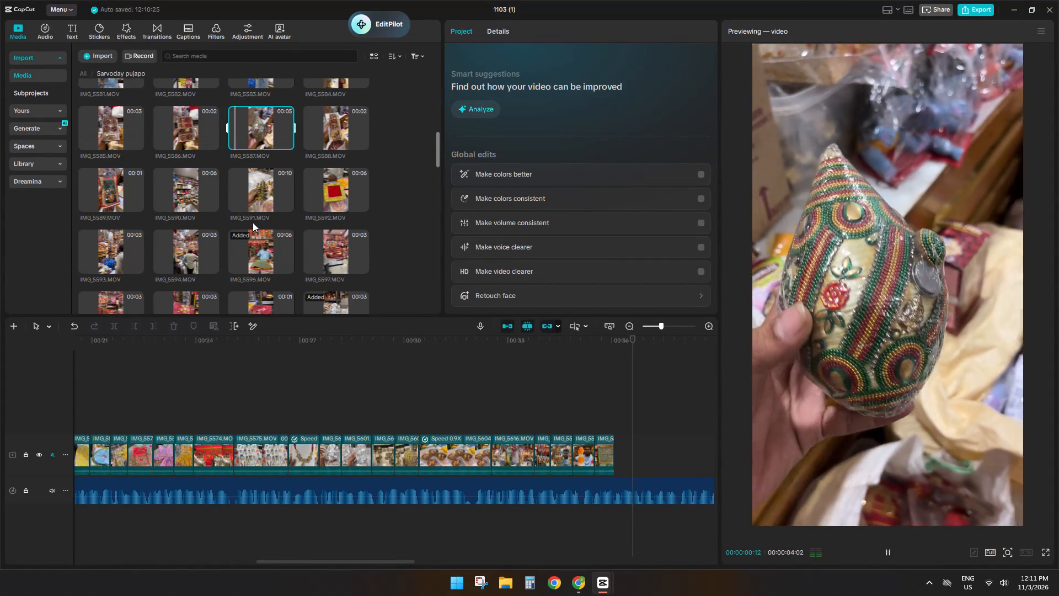
pyautogui.click(260, 207)
pyautogui.click(185, 198)
pyautogui.click(119, 196)
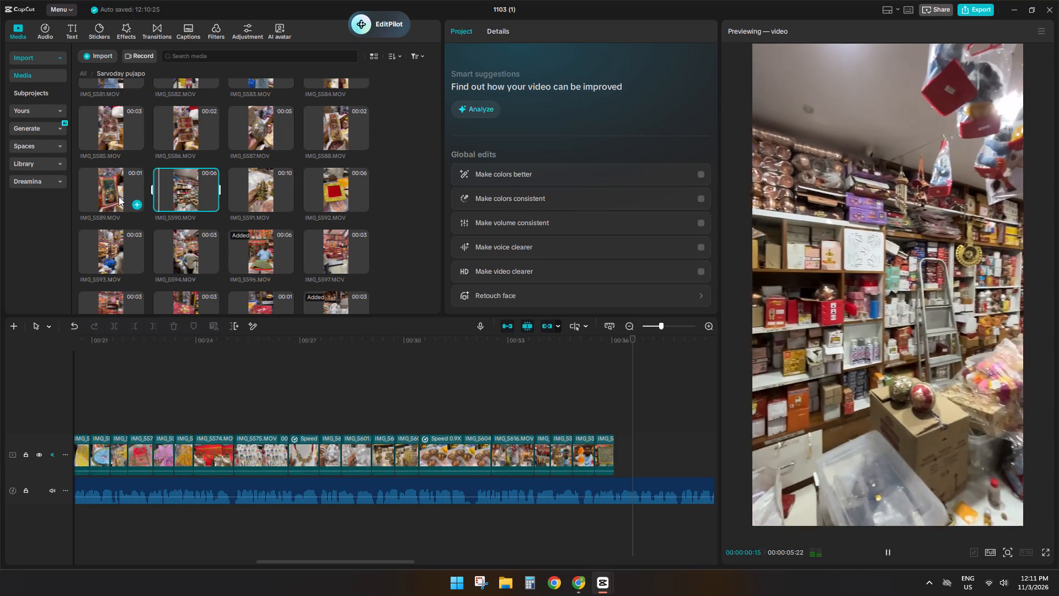
pyautogui.click(347, 125)
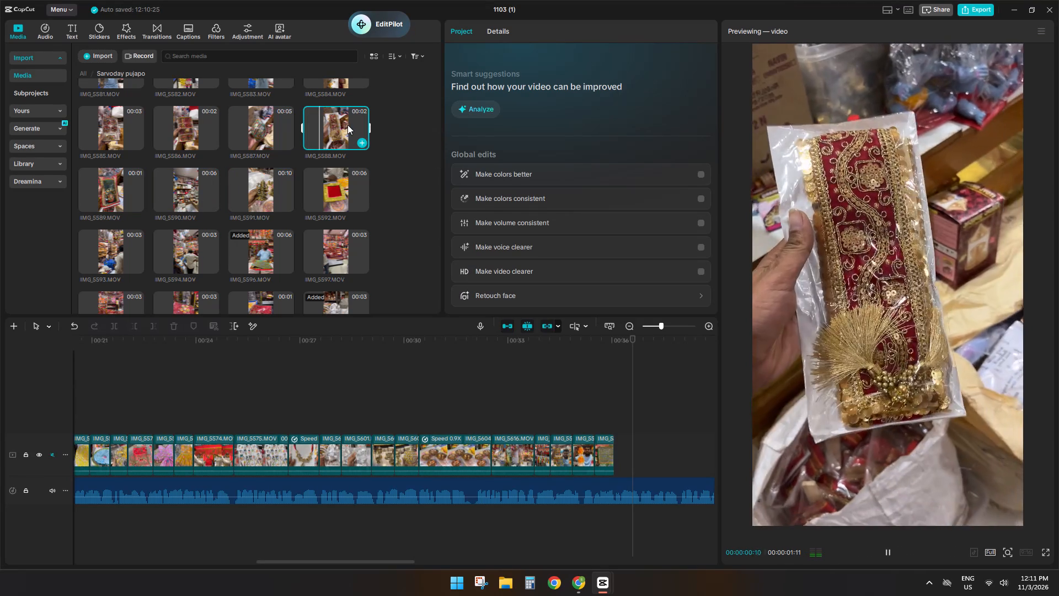
pyautogui.click(252, 133)
pyautogui.scroll(-2, 255, 164)
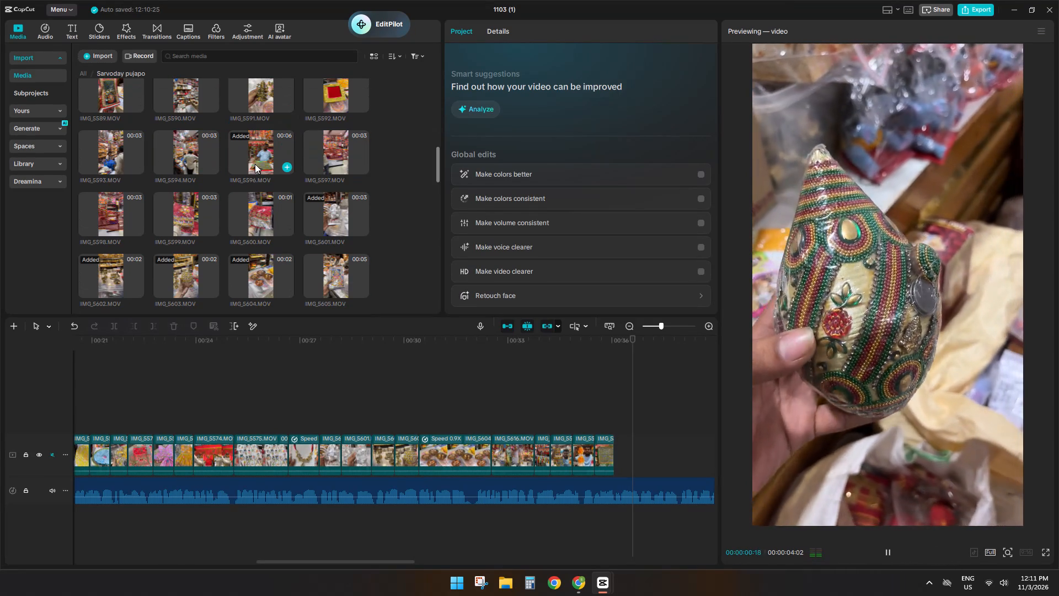
pyautogui.click(255, 164)
pyautogui.click(308, 167)
pyautogui.click(266, 215)
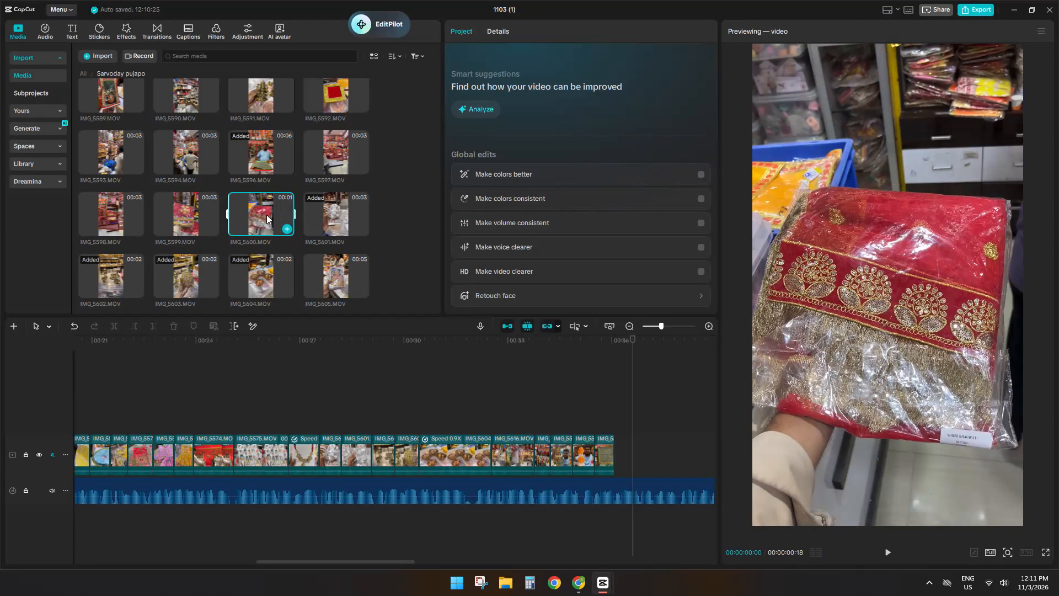
pyautogui.click(191, 227)
pyautogui.click(123, 227)
pyautogui.scroll(-1, 123, 227)
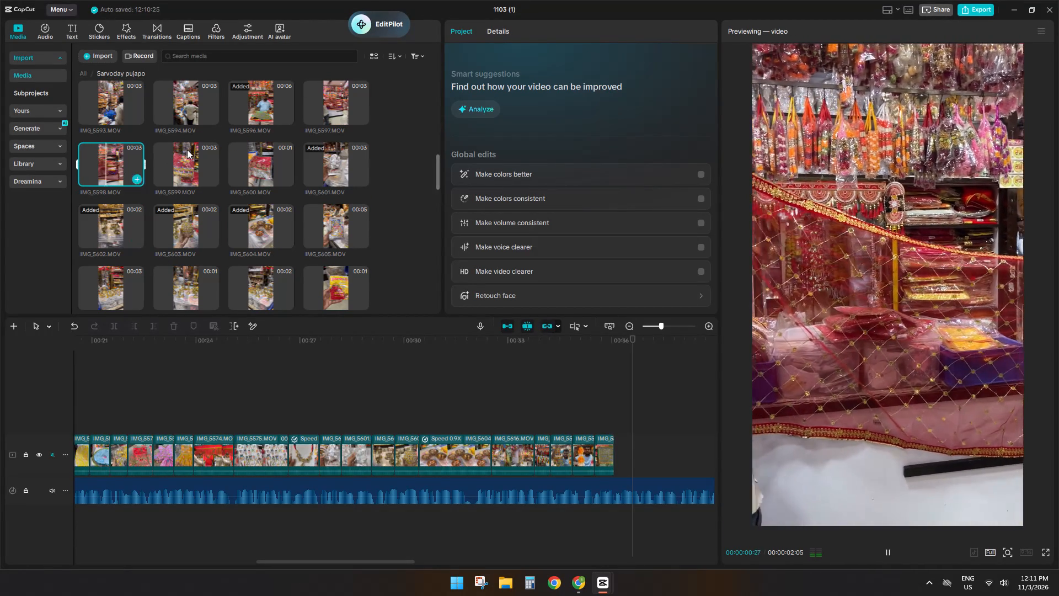
pyautogui.click(190, 149)
pyautogui.scroll(-2, 149, 192)
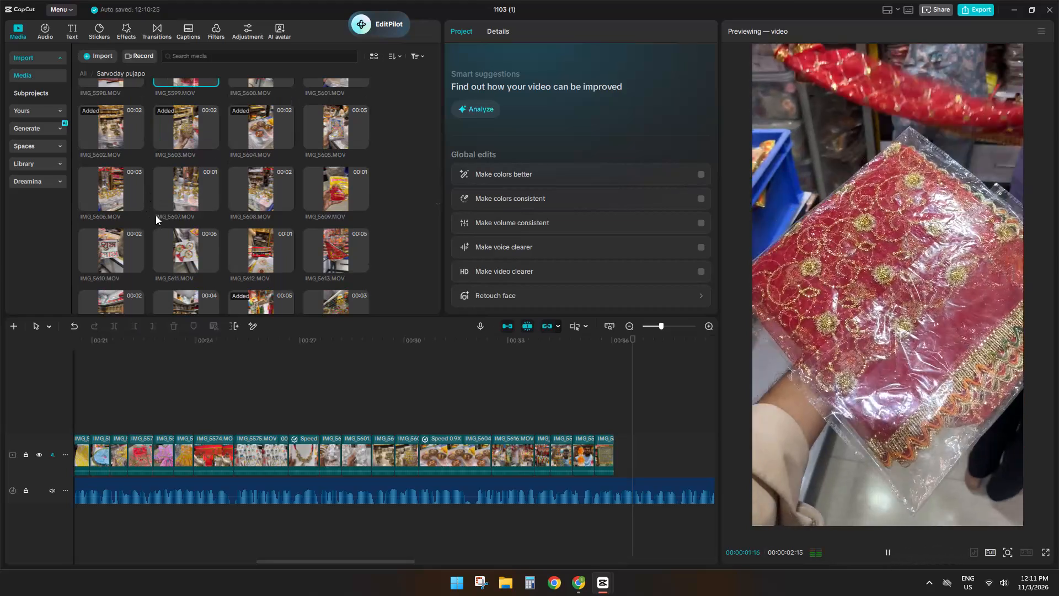
pyautogui.click(166, 190)
pyautogui.click(192, 263)
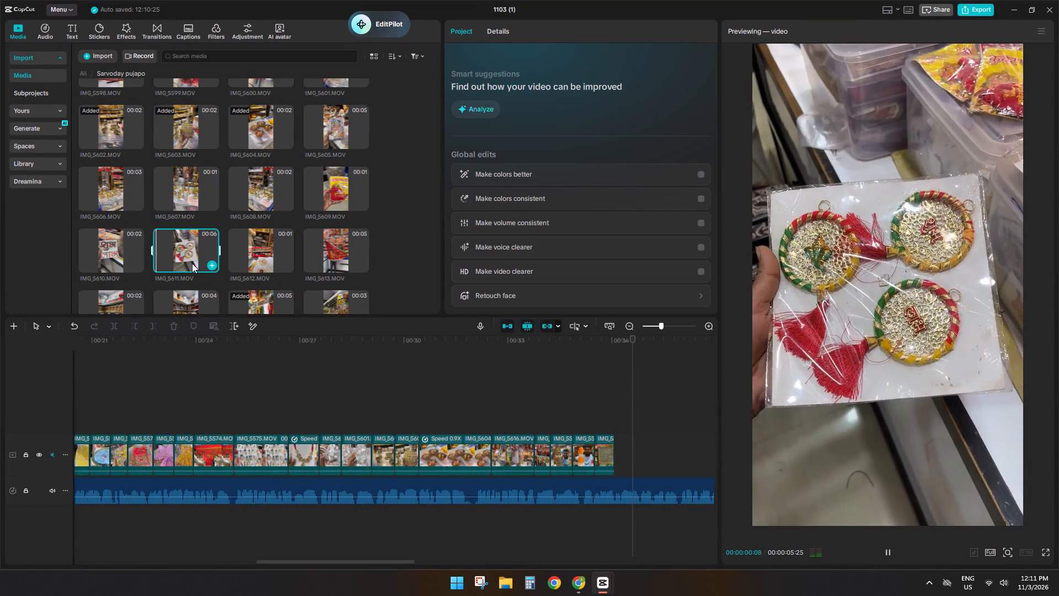
pyautogui.click(243, 249)
# Append the red flag clip IMG_5613 after the cloth clip IMG_5596, split it at 00:00:36:20 and delete the remaining end section.
pyautogui.click(334, 253)
pyautogui.moveTo(334, 253); pyautogui.dragTo(633, 438)
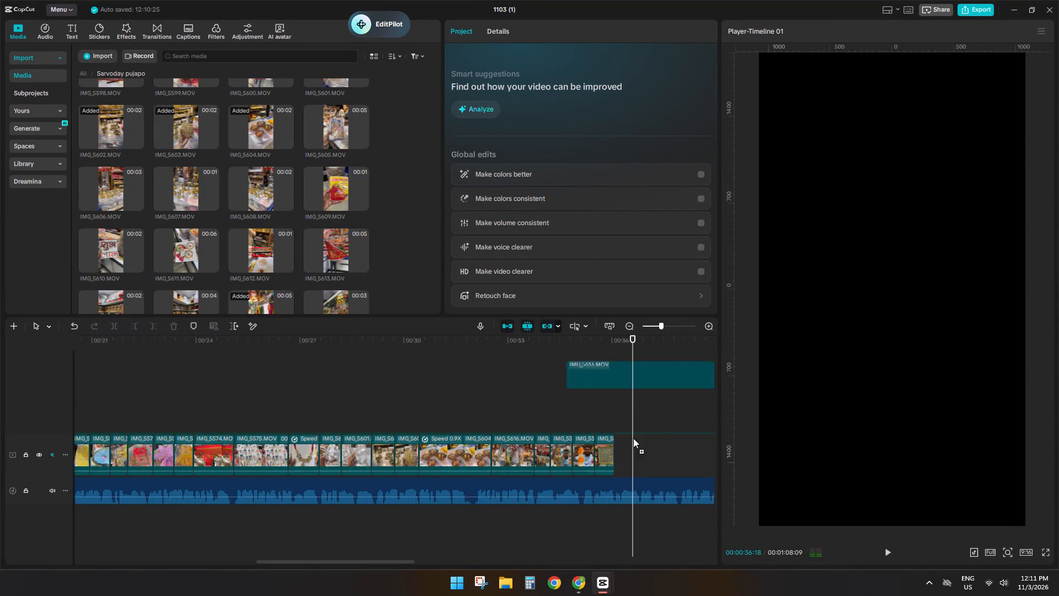
pyautogui.moveTo(633, 438); pyautogui.dragTo(630, 445)
pyautogui.click(615, 419)
pyautogui.press('space')
pyautogui.press('space')
pyautogui.click(636, 450)
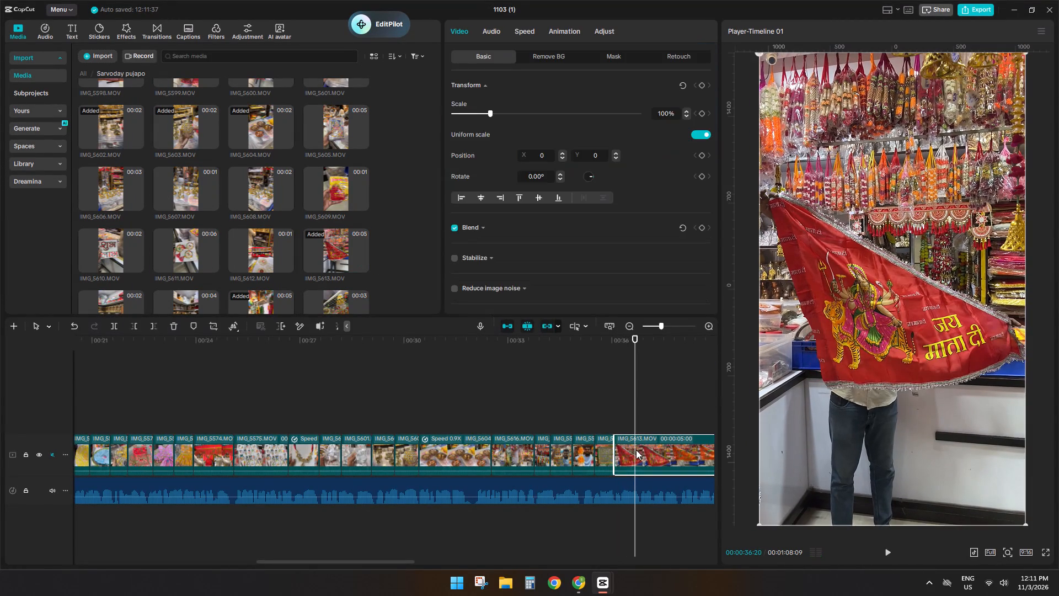
pyautogui.press('s')
pyautogui.press('d')
pyautogui.press('space')
# Append the red and gold square cloth clip IMG_5592 after IMG_5613, split it at 00:00:37:05 and delete the remaining end section.
pyautogui.click(338, 195)
pyautogui.scroll(4, 338, 195)
pyautogui.press('space')
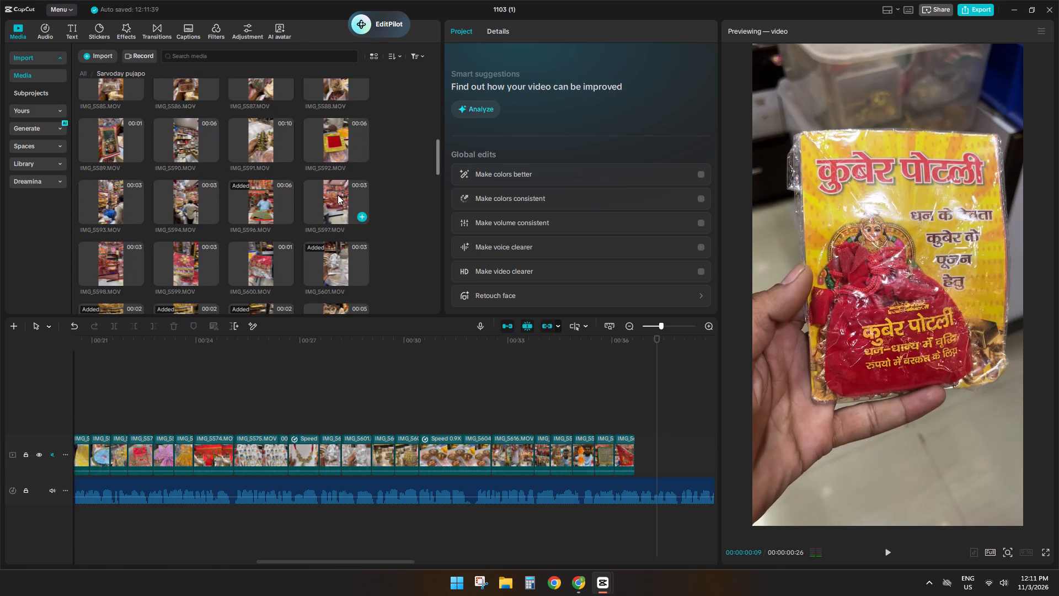
pyautogui.click(333, 156)
pyautogui.moveTo(335, 143); pyautogui.dragTo(704, 363)
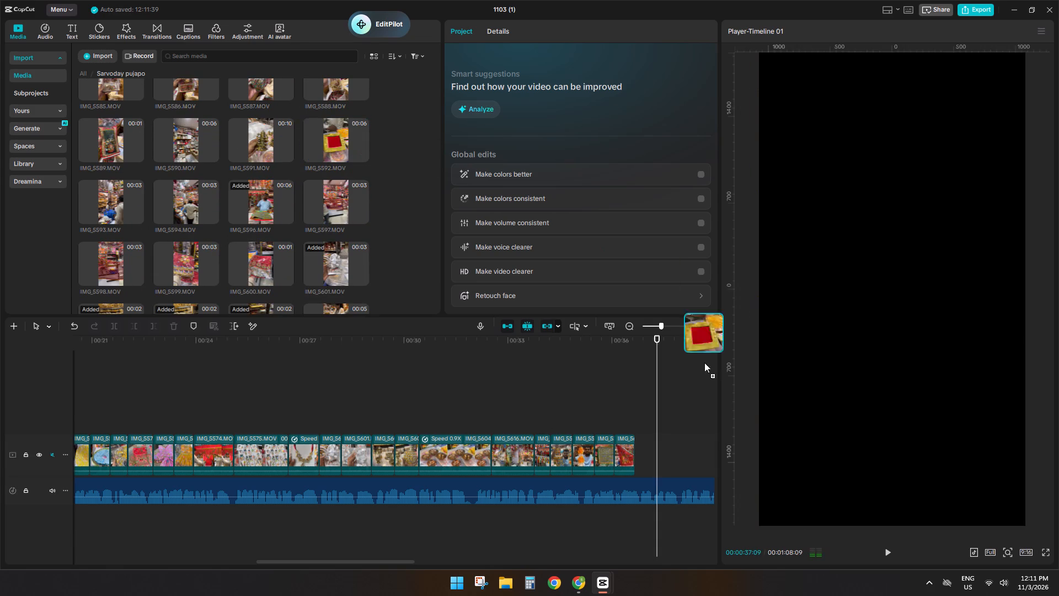
pyautogui.moveTo(704, 363); pyautogui.dragTo(664, 441)
pyautogui.click(578, 417)
pyautogui.press('space')
pyautogui.press('space')
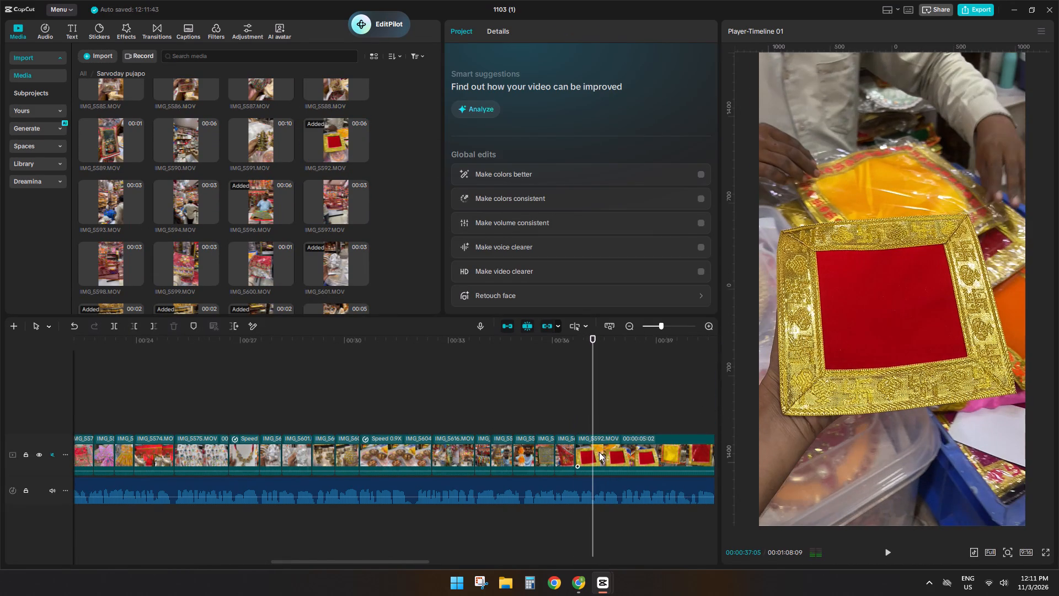
pyautogui.click(599, 452)
pyautogui.press('s')
pyautogui.press('d')
pyautogui.press('space')
pyautogui.press('space')
# Review candidate clips from IMG_5597 back to IMG_5579, including headband IMG_5584, decorated coconut IMG_5587 and door hanging IMG_5579.
pyautogui.click(330, 200)
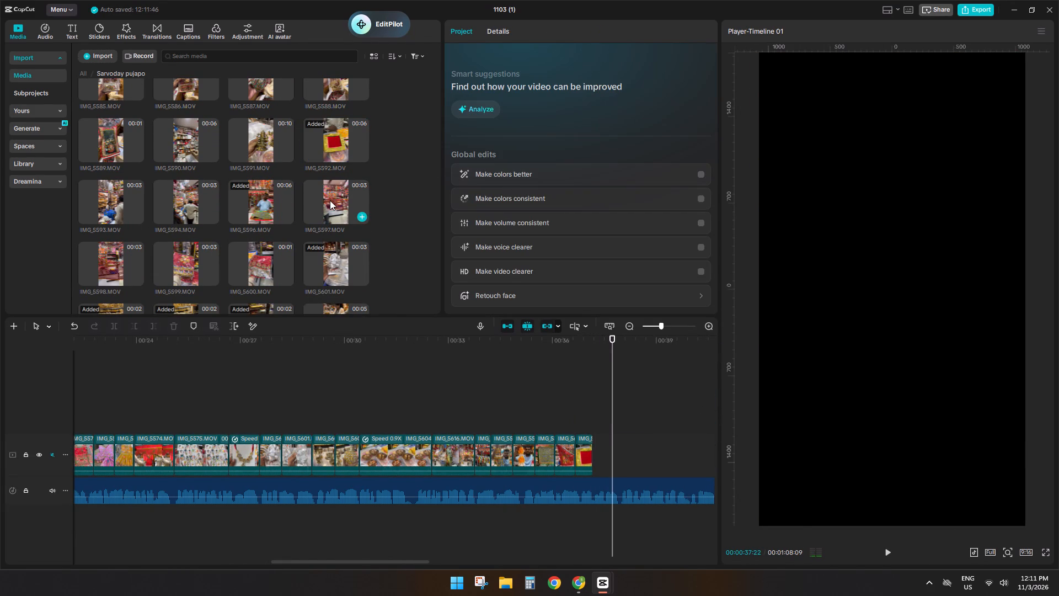
pyautogui.click(87, 206)
pyautogui.scroll(3, 271, 226)
pyautogui.click(269, 180)
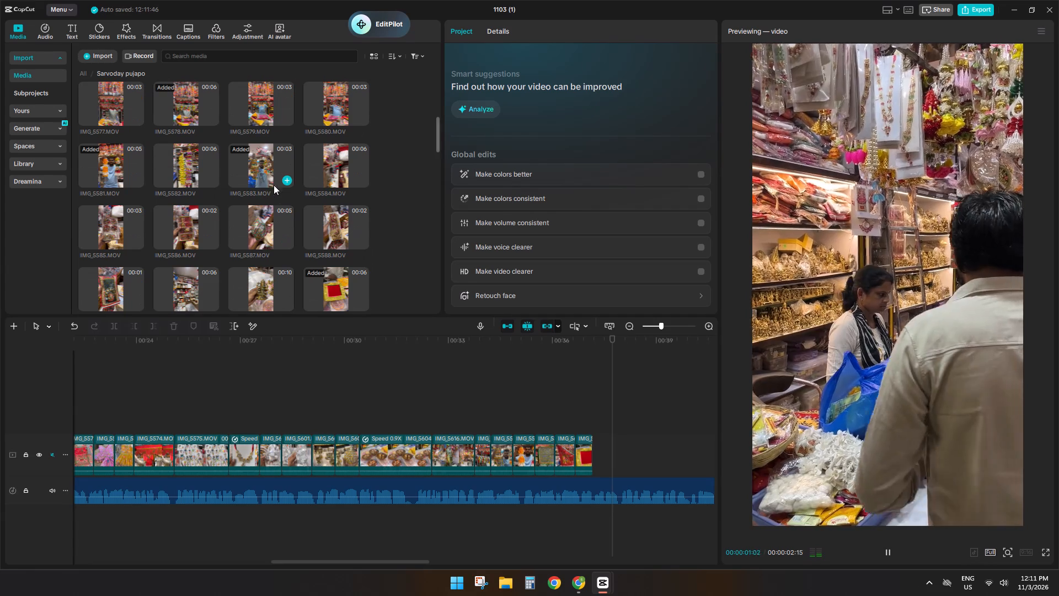
pyautogui.click(353, 227)
pyautogui.click(315, 136)
pyautogui.click(332, 158)
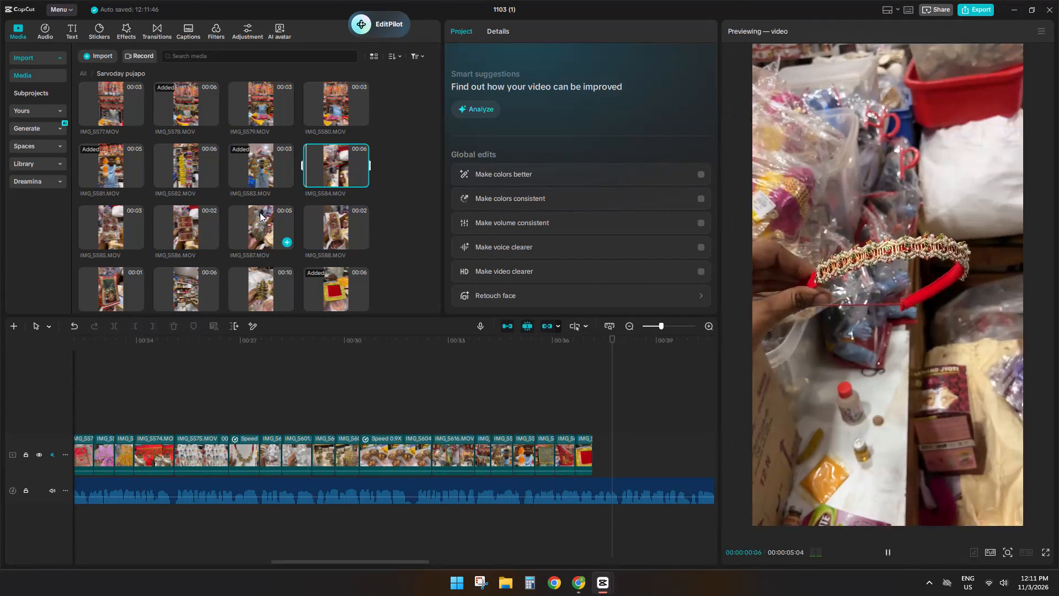
pyautogui.click(196, 230)
pyautogui.click(243, 232)
pyautogui.scroll(3, 243, 232)
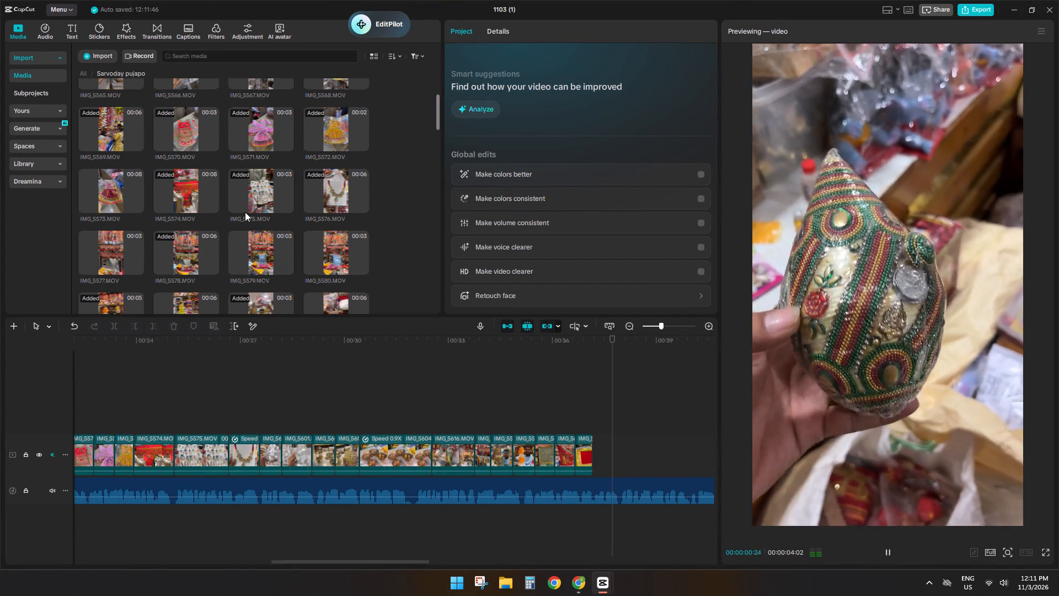
pyautogui.click(253, 209)
pyautogui.click(260, 244)
pyautogui.scroll(4, 263, 251)
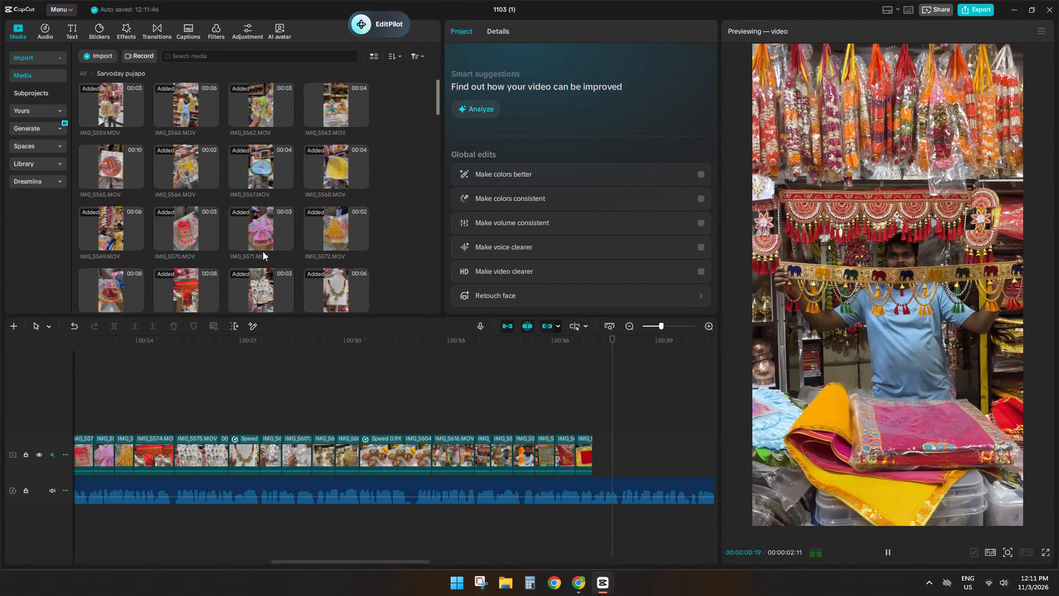
# Preview clips from IMG_5599 to IMG_5647, including Shubh Labh sign IMG_5610, small thrones IMG_5619, garlands IMG_5623 and IMG_5643, and packets IMG_5647.
pyautogui.scroll(-9, 263, 251)
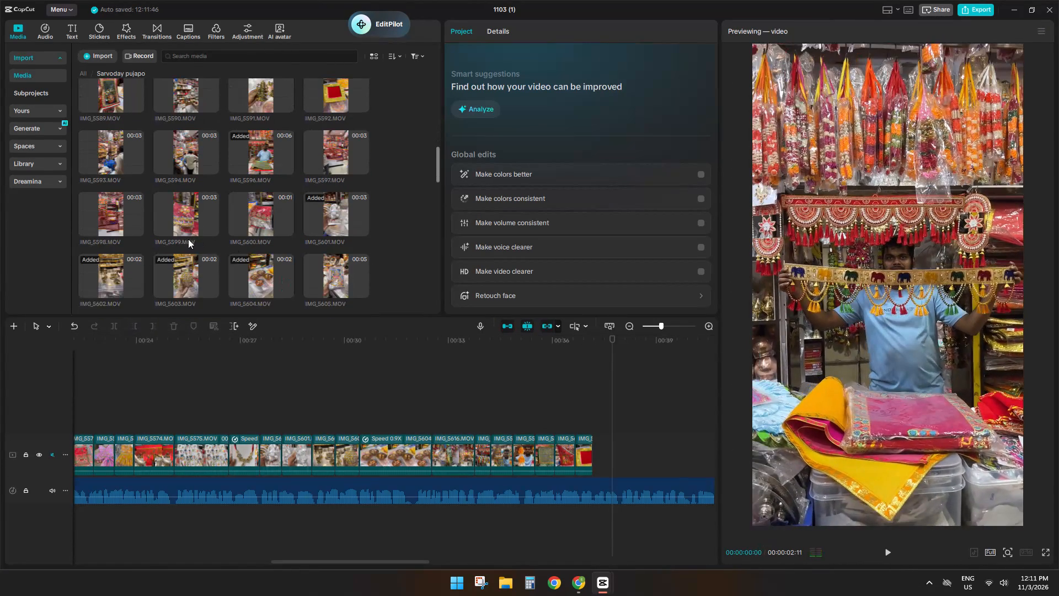
pyautogui.click(186, 222)
pyautogui.click(303, 222)
pyautogui.scroll(-3, 279, 273)
pyautogui.click(268, 251)
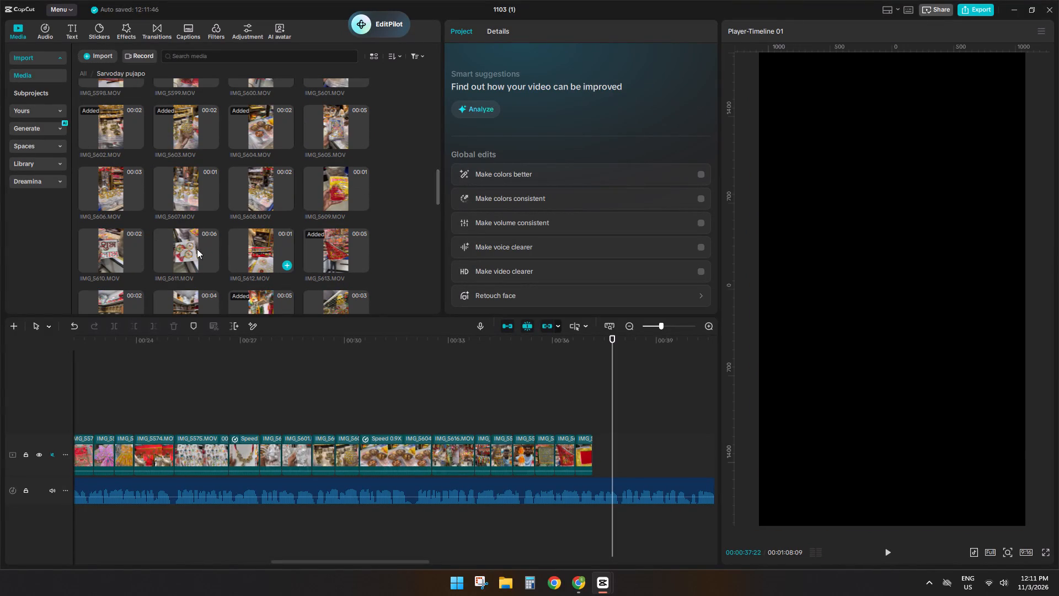
pyautogui.click(173, 249)
pyautogui.click(174, 211)
pyautogui.click(121, 249)
pyautogui.scroll(-2, 137, 250)
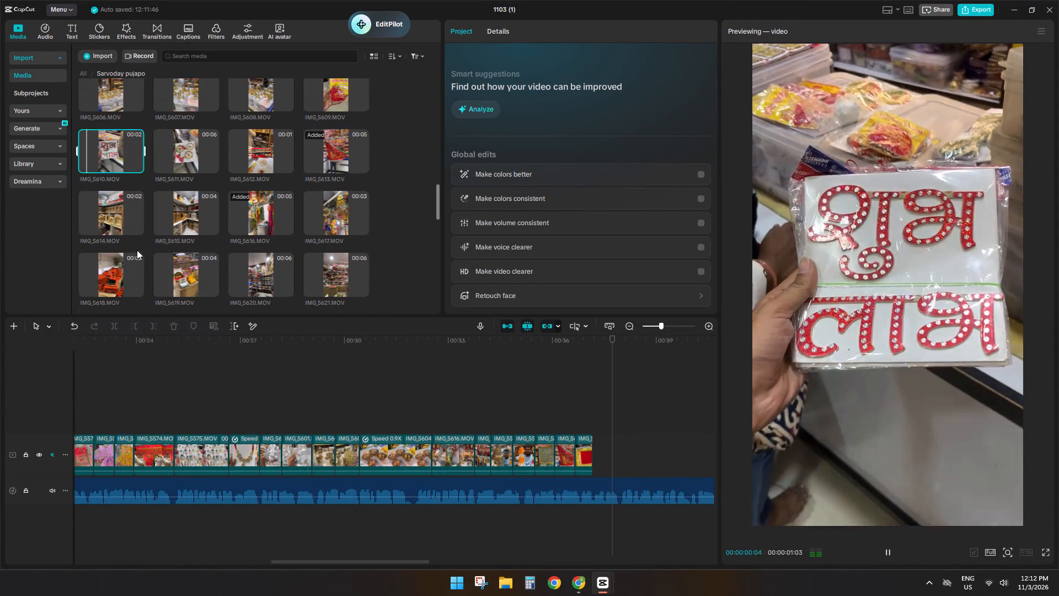
pyautogui.click(179, 249)
pyautogui.click(195, 283)
pyautogui.scroll(-2, 213, 276)
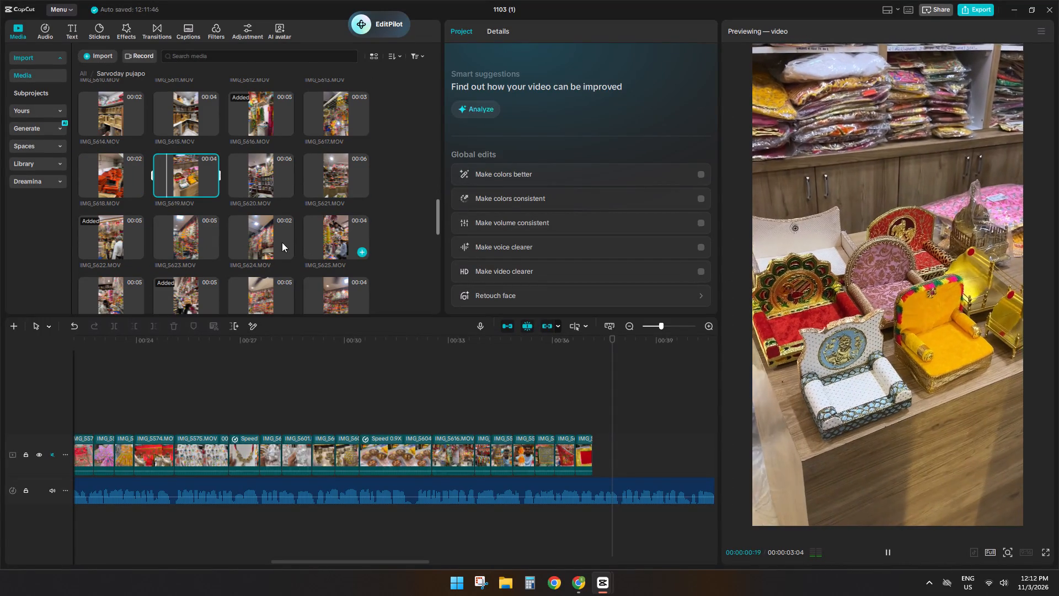
pyautogui.click(272, 242)
pyautogui.click(336, 231)
pyautogui.click(199, 237)
pyautogui.scroll(-3, 199, 237)
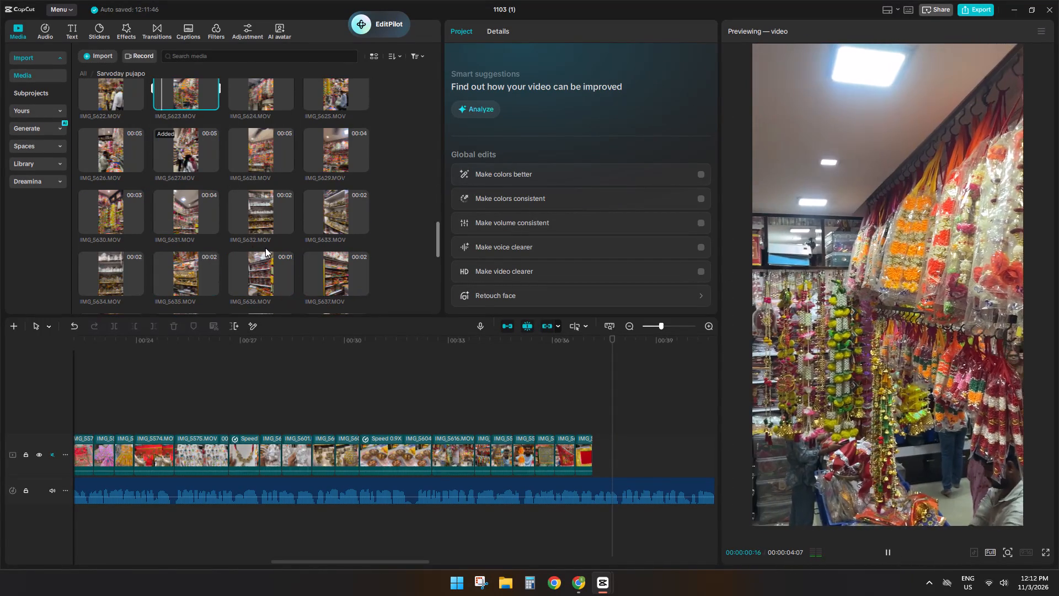
pyautogui.scroll(-4, 265, 248)
pyautogui.click(180, 193)
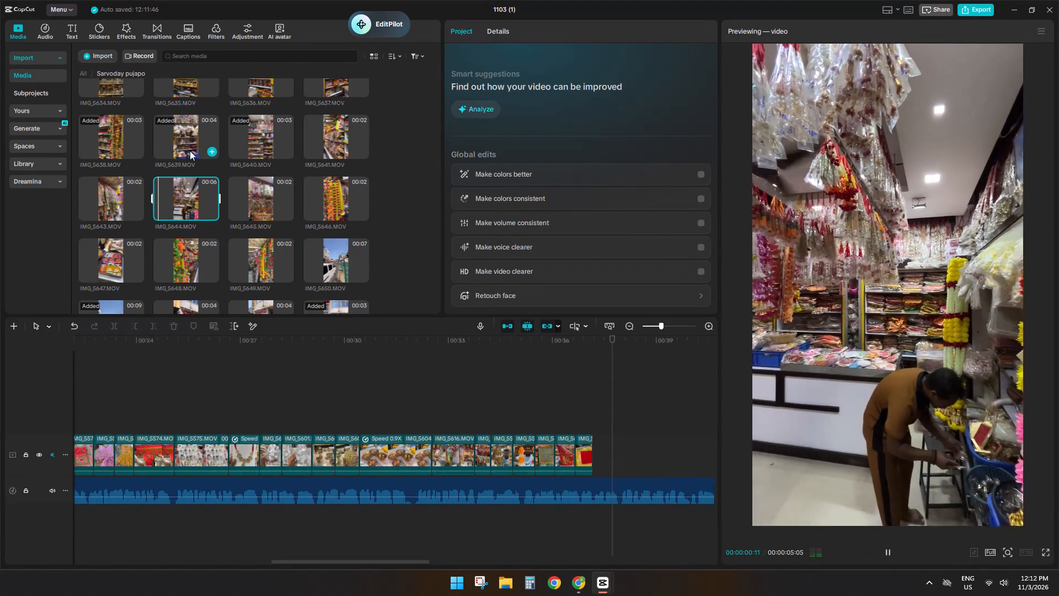
pyautogui.click(190, 151)
pyautogui.click(135, 141)
pyautogui.click(100, 208)
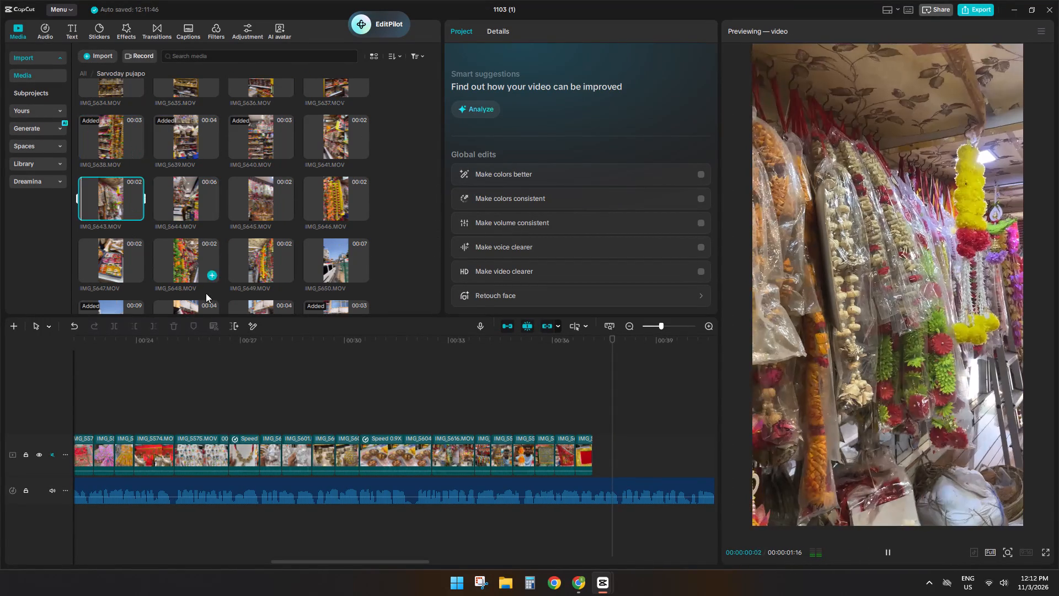
pyautogui.click(122, 258)
# Recheck clips from IMG_5629 back to IMG_5598, including pendants IMG_5612, silver idol IMG_5601, packed red cloth IMG_5599 and crystal lamp IMG_5603.
pyautogui.scroll(3, 245, 269)
pyautogui.press('space')
pyautogui.click(317, 207)
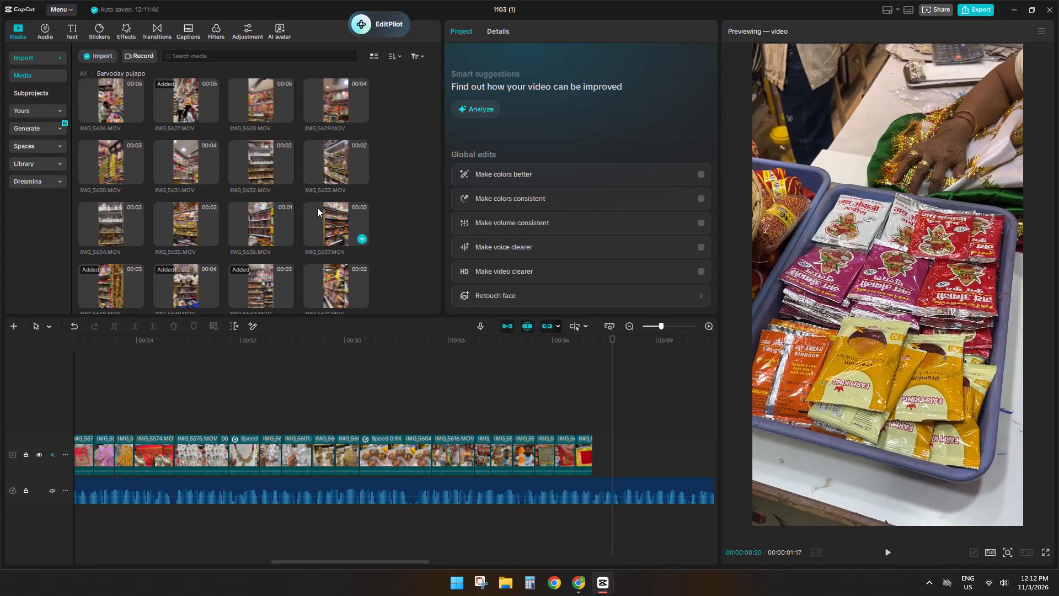
pyautogui.scroll(3, 315, 217)
pyautogui.click(326, 200)
pyautogui.click(324, 235)
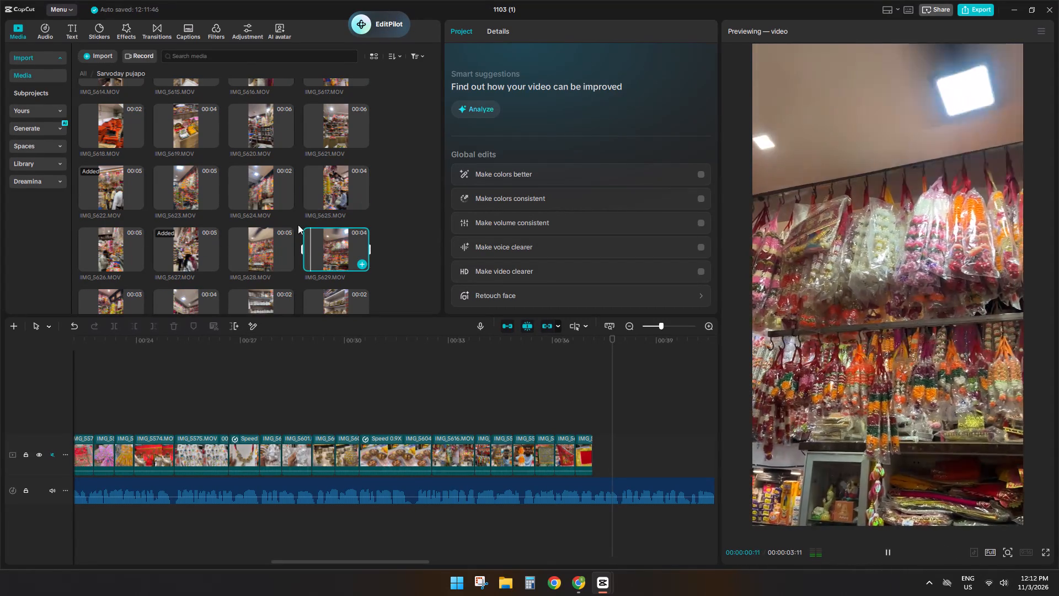
pyautogui.click(264, 196)
pyautogui.scroll(4, 283, 236)
pyautogui.click(264, 259)
pyautogui.click(261, 201)
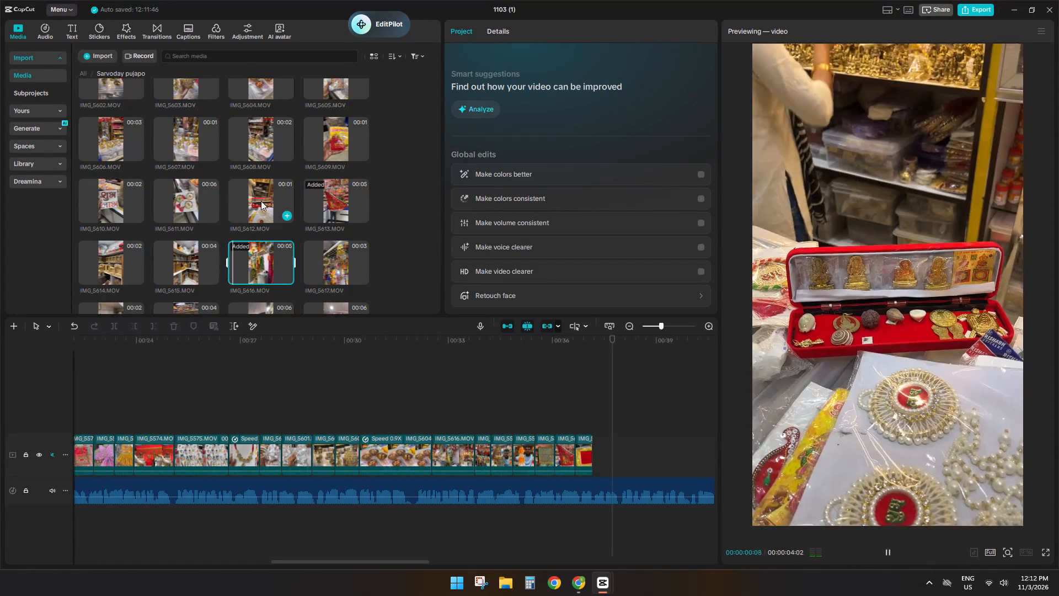
pyautogui.click(341, 195)
pyautogui.scroll(4, 331, 230)
pyautogui.click(331, 223)
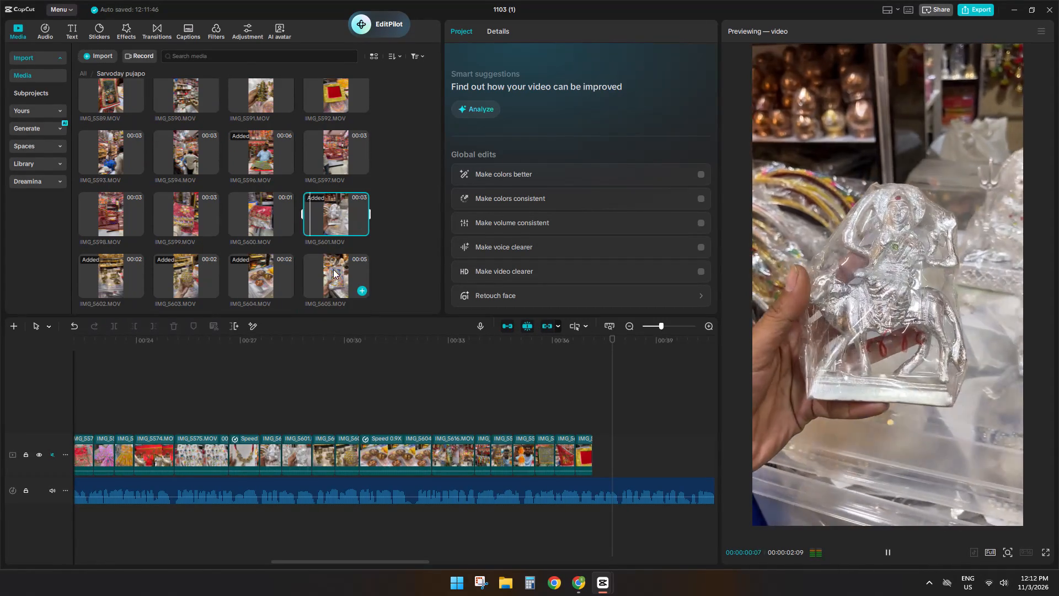
pyautogui.click(333, 269)
pyautogui.click(280, 277)
pyautogui.click(268, 228)
pyautogui.click(215, 221)
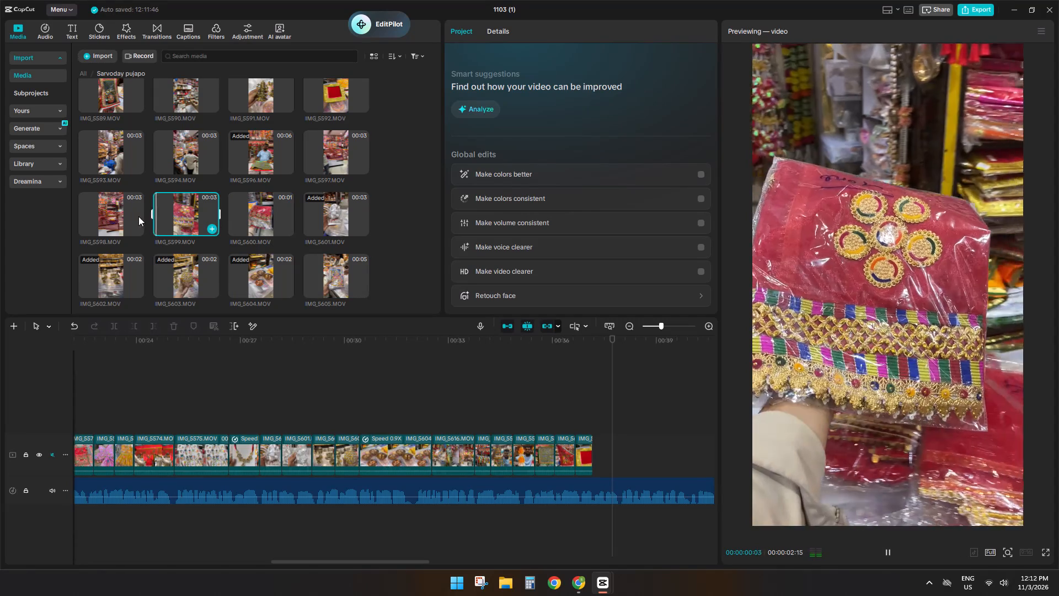
pyautogui.click(135, 217)
pyautogui.click(105, 286)
pyautogui.click(183, 282)
# Recheck clips from IMG_5597 back to IMG_5581, including sheer red cloth IMG_5597, headband IMG_5584 and boxed product IMG_5585.
pyautogui.scroll(2, 190, 283)
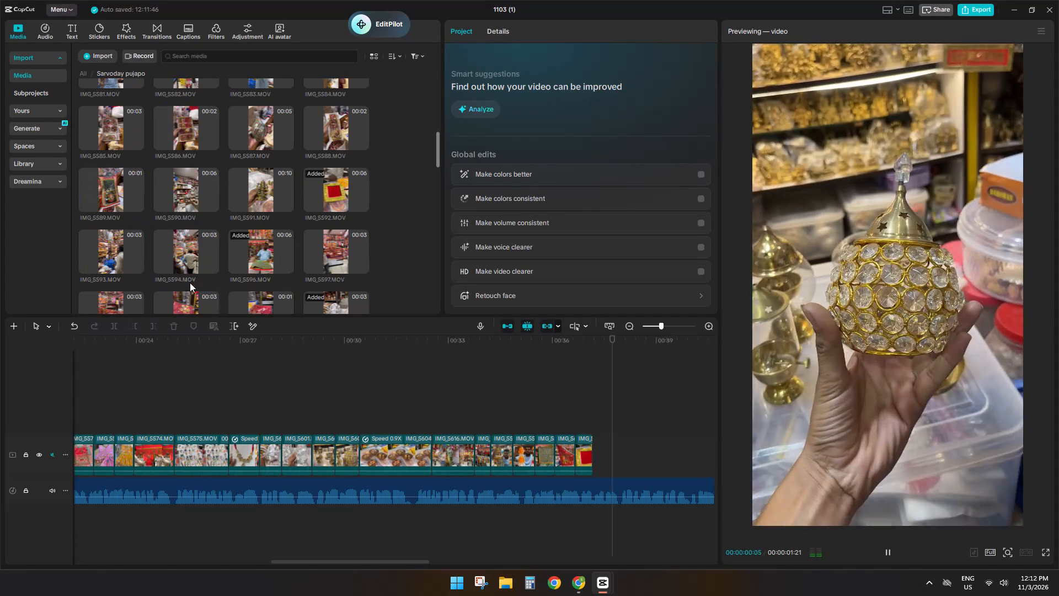
pyautogui.click(197, 255)
pyautogui.click(269, 257)
pyautogui.click(339, 257)
pyautogui.scroll(2, 339, 257)
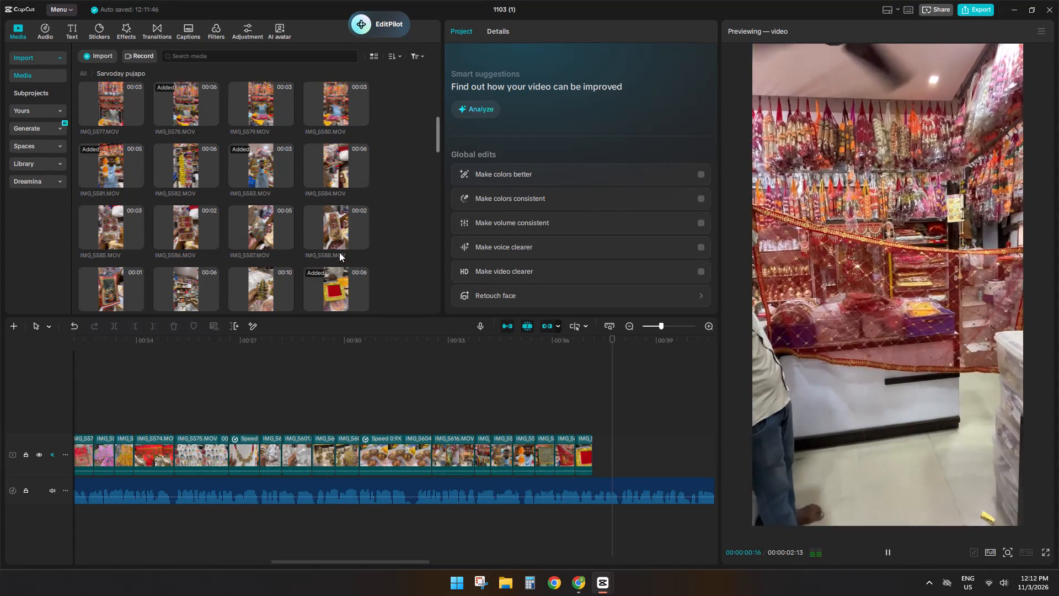
pyautogui.click(339, 244)
pyautogui.click(272, 225)
pyautogui.click(319, 158)
pyautogui.click(287, 164)
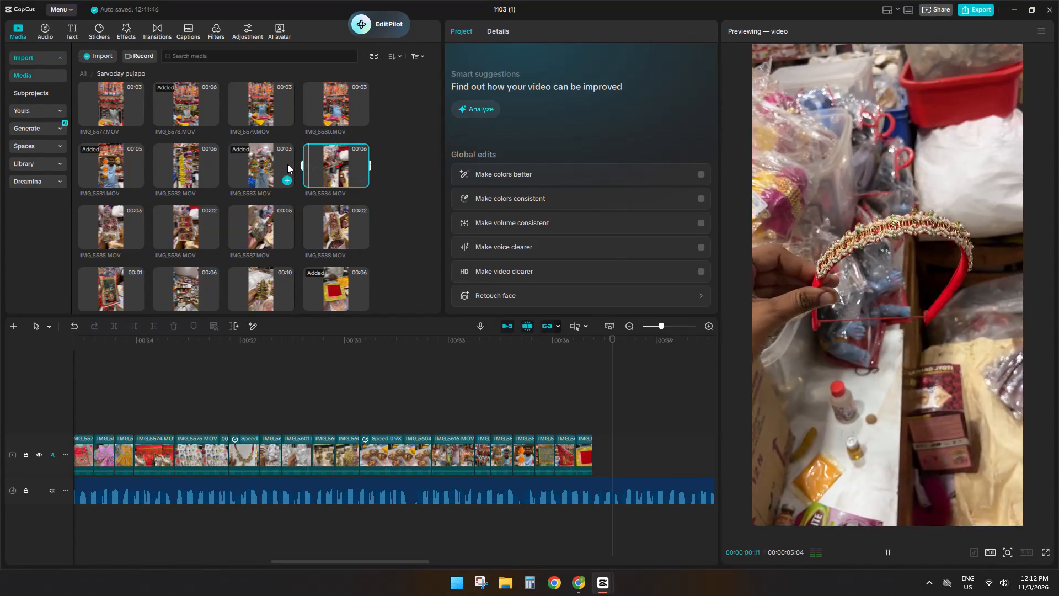
pyautogui.click(188, 172)
pyautogui.click(109, 176)
pyautogui.click(110, 216)
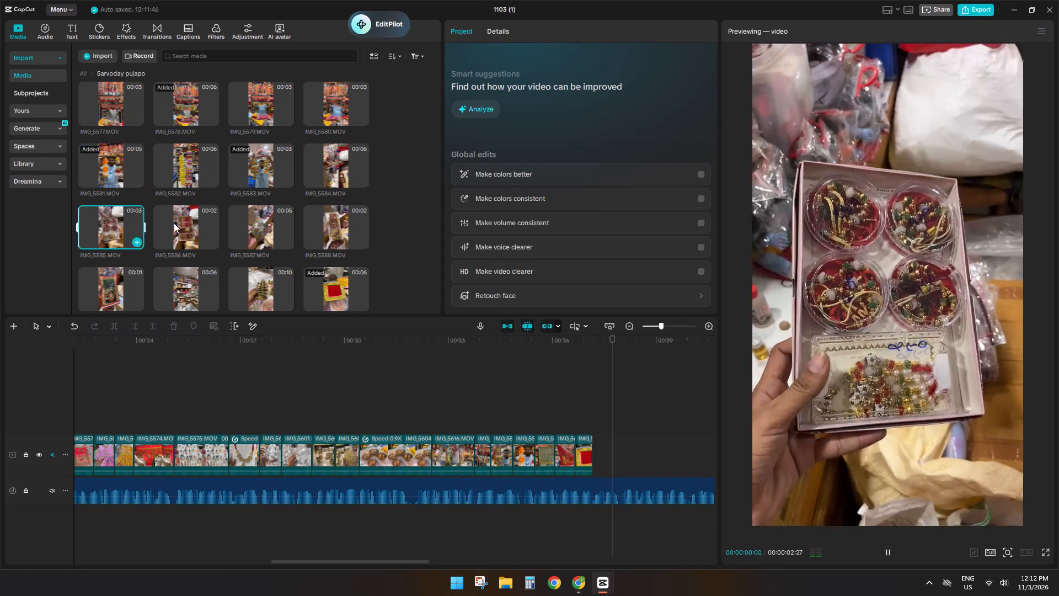
pyautogui.click(174, 223)
pyautogui.scroll(4, 178, 260)
pyautogui.click(199, 217)
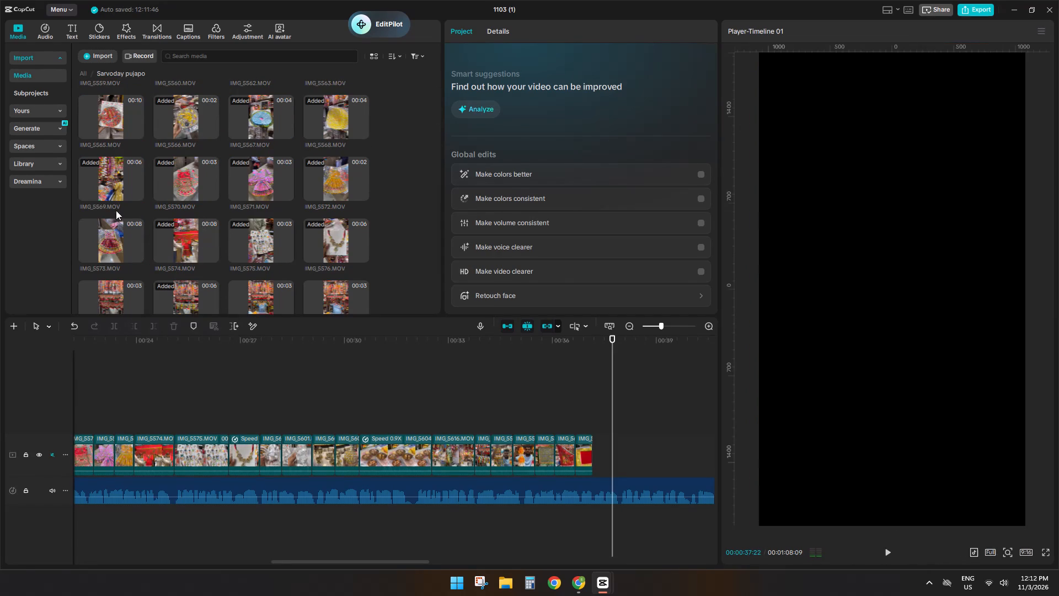
pyautogui.scroll(4, 237, 265)
pyautogui.scroll(-2, 272, 222)
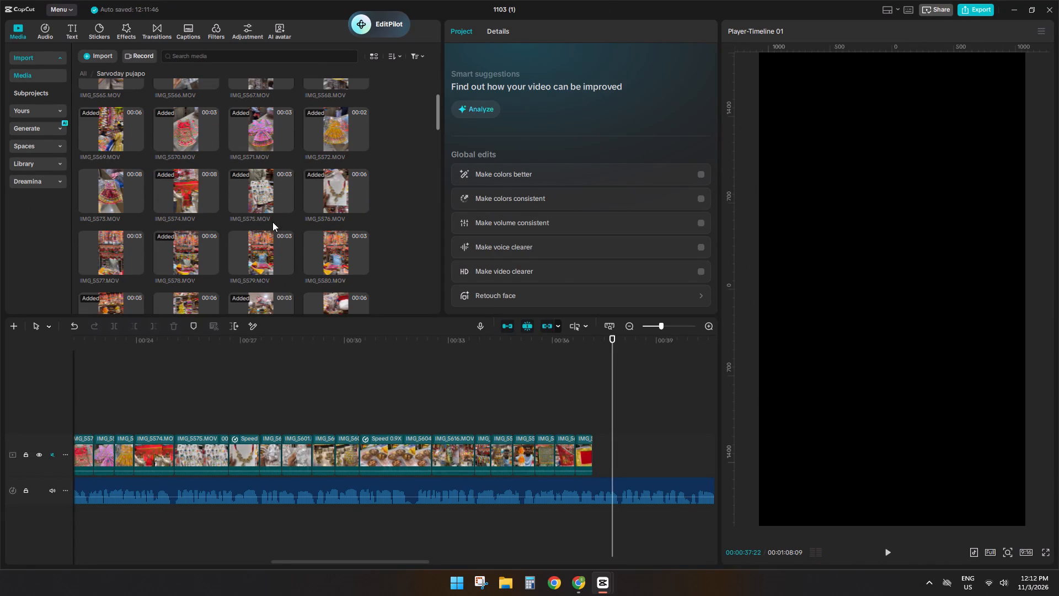
# Compare clips again from IMG_5579 to IMG_5604, including door hanging IMG_5580, Ganesha pouch IMG_5589, shop interiors IMG_5590 and IMG_5594, and metal bowls IMG_5604.
pyautogui.click(264, 246)
pyautogui.click(305, 244)
pyautogui.scroll(-2, 335, 253)
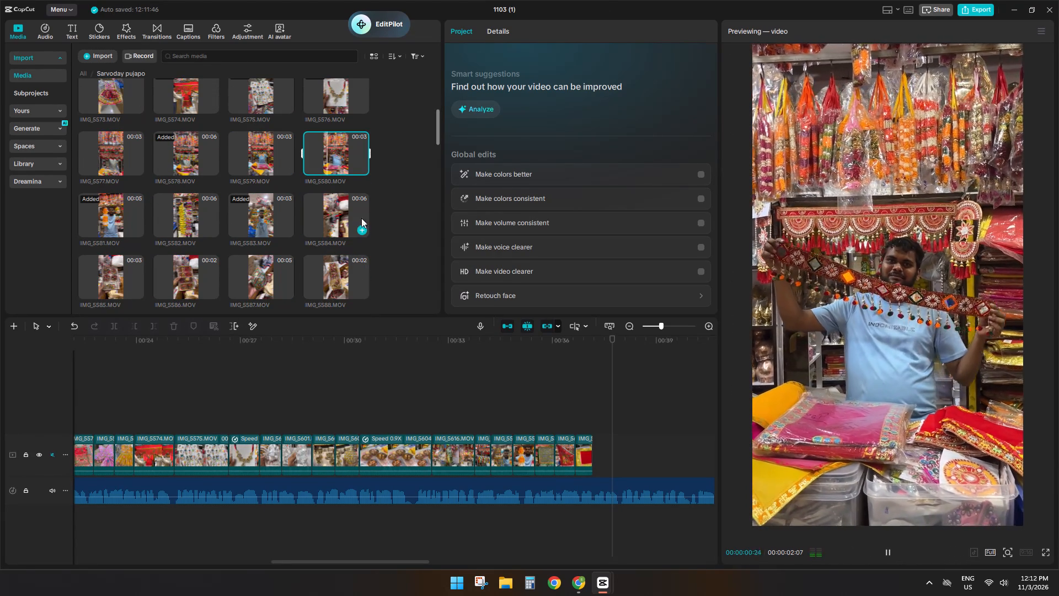
pyautogui.click(347, 214)
pyautogui.click(272, 215)
pyautogui.scroll(-2, 272, 215)
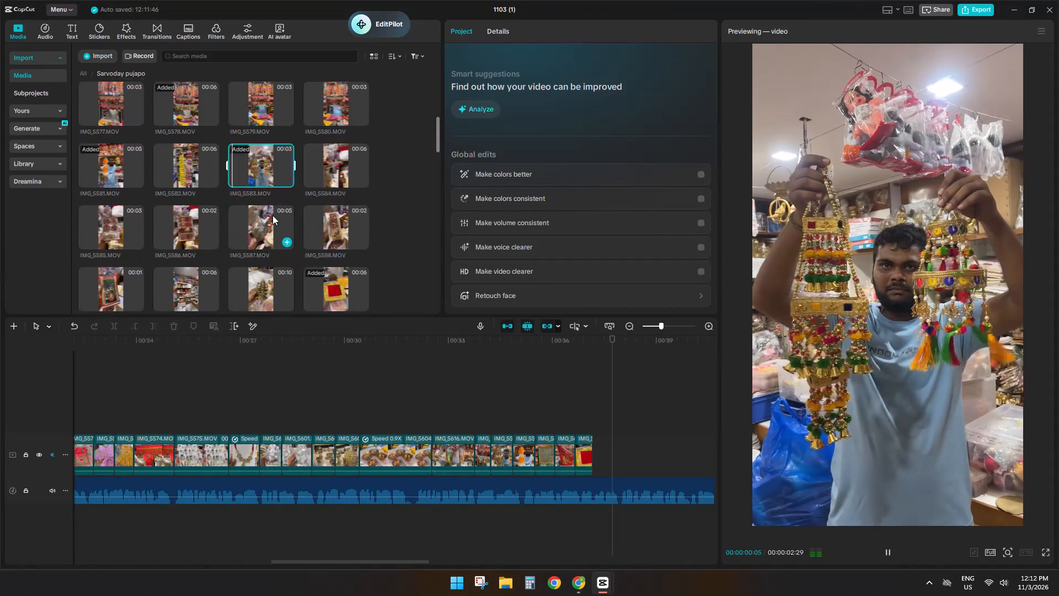
pyautogui.click(261, 248)
pyautogui.click(179, 239)
pyautogui.scroll(-1, 179, 239)
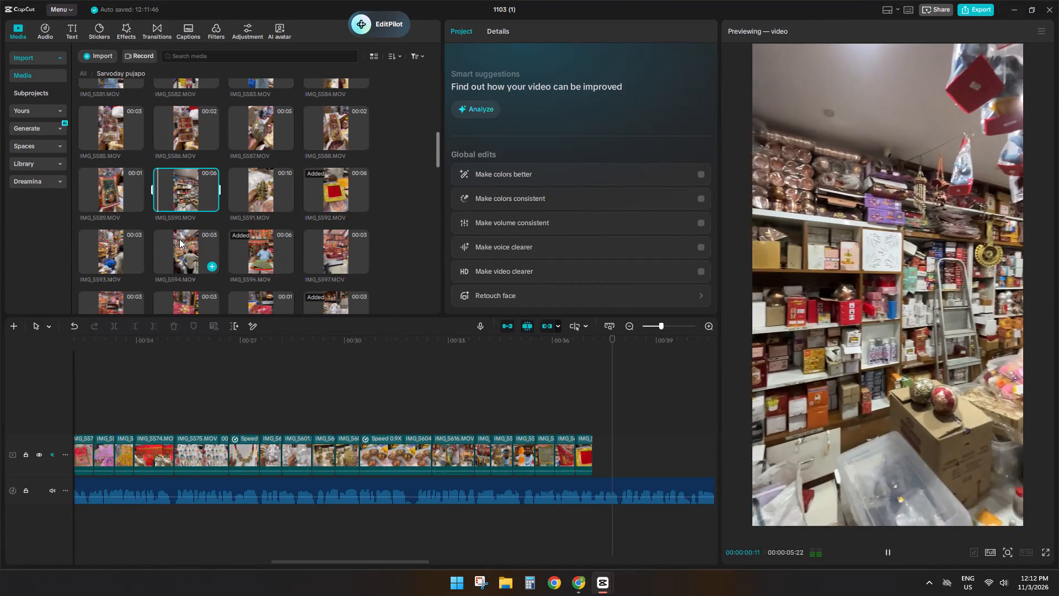
pyautogui.click(122, 205)
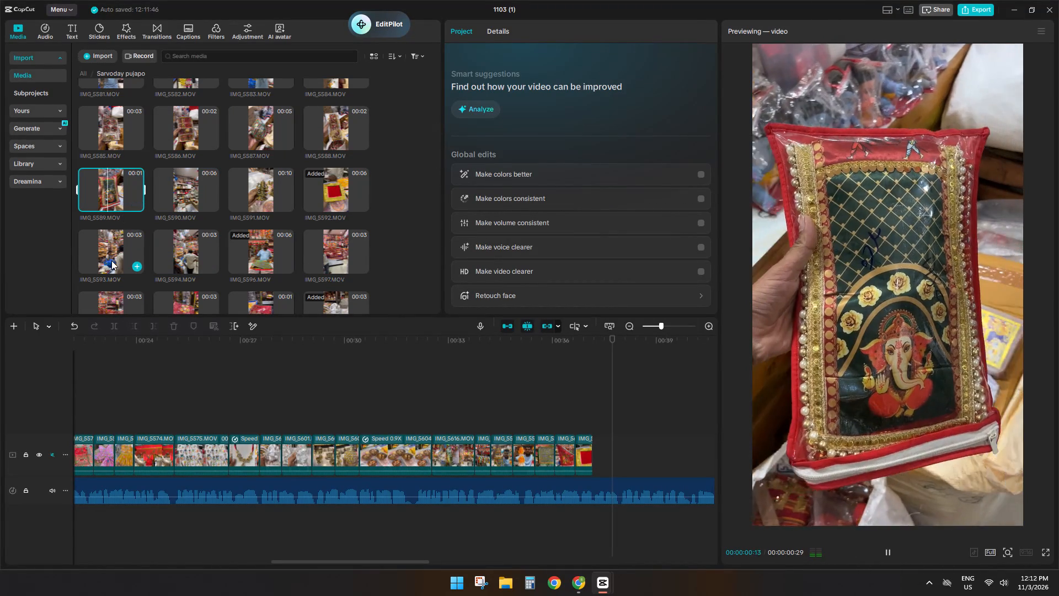
pyautogui.click(111, 260)
pyautogui.click(186, 259)
pyautogui.click(261, 254)
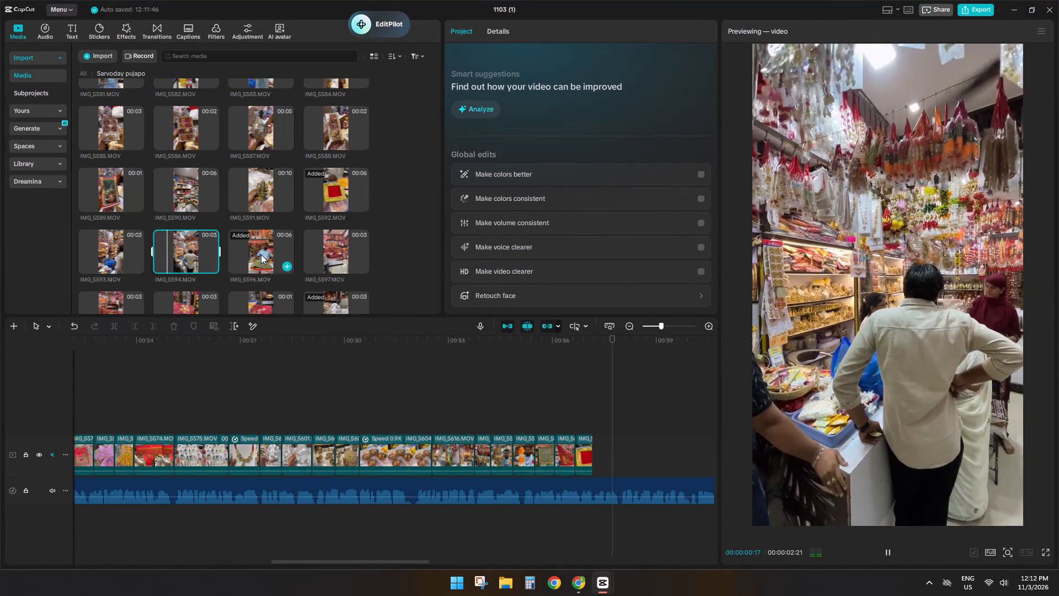
pyautogui.click(324, 250)
pyautogui.scroll(-2, 324, 250)
pyautogui.click(340, 219)
pyautogui.click(265, 219)
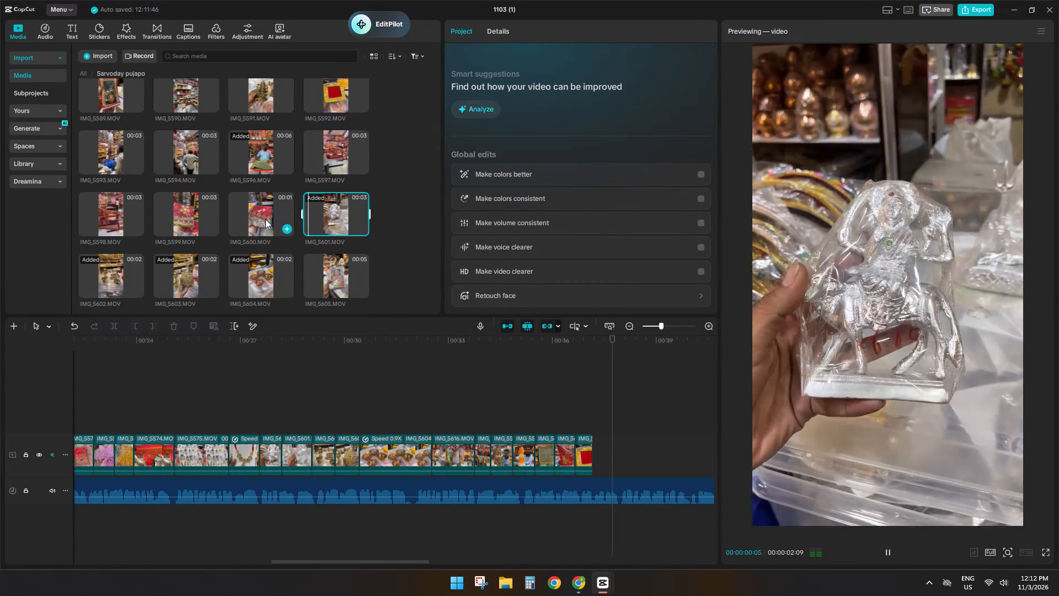
pyautogui.click(185, 208)
pyautogui.click(72, 223)
pyautogui.click(94, 223)
pyautogui.click(106, 275)
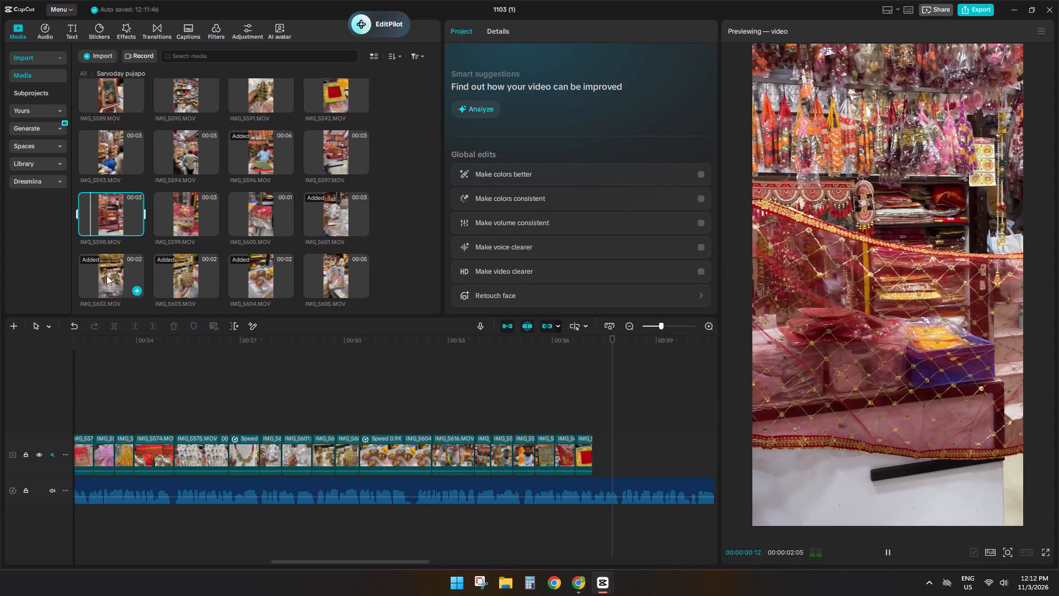
pyautogui.click(170, 275)
pyautogui.click(242, 278)
pyautogui.scroll(-2, 245, 278)
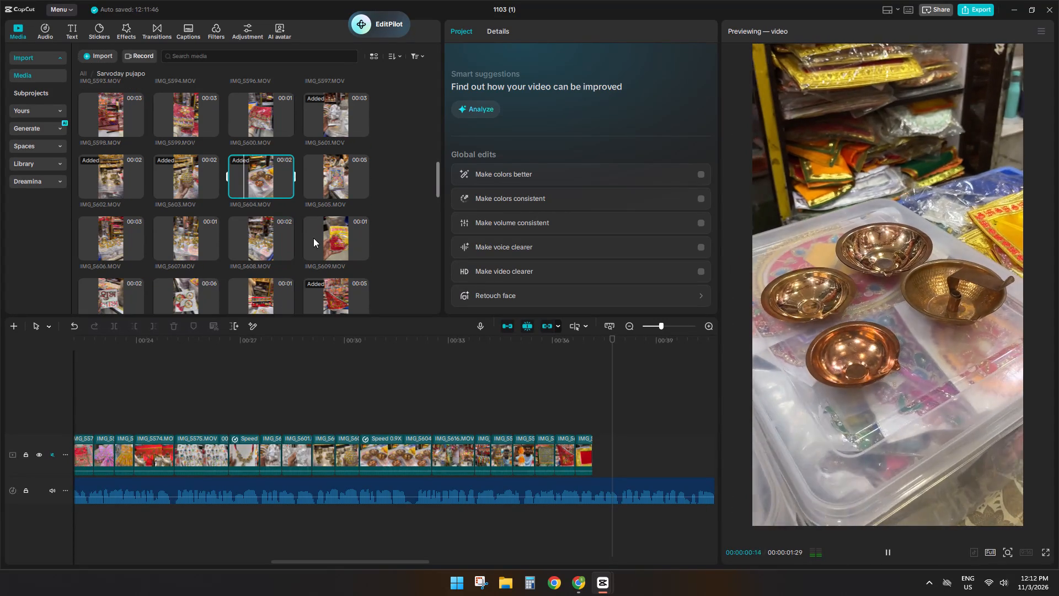
# Preview clips from IMG_5605 to IMG_5618, including Kuber Potli packet IMG_5609, brass lamps IMG_5606, flag IMG_5613 and wooden temples IMG_5614.
pyautogui.click(333, 193)
pyautogui.click(343, 228)
pyautogui.click(261, 233)
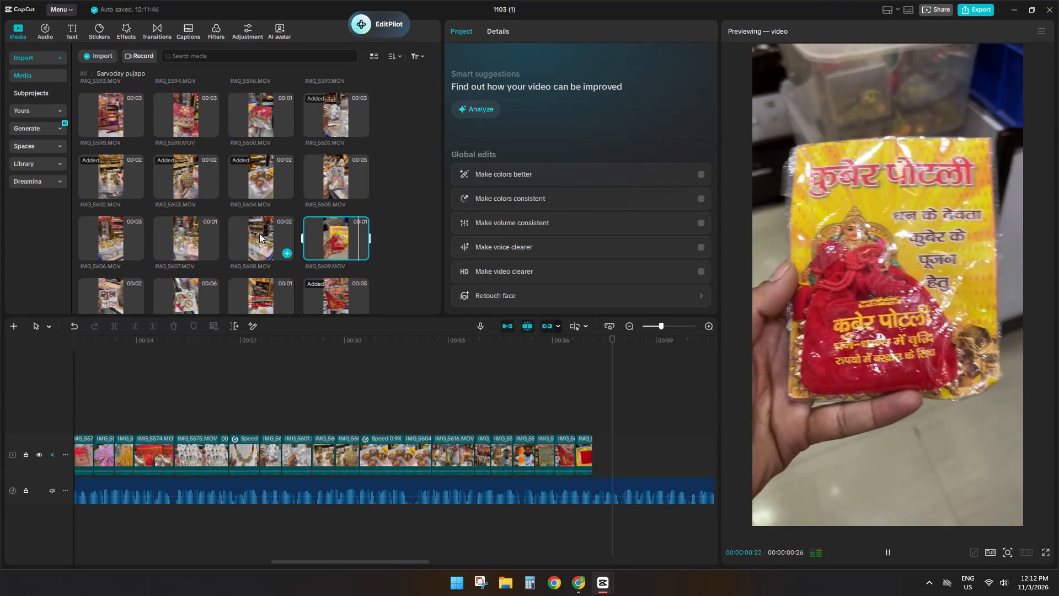
pyautogui.click(206, 236)
pyautogui.click(114, 233)
pyautogui.scroll(-1, 112, 234)
pyautogui.click(111, 233)
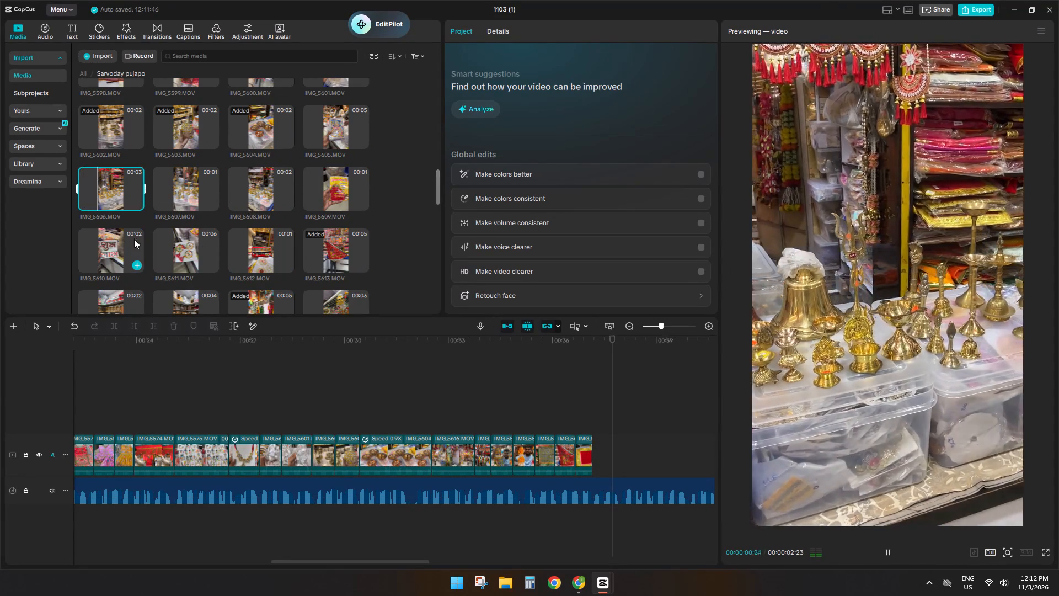
pyautogui.click(208, 246)
pyautogui.click(236, 249)
pyautogui.click(312, 256)
pyautogui.scroll(-2, 312, 256)
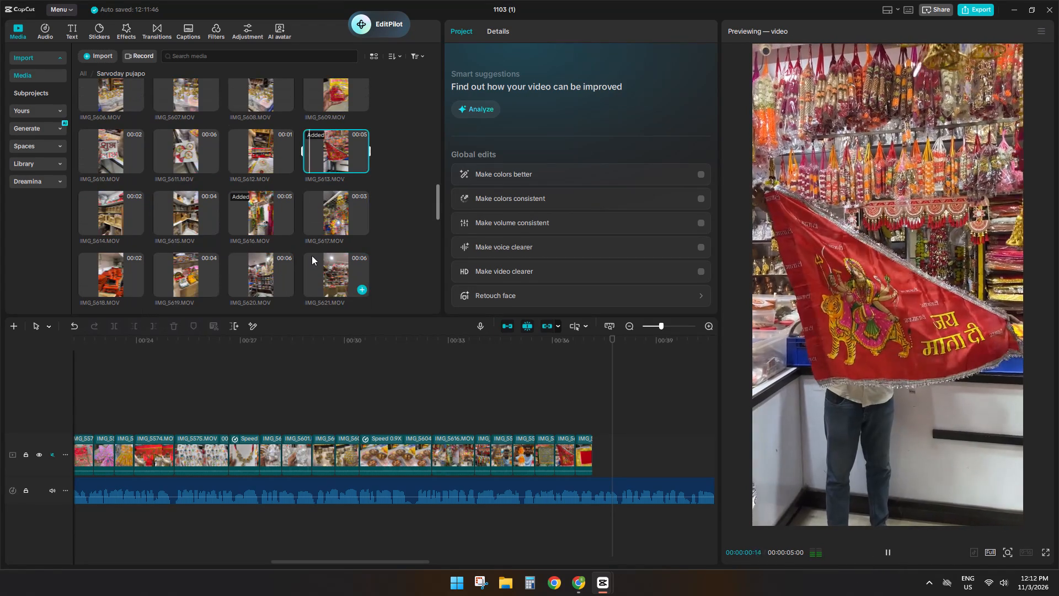
pyautogui.click(343, 205)
pyautogui.click(256, 214)
pyautogui.click(181, 214)
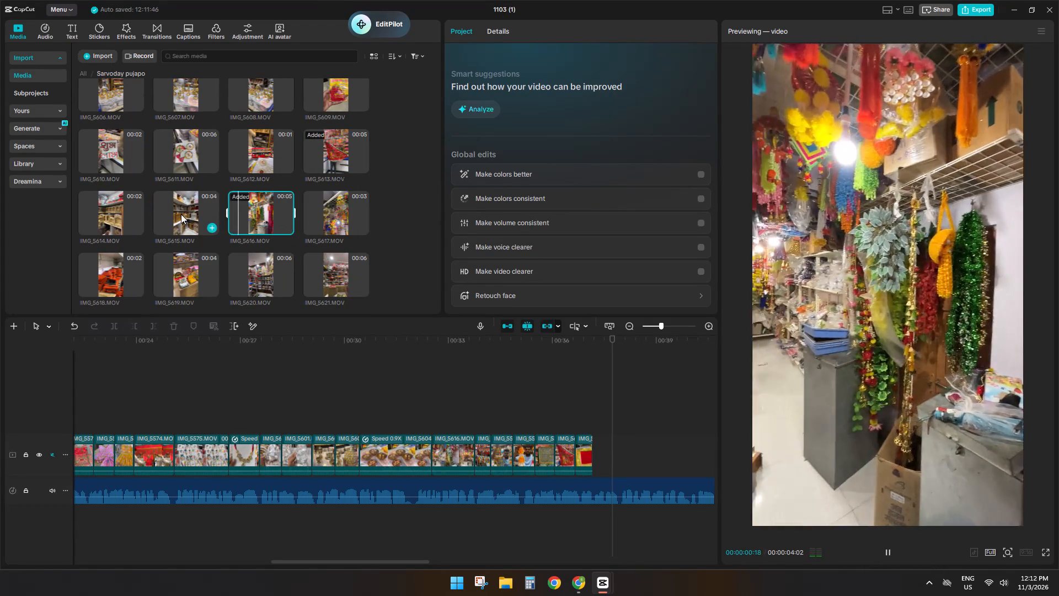
pyautogui.click(103, 215)
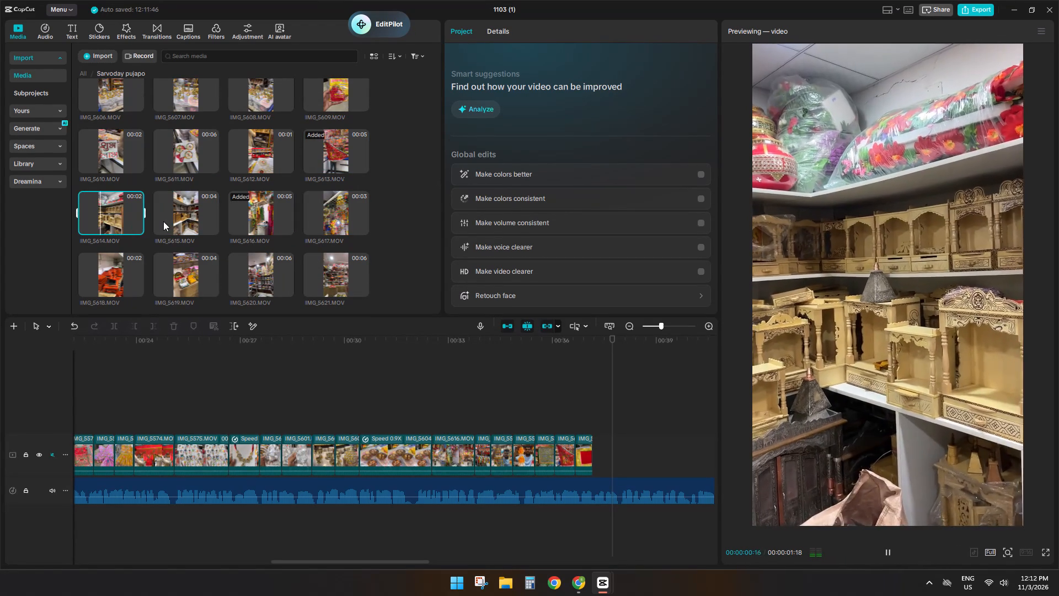
pyautogui.click(165, 221)
pyautogui.click(114, 268)
# Append small thrones clip IMG_5619 after the red and gold cloth clip and cut off its end at about 00:00:37:29.
pyautogui.click(185, 269)
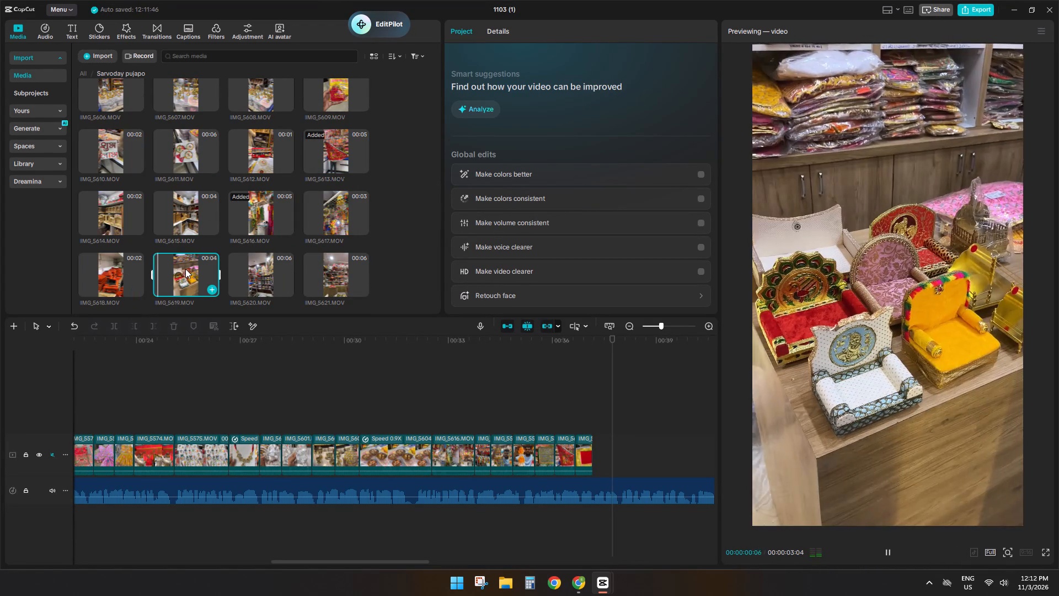
pyautogui.moveTo(185, 269); pyautogui.dragTo(603, 470)
pyautogui.click(581, 409)
pyautogui.press('space')
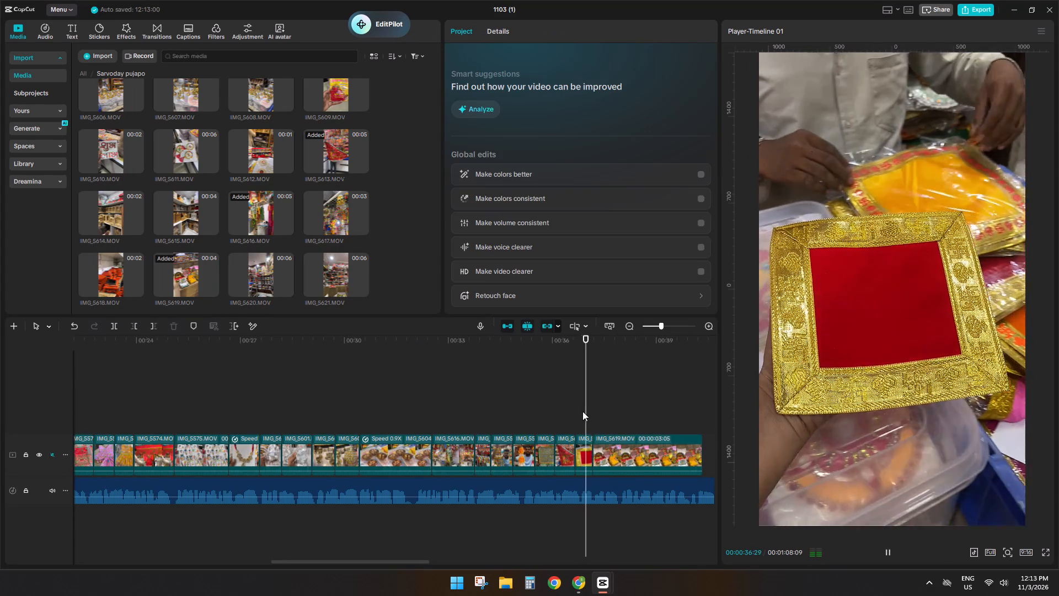
pyautogui.press('space')
pyautogui.click(619, 460)
pyautogui.press('space')
pyautogui.press('space')
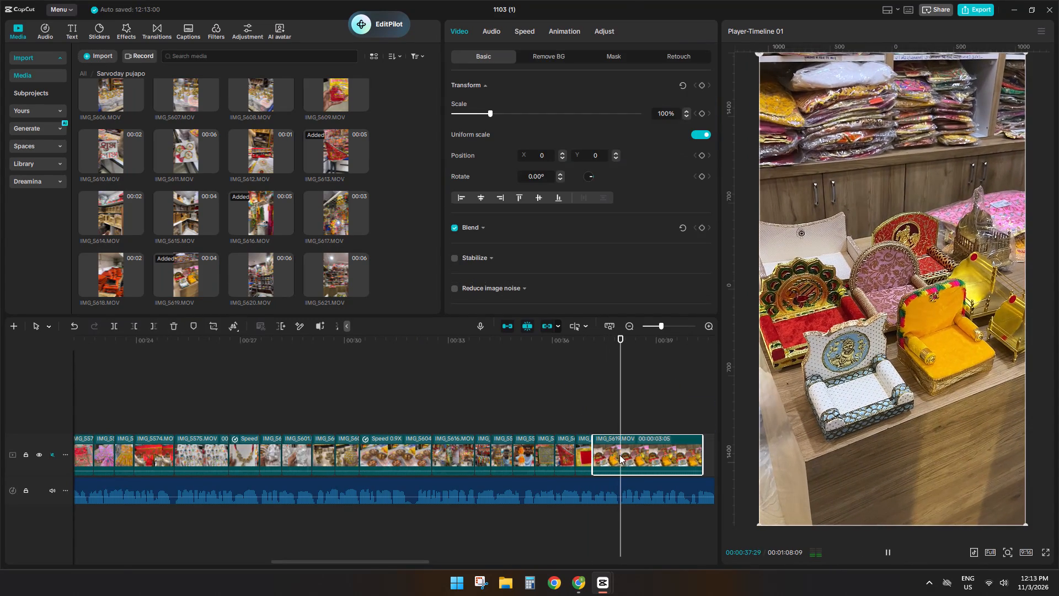
pyautogui.click(620, 454)
pyautogui.press('s')
pyautogui.press('d')
pyautogui.press('space')
pyautogui.click(612, 417)
pyautogui.press('space')
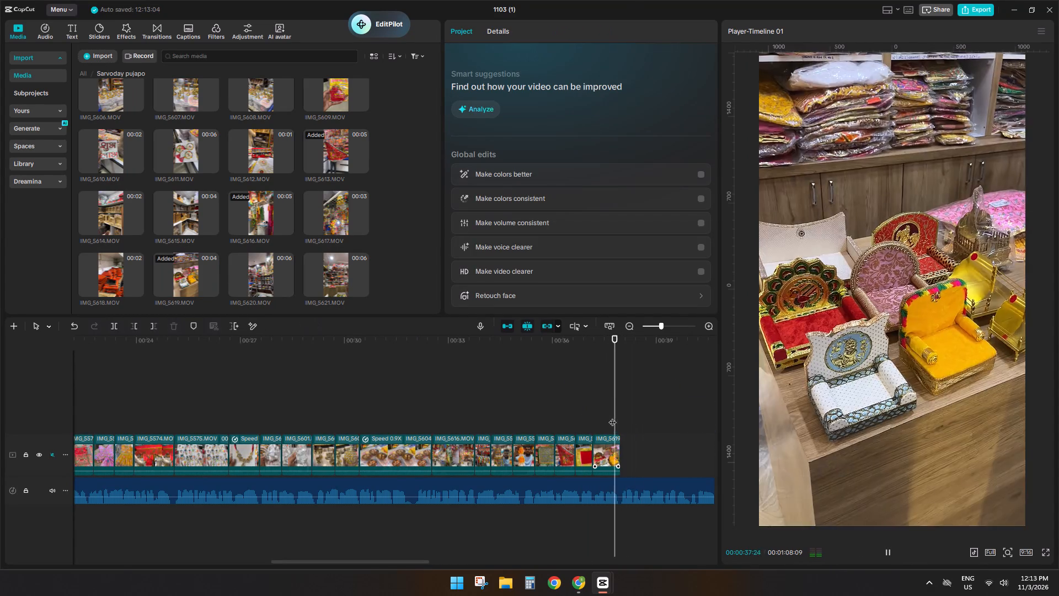
# Append Kuber Potli packet clip IMG_5609 after the thrones clip and trim its end at about 00:00:38:24.
pyautogui.click(621, 421)
pyautogui.click(335, 162)
pyautogui.click(330, 107)
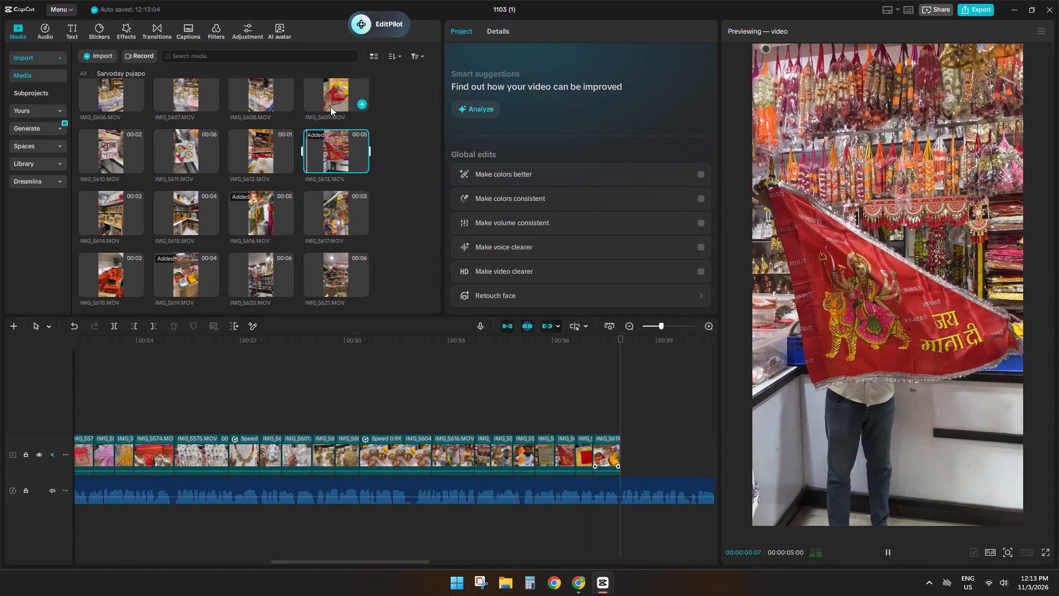
pyautogui.moveTo(325, 104); pyautogui.dragTo(638, 440)
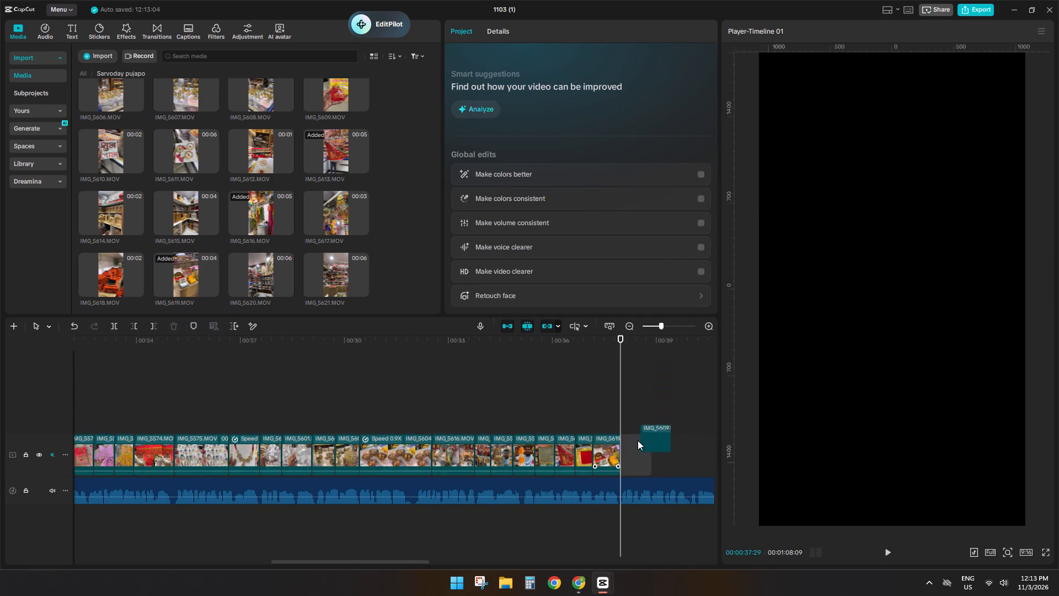
pyautogui.press('space')
pyautogui.press('space')
pyautogui.press('s')
pyautogui.write('d')
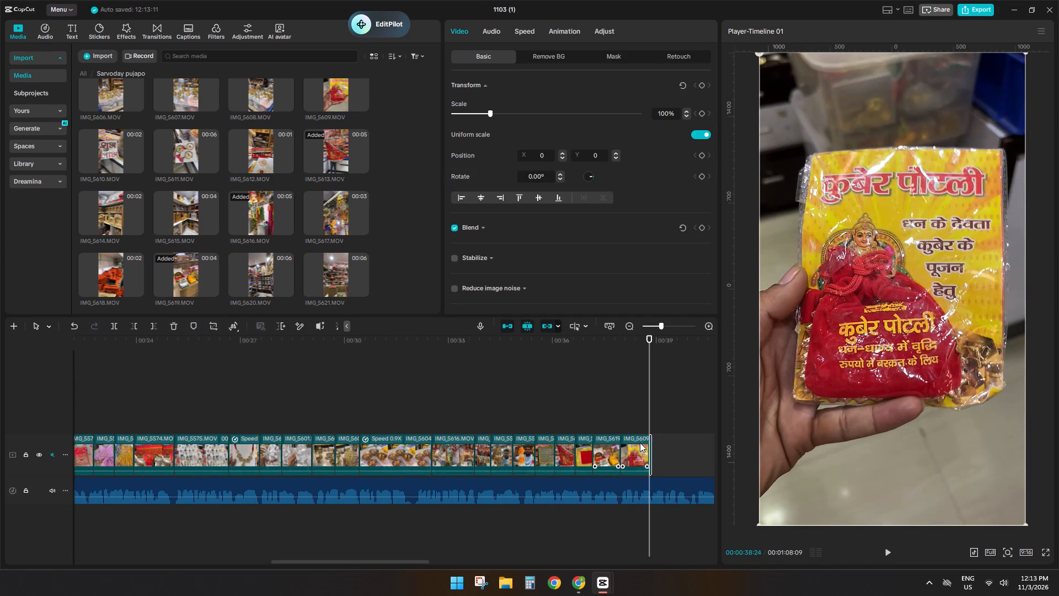
pyautogui.press('space')
pyautogui.click(646, 416)
pyautogui.click(646, 416)
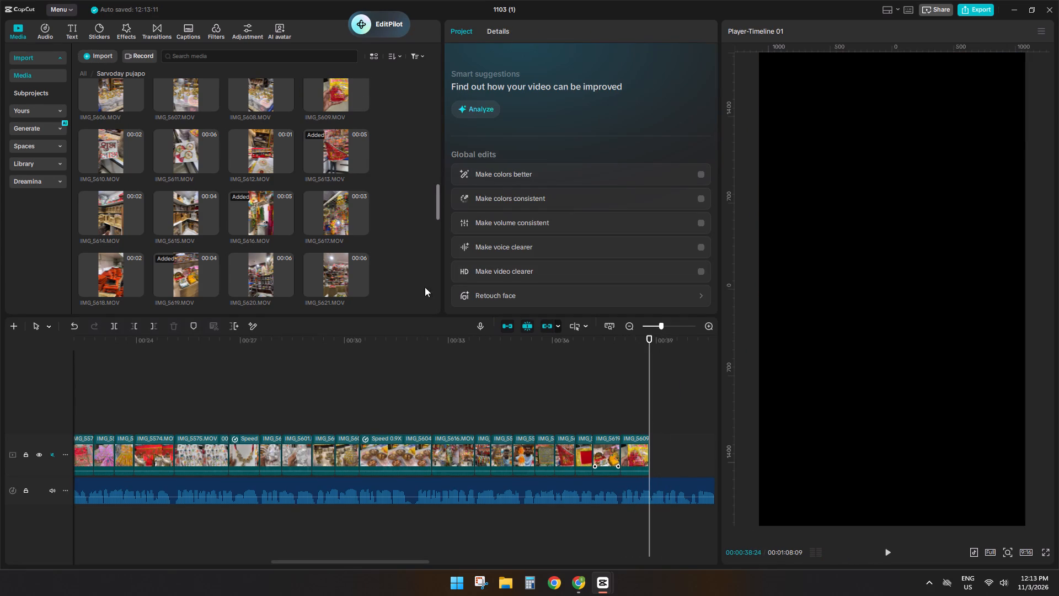
# Check clips IMG_5611 and IMG_5610, then append boxed deity picture clip IMG_5605 after the Kuber Potli clip, trimmed to about 1 second.
pyautogui.scroll(3, 314, 173)
pyautogui.click(245, 251)
pyautogui.click(189, 288)
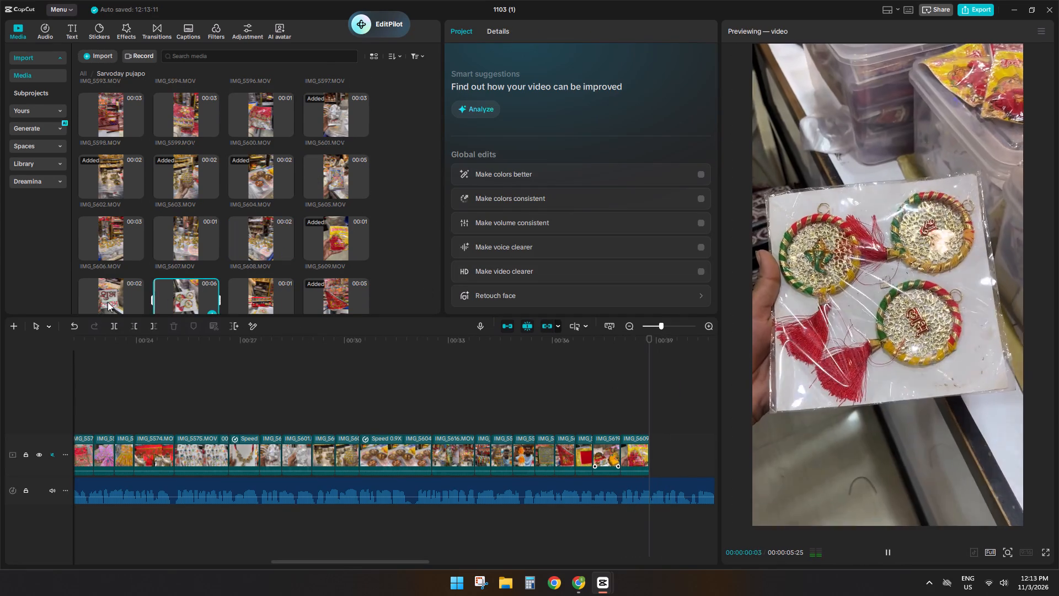
pyautogui.click(107, 302)
pyautogui.scroll(2, 233, 284)
pyautogui.scroll(-2, 314, 249)
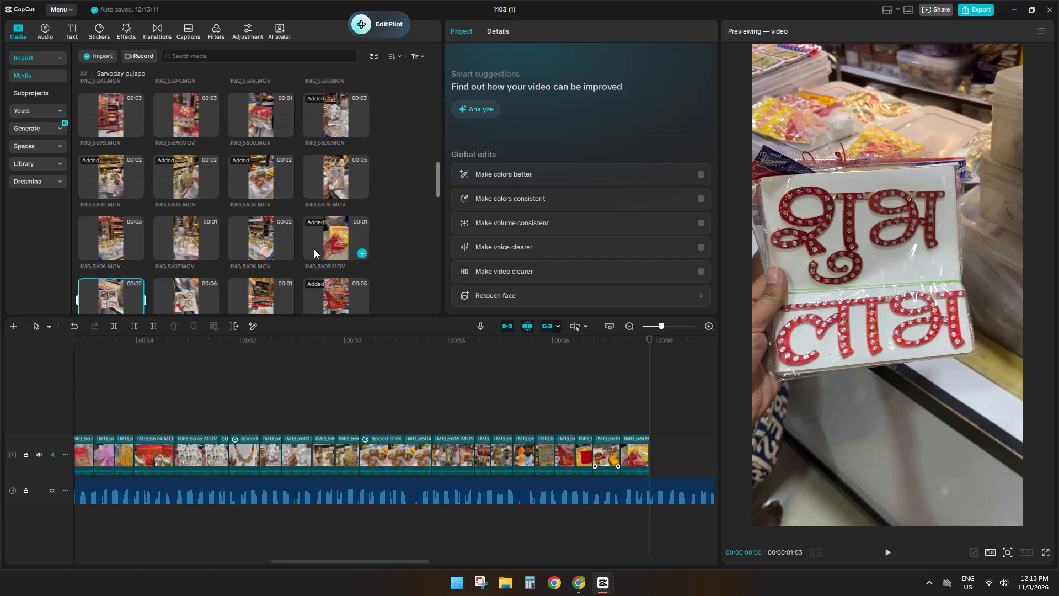
pyautogui.click(329, 191)
pyautogui.moveTo(333, 175); pyautogui.dragTo(630, 409)
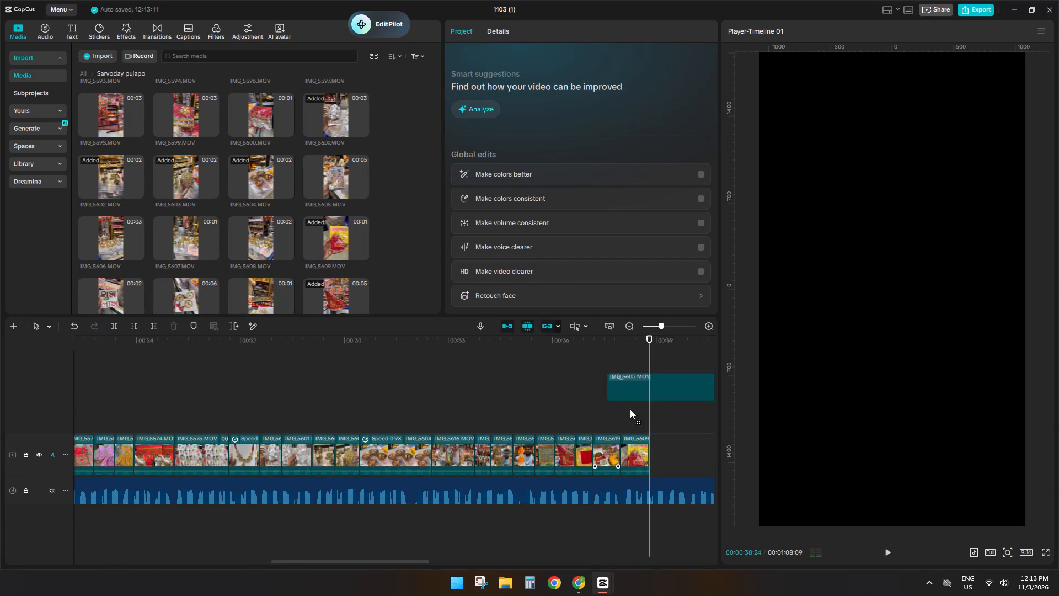
pyautogui.moveTo(630, 409); pyautogui.dragTo(655, 433)
pyautogui.press('space')
pyautogui.moveTo(667, 417); pyautogui.dragTo(659, 452)
pyautogui.press('space')
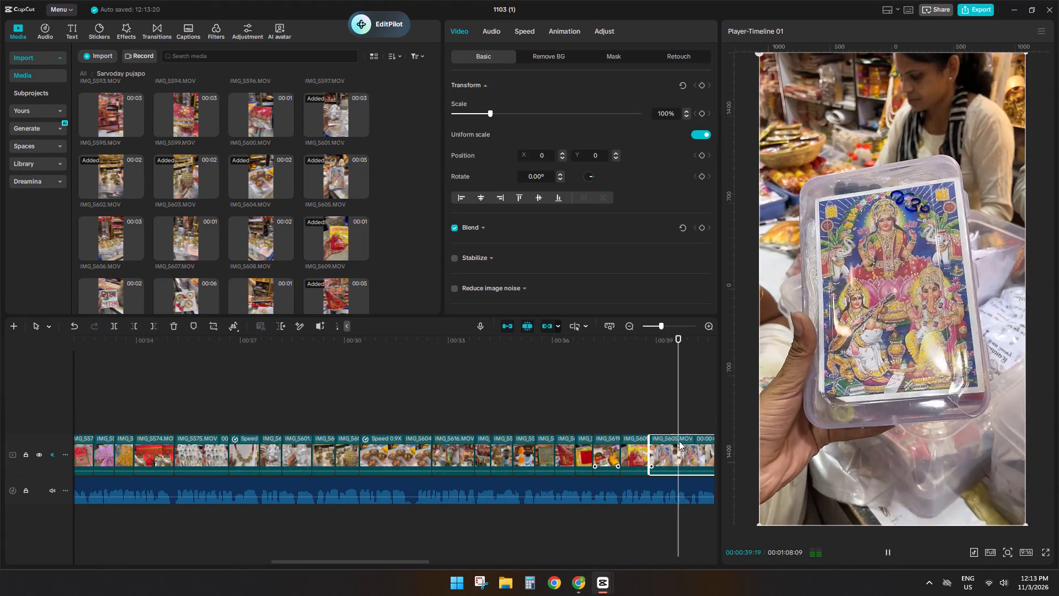
pyautogui.press('space')
pyautogui.click(684, 457)
pyautogui.press('s')
pyautogui.write('d')
pyautogui.press('space')
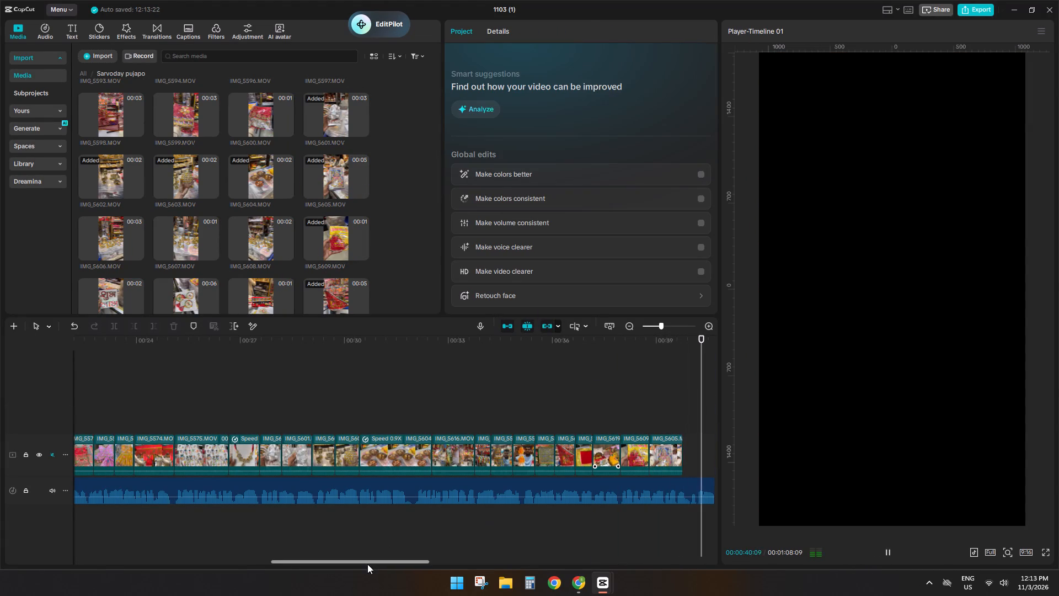
# Append Shubh Labh sign clip IMG_5610 after the boxed deity picture clip and trim its end at about 00:00:40:20.
pyautogui.moveTo(367, 564); pyautogui.dragTo(447, 565)
pyautogui.press('space')
pyautogui.scroll(-2, 203, 240)
pyautogui.click(105, 192)
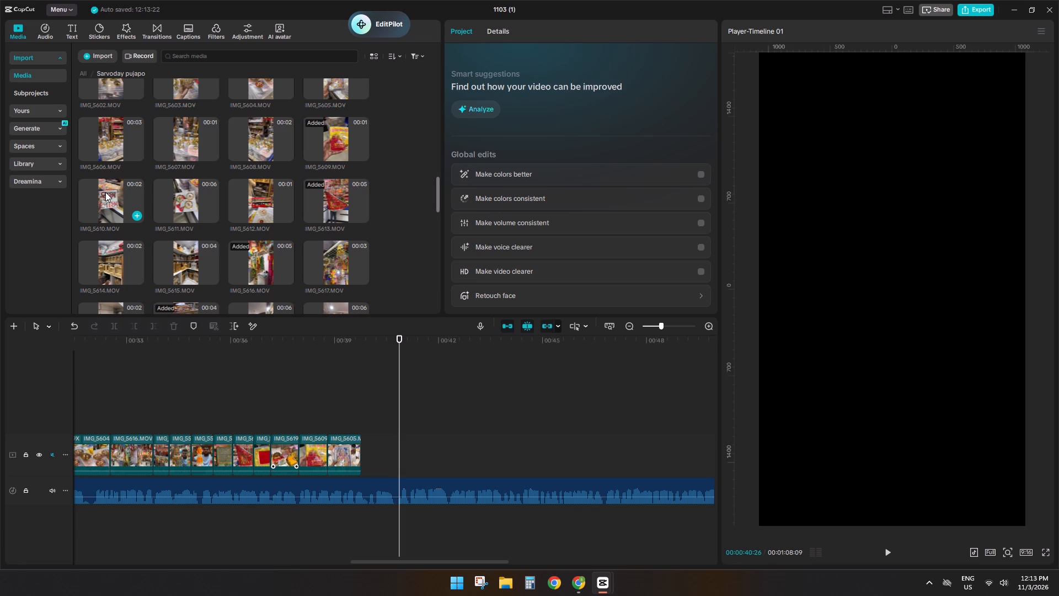
pyautogui.moveTo(105, 197); pyautogui.dragTo(368, 450)
pyautogui.click(344, 401)
pyautogui.press('space')
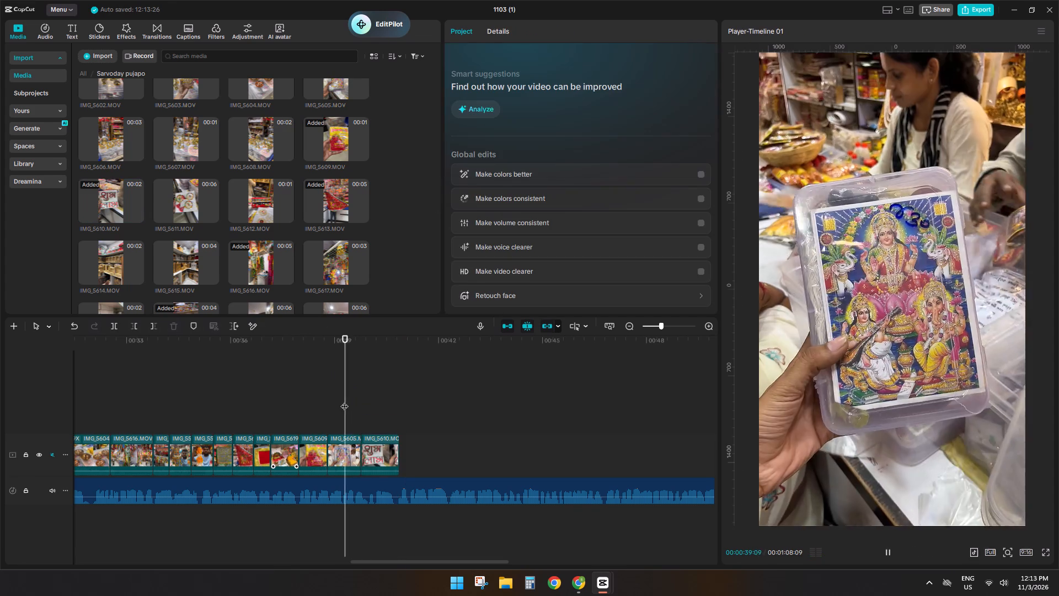
pyautogui.press('space')
pyautogui.click(387, 450)
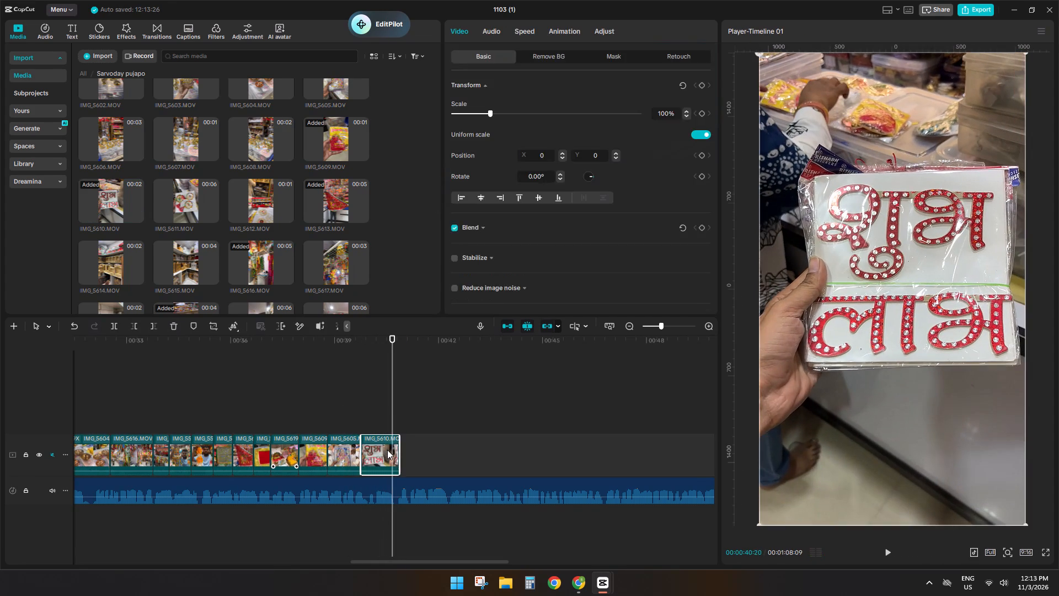
pyautogui.write('sd')
pyautogui.press('space')
pyautogui.click(390, 410)
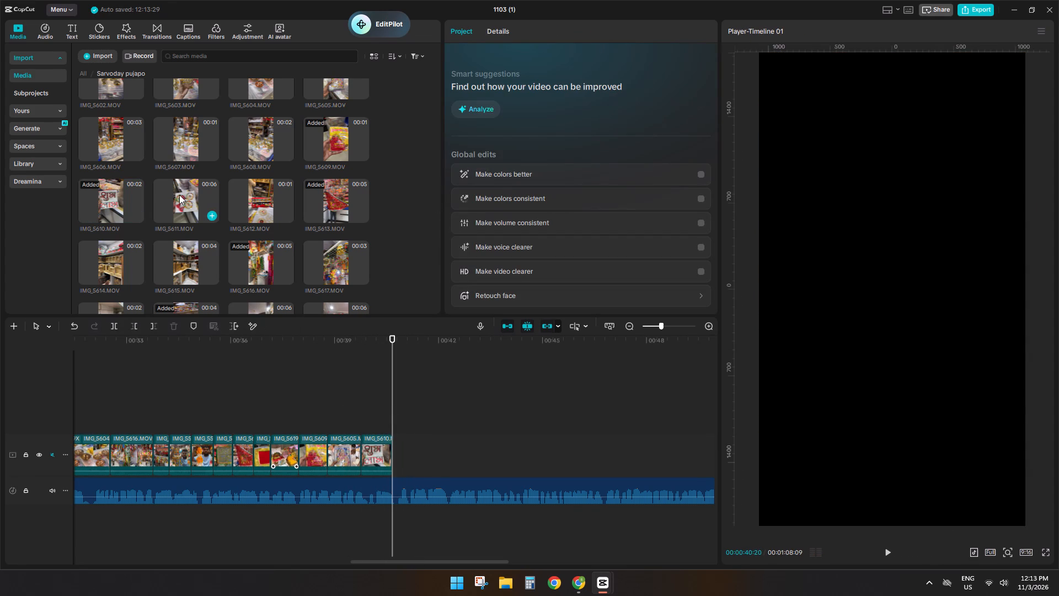
# Recheck clips from IMG_5612 back to IMG_5588, including pendants IMG_5612, brass lamps IMG_5608, metal bowls IMG_5604 and packed red-gold cloth IMG_5588.
pyautogui.click(179, 195)
pyautogui.click(179, 154)
pyautogui.click(260, 205)
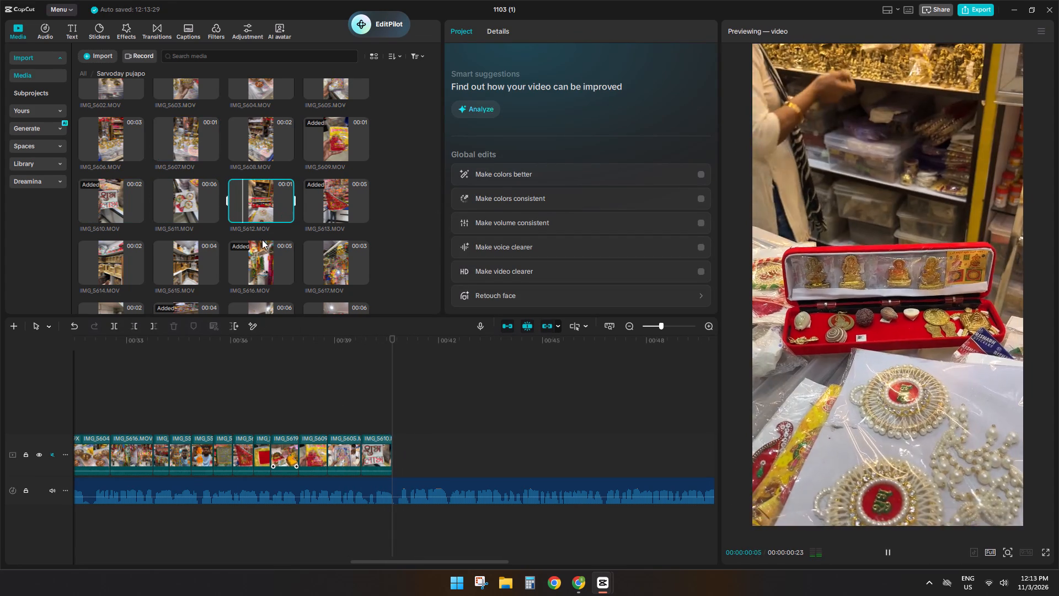
pyautogui.scroll(3, 262, 240)
pyautogui.scroll(-2, 262, 240)
pyautogui.click(261, 200)
pyautogui.scroll(3, 265, 226)
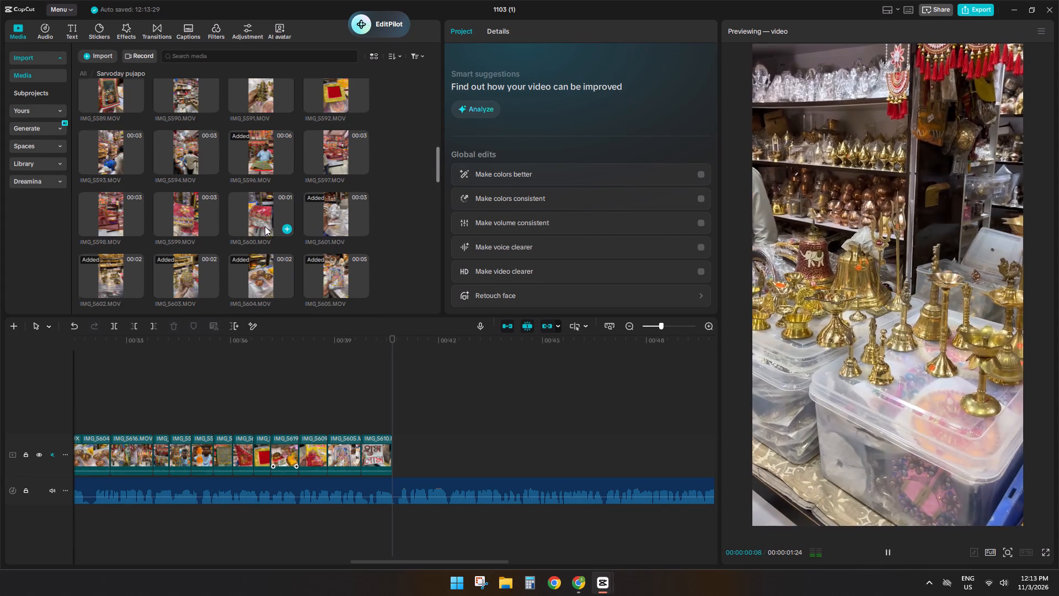
pyautogui.click(261, 237)
pyautogui.click(258, 274)
pyautogui.scroll(4, 259, 275)
pyautogui.click(266, 233)
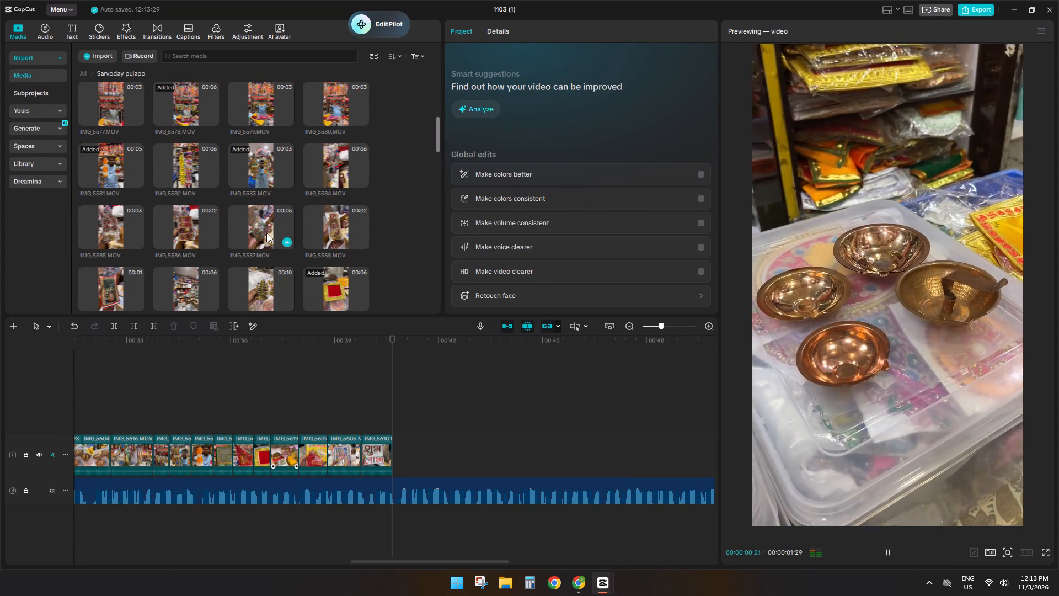
pyautogui.click(264, 289)
pyautogui.click(340, 235)
pyautogui.scroll(1, 334, 273)
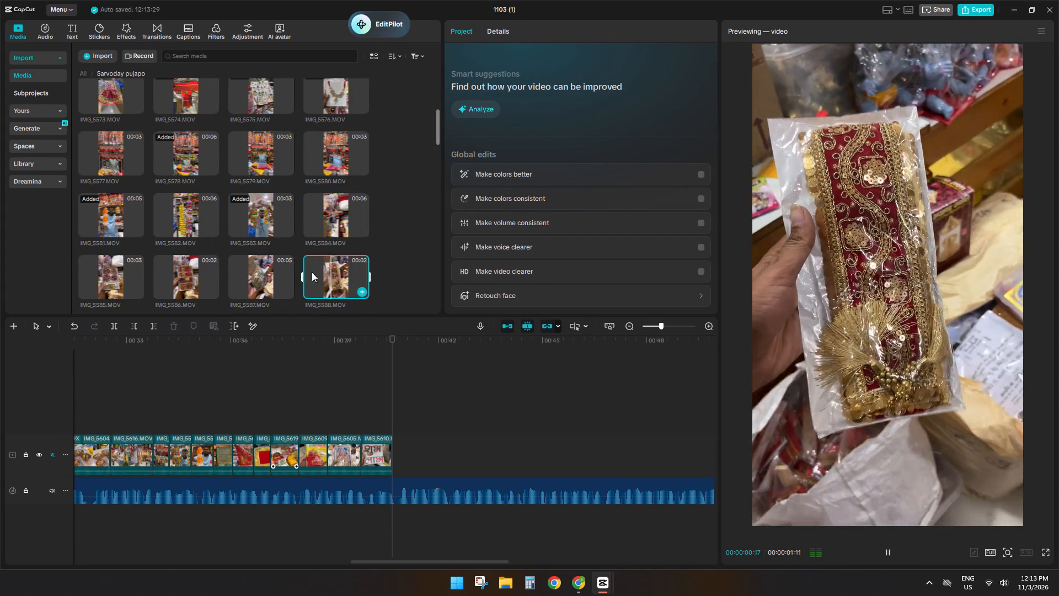
# Recheck clips from IMG_5590 back to IMG_5576, including boxed threads IMG_5586, shop interior IMG_5590, door hanging IMG_5580 and gold necklace IMG_5576.
pyautogui.click(189, 269)
pyautogui.scroll(-2, 189, 269)
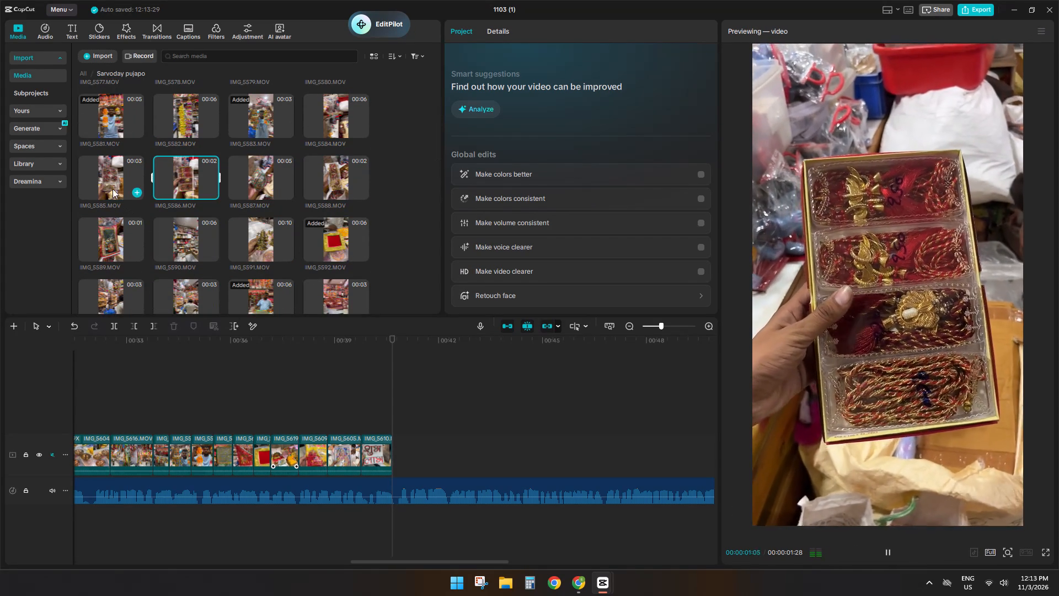
pyautogui.click(113, 189)
pyautogui.click(106, 242)
pyautogui.click(193, 232)
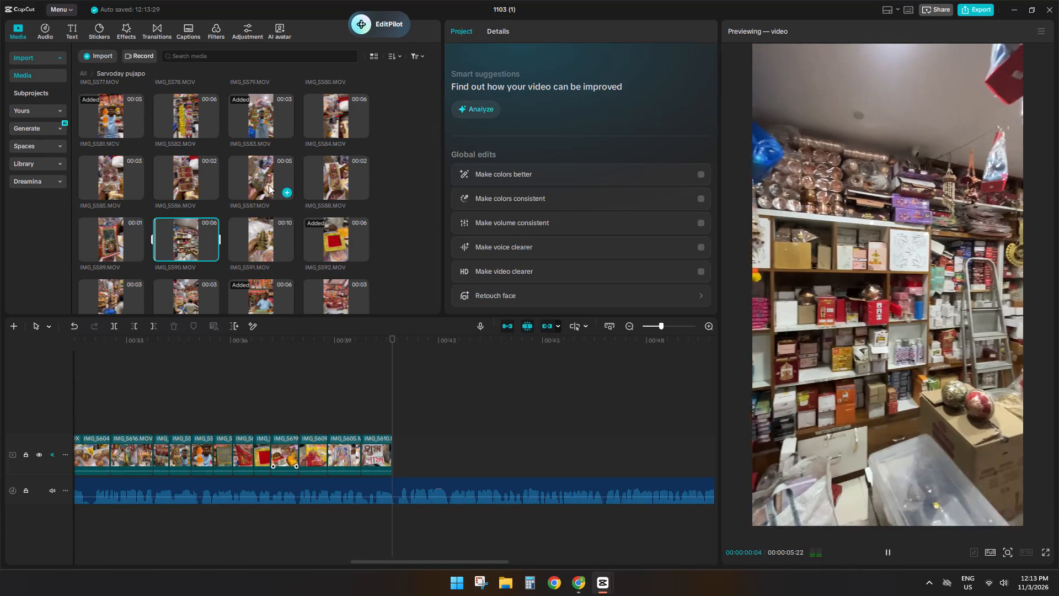
pyautogui.click(269, 185)
pyautogui.scroll(3, 268, 246)
pyautogui.click(327, 211)
pyautogui.click(330, 139)
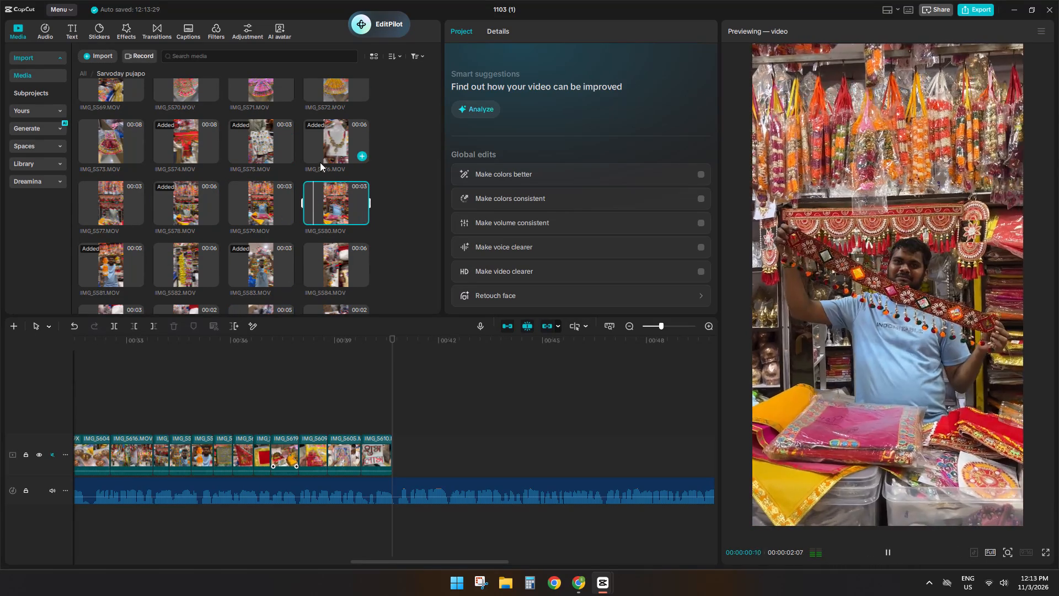
pyautogui.scroll(3, 309, 216)
pyautogui.scroll(3, 236, 232)
pyautogui.scroll(-3, 236, 232)
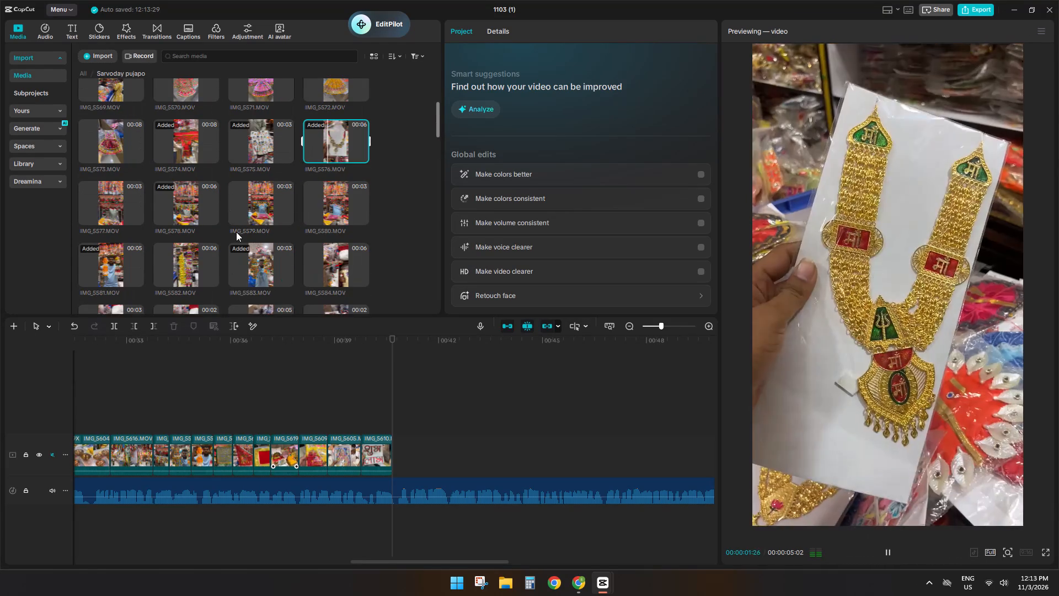
# Compare clips again up to IMG_5607, including green and gold cloth IMG_5596, metal bowls IMG_5604 and crystal lamp IMG_5603.
pyautogui.scroll(-4, 236, 232)
pyautogui.click(256, 237)
pyautogui.scroll(-2, 256, 237)
pyautogui.click(247, 235)
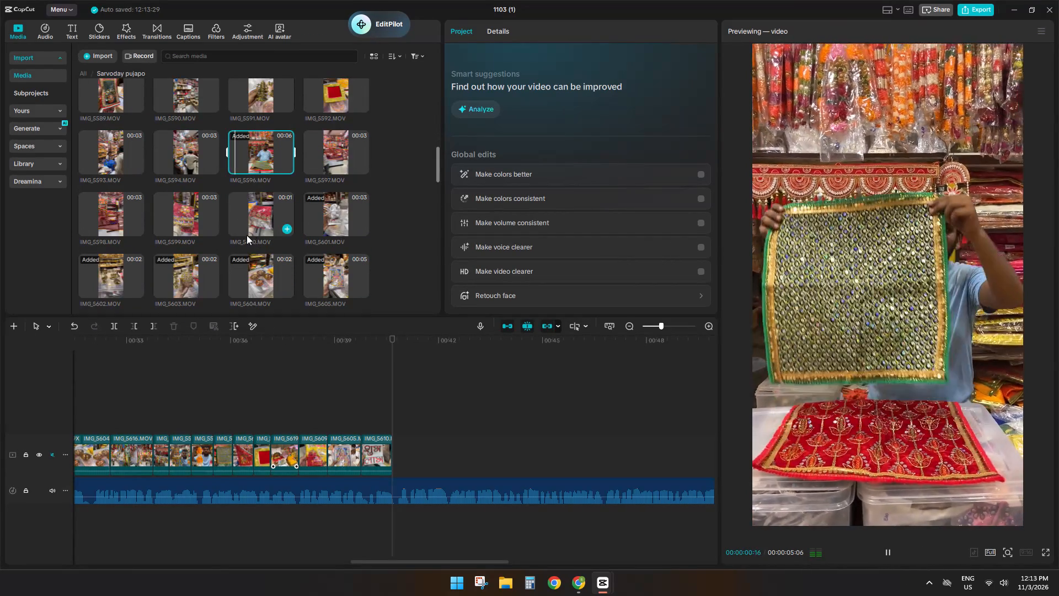
pyautogui.click(245, 268)
pyautogui.click(200, 268)
pyautogui.scroll(-2, 200, 268)
pyautogui.click(179, 237)
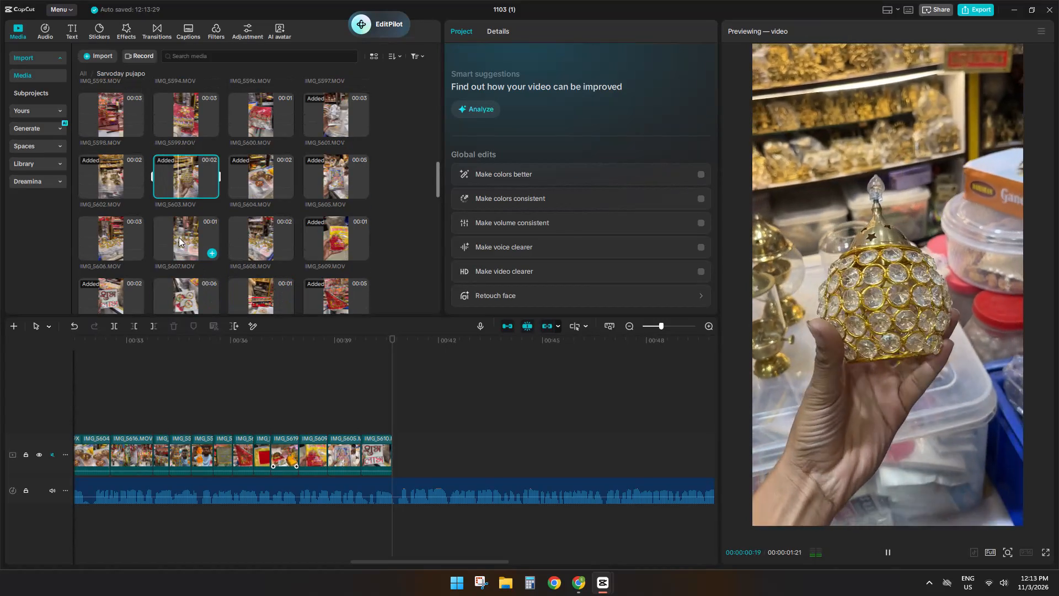
# Review clips from IMG_5611 onward, including pendants IMG_5612, hanging decorations IMG_5617, shop interior IMG_5620, red stands IMG_5618 and packets IMG_5647.
pyautogui.scroll(-2, 181, 250)
pyautogui.click(185, 194)
pyautogui.click(260, 200)
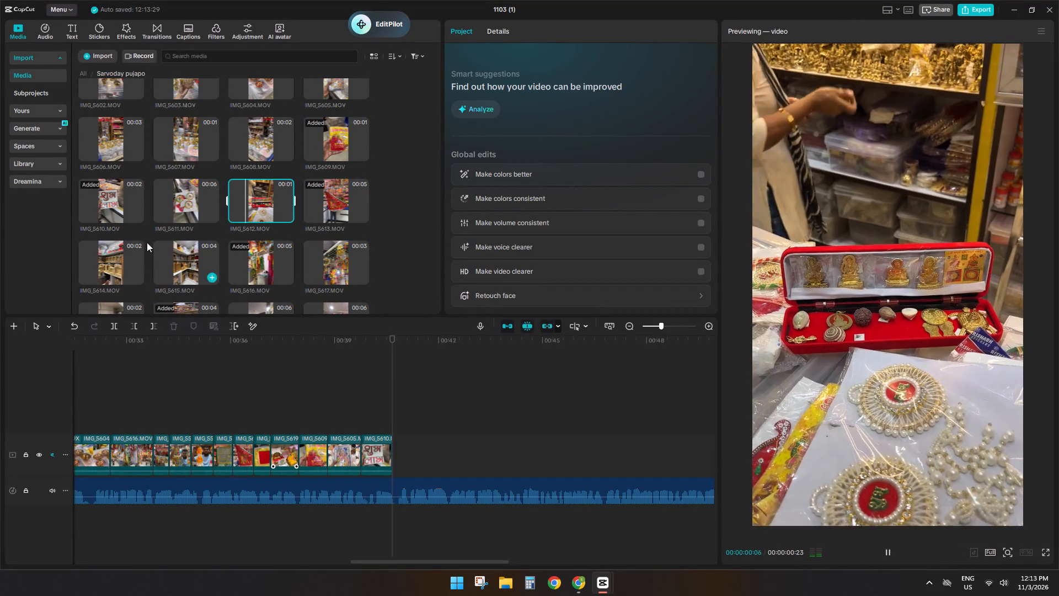
pyautogui.click(335, 203)
pyautogui.click(331, 253)
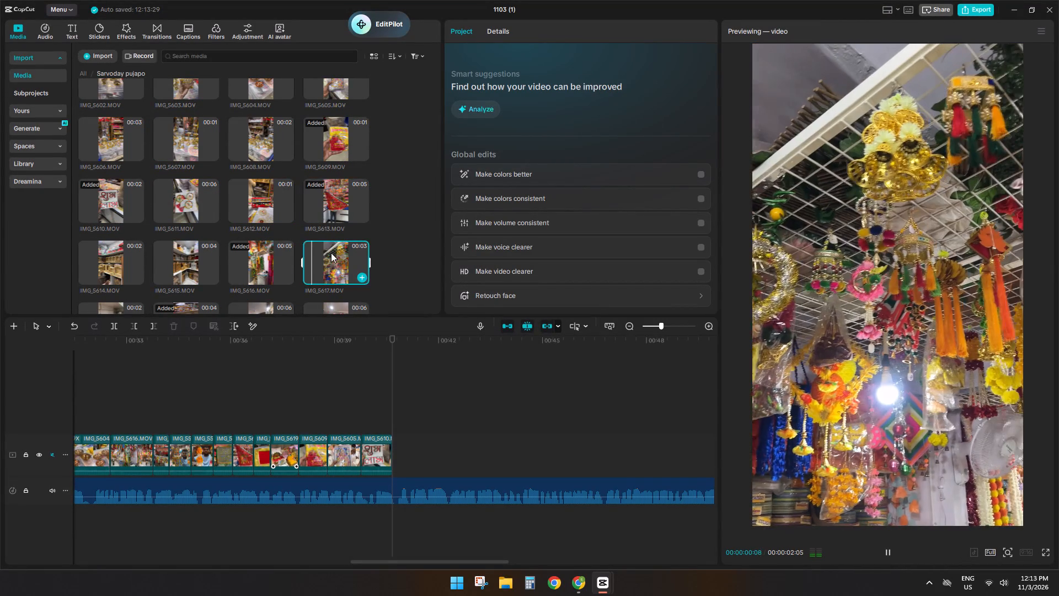
pyautogui.scroll(-2, 331, 253)
pyautogui.click(330, 225)
pyautogui.click(248, 236)
pyautogui.click(188, 225)
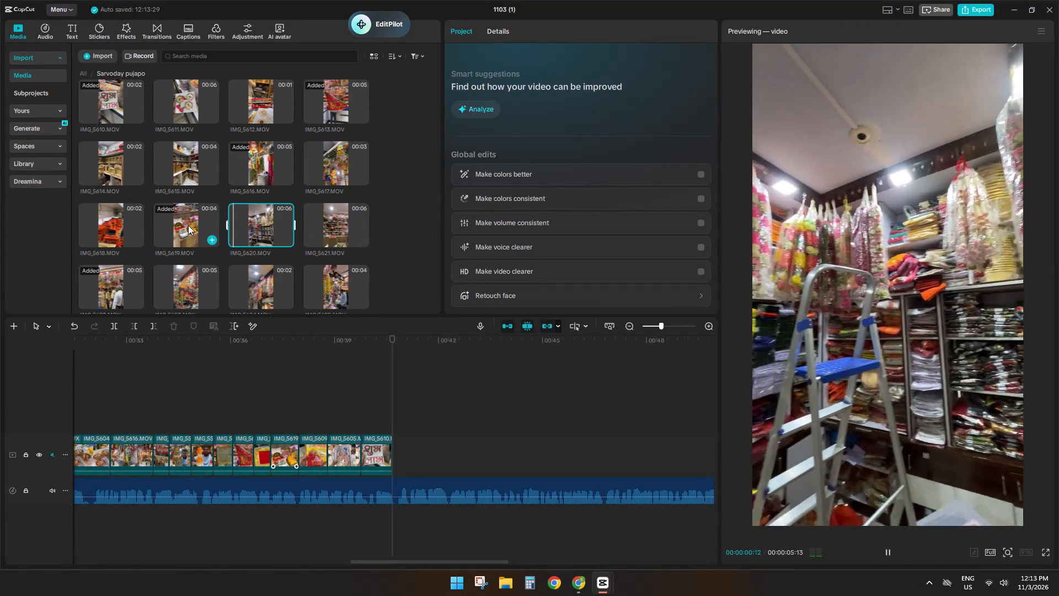
pyautogui.click(108, 219)
pyautogui.scroll(-6, 195, 244)
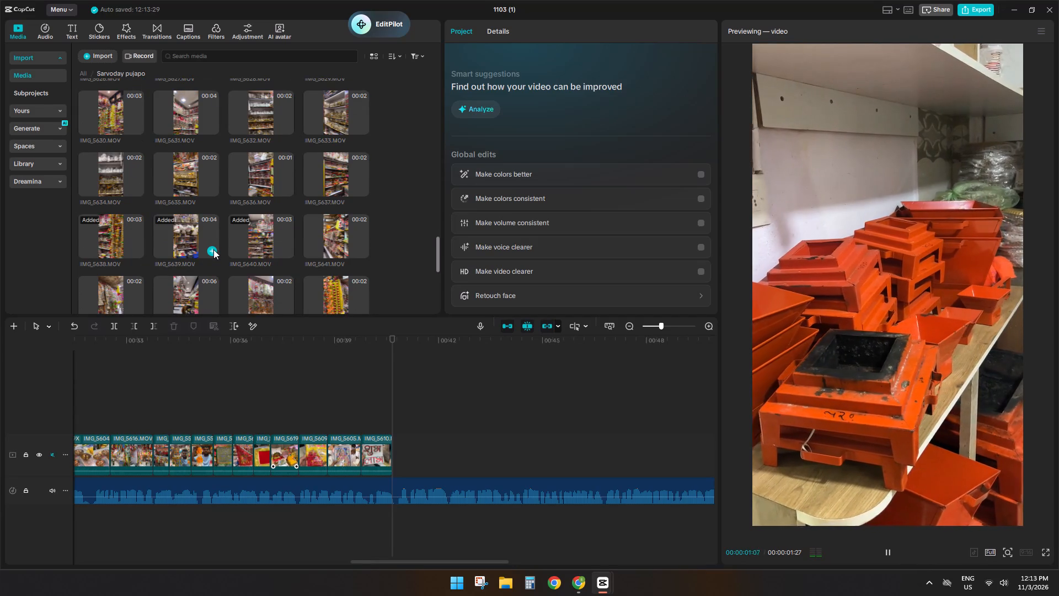
pyautogui.scroll(-5, 213, 249)
pyautogui.click(85, 130)
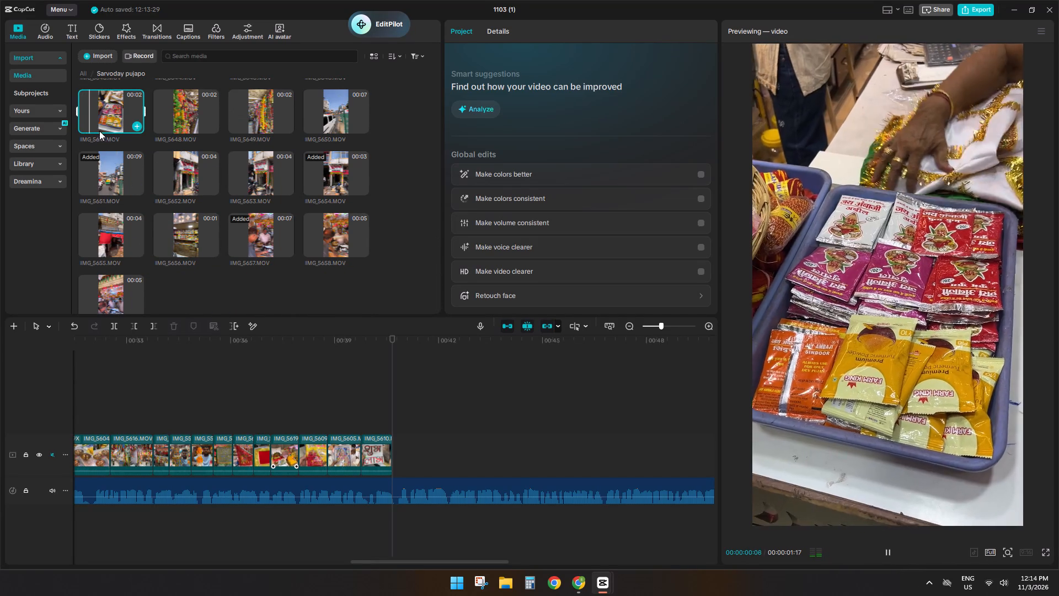
# Recheck clips from shrine shelves IMG_5615 back to IMG_5592 and red net cloth IMG_5597.
pyautogui.scroll(3, 173, 155)
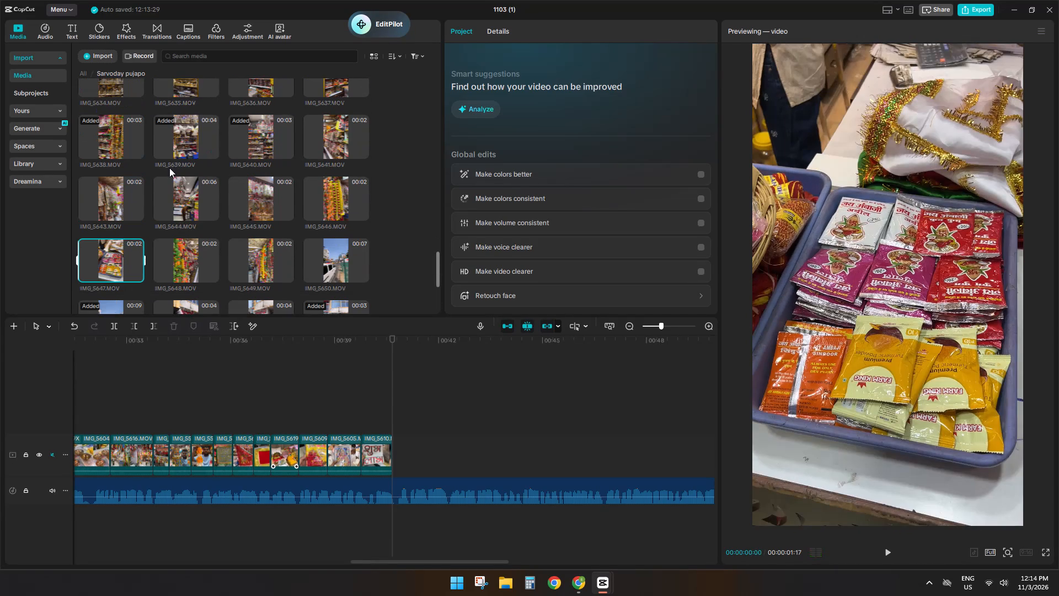
pyautogui.scroll(9, 190, 211)
pyautogui.click(185, 218)
pyautogui.scroll(1, 178, 252)
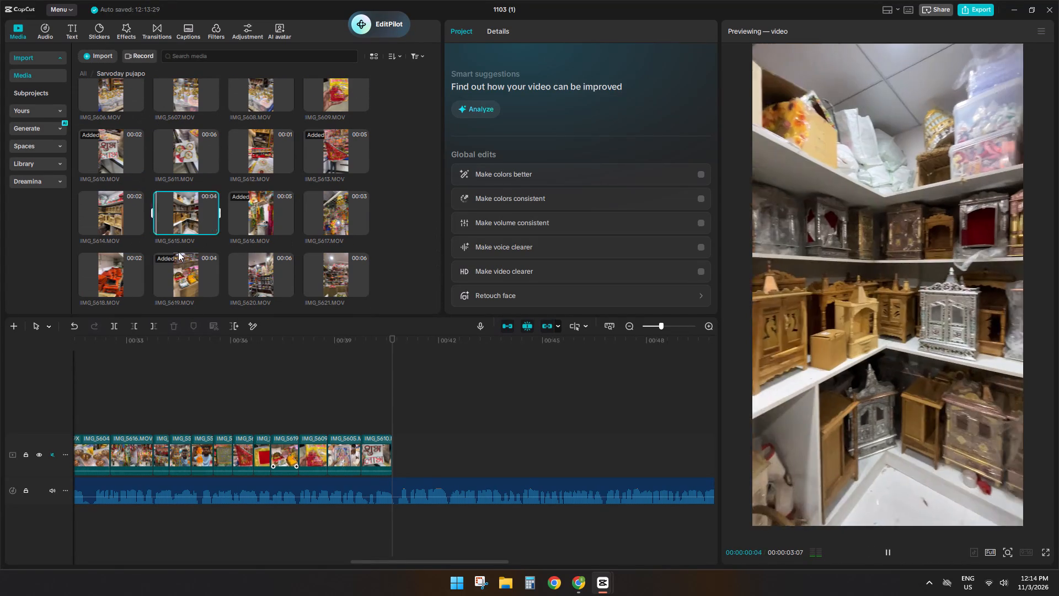
pyautogui.scroll(3, 178, 252)
pyautogui.click(181, 223)
pyautogui.click(183, 188)
pyautogui.scroll(3, 195, 215)
pyautogui.click(258, 206)
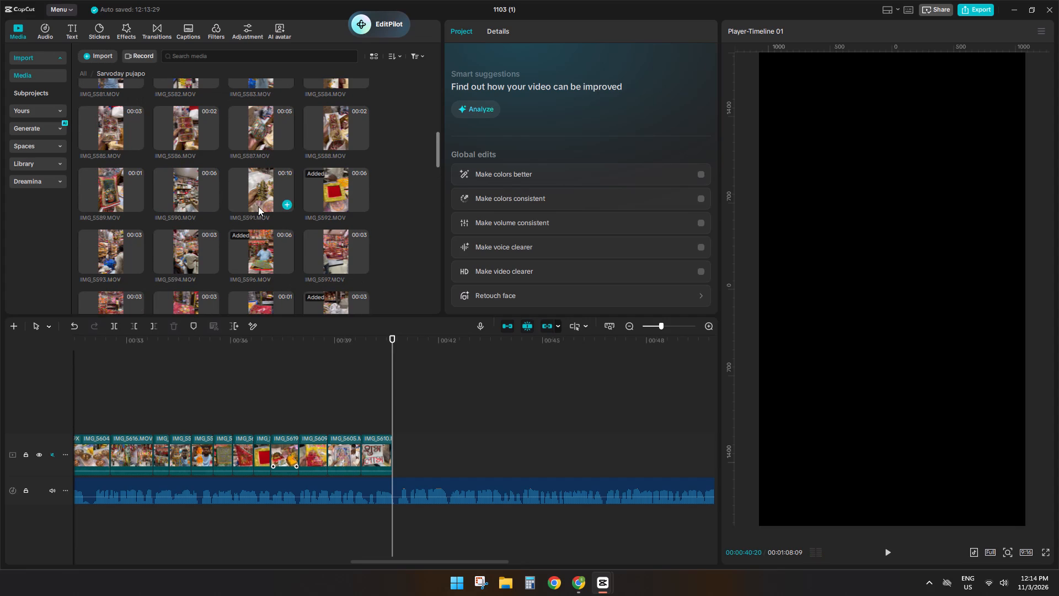
pyautogui.click(317, 196)
pyautogui.click(324, 243)
# Recheck earlier clips between IMG_5582 and IMG_5570, including door hangings IMG_5577 and IMG_5580 and pink dress IMG_5571.
pyautogui.scroll(3, 324, 243)
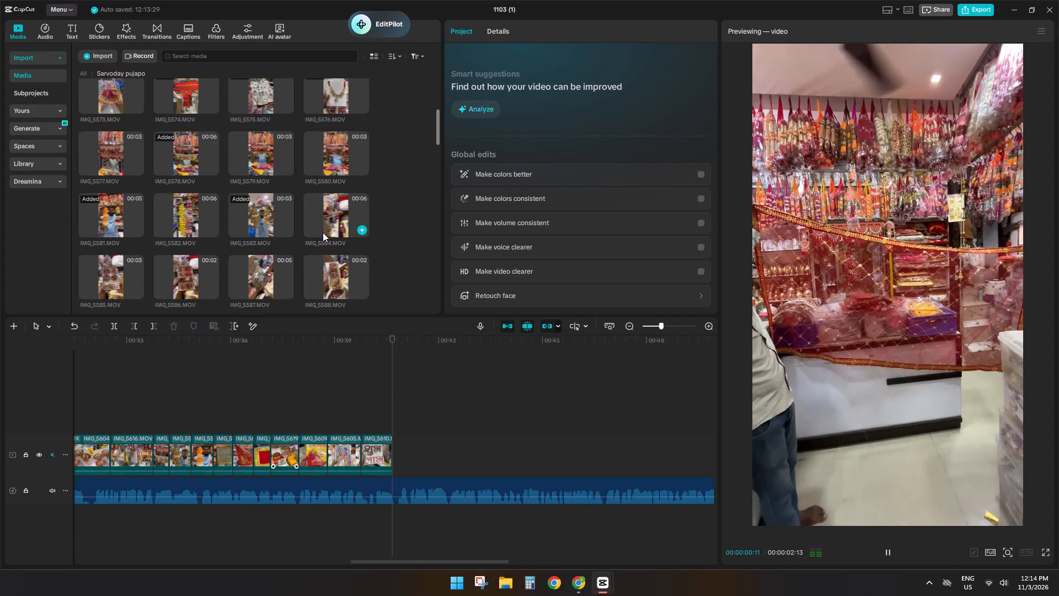
pyautogui.click(166, 159)
pyautogui.click(165, 219)
pyautogui.click(98, 222)
pyautogui.click(93, 173)
pyautogui.scroll(2, 133, 207)
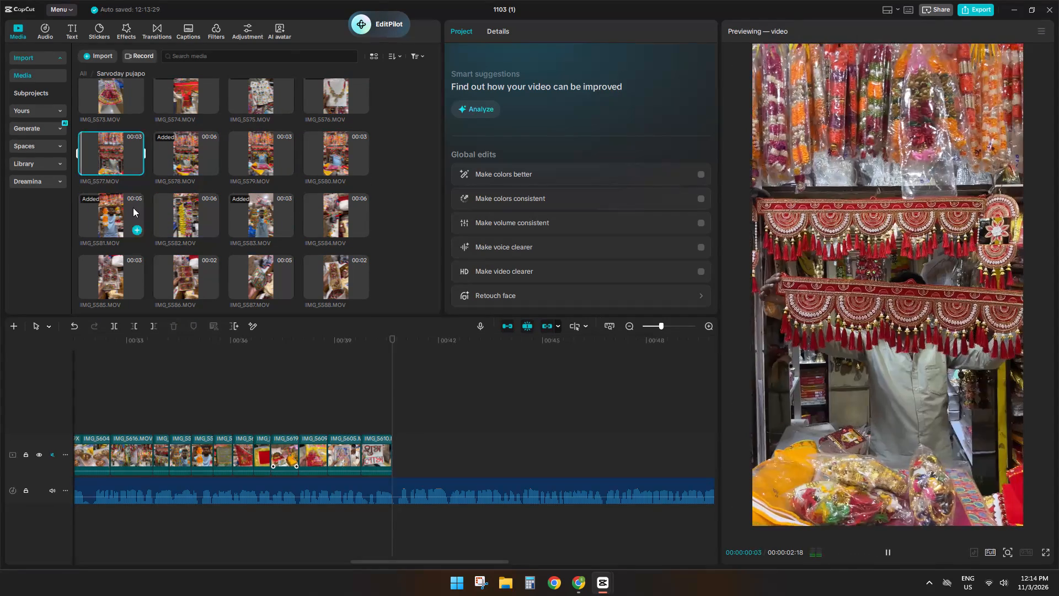
pyautogui.scroll(2, 133, 207)
pyautogui.click(200, 168)
pyautogui.click(193, 226)
pyautogui.click(246, 231)
pyautogui.scroll(5, 246, 231)
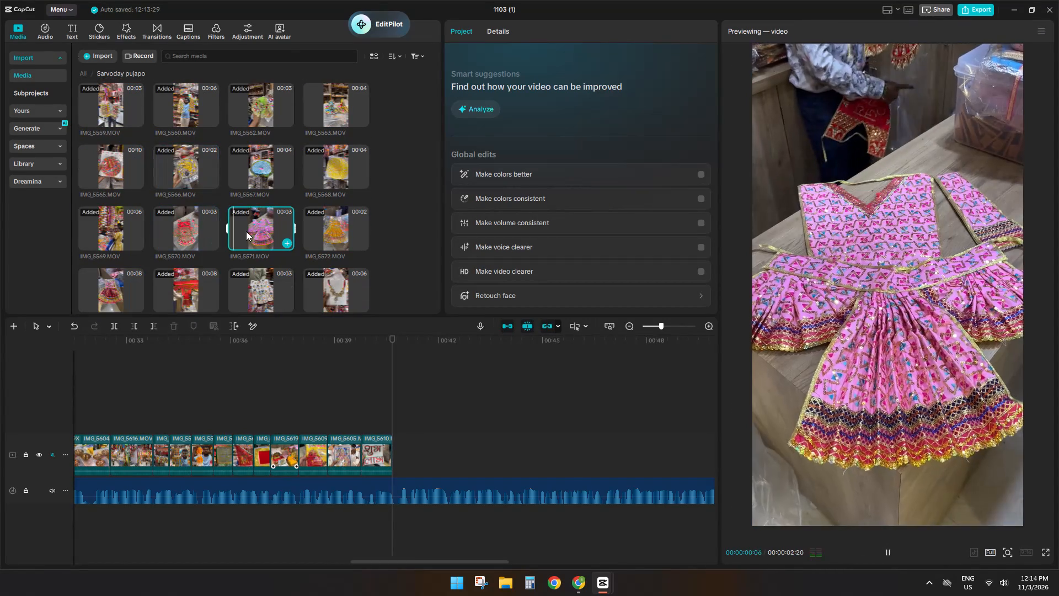
pyautogui.scroll(3, 247, 231)
pyautogui.scroll(-3, 247, 231)
pyautogui.click(267, 207)
pyautogui.click(312, 211)
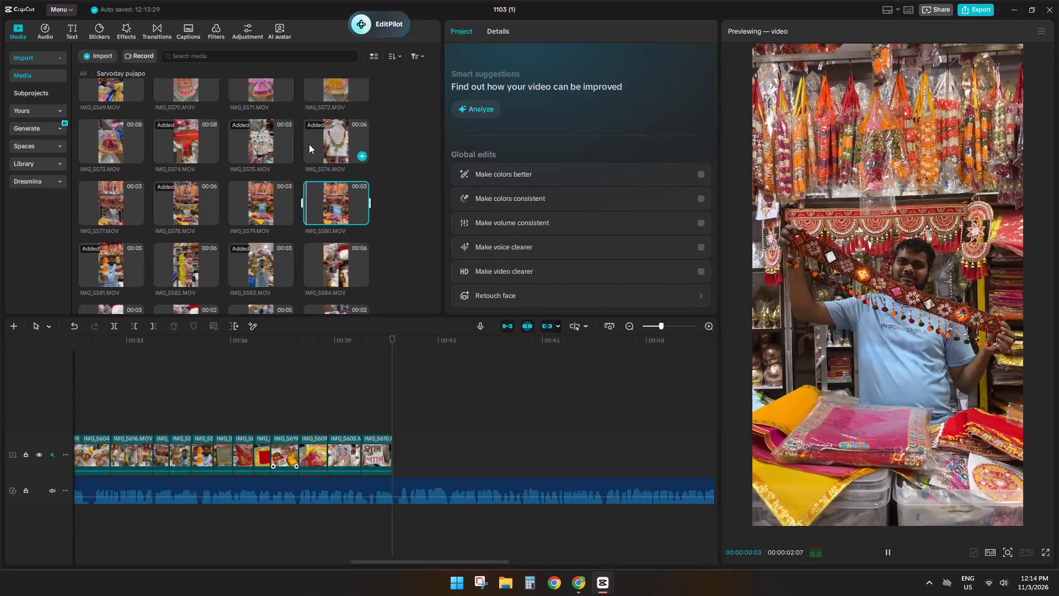
# Compare clips from IMG_5576 to IMG_5592, including garlands IMG_5581, headband IMG_5584, boxed threads IMG_5586 and red-gold cloth IMG_5592.
pyautogui.click(309, 144)
pyautogui.click(196, 209)
pyautogui.click(145, 208)
pyautogui.click(129, 270)
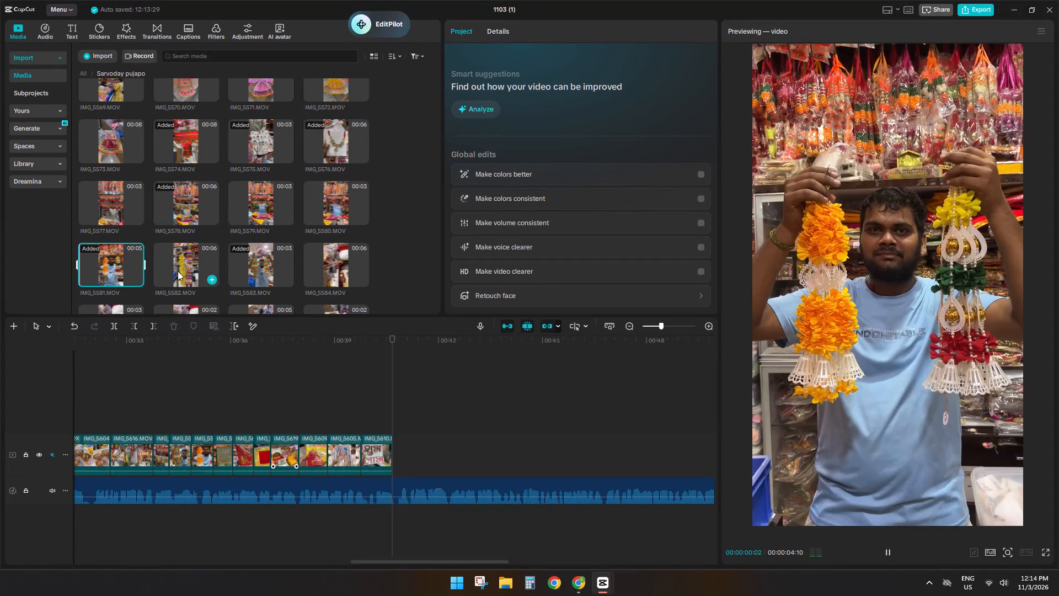
pyautogui.click(178, 271)
pyautogui.click(248, 267)
pyautogui.click(331, 264)
pyautogui.scroll(-3, 332, 261)
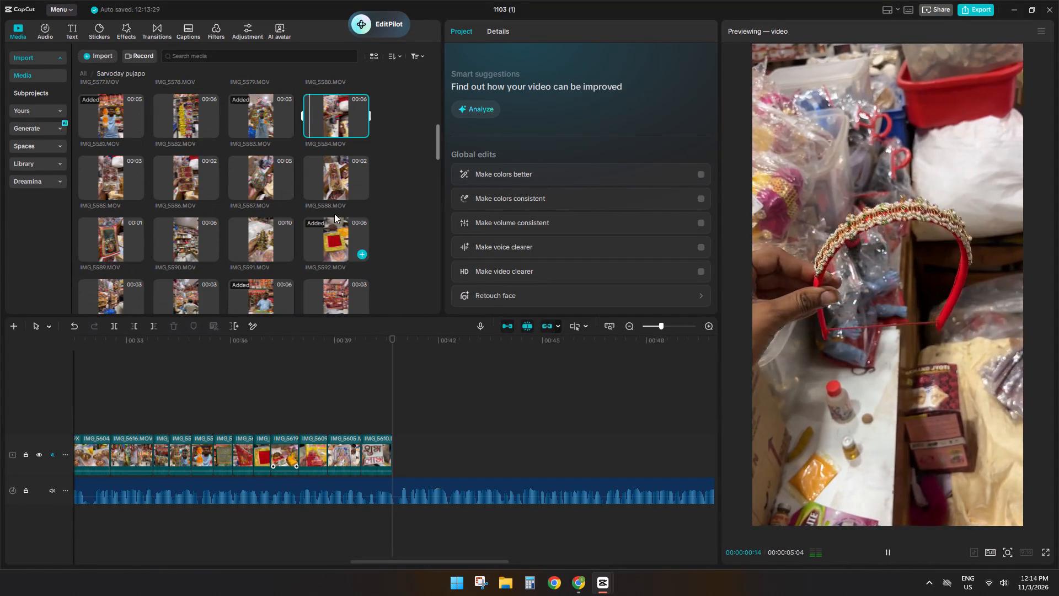
pyautogui.click(335, 177)
pyautogui.click(277, 181)
pyautogui.click(192, 173)
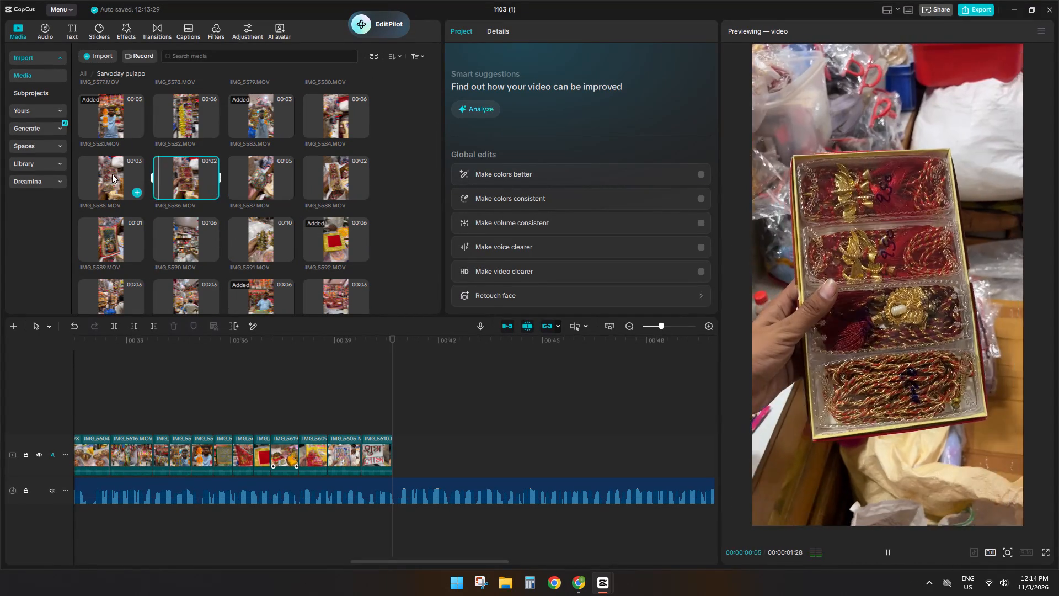
pyautogui.click(112, 174)
pyautogui.click(114, 249)
pyautogui.click(164, 251)
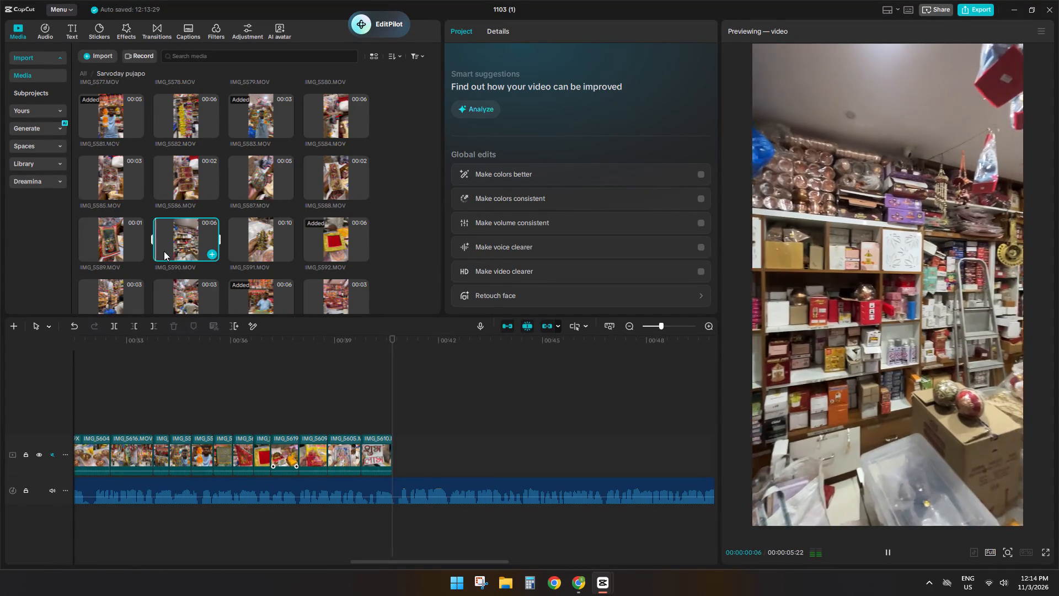
pyautogui.click(246, 245)
pyautogui.click(350, 240)
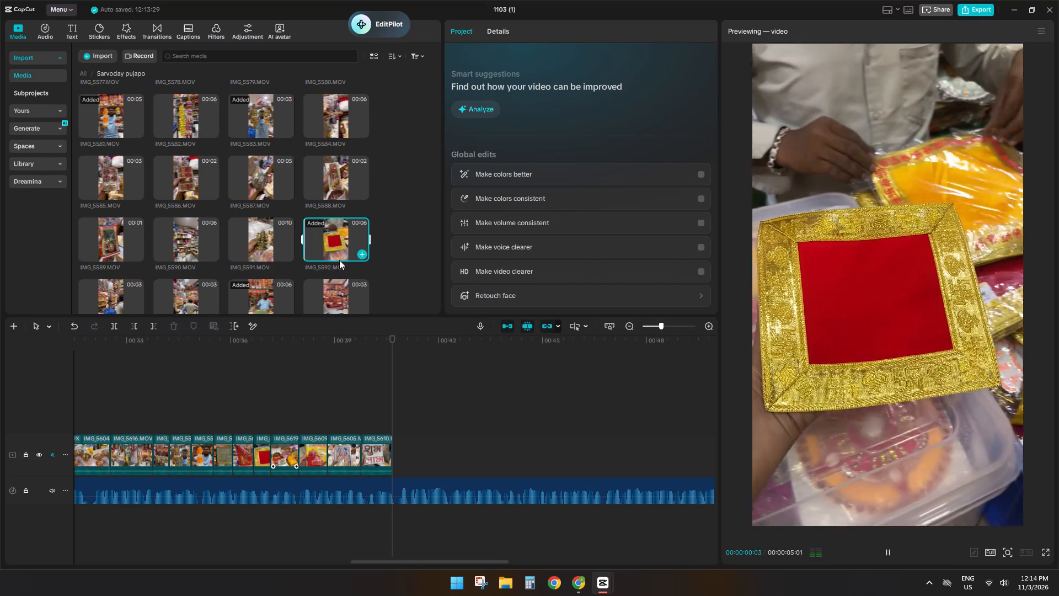
# Compare clips from IMG_5593 to IMG_5605, including shopkeeper IMG_5593, packed cloth IMG_5599, metal bowls IMG_5604 and deity pictures IMG_5605.
pyautogui.scroll(-2, 339, 260)
pyautogui.click(338, 203)
pyautogui.click(268, 204)
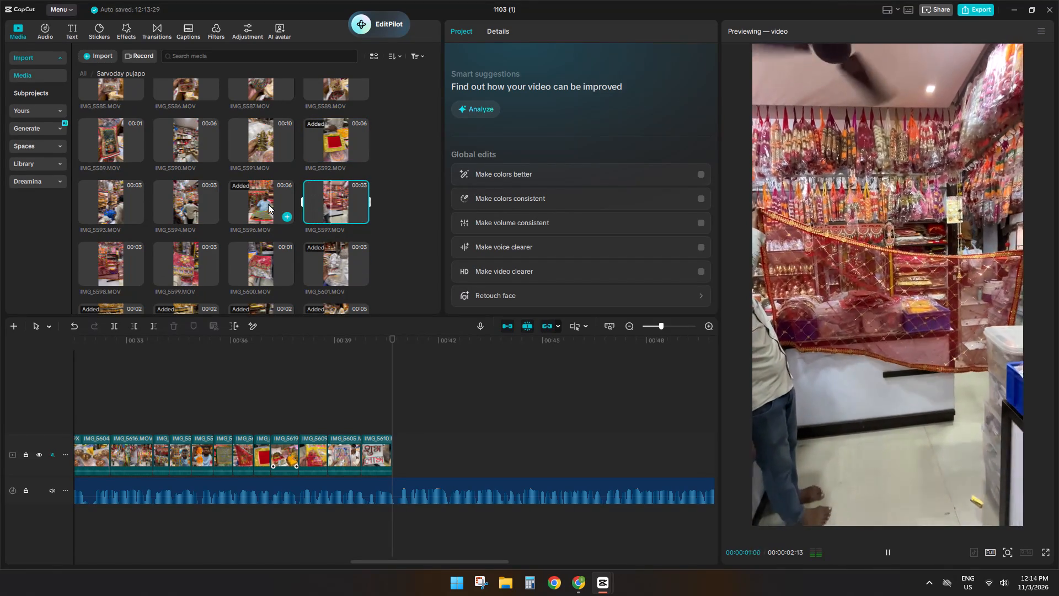
pyautogui.click(149, 209)
pyautogui.click(170, 208)
pyautogui.click(108, 199)
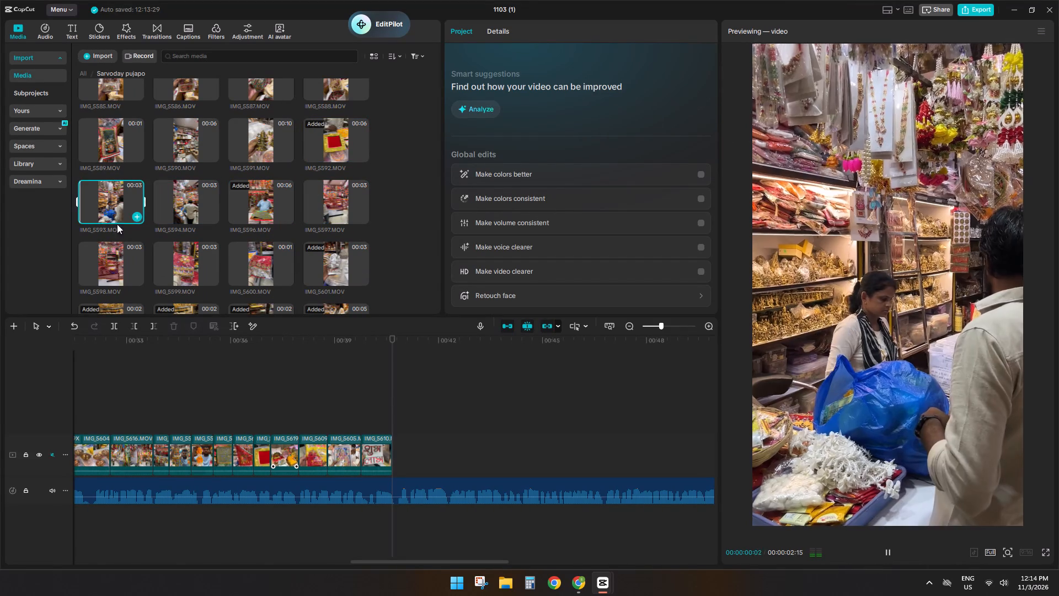
pyautogui.click(127, 274)
pyautogui.click(174, 265)
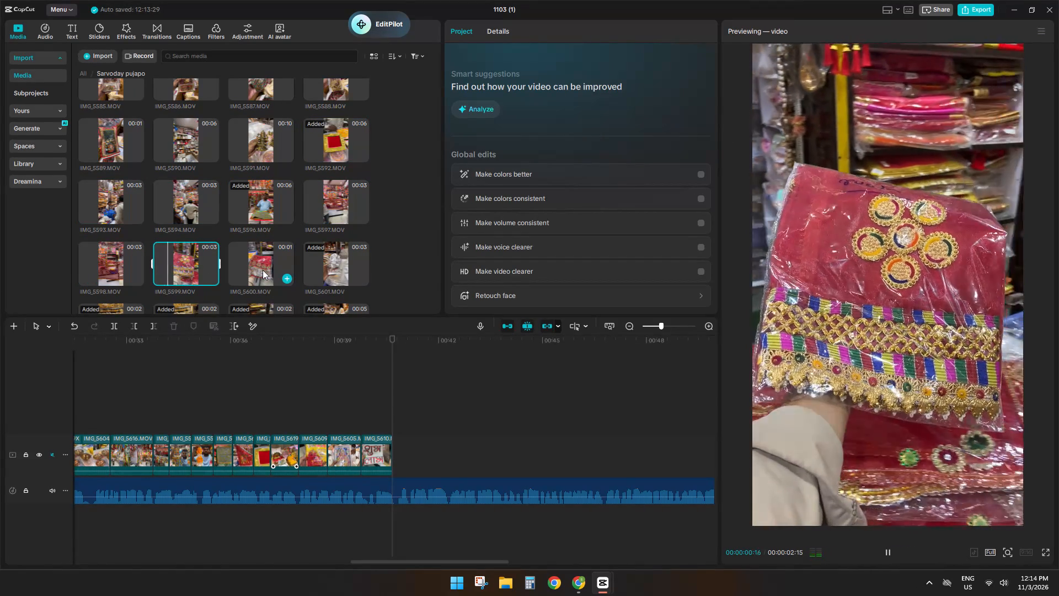
pyautogui.click(263, 270)
pyautogui.click(325, 274)
pyautogui.scroll(-2, 329, 272)
pyautogui.click(345, 215)
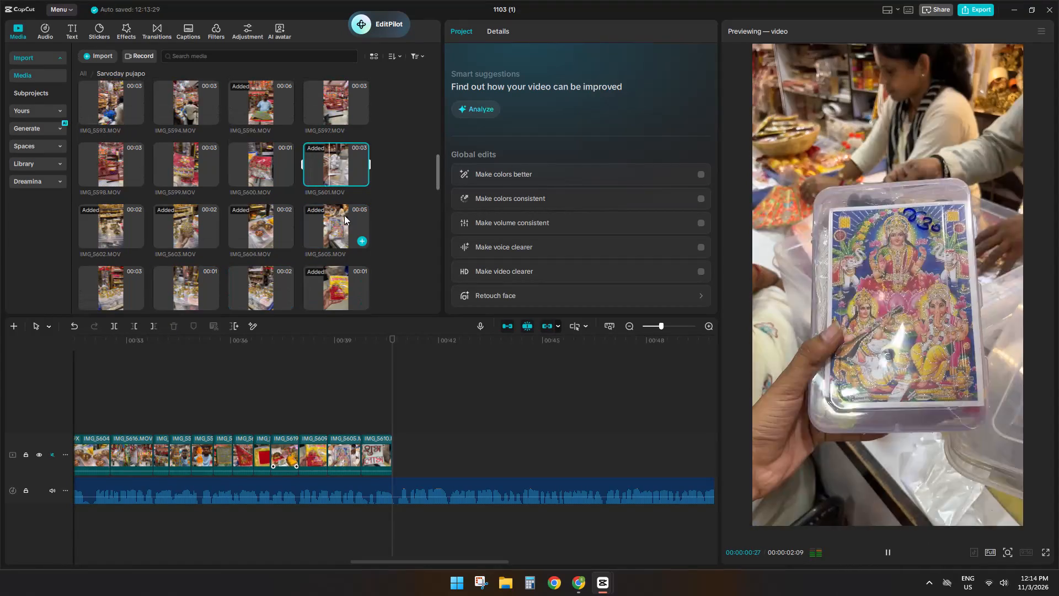
pyautogui.click(253, 228)
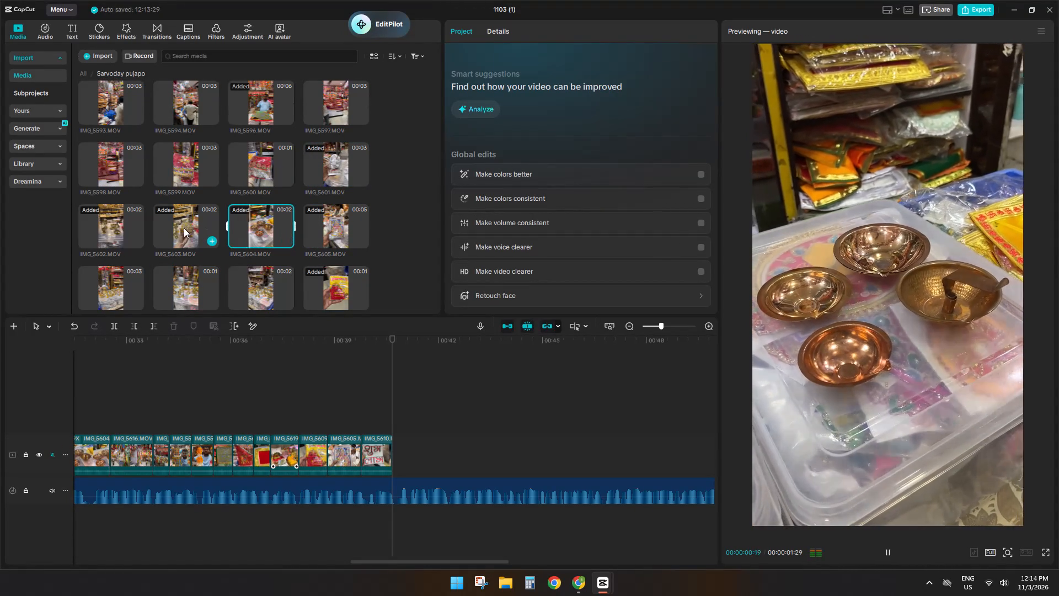
pyautogui.click(184, 228)
pyautogui.click(103, 237)
pyautogui.click(323, 226)
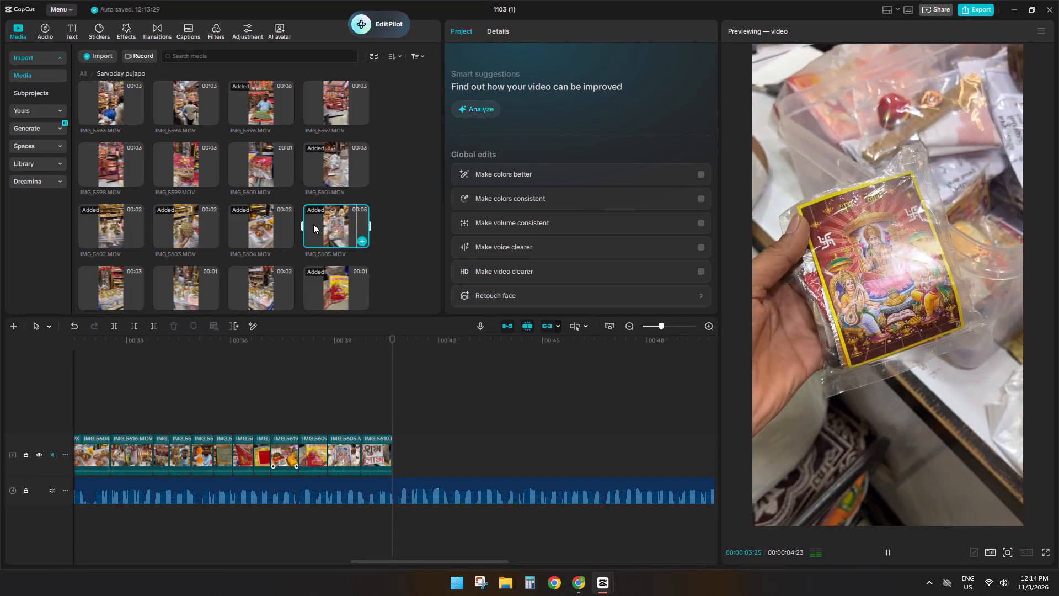
# Recheck clips from IMG_5606 to IMG_5617, including brass lamps IMG_5608, Shubh Labh sign IMG_5610, pendants IMG_5612 and hanging decorations IMG_5617.
pyautogui.click(330, 273)
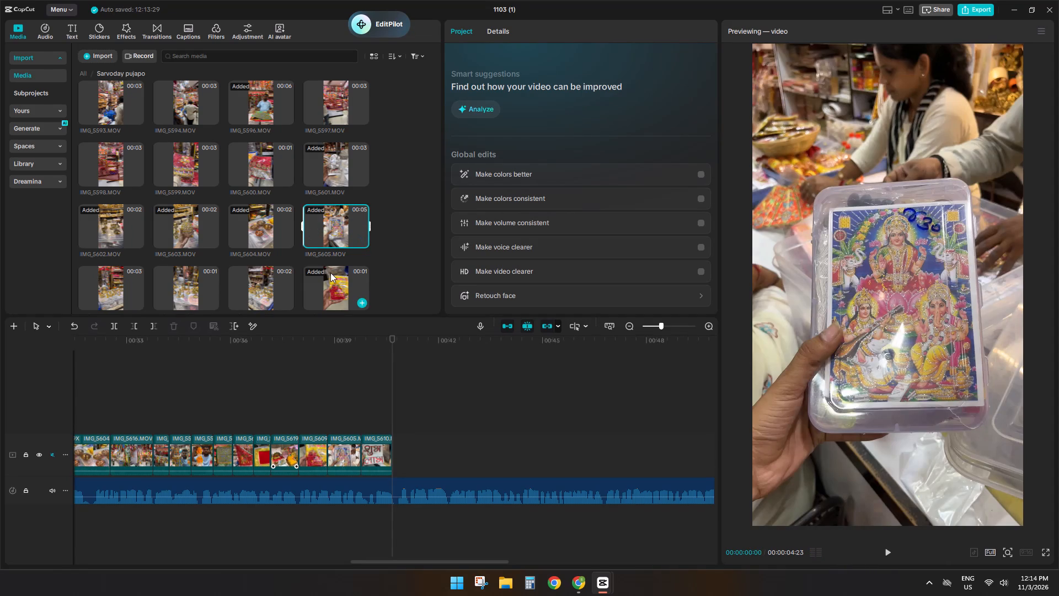
pyautogui.click(266, 282)
pyautogui.scroll(-1, 266, 282)
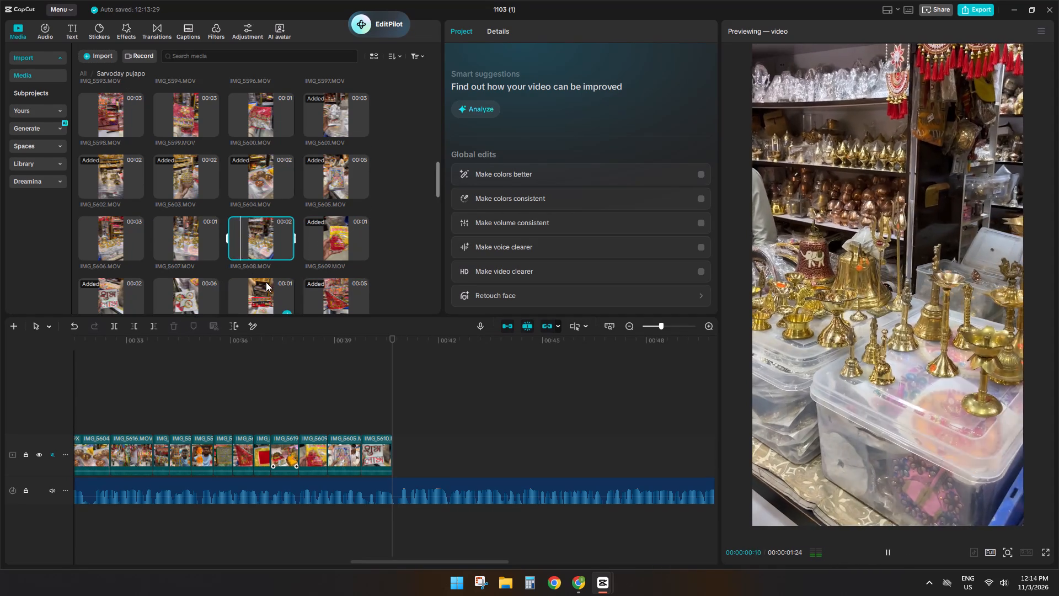
pyautogui.click(196, 242)
pyautogui.click(117, 294)
pyautogui.click(114, 255)
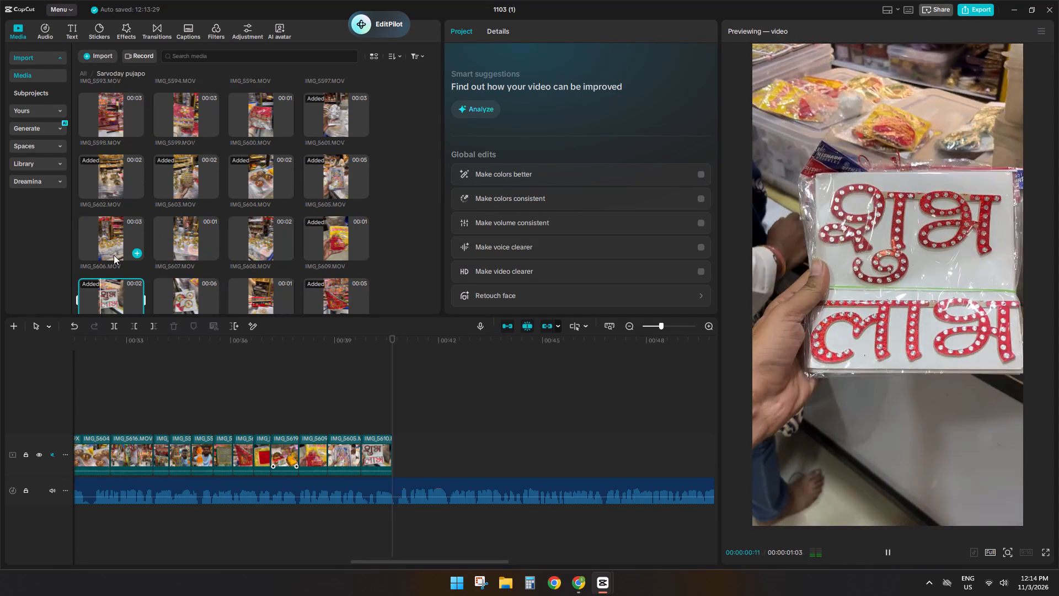
pyautogui.scroll(-1, 174, 264)
pyautogui.click(179, 260)
pyautogui.click(245, 256)
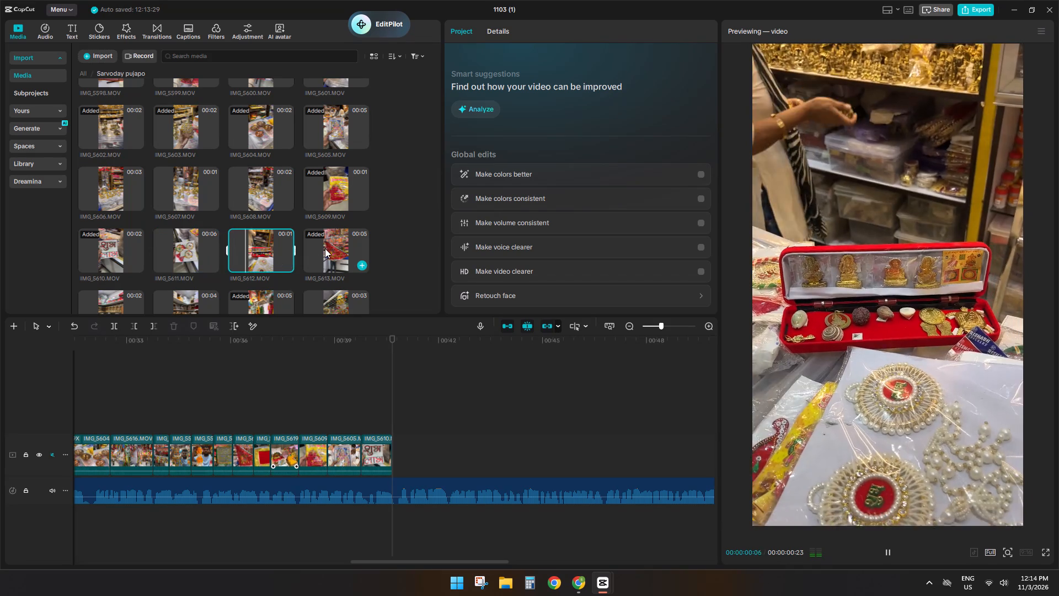
pyautogui.click(325, 248)
pyautogui.click(338, 297)
pyautogui.scroll(-3, 338, 297)
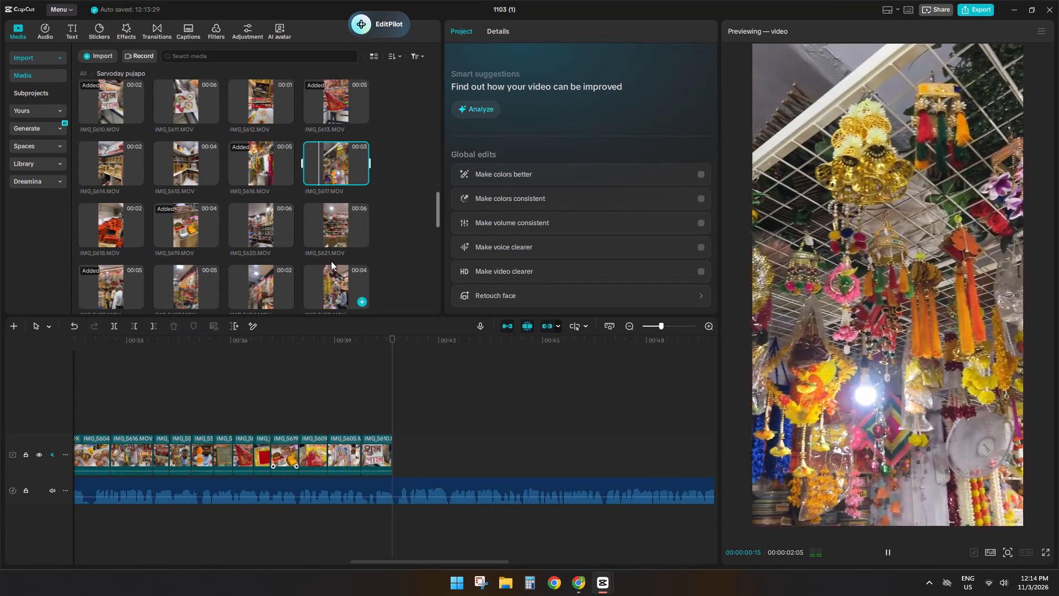
# Examine clips from IMG_5618 to IMG_5629, including red stands IMG_5618, hanging garlands IMG_5624 and shop aisles IMG_5627 and IMG_5626.
pyautogui.click(331, 235)
pyautogui.click(239, 233)
pyautogui.click(188, 231)
pyautogui.click(125, 227)
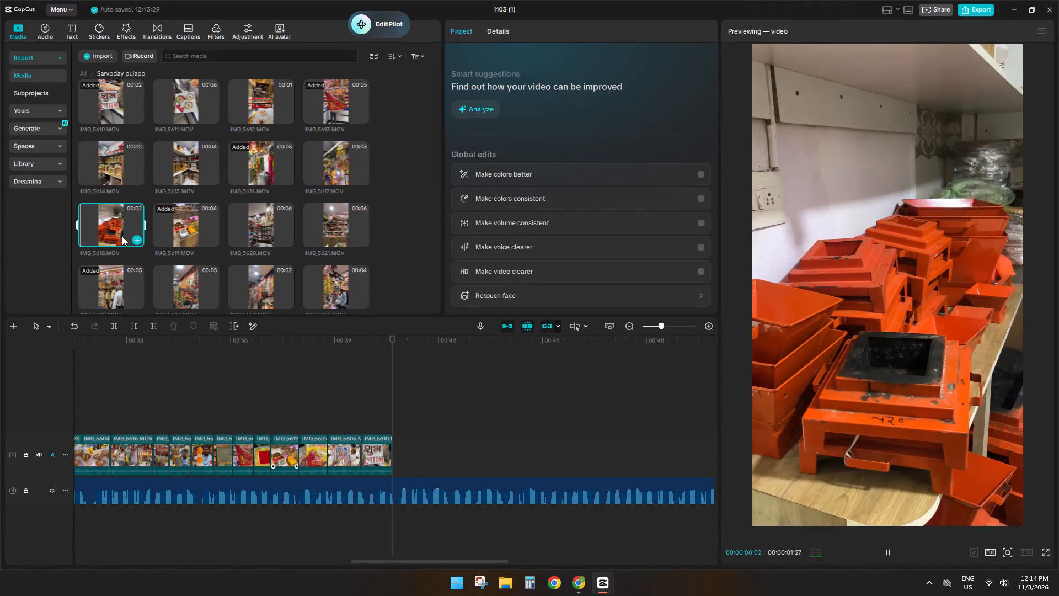
pyautogui.click(117, 283)
pyautogui.click(192, 284)
pyautogui.click(234, 288)
pyautogui.click(319, 292)
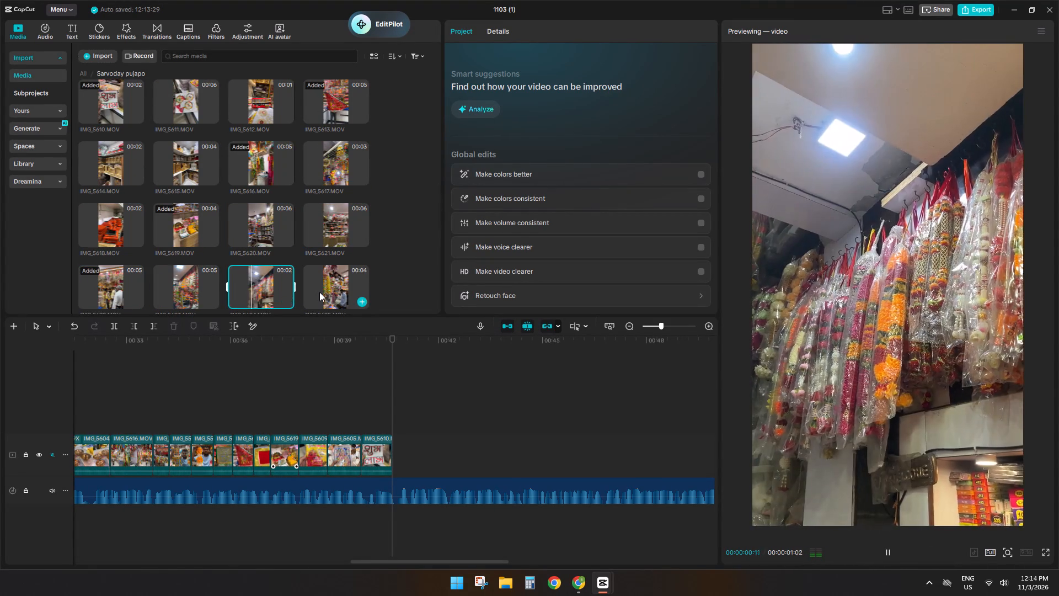
pyautogui.scroll(-3, 319, 292)
pyautogui.click(330, 218)
pyautogui.click(245, 209)
pyautogui.click(173, 204)
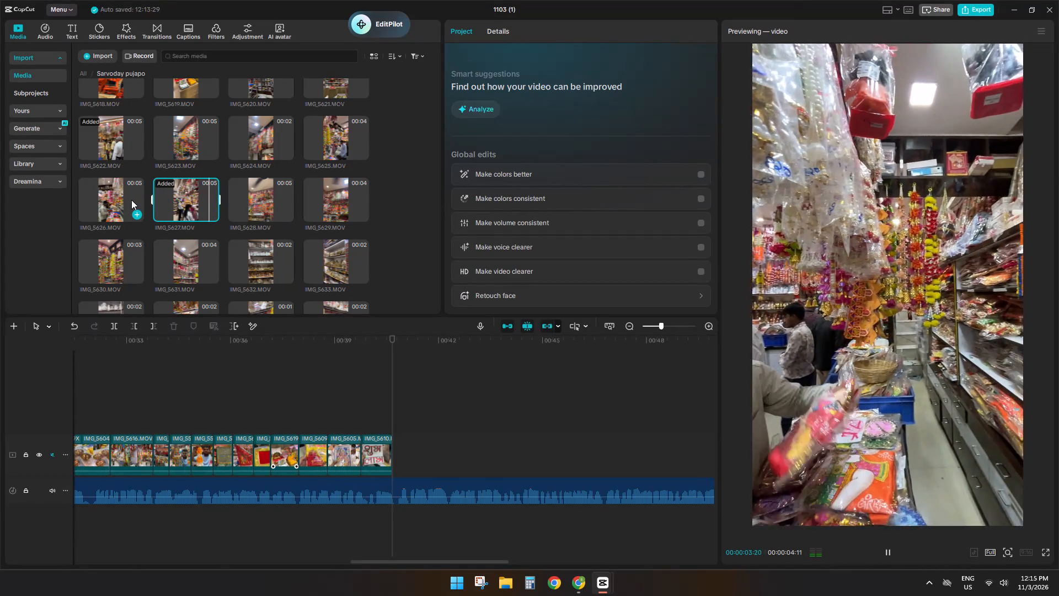
pyautogui.click(131, 200)
# Examine clips from IMG_5630 to IMG_5649, including hanging garlands IMG_5631, stocked shelves IMG_5640, packed garlands IMG_5645 and flower garlands IMG_5649.
pyautogui.scroll(-1, 142, 206)
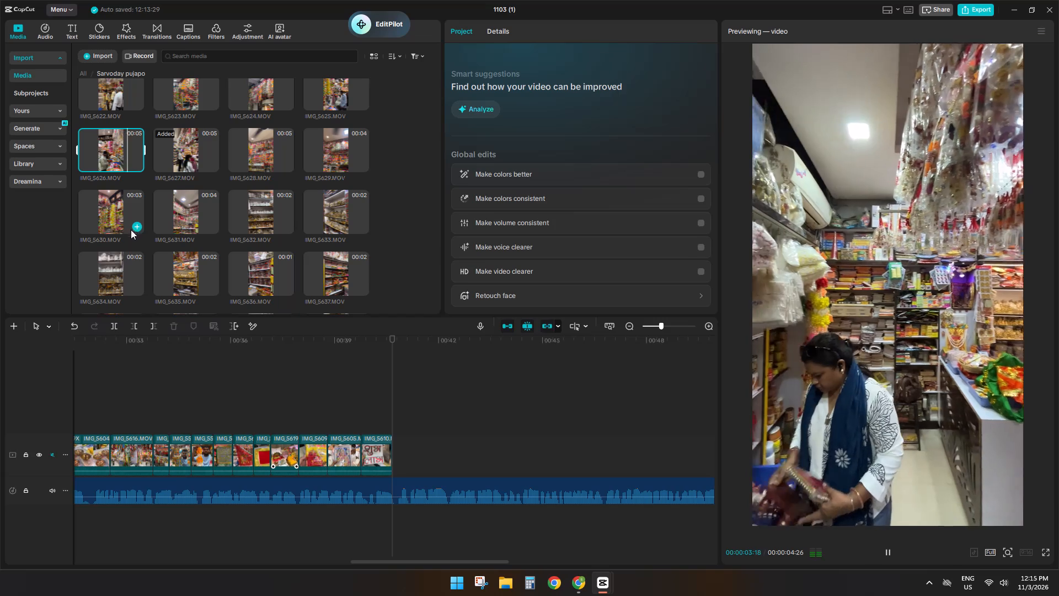
pyautogui.click(94, 221)
pyautogui.click(180, 216)
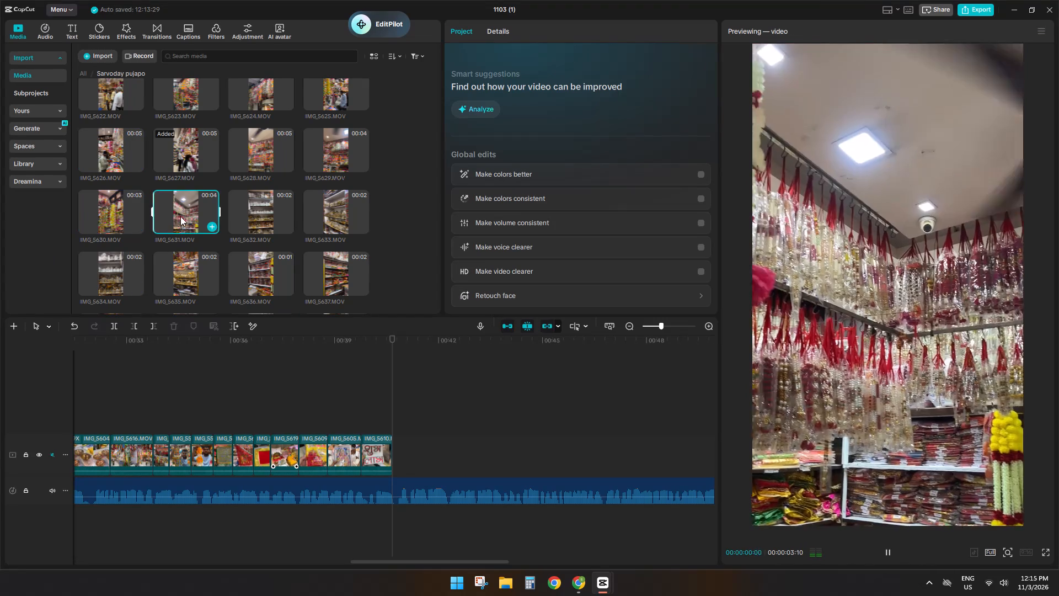
pyautogui.scroll(-2, 180, 216)
pyautogui.click(256, 164)
pyautogui.click(258, 231)
pyautogui.click(198, 253)
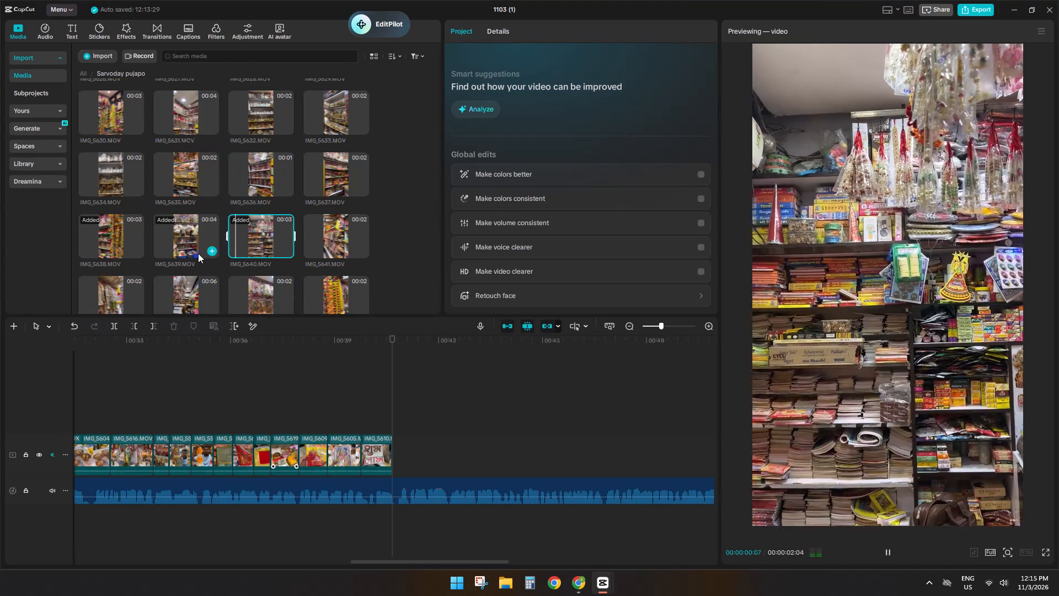
pyautogui.scroll(-2, 198, 253)
pyautogui.click(198, 253)
pyautogui.click(193, 221)
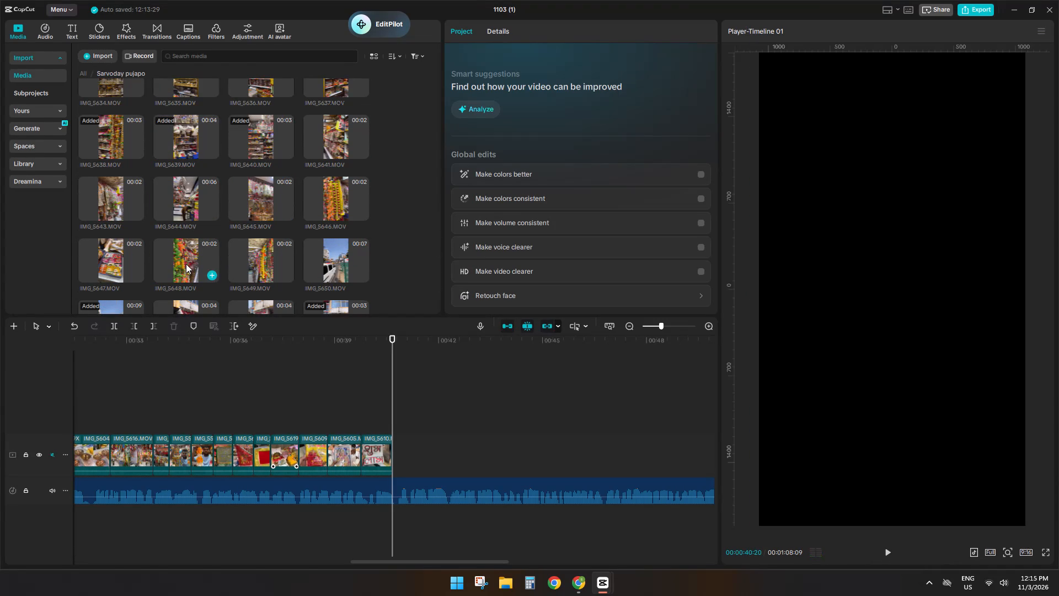
pyautogui.click(186, 264)
pyautogui.click(239, 209)
pyautogui.click(306, 202)
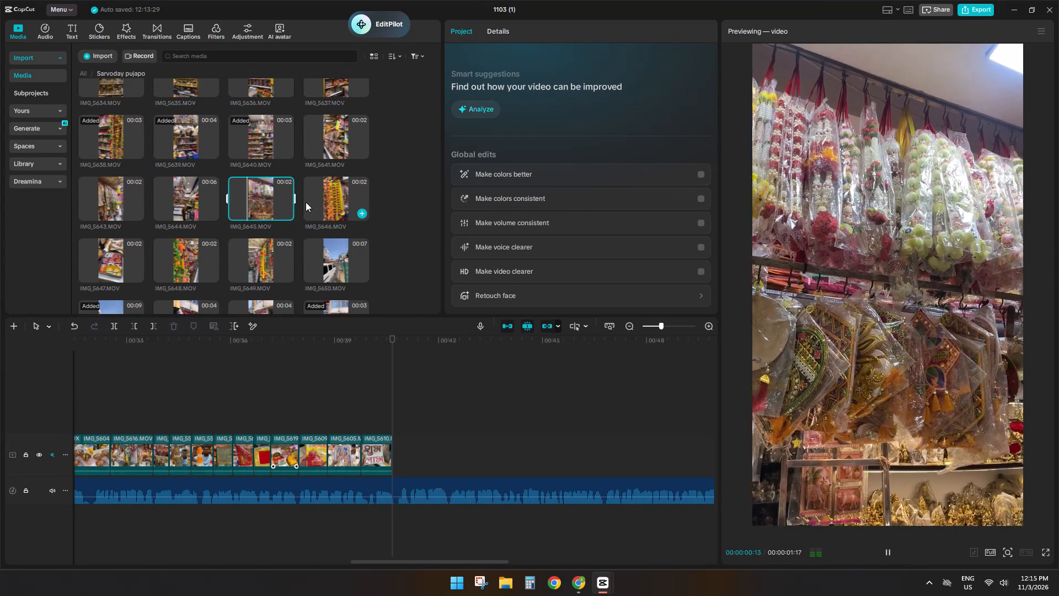
pyautogui.click(244, 283)
pyautogui.click(281, 263)
# Recheck earlier product clips from IMG_5599 back to IMG_5585, including packed cloth IMG_5598 and boxed threads IMG_5586.
pyautogui.scroll(3, 285, 272)
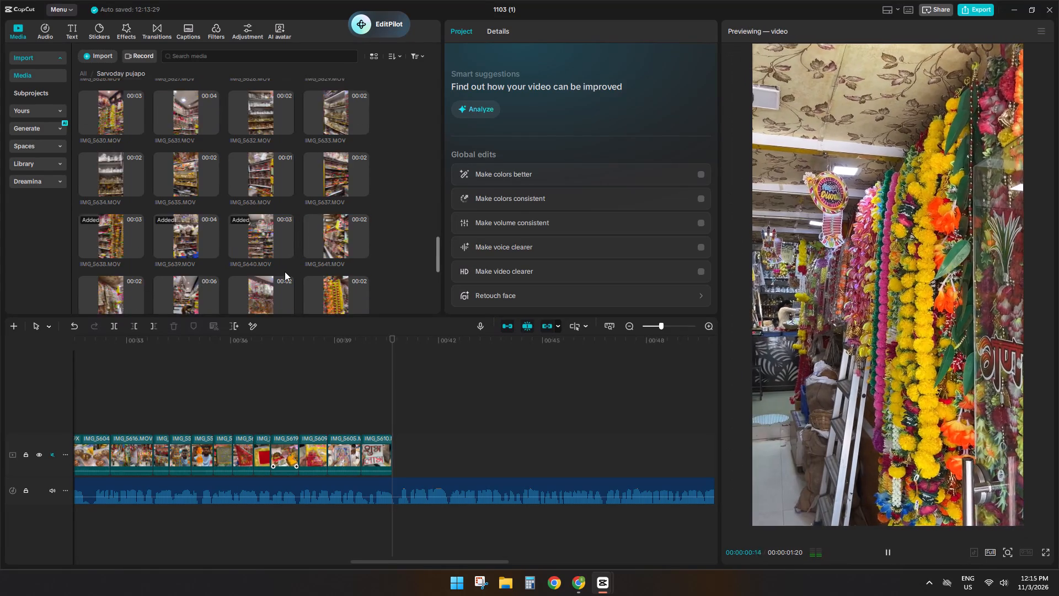
pyautogui.scroll(10, 283, 270)
pyautogui.scroll(-1, 283, 270)
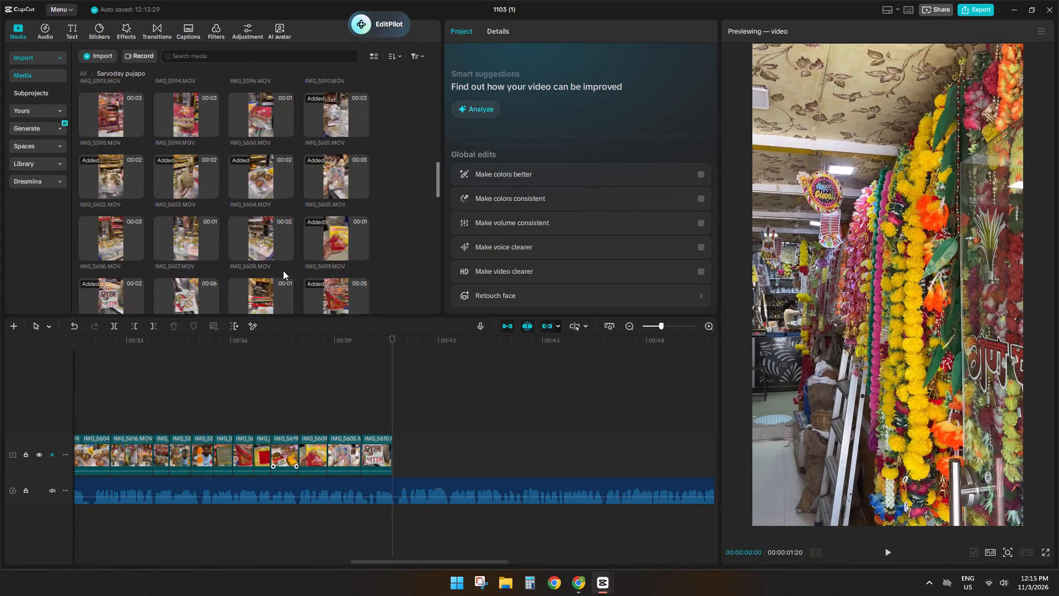
pyautogui.scroll(-1, 283, 270)
pyautogui.click(192, 268)
pyautogui.scroll(3, 192, 268)
pyautogui.click(74, 213)
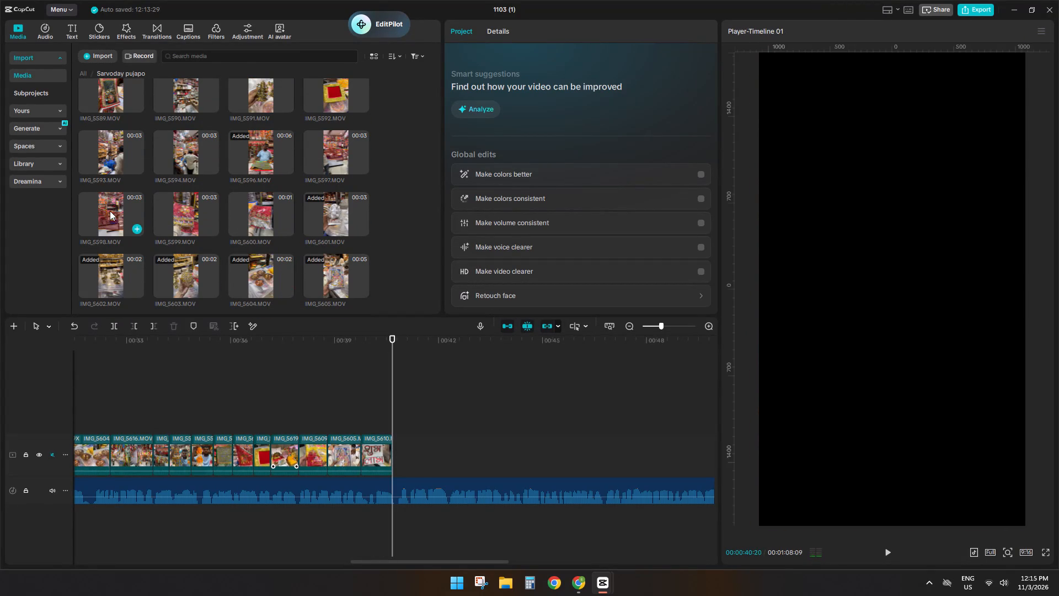
pyautogui.click(110, 211)
pyautogui.click(192, 227)
pyautogui.scroll(4, 243, 281)
pyautogui.click(184, 236)
pyautogui.click(93, 231)
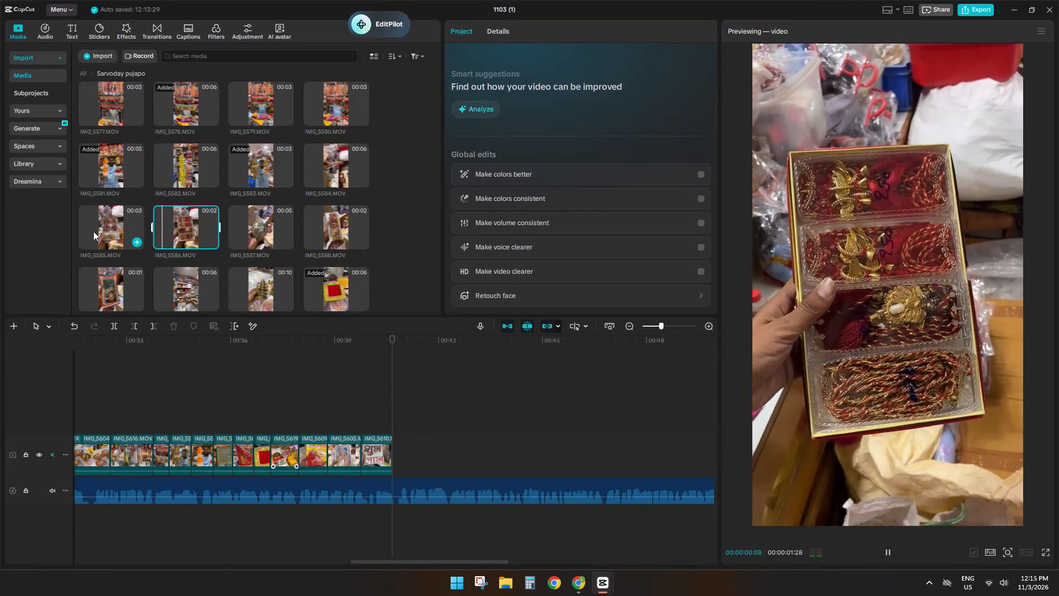
pyautogui.click(98, 290)
pyautogui.click(175, 228)
pyautogui.click(256, 223)
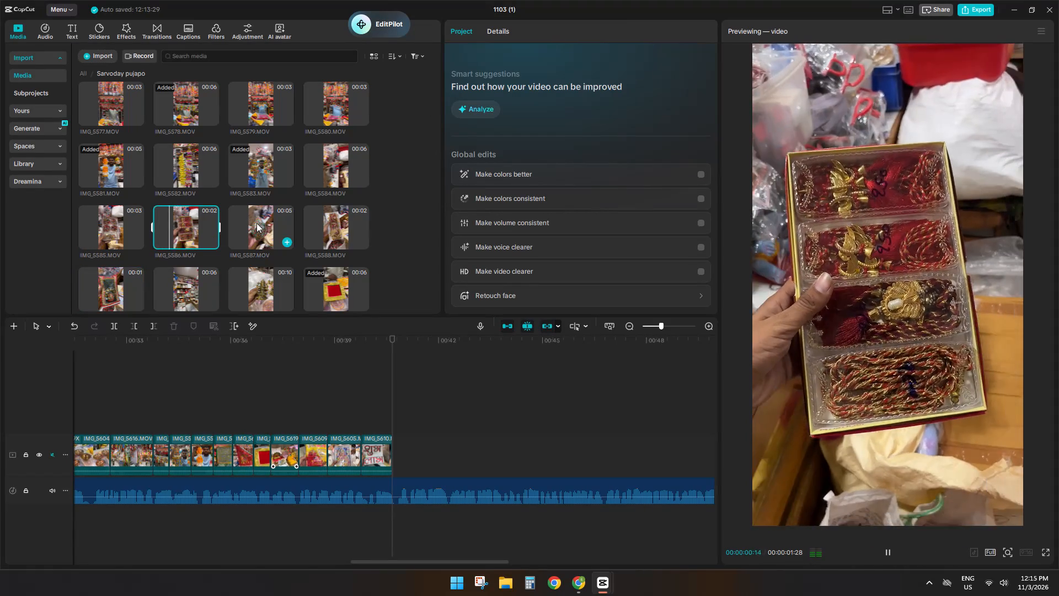
# Compare clips from IMG_5579 back to IMG_5569, including red embroidered dress IMG_5570, red outfit IMG_5574 and necklace IMG_5576.
pyautogui.scroll(3, 249, 257)
pyautogui.click(249, 252)
pyautogui.click(223, 252)
pyautogui.click(207, 249)
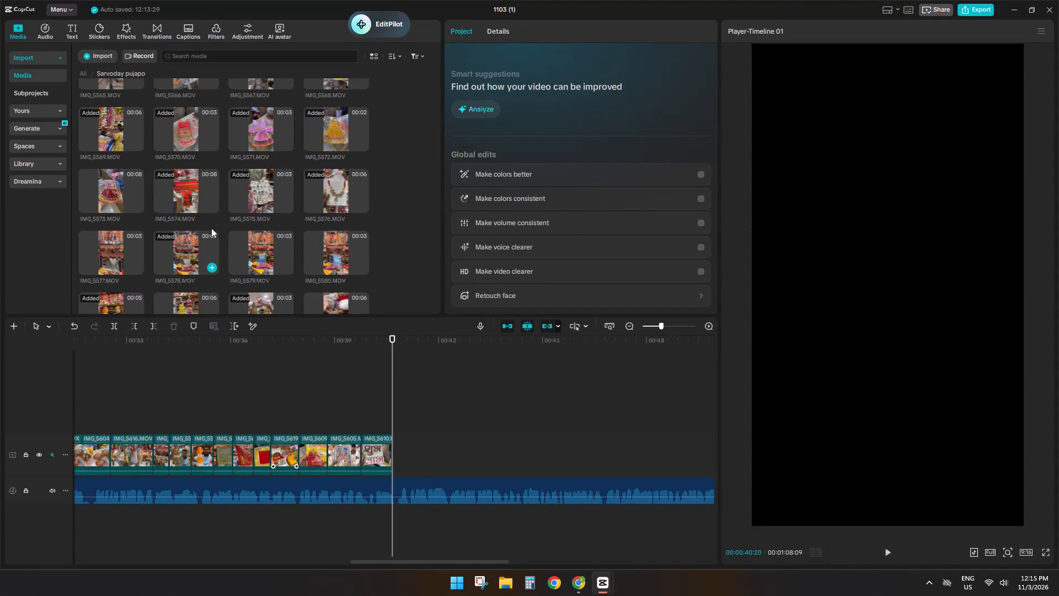
pyautogui.click(213, 186)
pyautogui.click(261, 193)
pyautogui.click(268, 119)
pyautogui.click(204, 121)
pyautogui.click(90, 131)
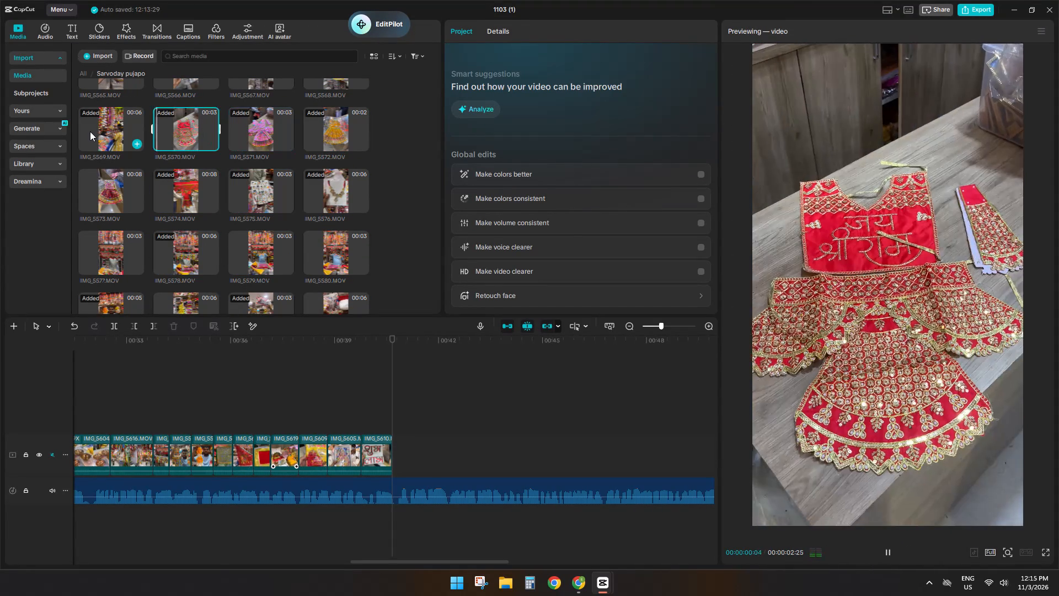
pyautogui.click(103, 189)
pyautogui.click(376, 194)
pyautogui.click(355, 173)
pyautogui.click(352, 139)
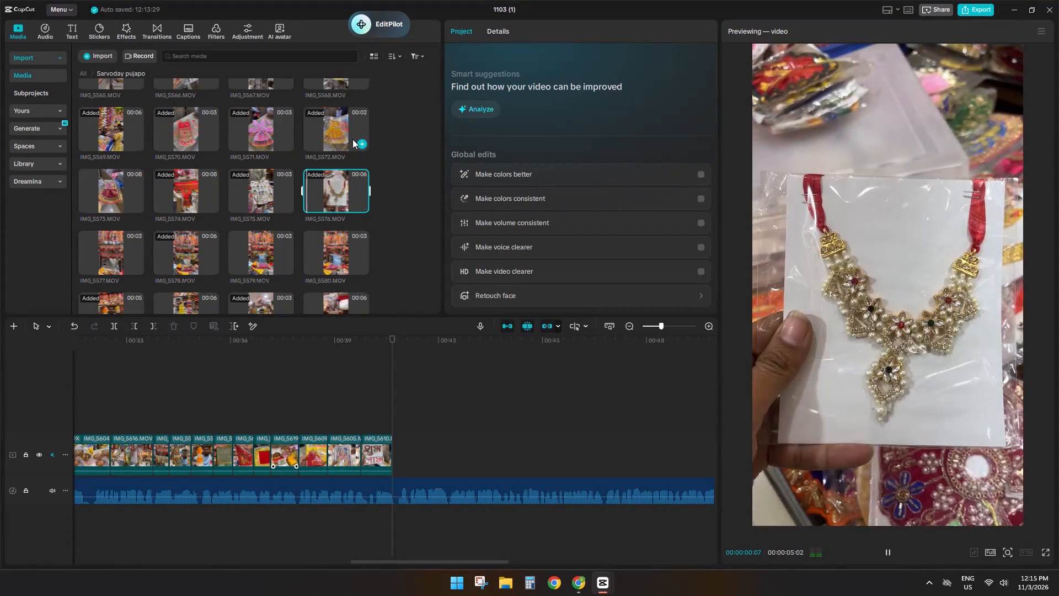
# Compare clips from IMG_5568 back to IMG_5560, including blue round dress IMG_5567, yellow dress IMG_5566 and dressed idols IMG_5563.
pyautogui.scroll(2, 309, 171)
pyautogui.click(314, 161)
pyautogui.click(269, 171)
pyautogui.click(252, 107)
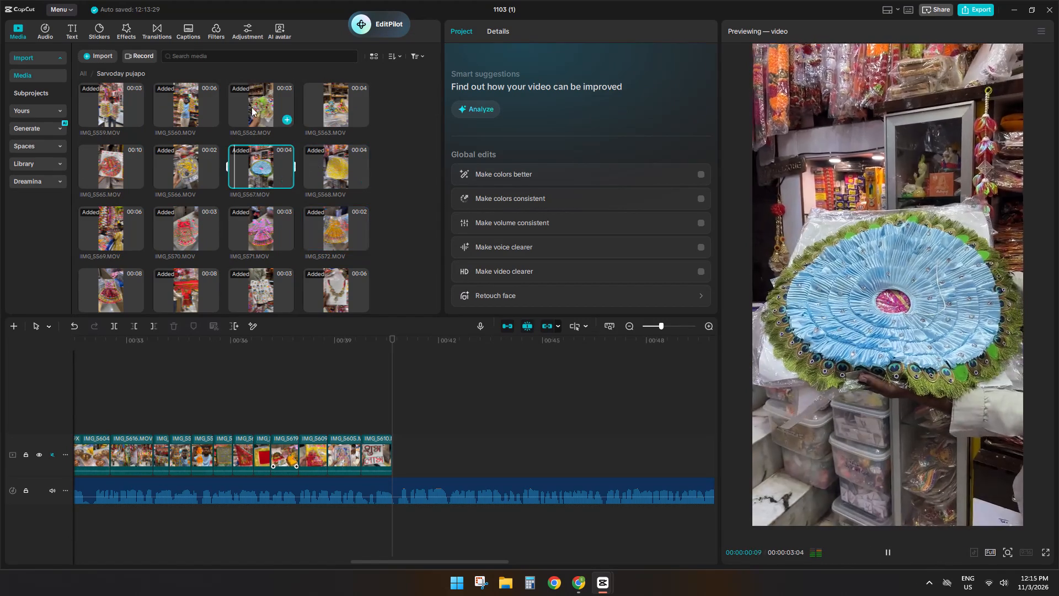
pyautogui.click(190, 162)
pyautogui.click(33, 175)
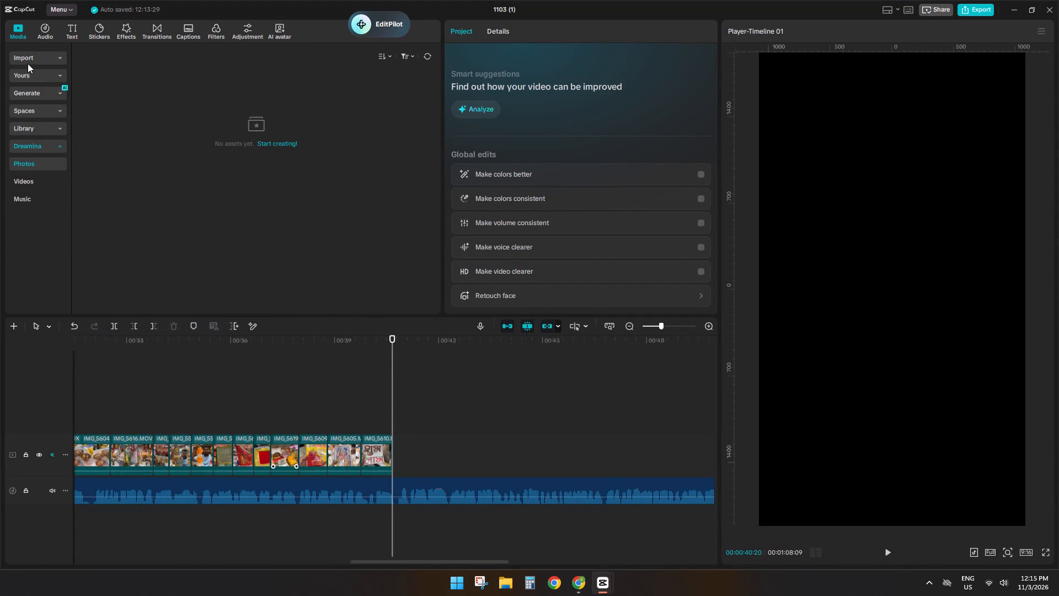
pyautogui.click(26, 62)
pyautogui.click(175, 129)
pyautogui.click(179, 151)
pyautogui.click(179, 105)
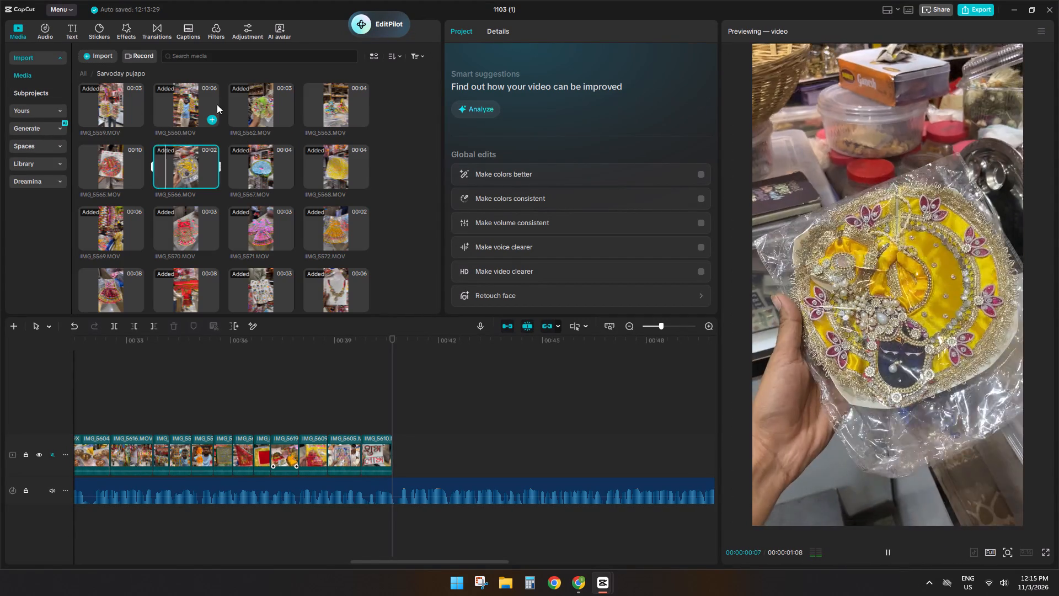
pyautogui.click(272, 102)
pyautogui.click(329, 105)
pyautogui.scroll(3, 314, 158)
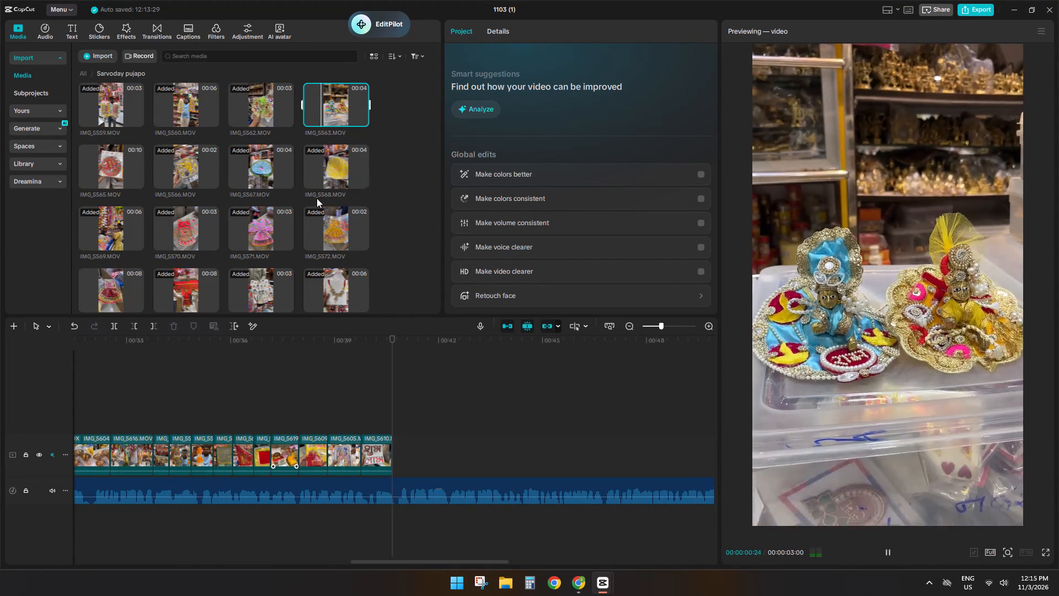
# Recheck clips from IMG_5573 to IMG_5584, including red outfit IMG_5574, door hangings IMG_5579, bell hangings IMG_5583 and flower hangings IMG_5581.
pyautogui.scroll(-2, 317, 198)
pyautogui.click(338, 189)
pyautogui.click(282, 188)
pyautogui.click(173, 196)
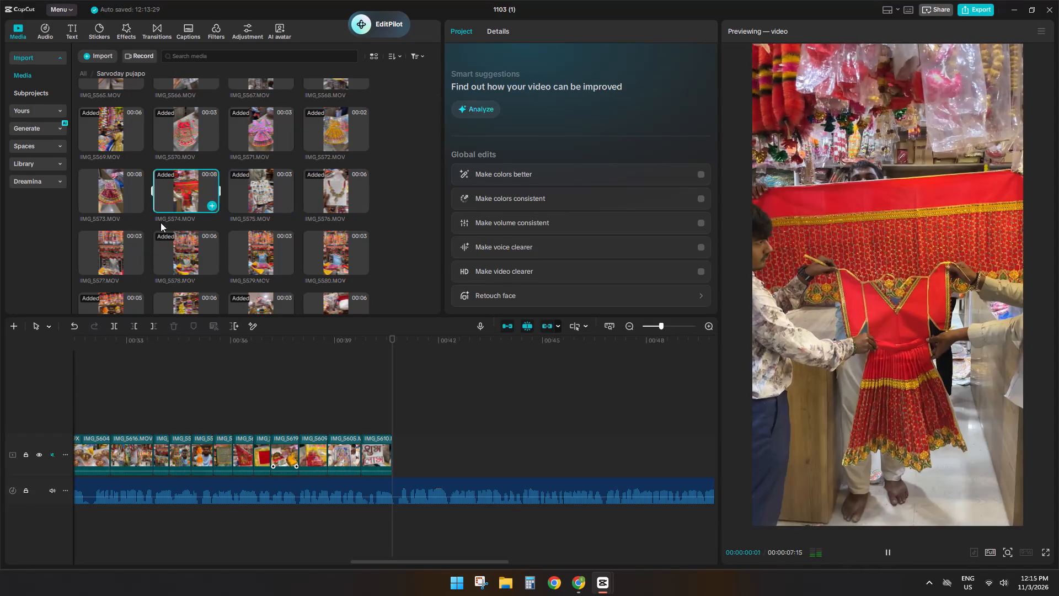
pyautogui.click(182, 240)
pyautogui.click(124, 208)
pyautogui.click(115, 248)
pyautogui.click(257, 253)
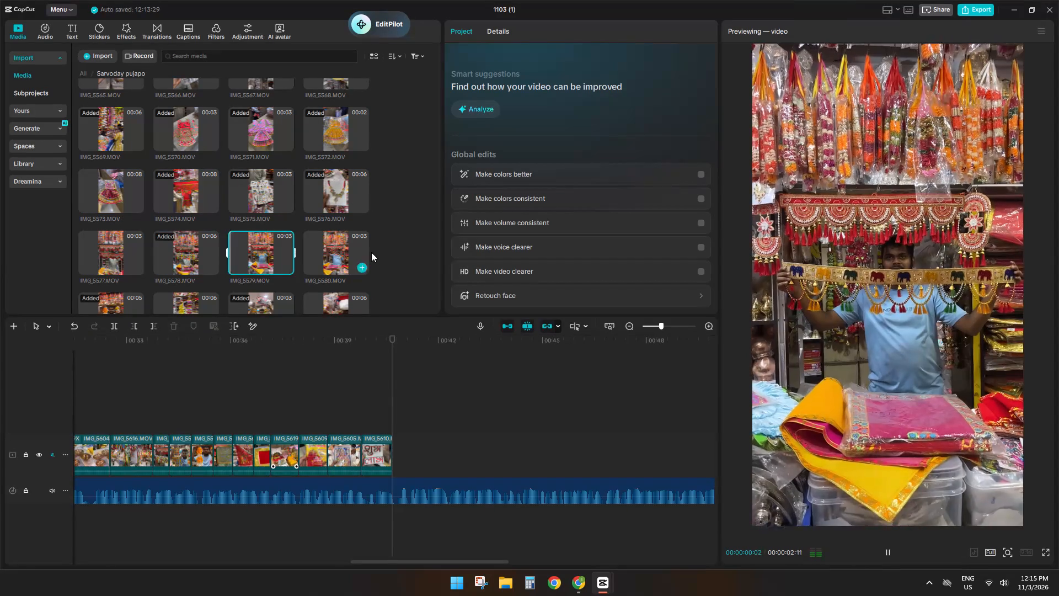
pyautogui.click(336, 252)
pyautogui.scroll(-2, 336, 252)
pyautogui.click(336, 213)
pyautogui.click(253, 210)
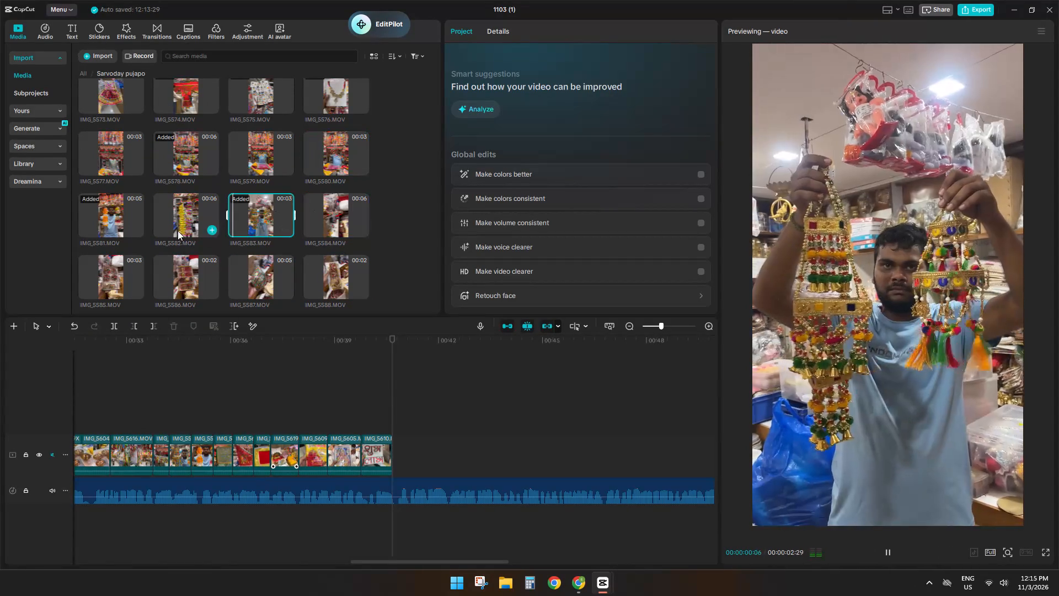
pyautogui.click(178, 231)
pyautogui.click(109, 187)
pyautogui.click(113, 205)
# Recheck clips from IMG_5585 to IMG_5592, including shop shelves IMG_5590, red-gold cloth IMG_5592 and packed red-gold ornament IMG_5588.
pyautogui.scroll(-3, 114, 202)
pyautogui.click(122, 174)
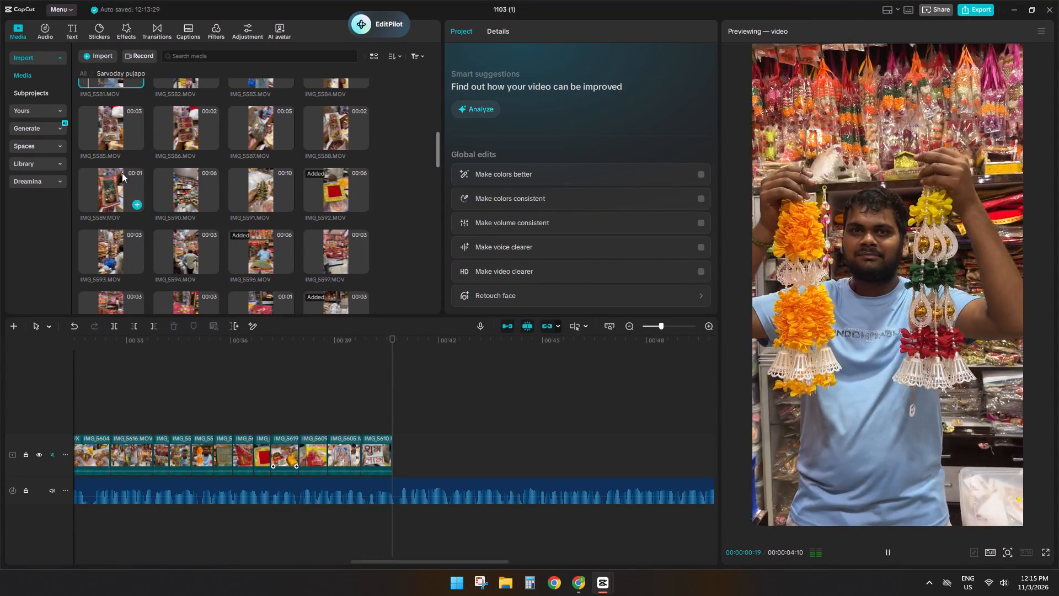
pyautogui.click(120, 131)
pyautogui.click(108, 162)
pyautogui.click(114, 169)
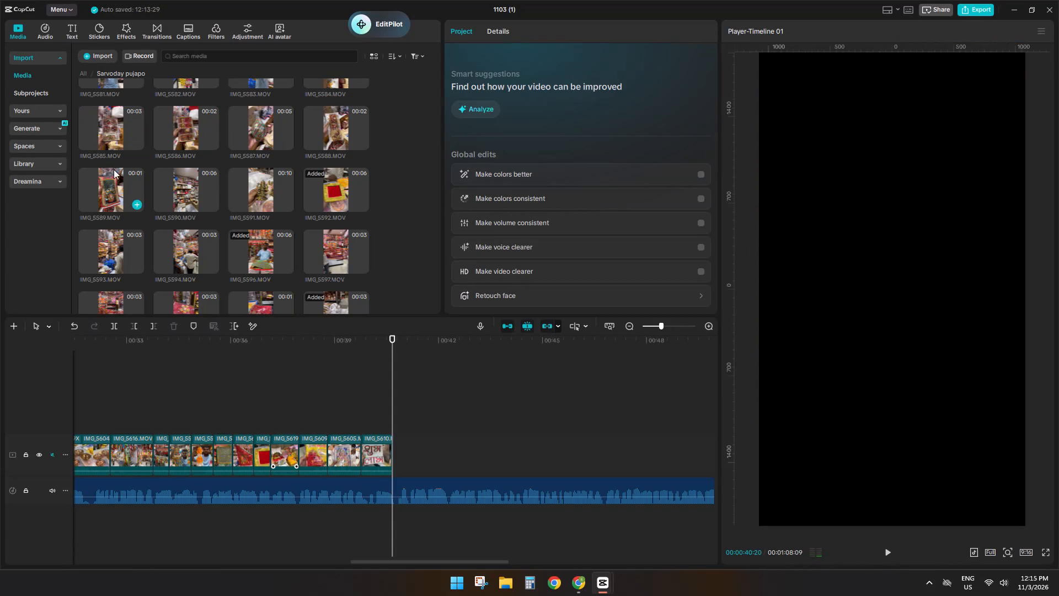
pyautogui.click(186, 185)
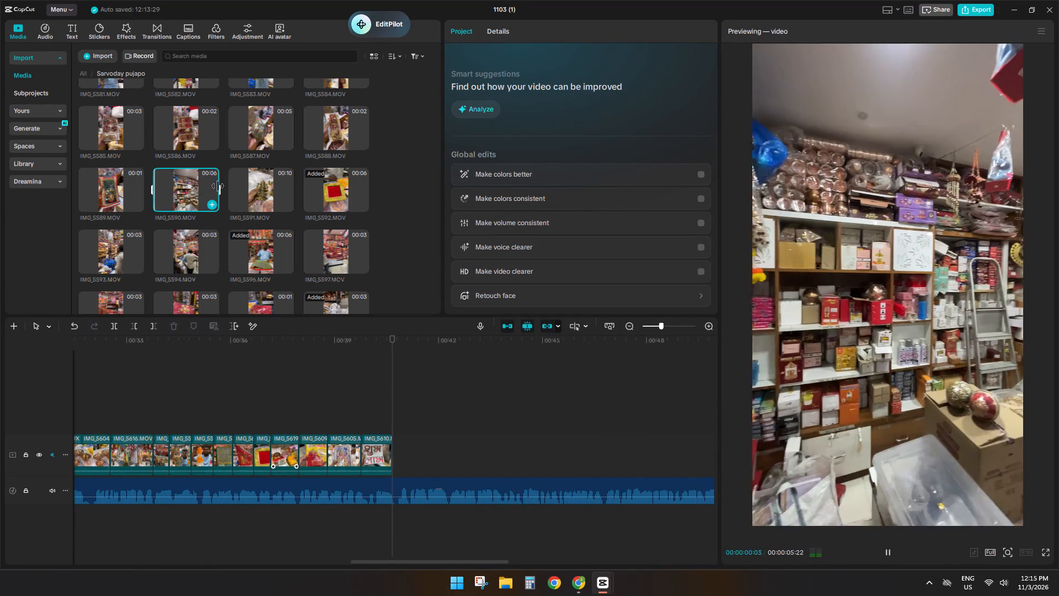
pyautogui.click(258, 187)
pyautogui.click(328, 188)
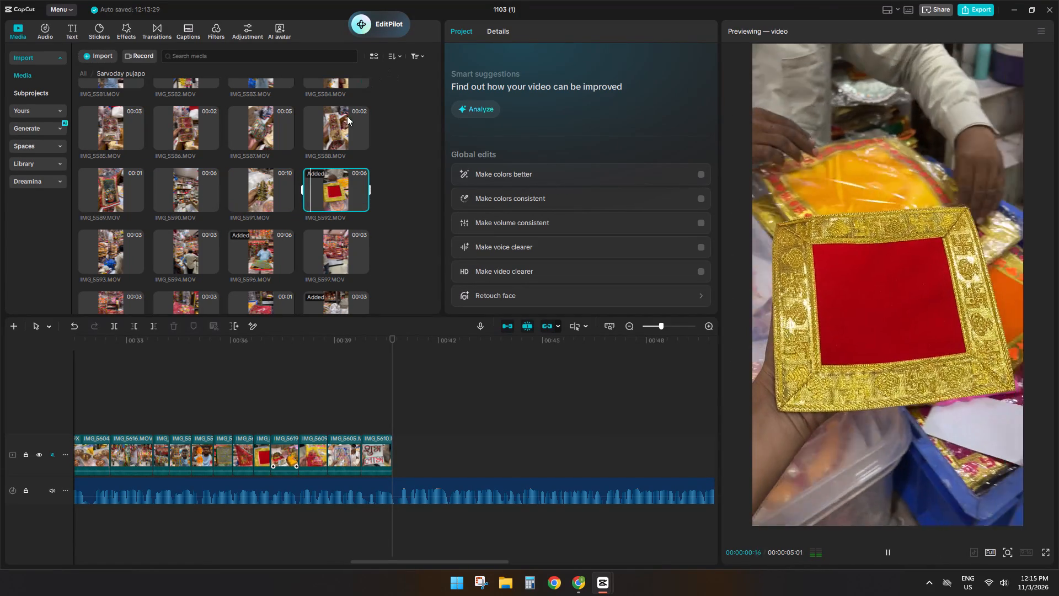
pyautogui.click(345, 120)
# Recheck clips from IMG_5593 to IMG_5601, including shop counter IMG_5594 and packed red cloth IMG_5600.
pyautogui.scroll(-2, 336, 152)
pyautogui.click(334, 167)
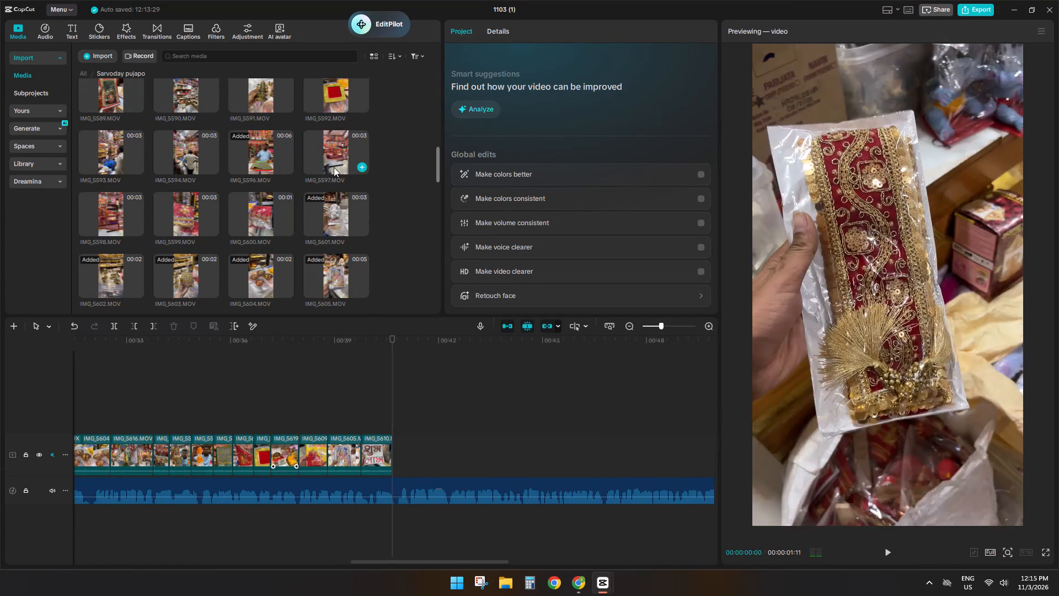
pyautogui.click(255, 144)
pyautogui.click(189, 153)
pyautogui.click(128, 154)
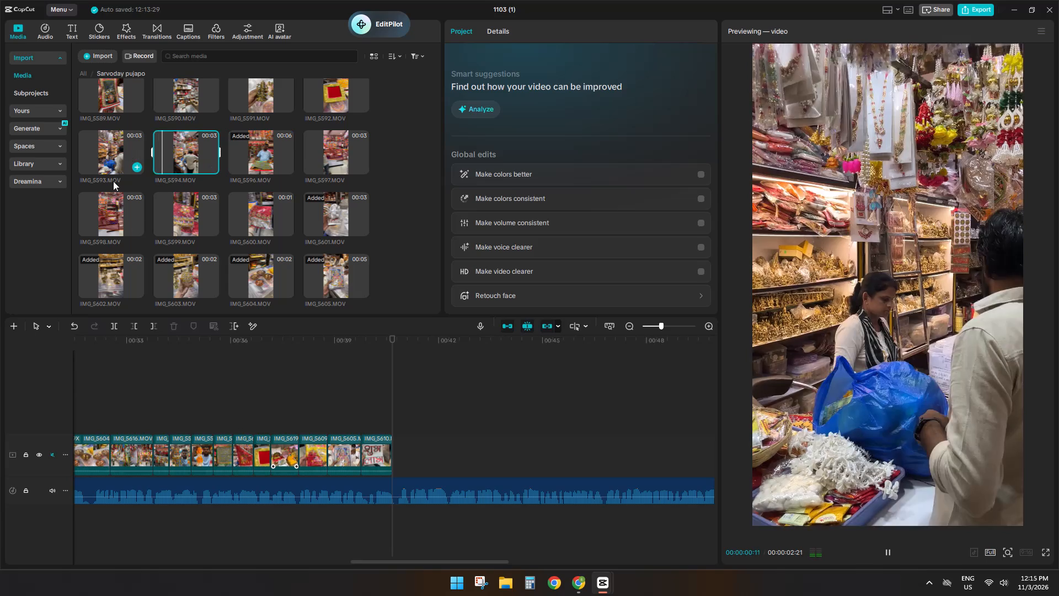
pyautogui.click(112, 207)
pyautogui.click(173, 211)
pyautogui.click(229, 211)
pyautogui.click(248, 211)
pyautogui.click(320, 215)
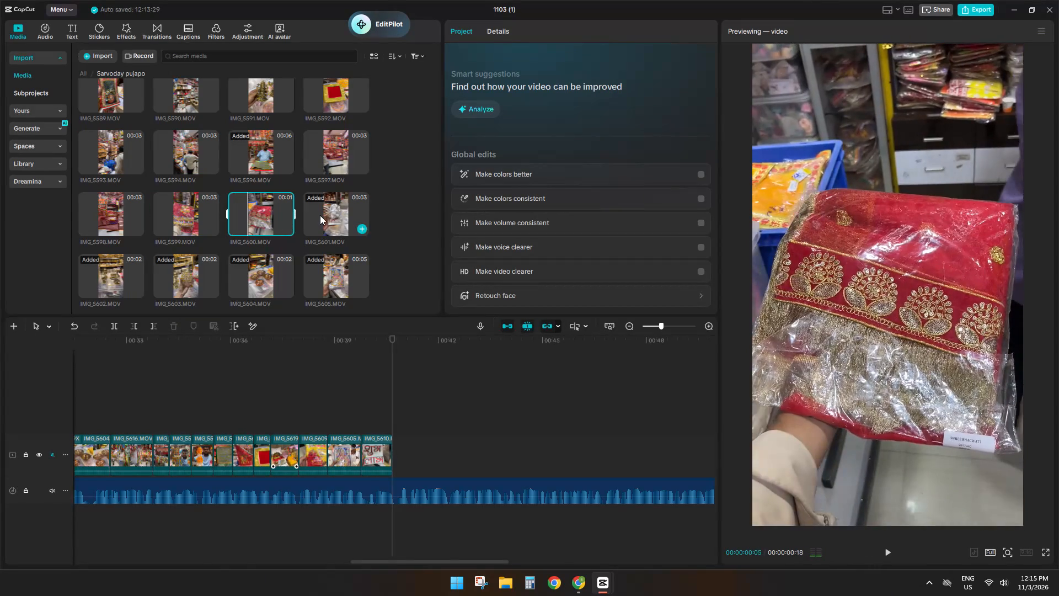
# Trim the opening of deity picture clip IMG_5605 to leave 00:00:03:03 and append it to the main track right after IMG_5610.
pyautogui.click(334, 252)
pyautogui.click(334, 259)
pyautogui.moveTo(301, 278); pyautogui.dragTo(314, 272)
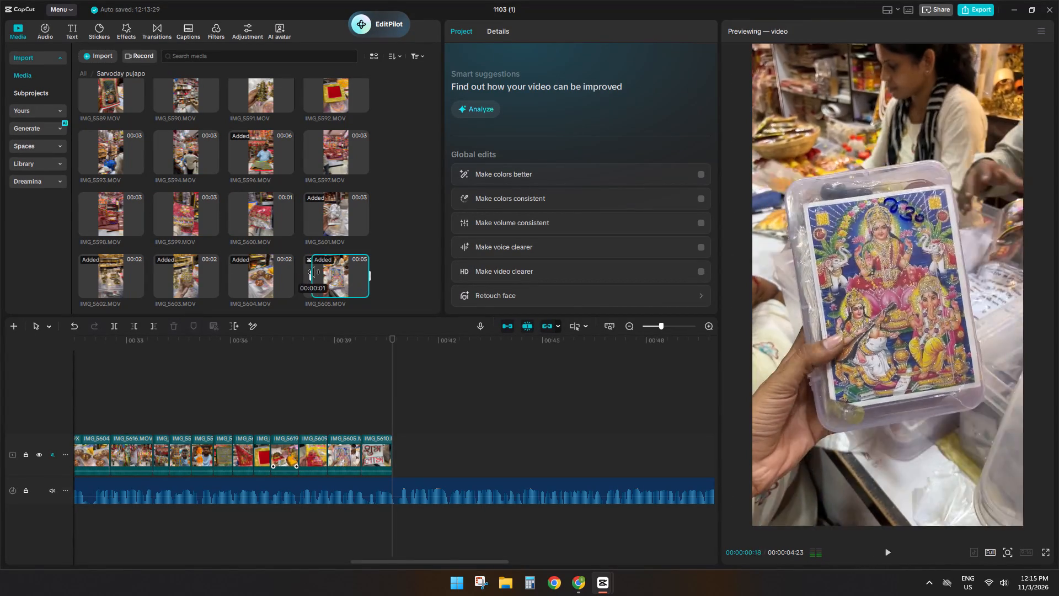
pyautogui.moveTo(314, 272); pyautogui.dragTo(324, 269)
pyautogui.moveTo(338, 273); pyautogui.dragTo(390, 476)
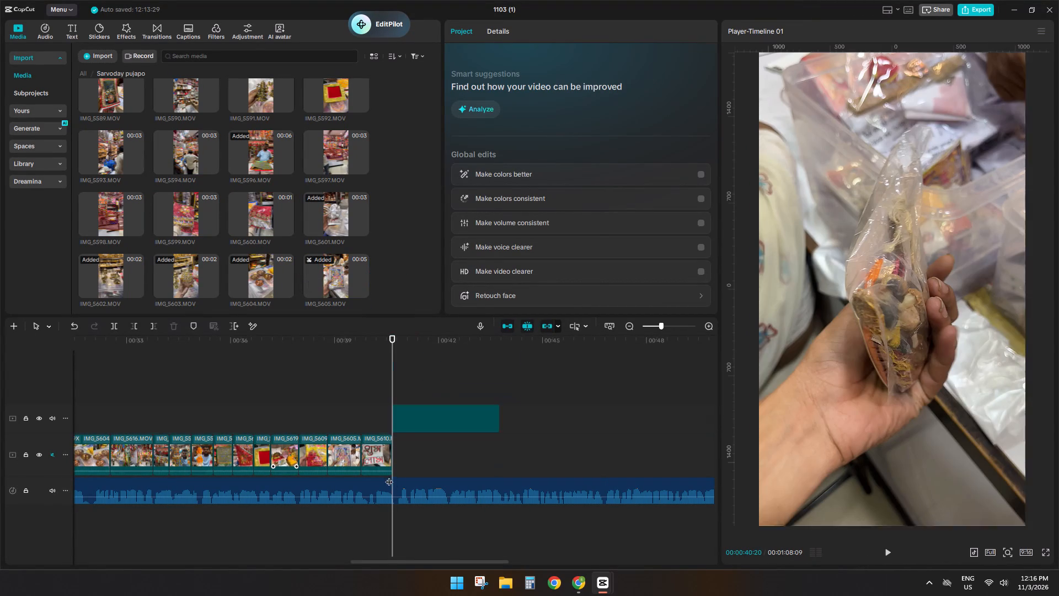
pyautogui.moveTo(418, 420); pyautogui.dragTo(415, 446)
# Play the appended IMG_5605 clip against the voice-over and cut off its end at 00:00:42:08.
pyautogui.press('space')
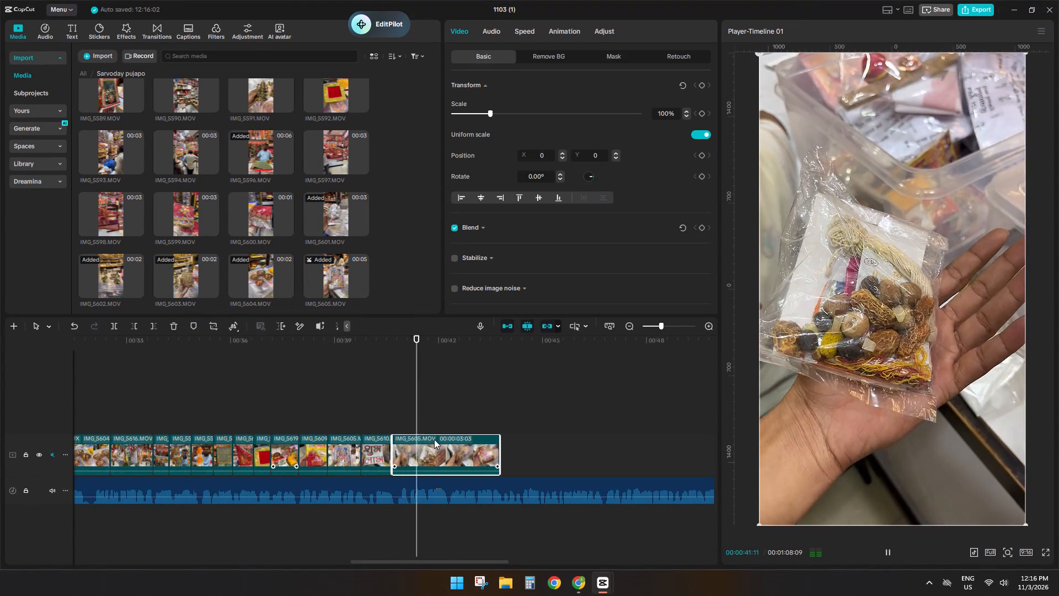
pyautogui.press('space')
pyautogui.press('space')
pyautogui.press('space')
pyautogui.press('space')
pyautogui.press('space')
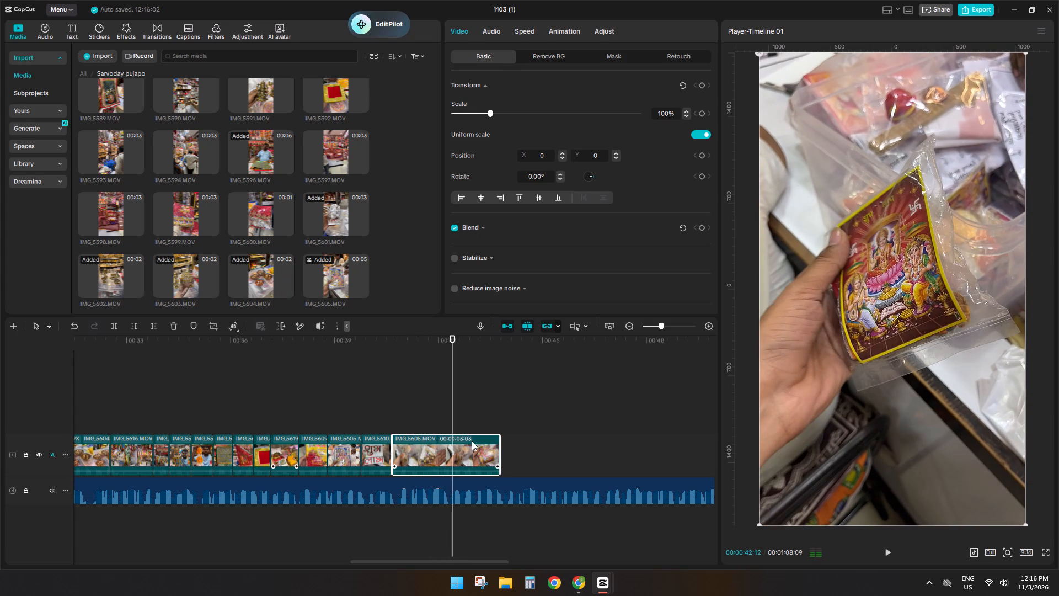
pyautogui.press('space')
pyautogui.press('space')
pyautogui.press('space')
pyautogui.press('space')
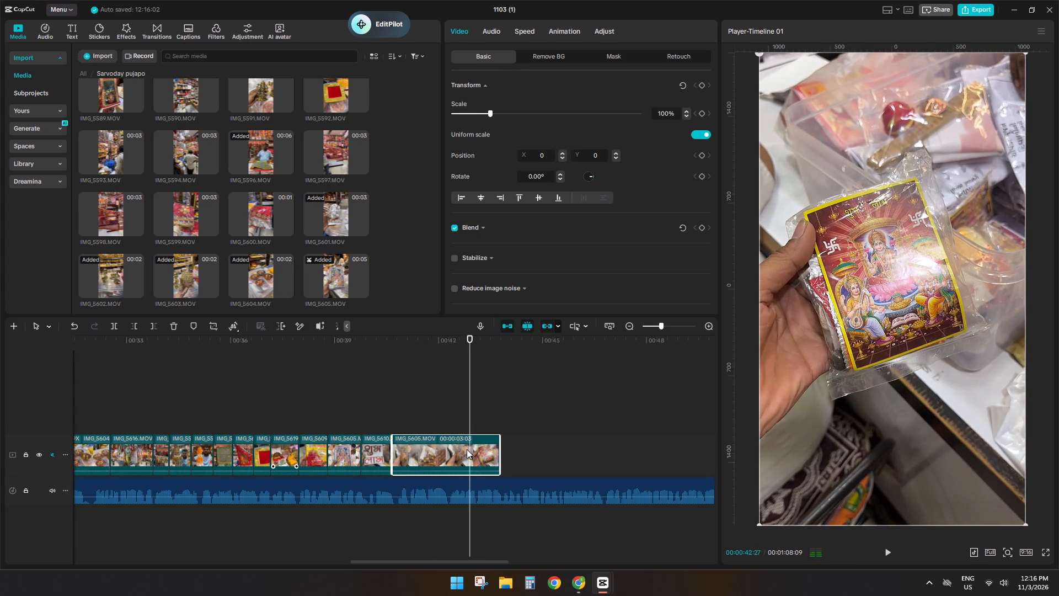
pyautogui.click(433, 416)
pyautogui.press('space')
pyautogui.press('space')
pyautogui.click(450, 446)
pyautogui.write('sd')
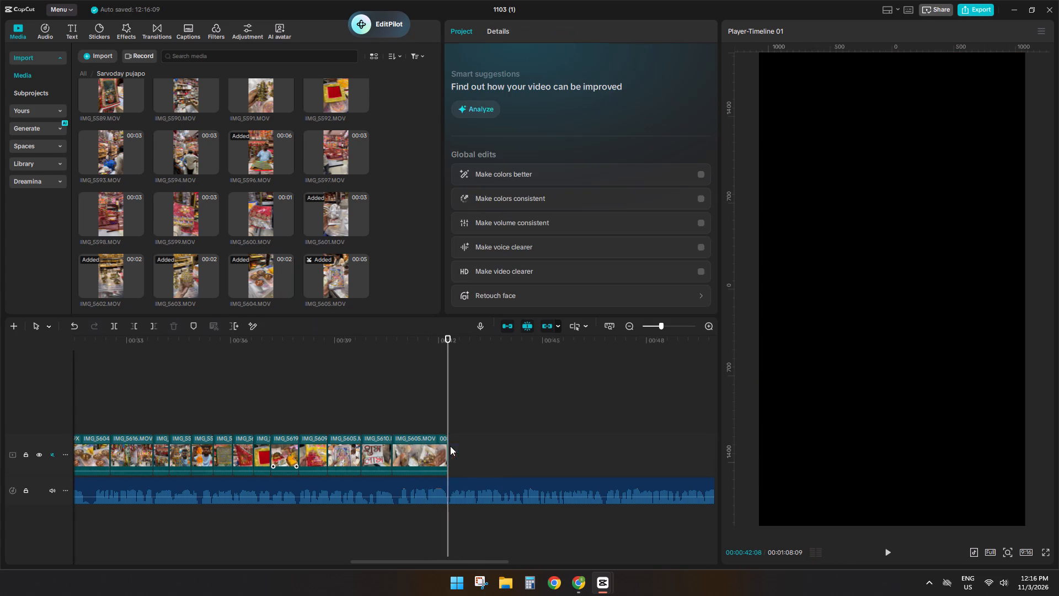
# Play the voice-over past the last clip and recheck clips between IMG_5568 and IMG_5596 for the next shot.
pyautogui.press('space')
pyautogui.press('space')
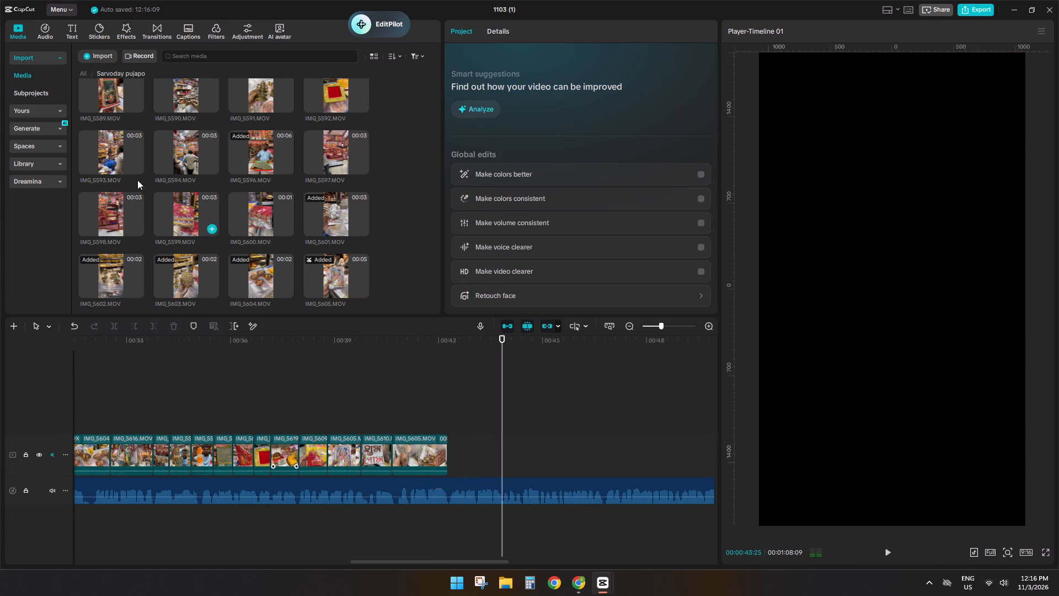
pyautogui.click(109, 152)
pyautogui.click(192, 161)
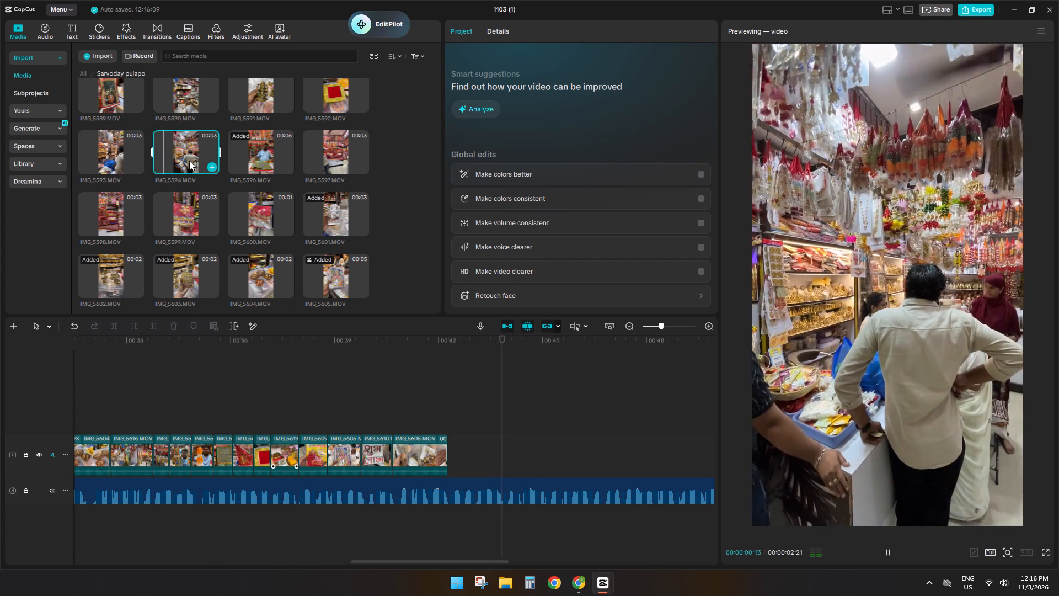
pyautogui.click(236, 160)
pyautogui.scroll(5, 328, 162)
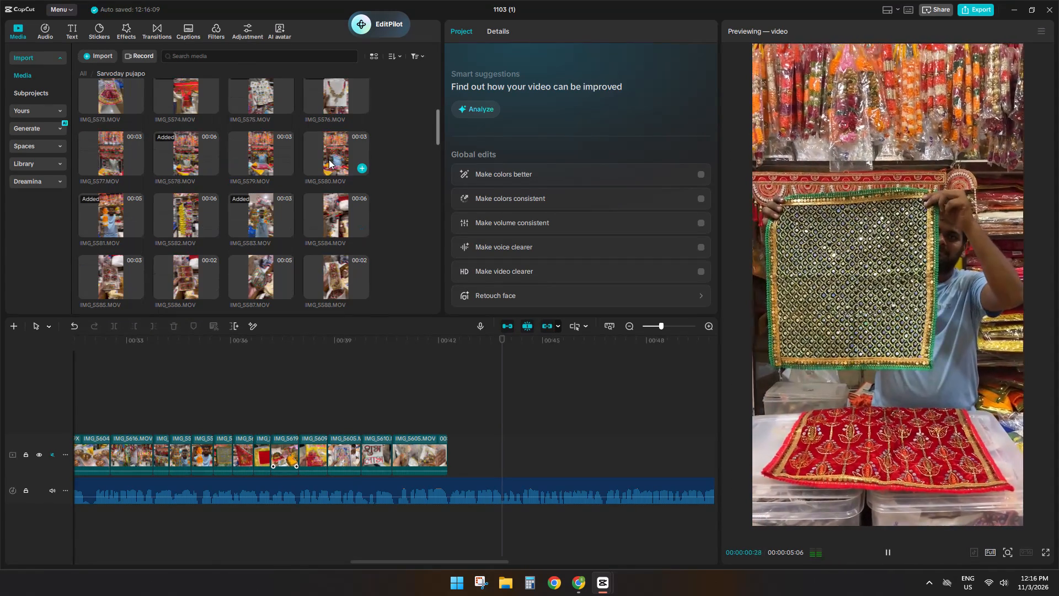
pyautogui.click(332, 142)
pyautogui.scroll(5, 354, 233)
pyautogui.click(327, 182)
pyautogui.scroll(4, 335, 231)
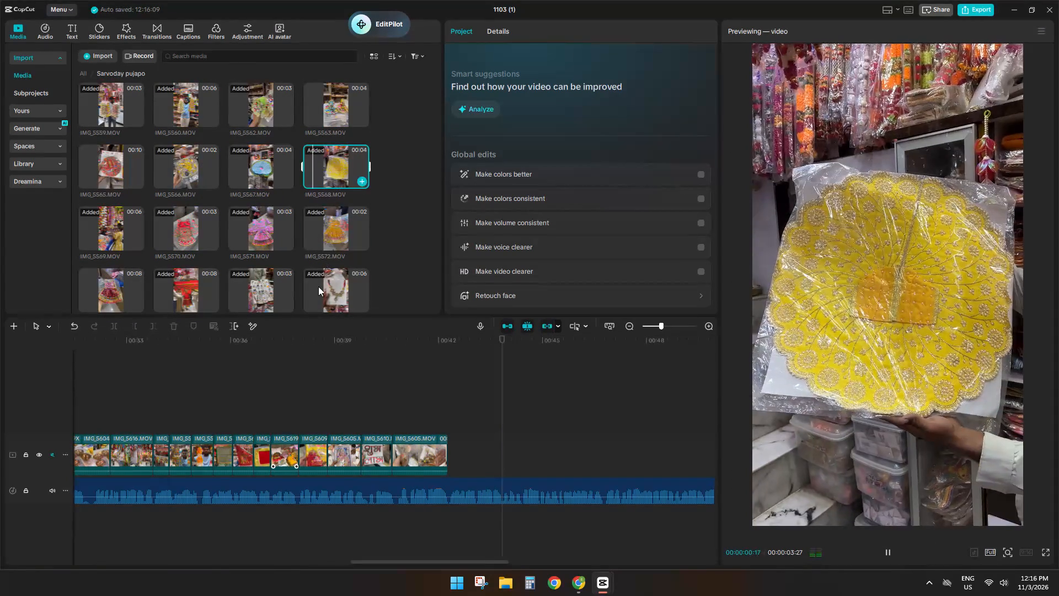
pyautogui.scroll(-2, 324, 304)
pyautogui.click(334, 262)
pyautogui.scroll(-2, 334, 262)
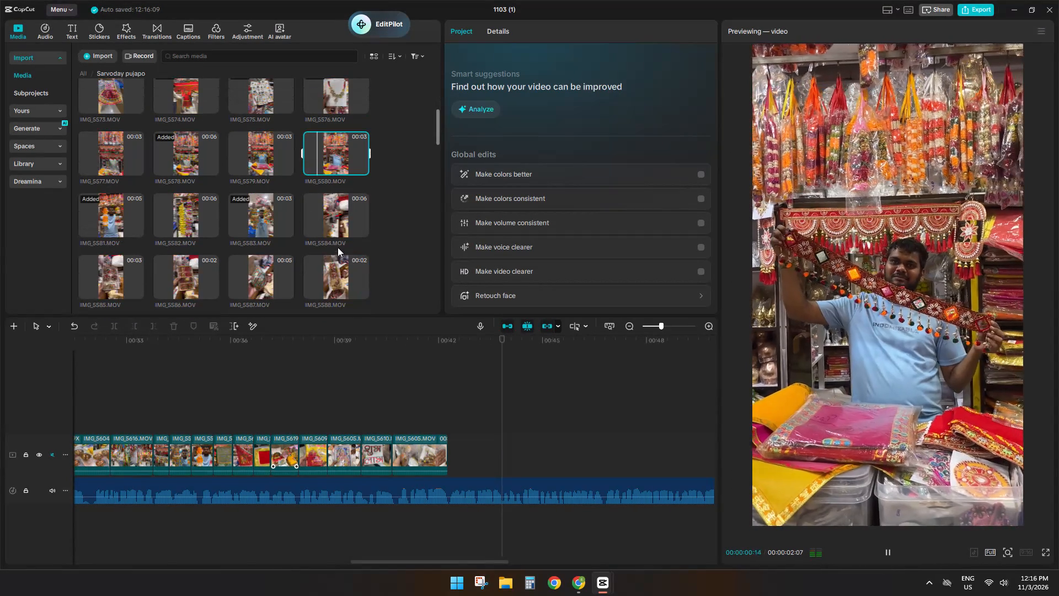
pyautogui.click(331, 218)
# Append packed red-gold ornament clip IMG_5588 to the main track after IMG_5605 and cut off its end at 00:00:43:04.
pyautogui.click(336, 276)
pyautogui.moveTo(326, 274); pyautogui.dragTo(487, 483)
pyautogui.click(448, 406)
pyautogui.press('space')
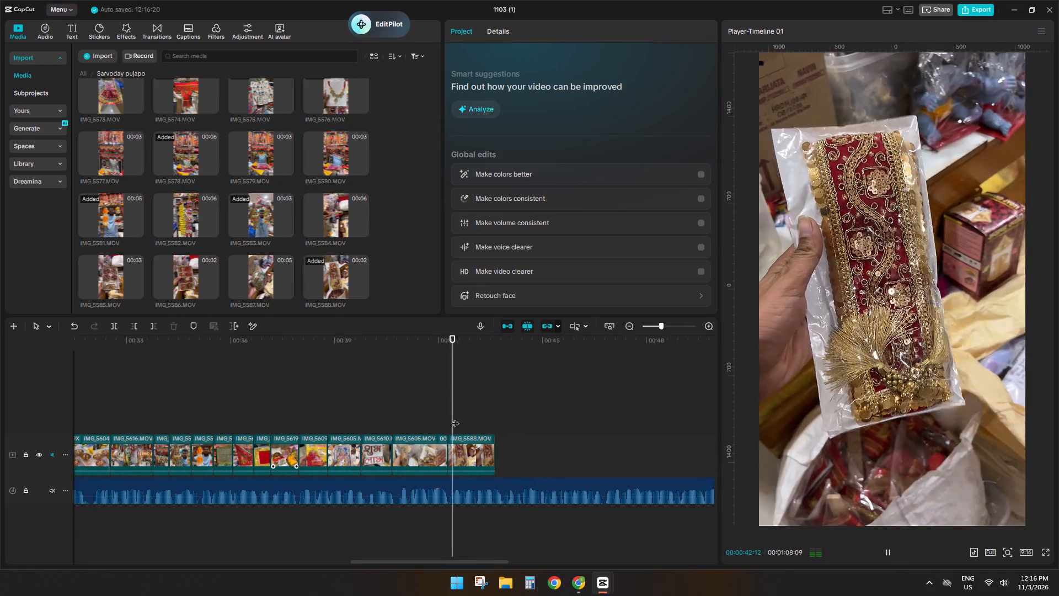
pyautogui.press('space')
pyautogui.click(475, 451)
pyautogui.press('s')
pyautogui.press('d')
# Append packed Ganesha cloth clip IMG_5589 right after IMG_5588 and cut off its end at 00:00:43:26.
pyautogui.scroll(-2, 158, 234)
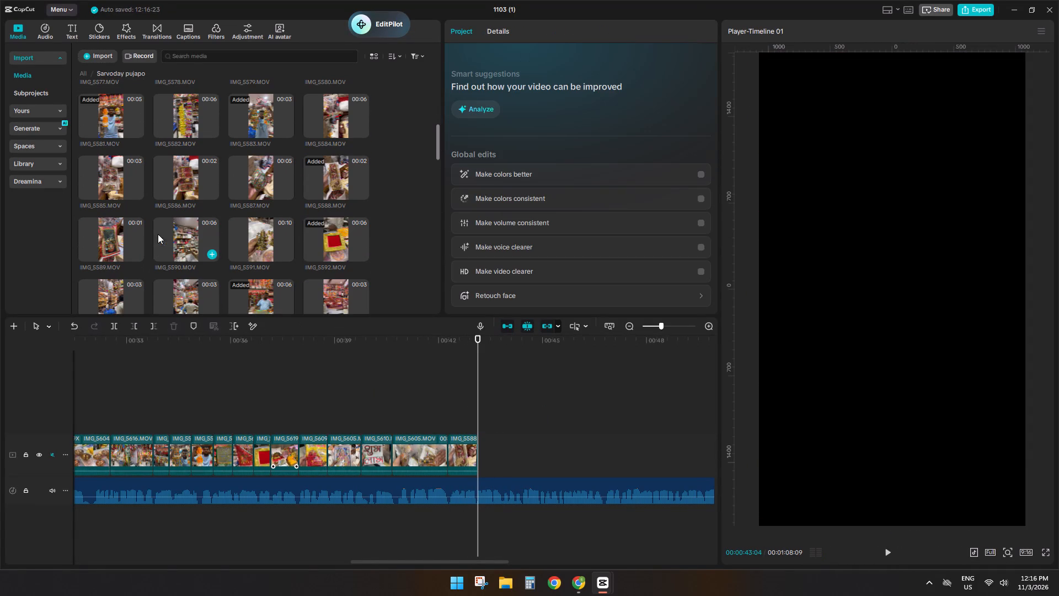
pyautogui.click(98, 230)
pyautogui.moveTo(107, 241); pyautogui.dragTo(644, 406)
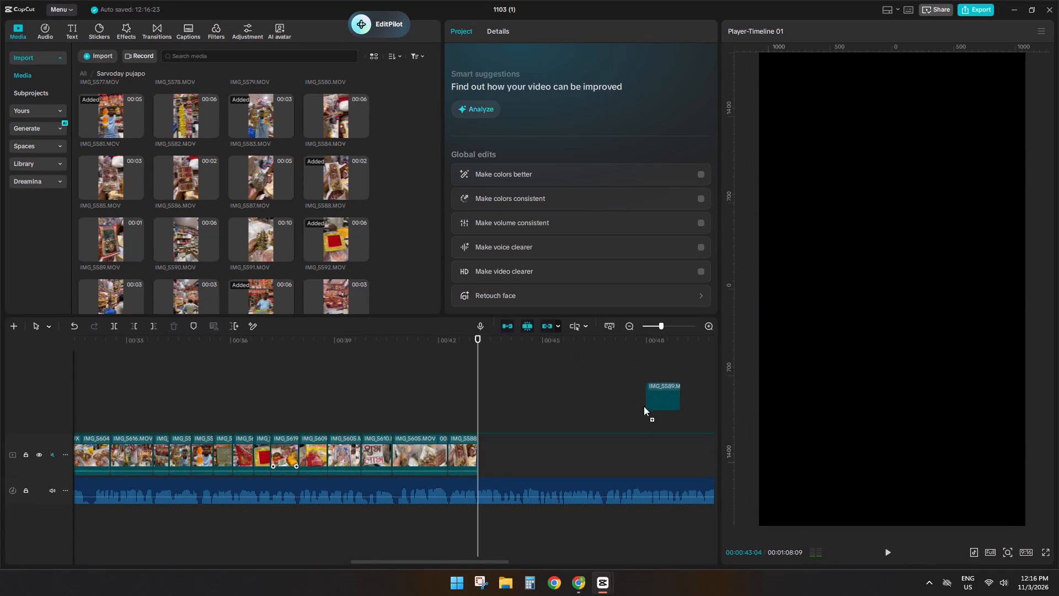
pyautogui.moveTo(644, 406); pyautogui.dragTo(538, 460)
pyautogui.press('space')
pyautogui.press('space')
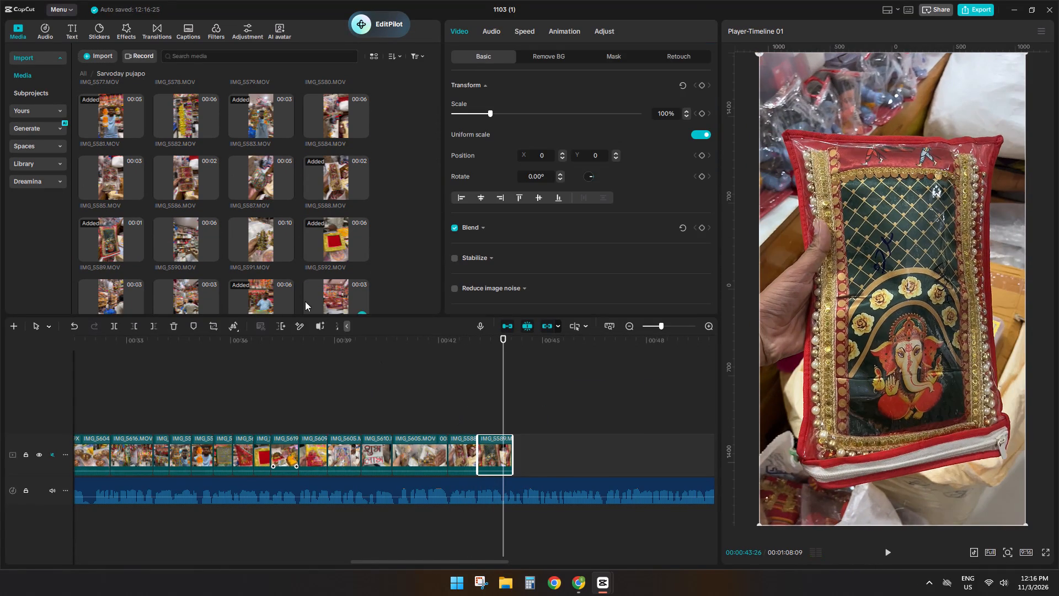
pyautogui.press('s')
pyautogui.press('d')
# Recheck clips between IMG_5590 and IMG_5646, including small temple shelves IMG_5615, hanging garlands IMG_5631 and cloth shelves IMG_5637.
pyautogui.click(175, 249)
pyautogui.scroll(-3, 178, 245)
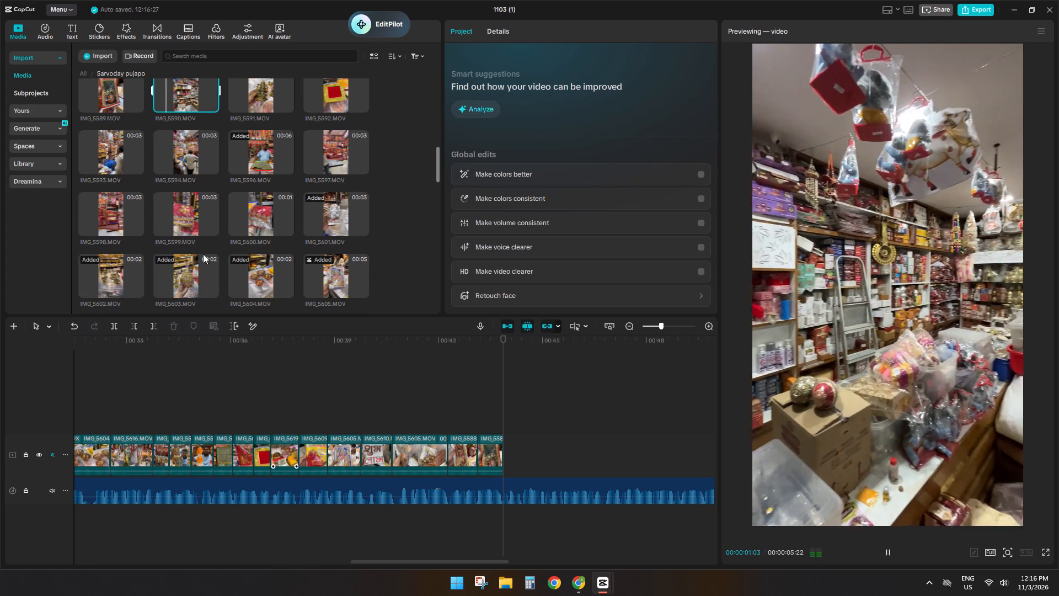
pyautogui.click(172, 225)
pyautogui.scroll(-3, 172, 227)
pyautogui.click(188, 246)
pyautogui.scroll(-2, 188, 246)
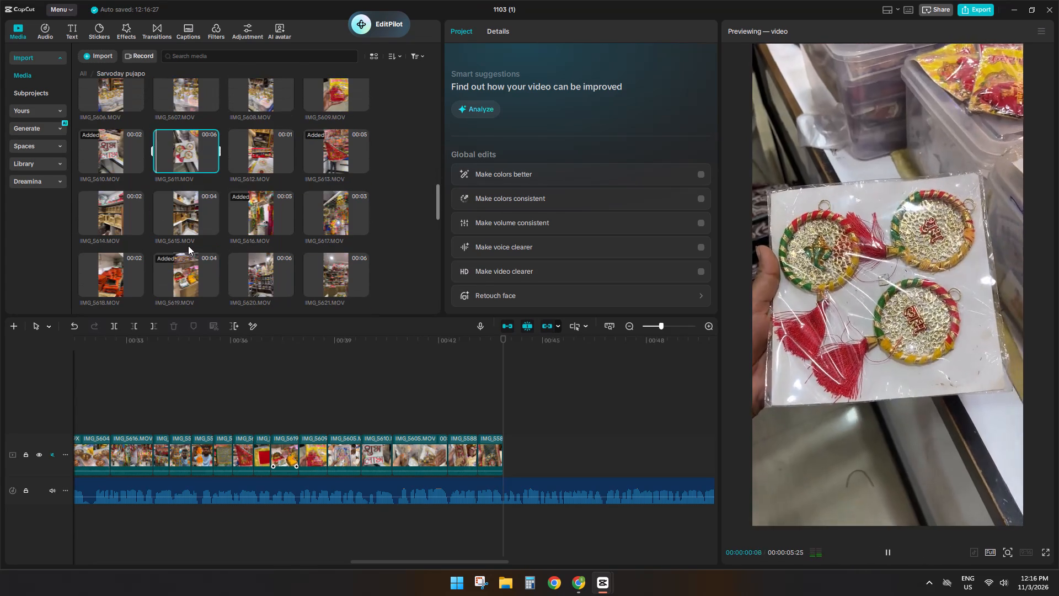
pyautogui.click(205, 241)
pyautogui.click(185, 214)
pyautogui.scroll(-6, 243, 272)
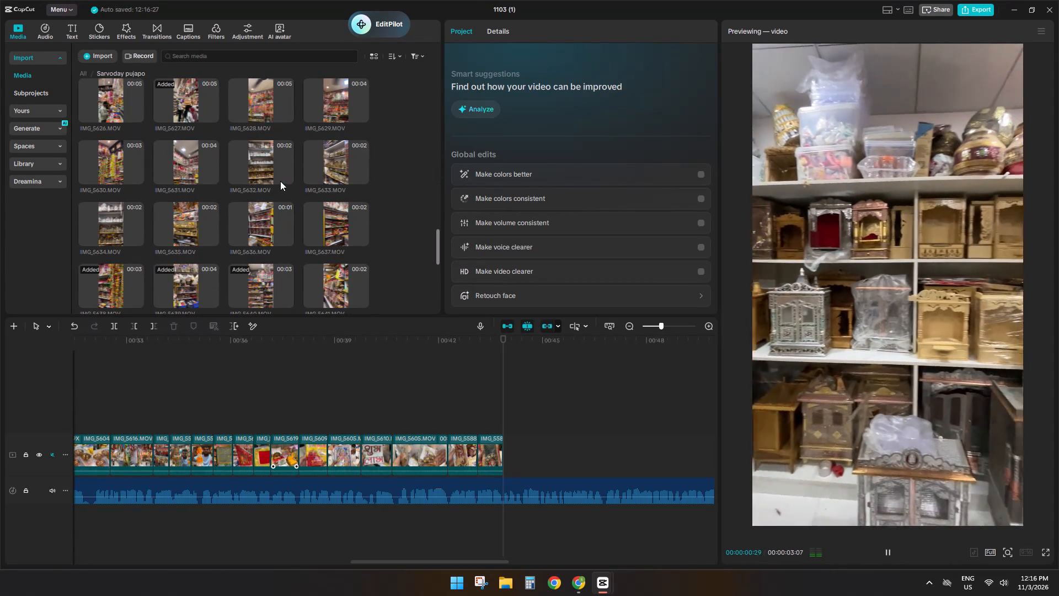
pyautogui.click(248, 153)
pyautogui.click(186, 161)
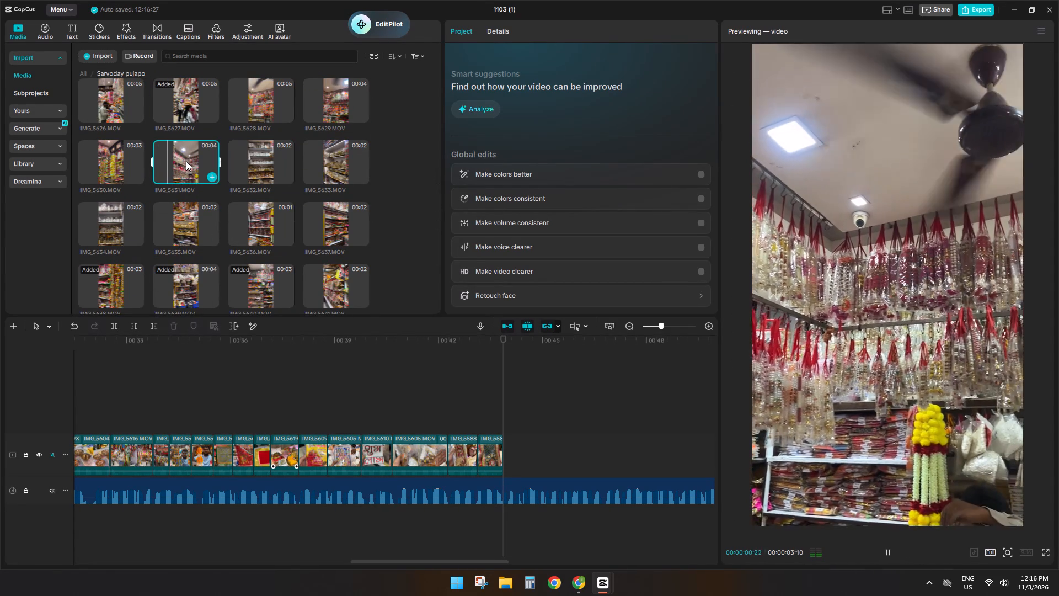
pyautogui.click(336, 158)
pyautogui.click(332, 226)
pyautogui.scroll(-2, 332, 226)
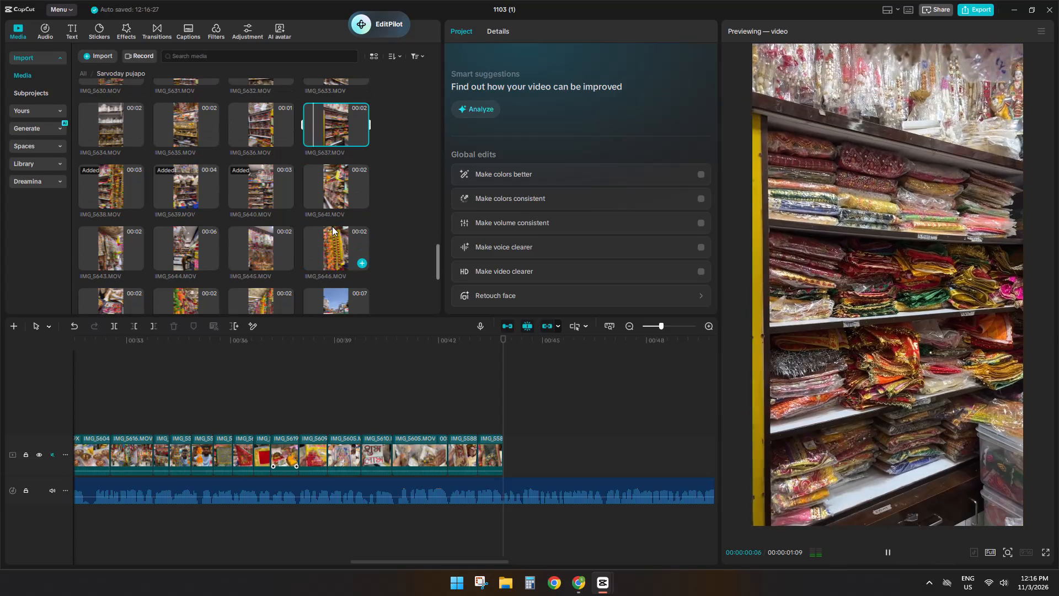
pyautogui.click(332, 251)
# Trim the opening of shop counter clip IMG_5644 to leave 00:00:04:10 and append it to the main track after IMG_5589.
pyautogui.click(197, 253)
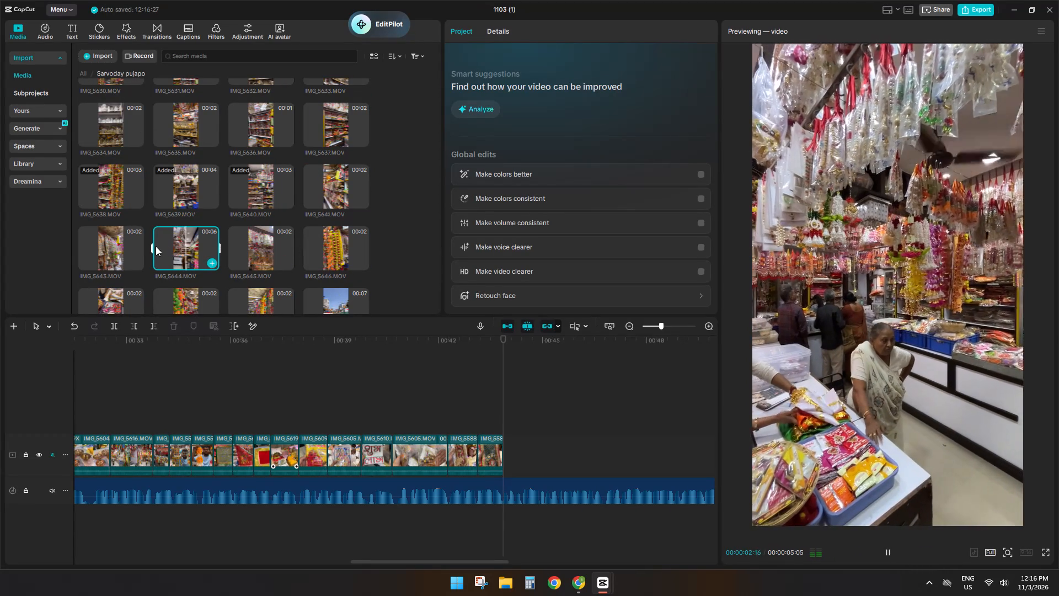
pyautogui.press('space')
pyautogui.moveTo(153, 247); pyautogui.dragTo(164, 247)
pyautogui.moveTo(185, 247); pyautogui.dragTo(557, 453)
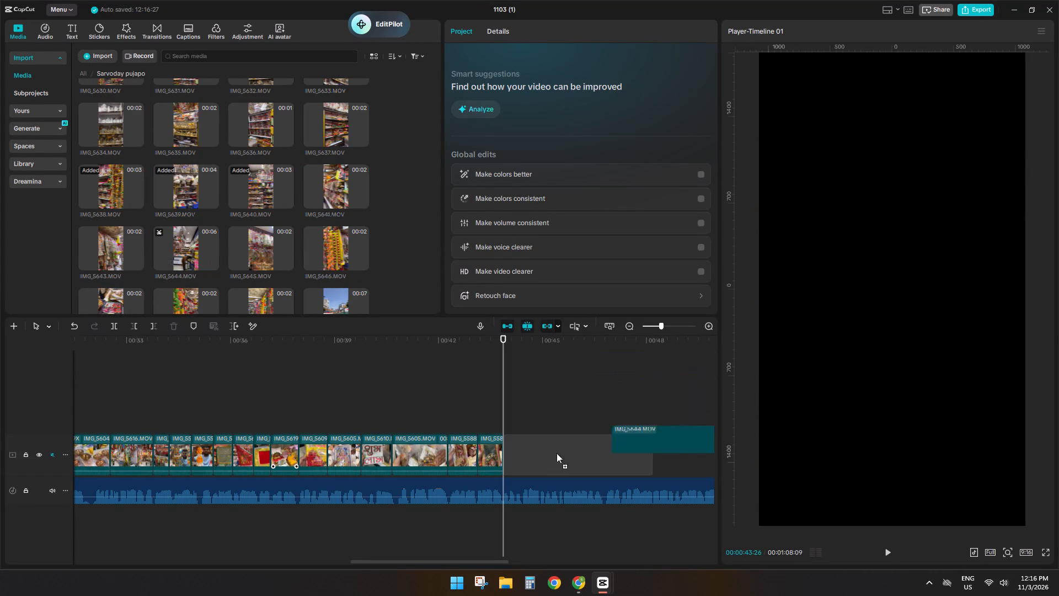
pyautogui.moveTo(557, 453); pyautogui.dragTo(569, 452)
# Play the appended IMG_5644 clip against the voice-over and cut off its end to leave 00:00:03:10.
pyautogui.press('space')
pyautogui.keyDown('ctrl'); pyautogui.scroll(-9, 596, 448); pyautogui.keyUp('ctrl')
pyautogui.keyDown('ctrl'); pyautogui.scroll(4, 607, 469); pyautogui.keyUp('ctrl')
pyautogui.keyDown('ctrl'); pyautogui.scroll(-1, 608, 469); pyautogui.keyUp('ctrl')
pyautogui.keyDown('ctrl'); pyautogui.scroll(4, 608, 469); pyautogui.keyUp('ctrl')
pyautogui.press('space')
pyautogui.click(584, 445)
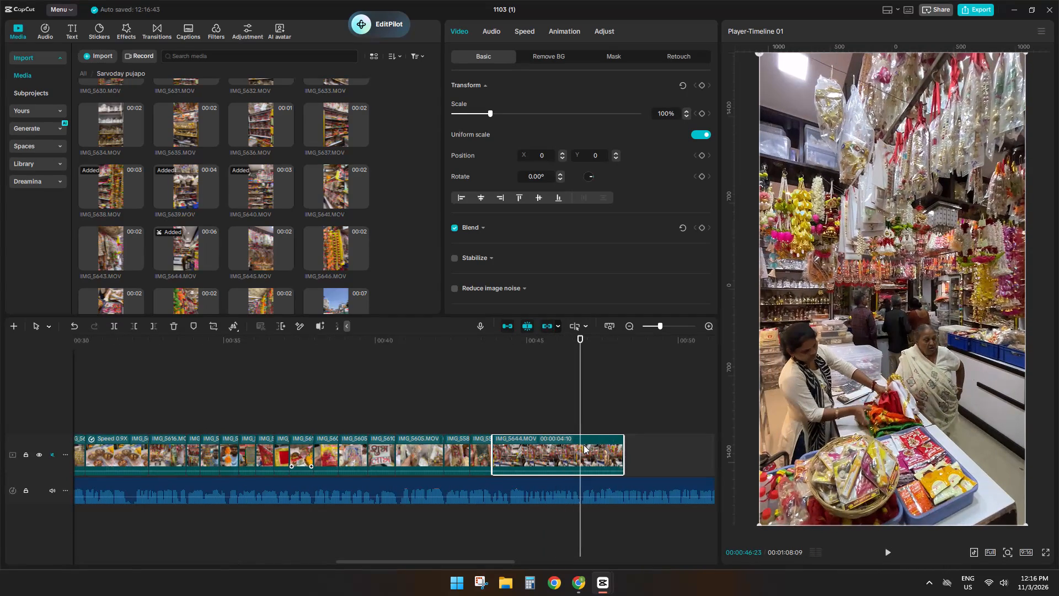
pyautogui.press('space')
pyautogui.click(574, 421)
pyautogui.press('space')
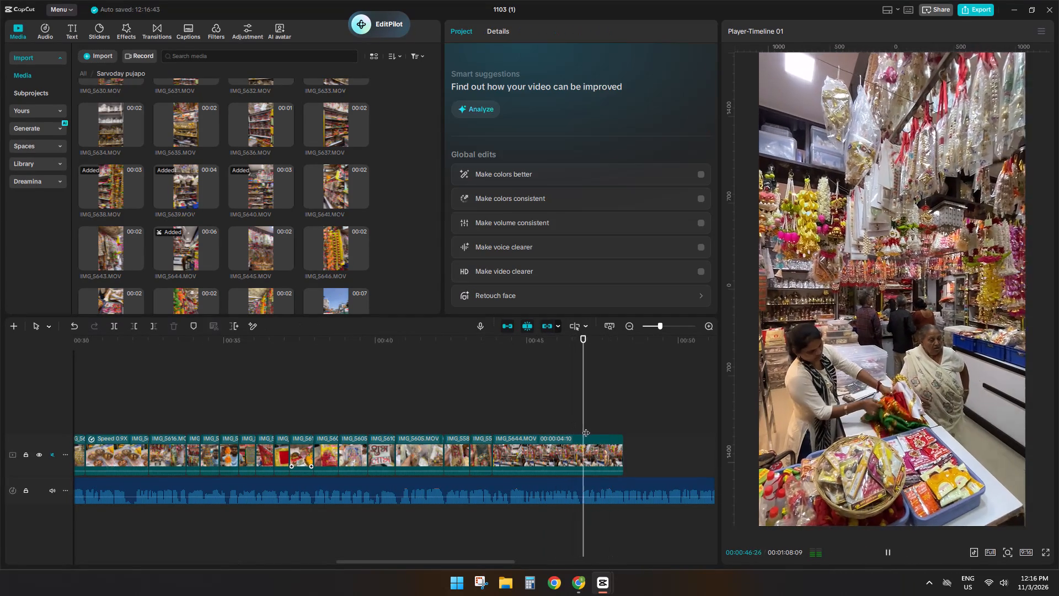
pyautogui.press('space')
pyautogui.click(592, 454)
pyautogui.press('s')
pyautogui.press('d')
# Recheck clips between IMG_5640 and IMG_5659, including packed hangings IMG_5645, shop drawers IMG_5656 and storefront IMG_5653.
pyautogui.click(253, 185)
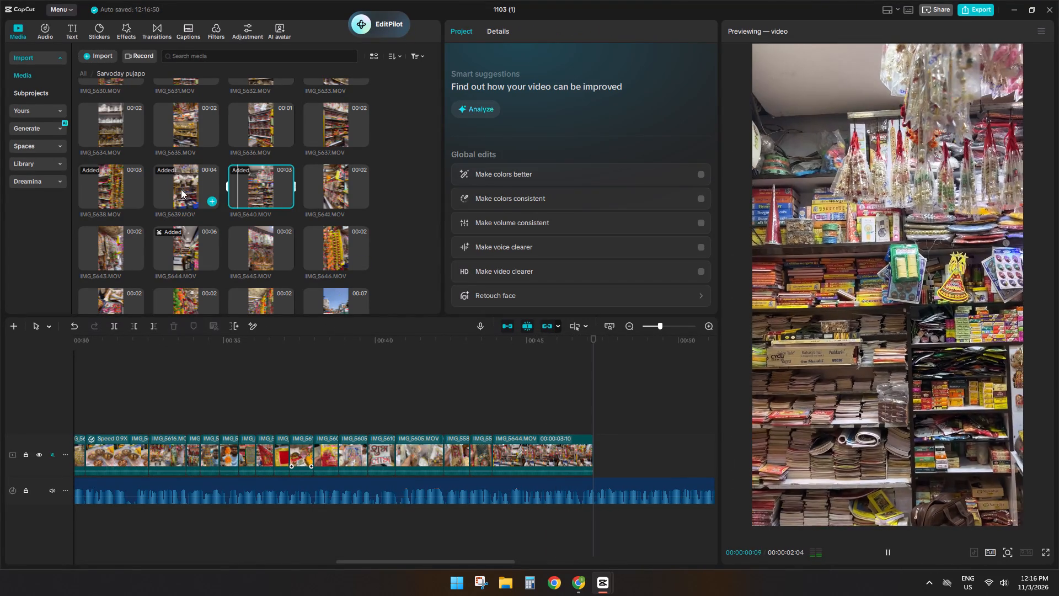
pyautogui.click(344, 191)
pyautogui.click(273, 248)
pyautogui.scroll(-3, 265, 251)
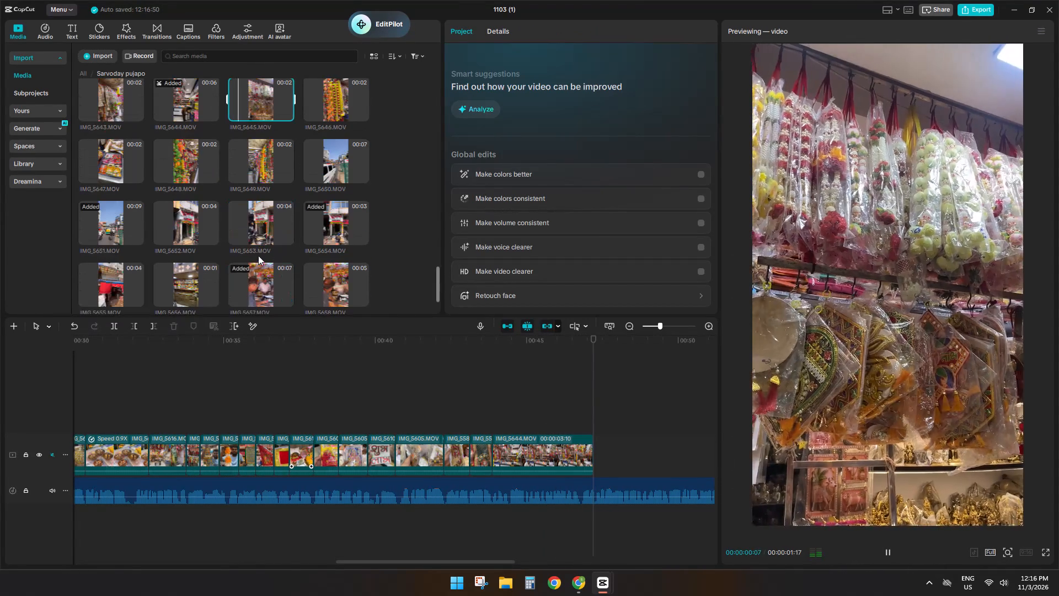
pyautogui.click(255, 279)
pyautogui.click(186, 295)
pyautogui.scroll(-3, 186, 295)
pyautogui.press('space')
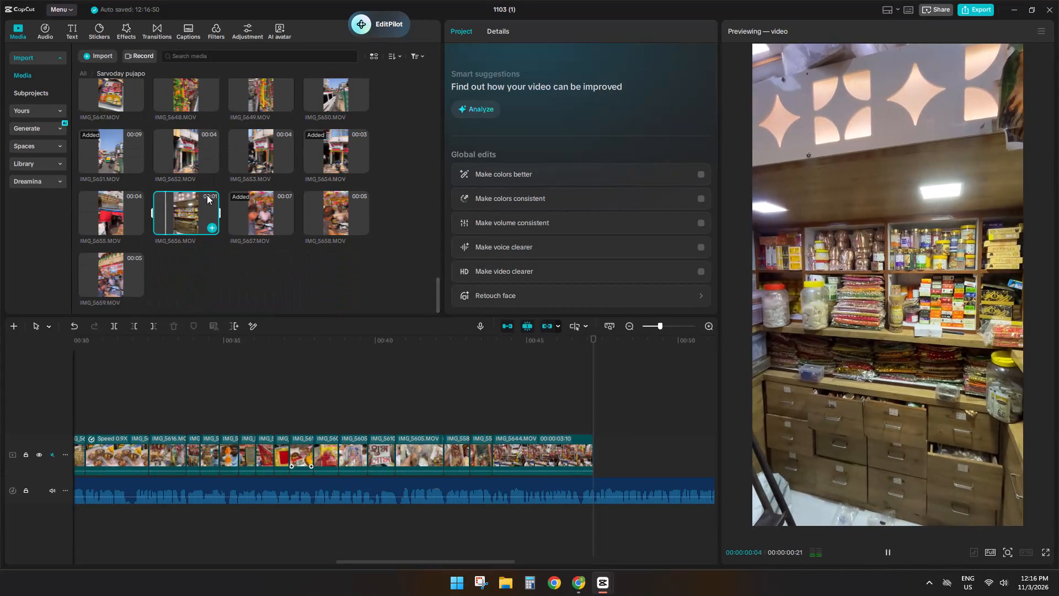
pyautogui.click(242, 199)
pyautogui.click(270, 153)
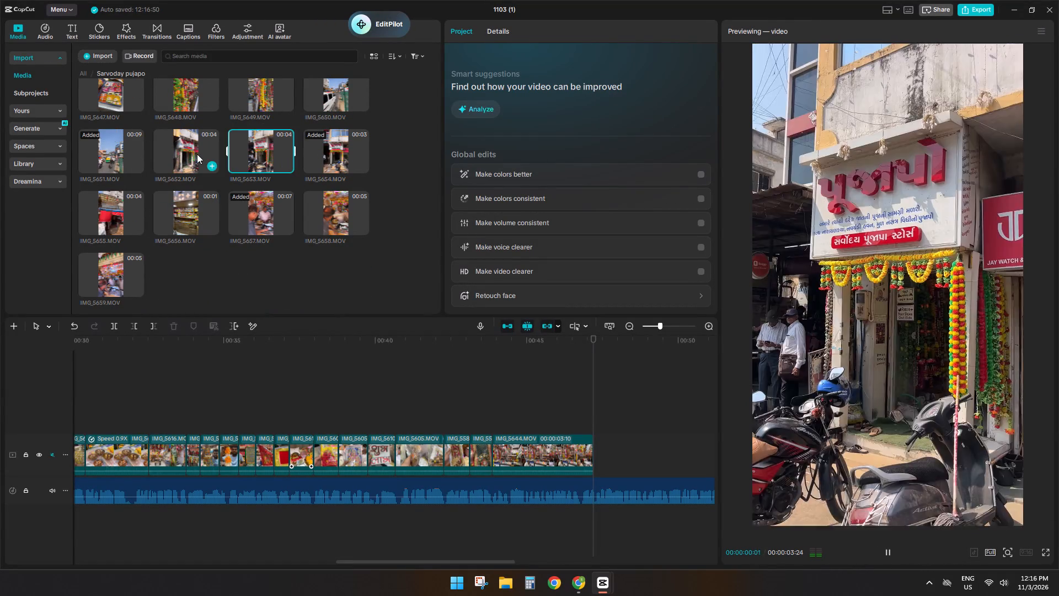
pyautogui.click(197, 154)
pyautogui.click(104, 220)
pyautogui.click(135, 268)
# Recheck clips between IMG_5624 and IMG_5644, including hanging bells IMG_5638, idol shelves IMG_5633 and hanging garlands IMG_5624.
pyautogui.scroll(4, 215, 273)
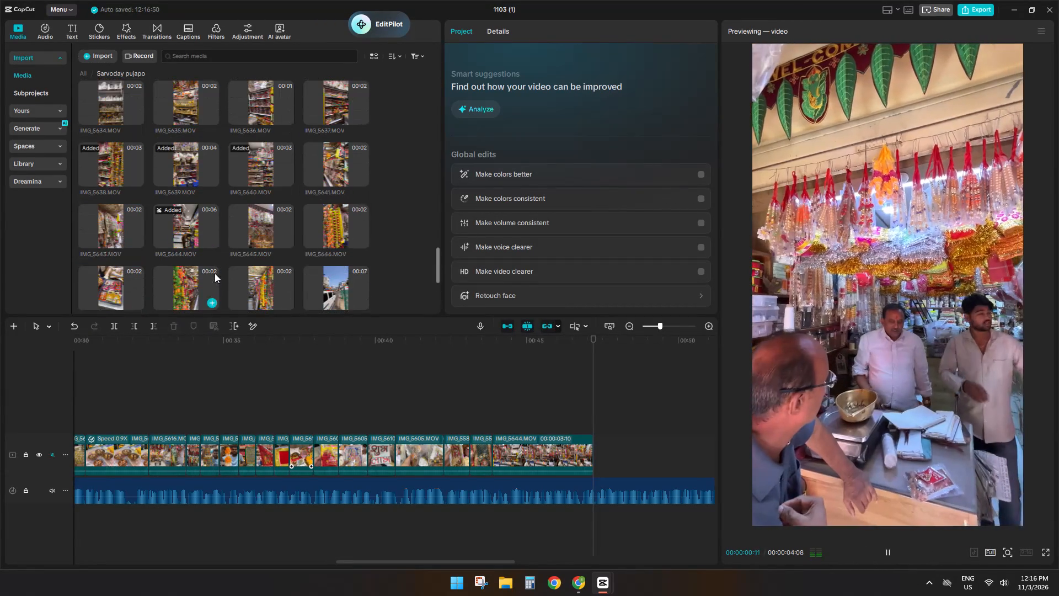
pyautogui.click(168, 210)
pyautogui.click(115, 207)
pyautogui.click(108, 145)
pyautogui.scroll(4, 216, 219)
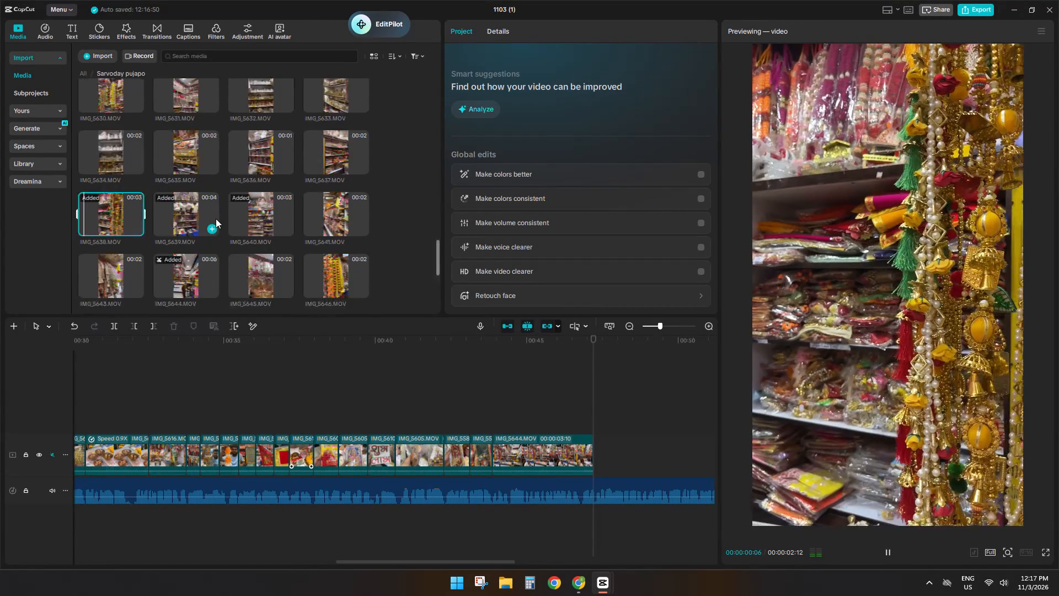
pyautogui.press('space')
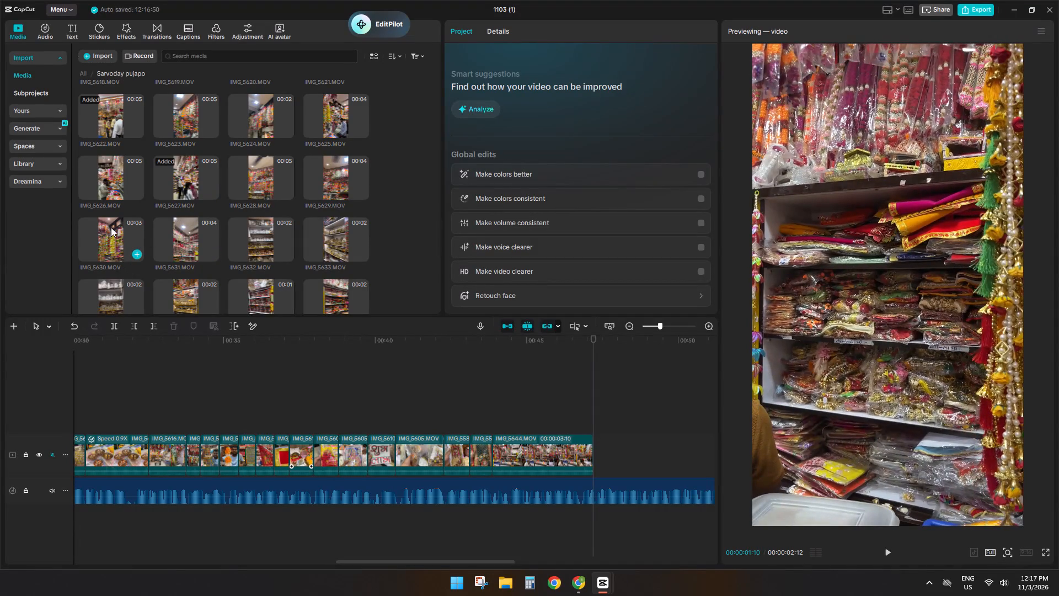
pyautogui.click(111, 227)
pyautogui.click(201, 234)
pyautogui.click(248, 239)
pyautogui.click(361, 246)
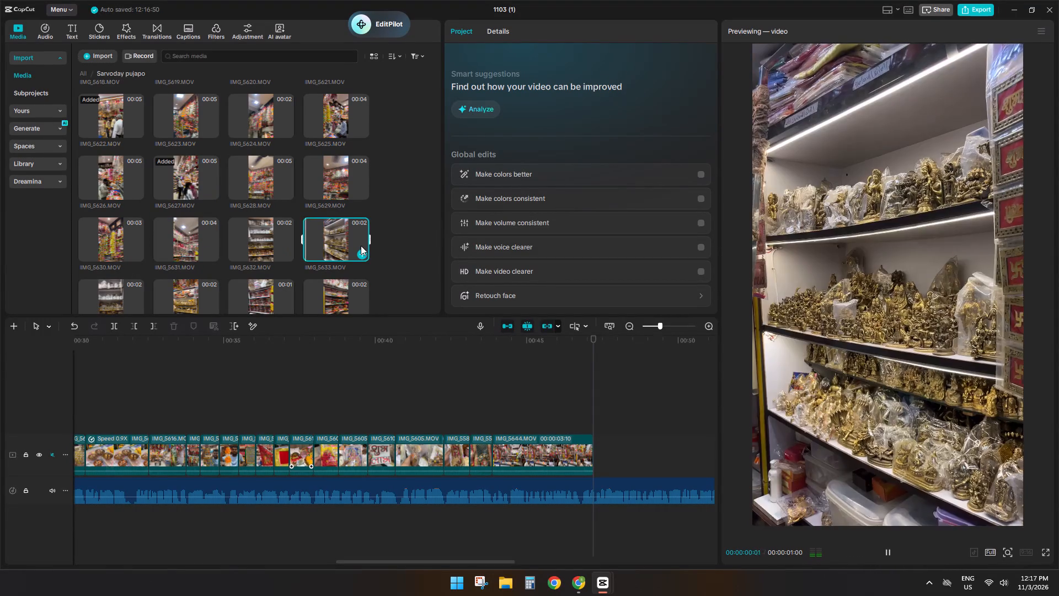
pyautogui.click(317, 205)
pyautogui.click(331, 186)
pyautogui.click(276, 124)
pyautogui.click(216, 181)
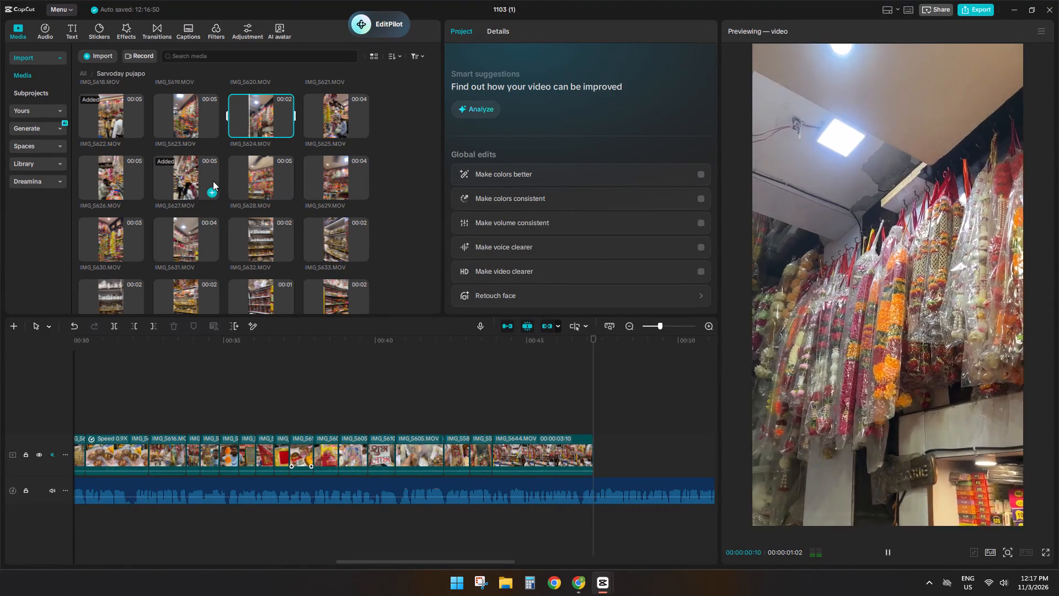
# Append shop interior clip IMG_5626 to the main track after IMG_5644 and cut off its end to leave 00:00:04:09.
pyautogui.click(130, 178)
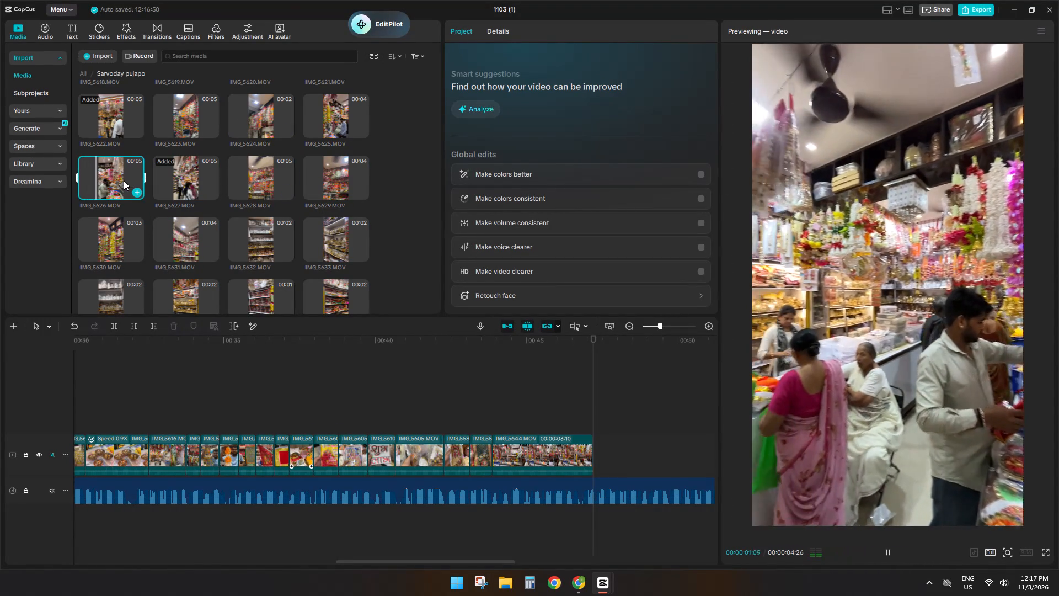
pyautogui.click(124, 180)
pyautogui.moveTo(122, 182); pyautogui.dragTo(630, 432)
pyautogui.press('space')
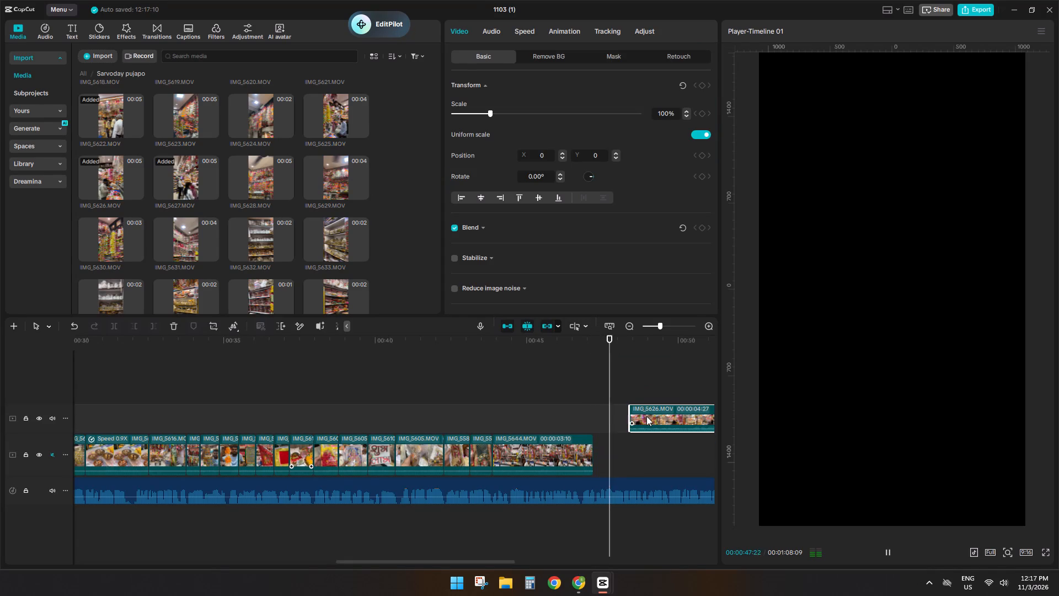
pyautogui.moveTo(647, 416); pyautogui.dragTo(623, 459)
pyautogui.press('space')
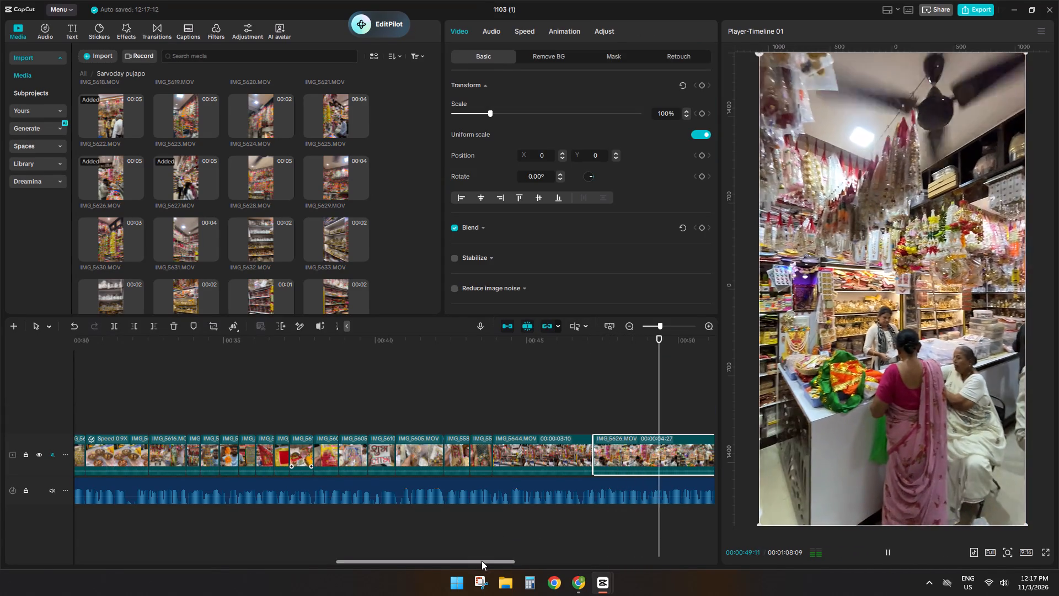
pyautogui.moveTo(480, 563); pyautogui.dragTo(584, 564)
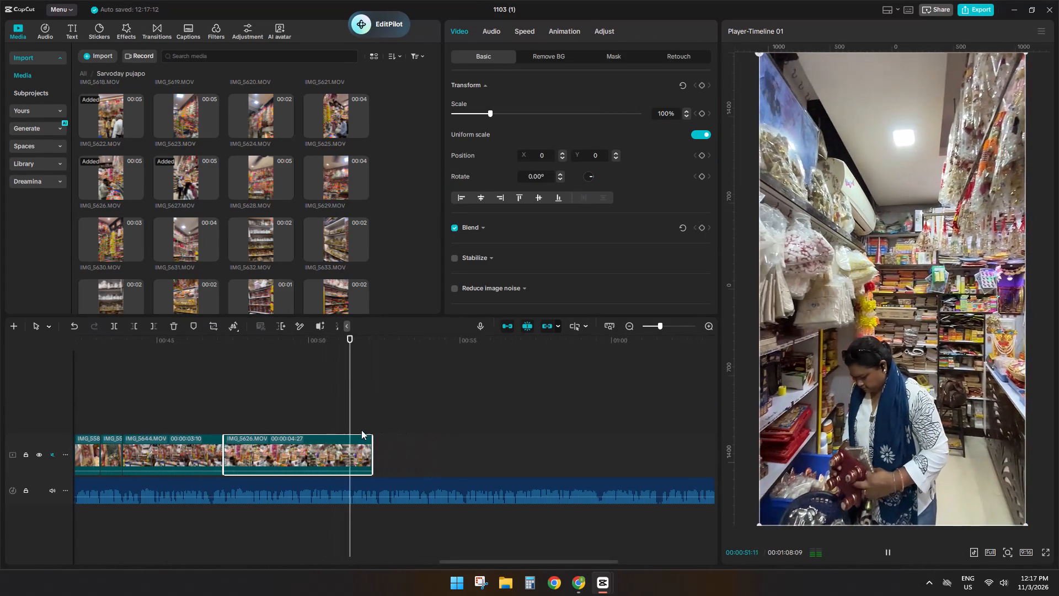
pyautogui.press('space')
pyautogui.click(359, 451)
pyautogui.press('s')
pyautogui.press('d')
# Recheck clips between IMG_5616 and IMG_5624, including cloth shelves IMG_5621, small deity thrones IMG_5619 and red metal stands IMG_5618.
pyautogui.press('space')
pyautogui.scroll(4, 289, 264)
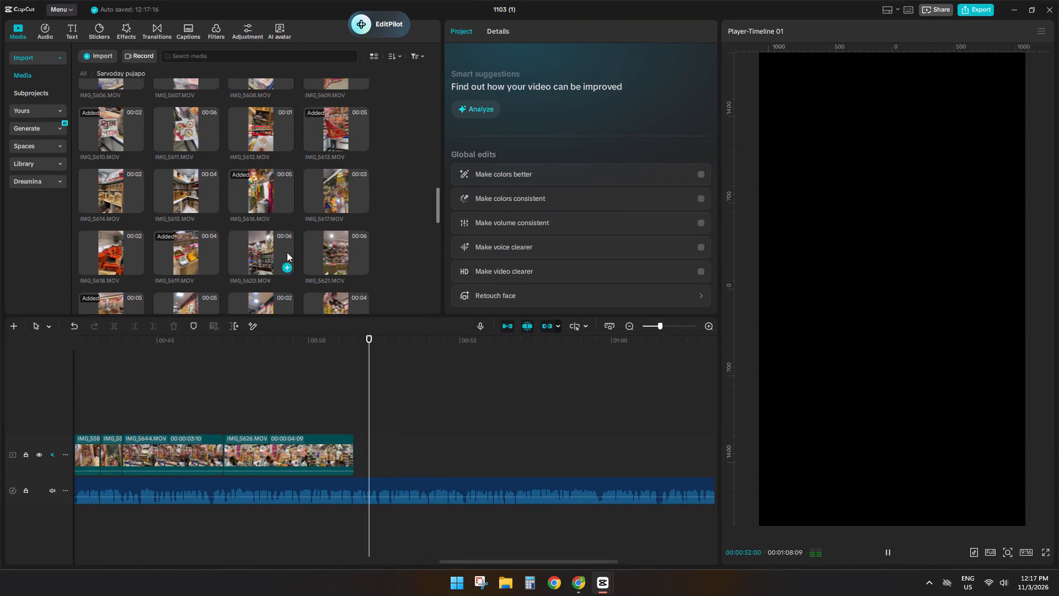
pyautogui.click(280, 198)
pyautogui.click(343, 202)
pyautogui.click(338, 242)
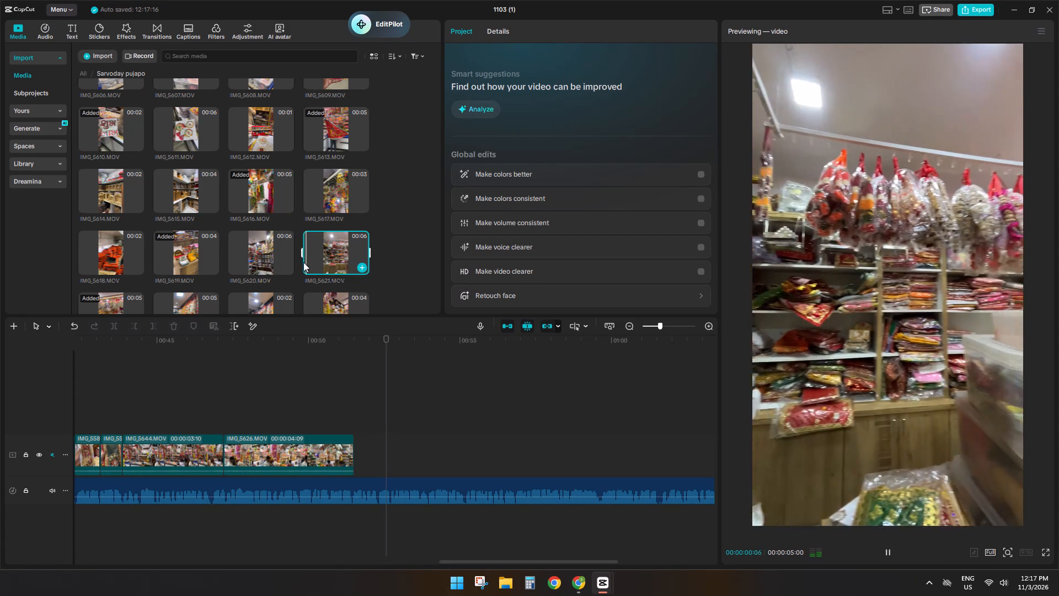
pyautogui.click(269, 263)
pyautogui.click(173, 264)
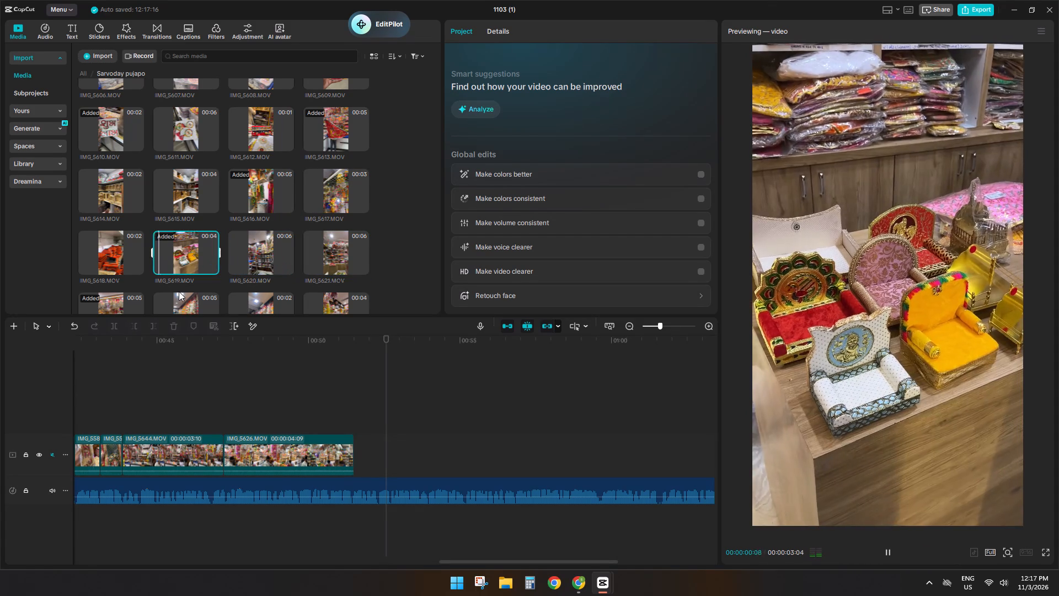
pyautogui.scroll(-1, 179, 291)
pyautogui.click(116, 201)
pyautogui.click(193, 259)
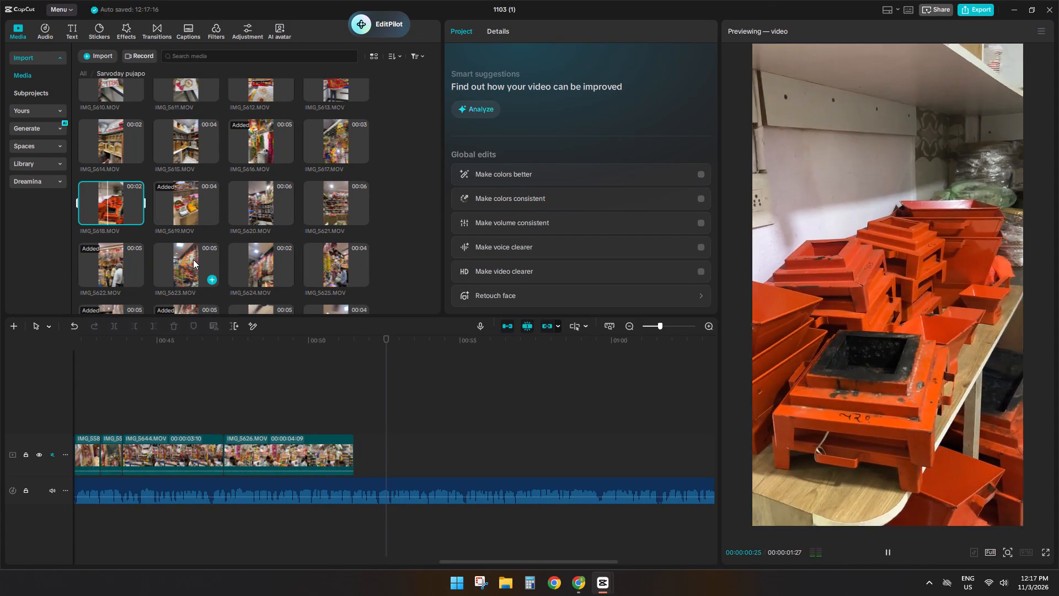
pyautogui.click(238, 262)
# Add red metal stands clip IMG_5618, split IMG_5626 at 00:00:47:27, and put IMG_5618 in place of its short opening piece.
pyautogui.click(118, 223)
pyautogui.moveTo(118, 215); pyautogui.dragTo(387, 453)
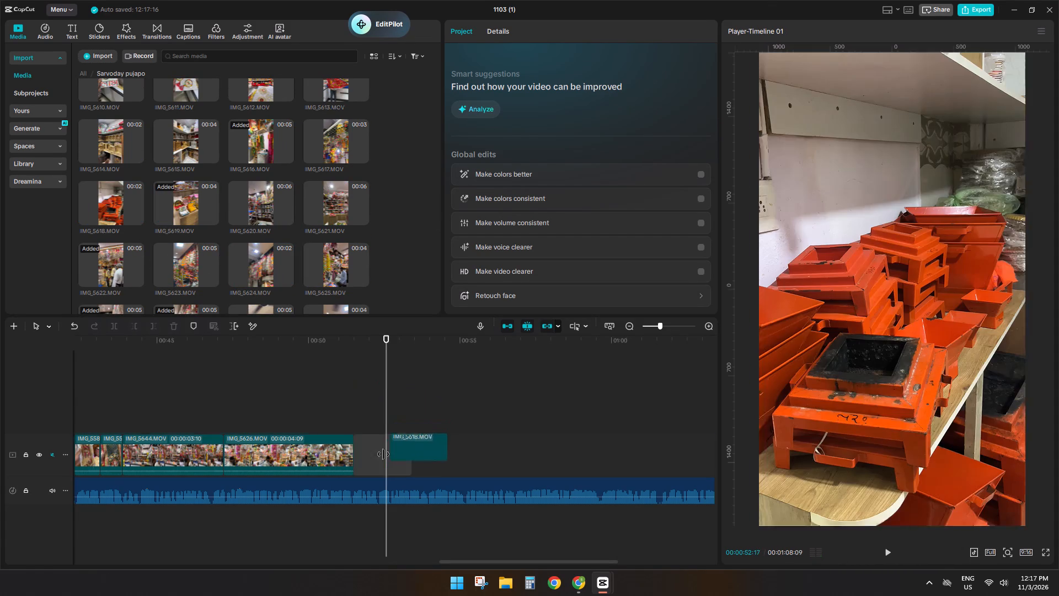
pyautogui.click(268, 395)
pyautogui.click(227, 402)
pyautogui.press('space')
pyautogui.press('space')
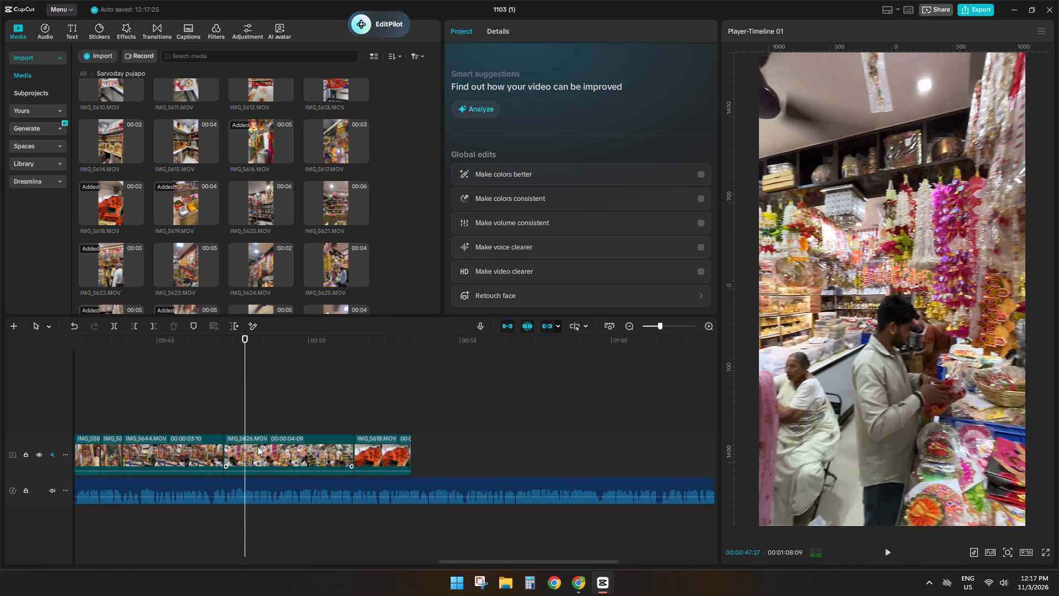
pyautogui.click(257, 446)
pyautogui.press('s')
pyautogui.moveTo(373, 452); pyautogui.dragTo(249, 450)
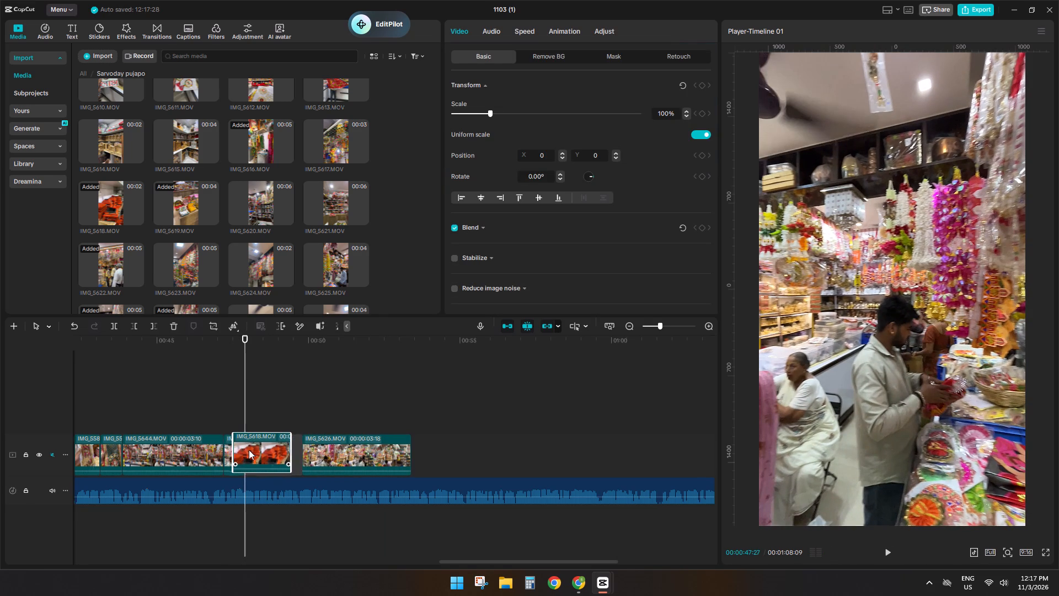
pyautogui.moveTo(249, 450); pyautogui.dragTo(246, 449)
pyautogui.click(237, 459)
pyautogui.press('d')
# Play IMG_5618 against the voice-over and cut off its end at 00:00:48:00.
pyautogui.click(320, 454)
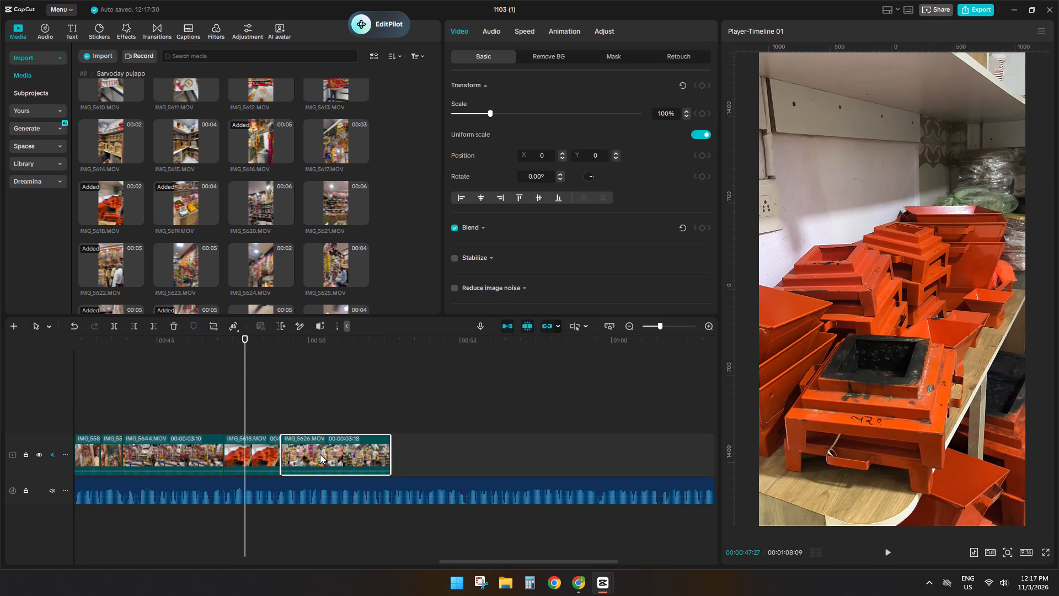
pyautogui.press('space')
pyautogui.click(227, 426)
pyautogui.press('space')
pyautogui.press('space')
pyautogui.click(258, 448)
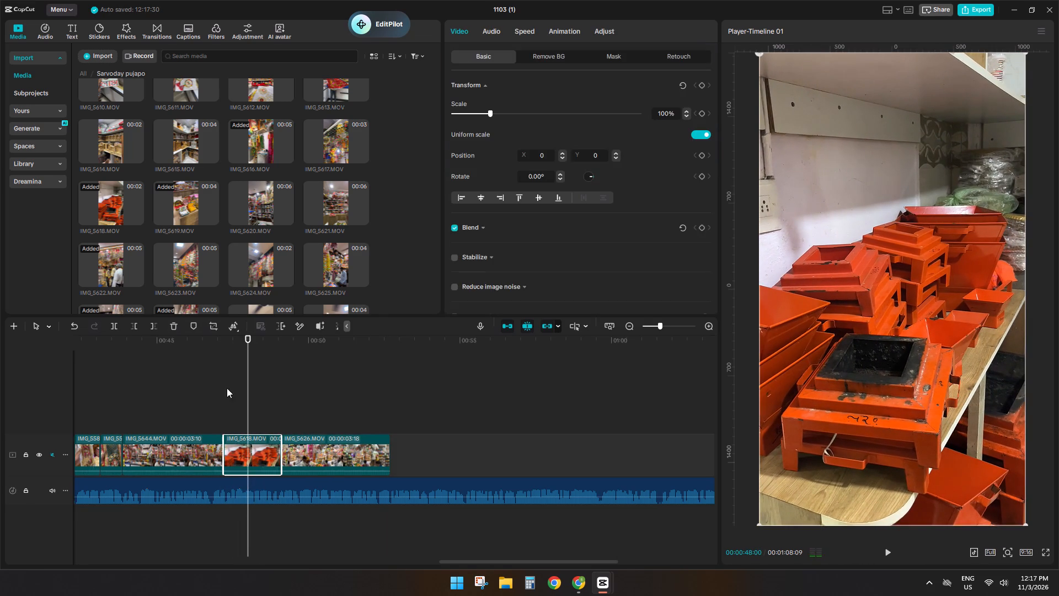
pyautogui.press('s')
pyautogui.press('d')
# Replace the IMG_5626 clip on the main track with hanging garlands clip IMG_5623, keeping the 00:00:03:18 duration.
pyautogui.click(202, 273)
pyautogui.moveTo(191, 266); pyautogui.dragTo(331, 455)
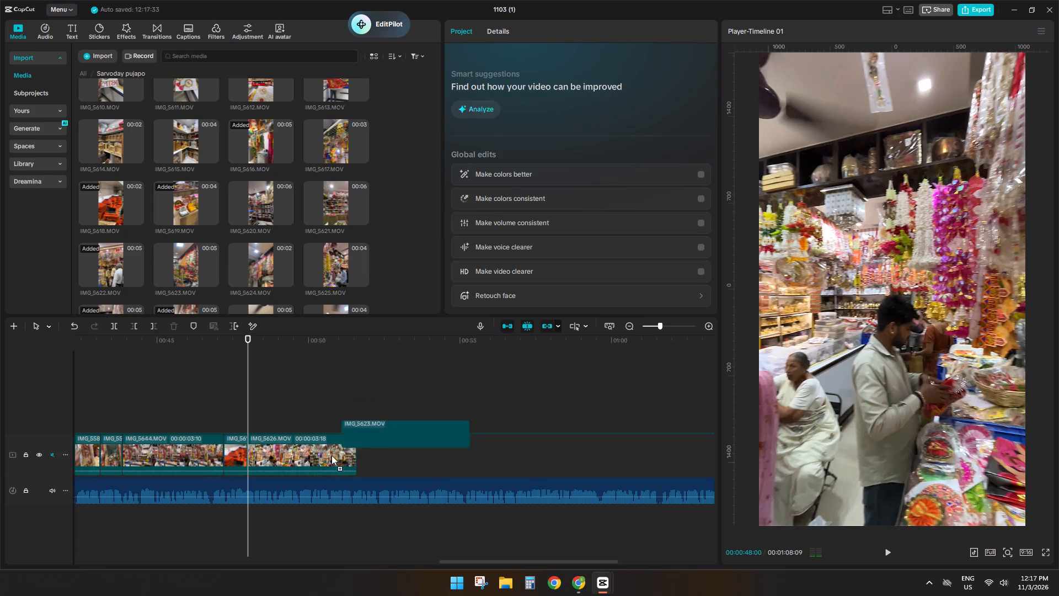
pyautogui.moveTo(331, 455); pyautogui.dragTo(320, 459)
pyautogui.click(552, 407)
# Play the IMG_5623 clip against the voice-over and cut off its end to leave 00:00:03:11.
pyautogui.press('space')
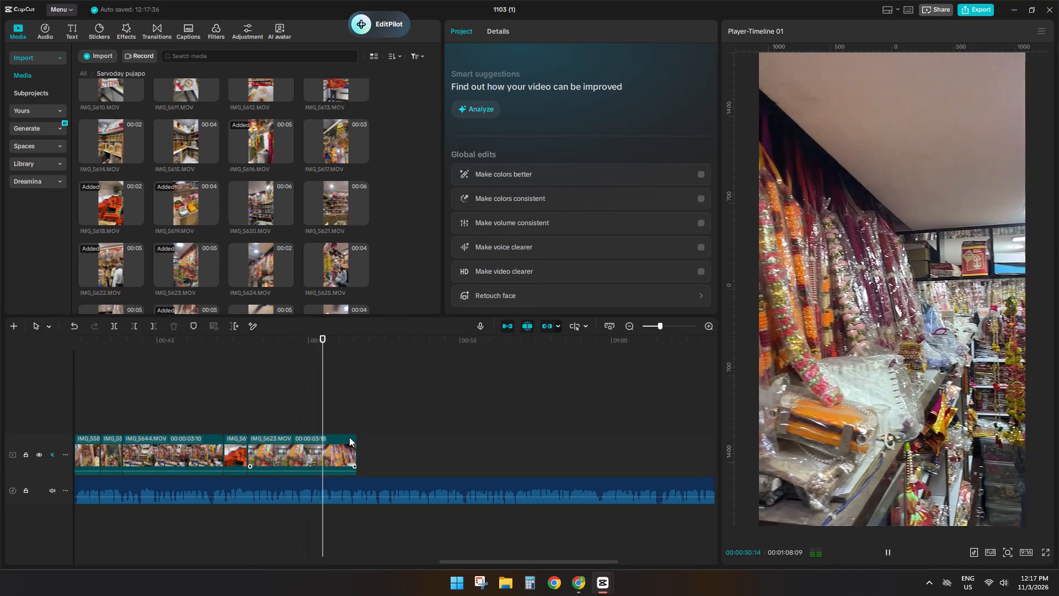
pyautogui.press('space')
pyautogui.press('space')
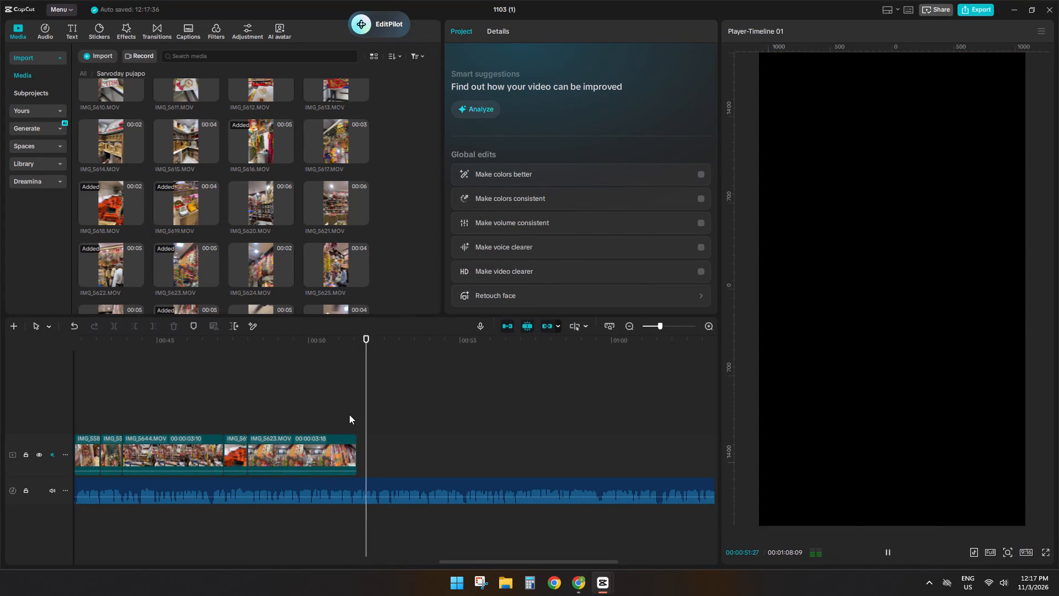
pyautogui.click(349, 414)
pyautogui.press('space')
pyautogui.press('space')
pyautogui.click(350, 418)
pyautogui.click(352, 445)
pyautogui.press('s')
pyautogui.press('d')
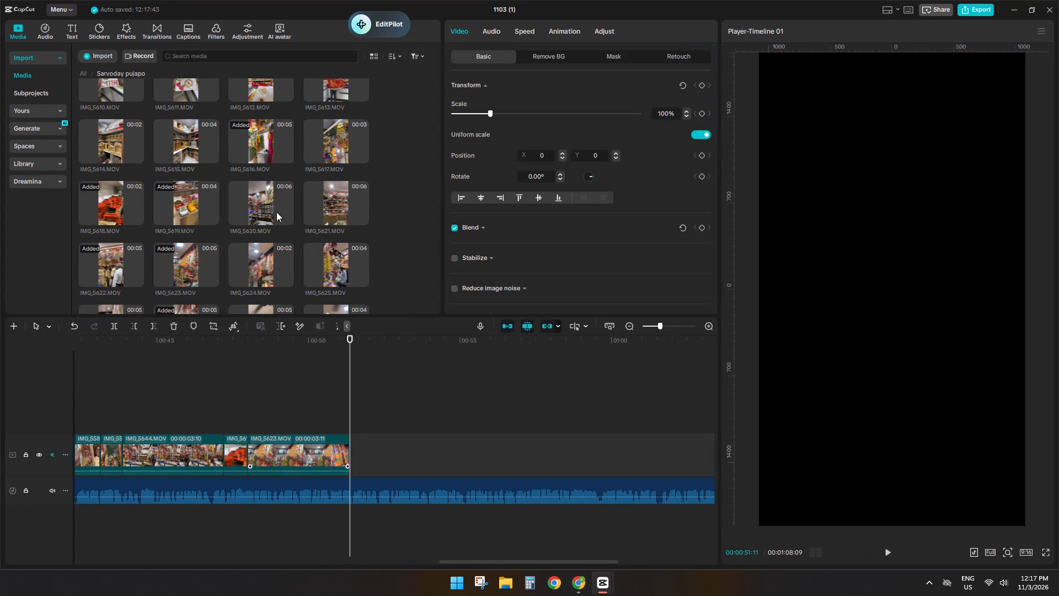
# Append busy shop interior clip IMG_5625 to the main track after IMG_5623 and cut off its end to leave 00:00:02:17.
pyautogui.click(283, 209)
pyautogui.click(310, 212)
pyautogui.click(327, 271)
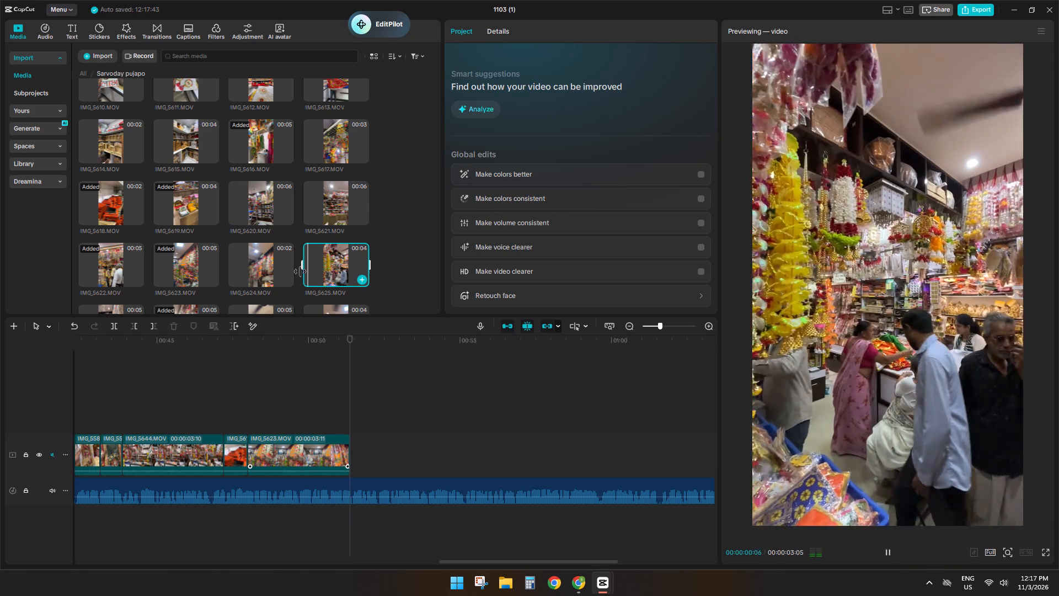
pyautogui.moveTo(327, 270); pyautogui.dragTo(413, 474)
pyautogui.press('space')
pyautogui.press('space')
pyautogui.moveTo(452, 411); pyautogui.dragTo(421, 439)
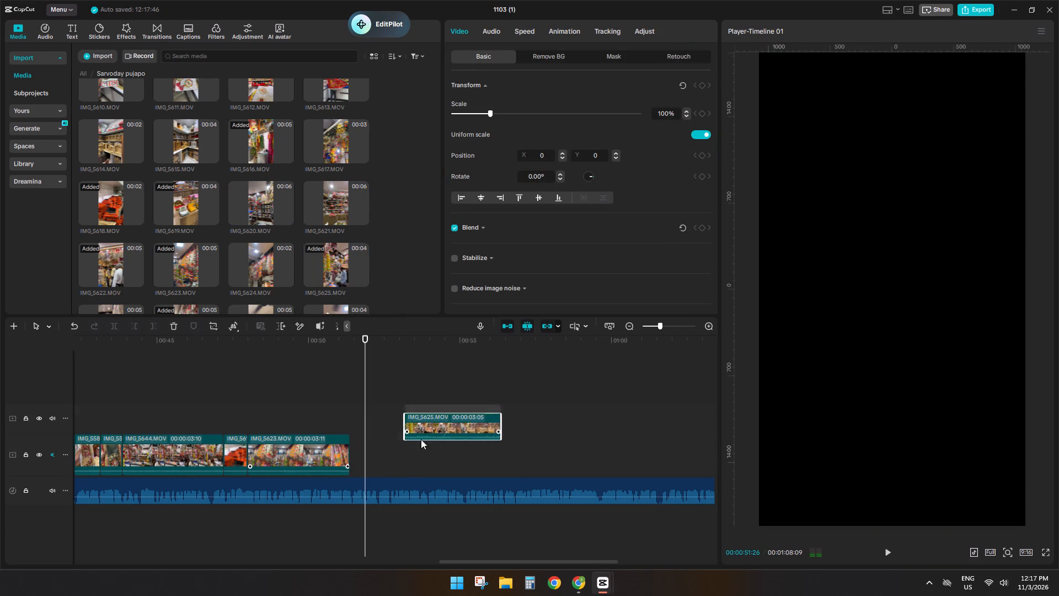
pyautogui.moveTo(421, 439); pyautogui.dragTo(417, 441)
pyautogui.press('space')
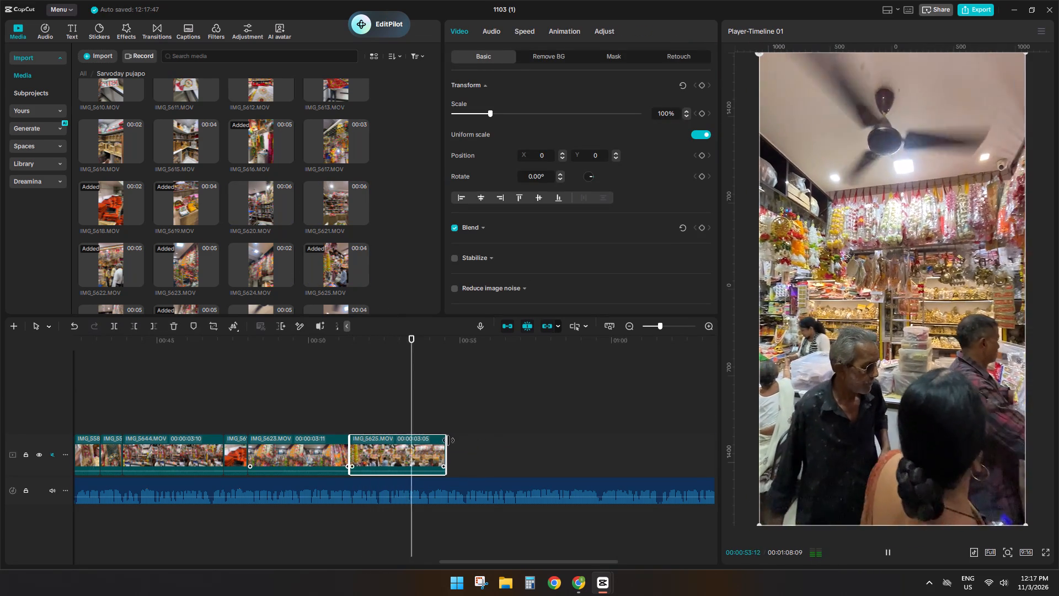
pyautogui.press('space')
pyautogui.click(446, 454)
pyautogui.press('s')
pyautogui.press('d')
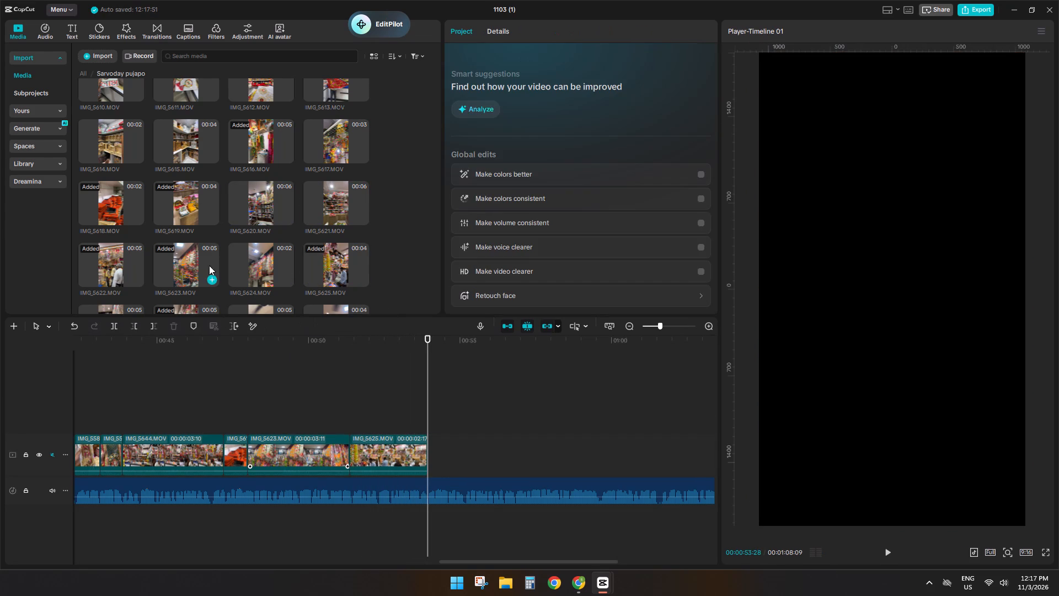
# Recheck clips between IMG_5619 and IMG_5645, including shop ladder IMG_5620, idol shelves IMG_5633 and packed cloth shelves IMG_5636.
pyautogui.click(198, 272)
pyautogui.click(216, 209)
pyautogui.click(256, 210)
pyautogui.scroll(-3, 259, 230)
pyautogui.click(264, 242)
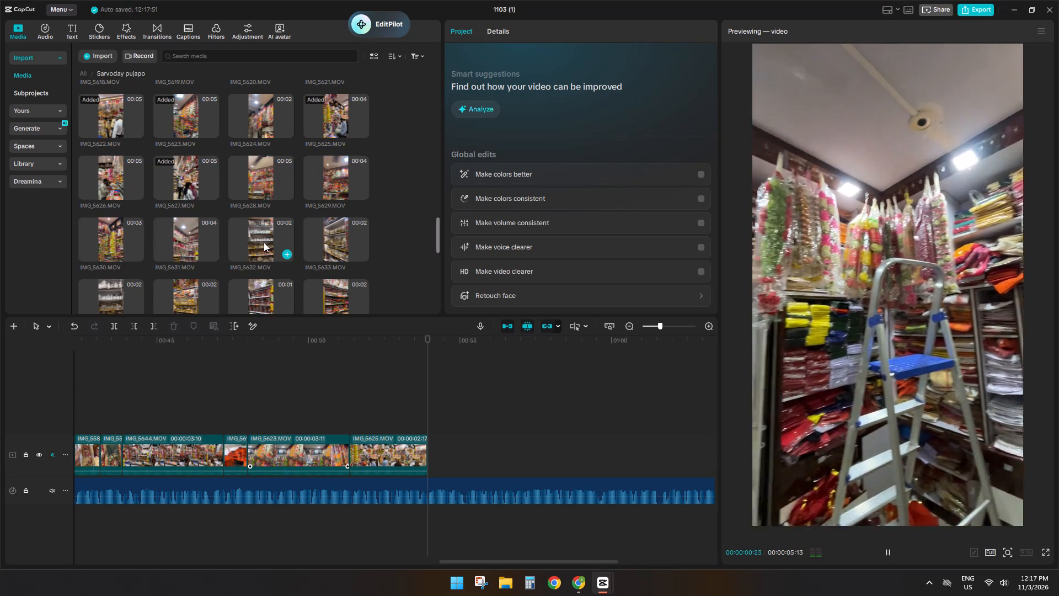
pyautogui.click(197, 241)
pyautogui.click(315, 248)
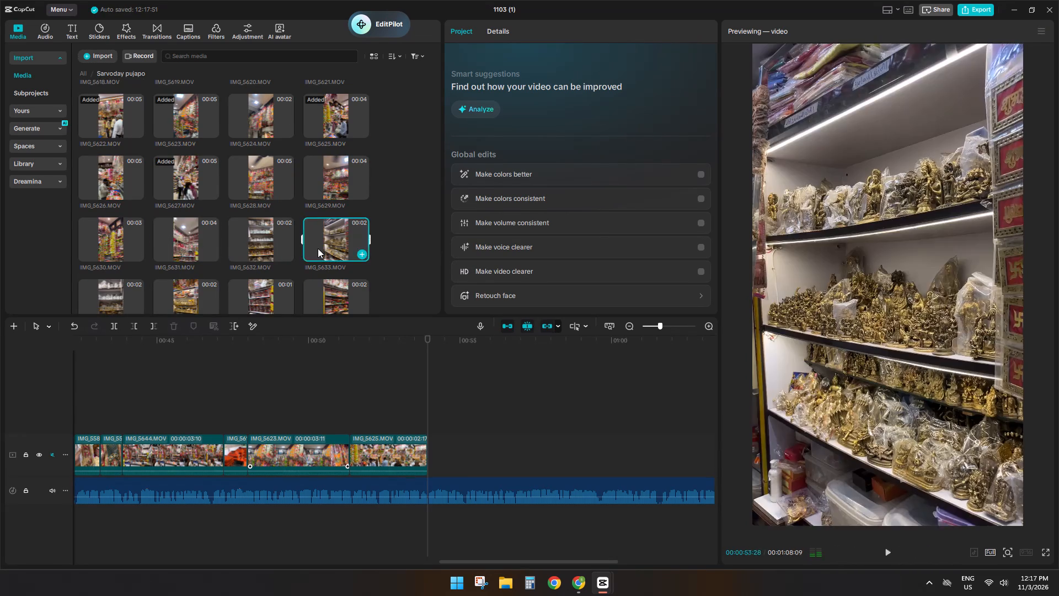
pyautogui.scroll(-3, 318, 248)
pyautogui.click(340, 215)
pyautogui.click(258, 155)
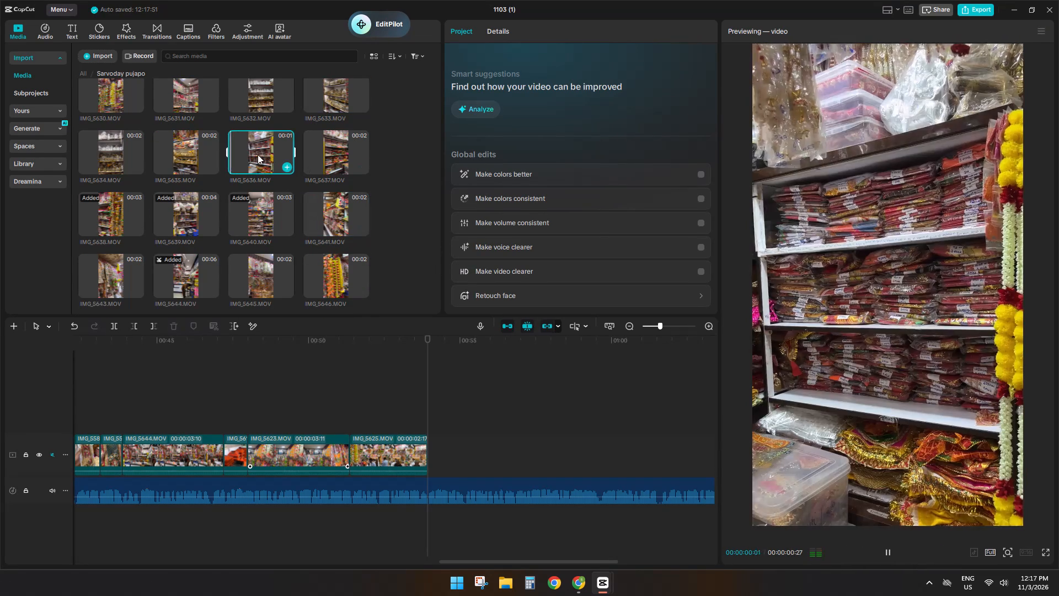
pyautogui.click(238, 238)
pyautogui.click(250, 281)
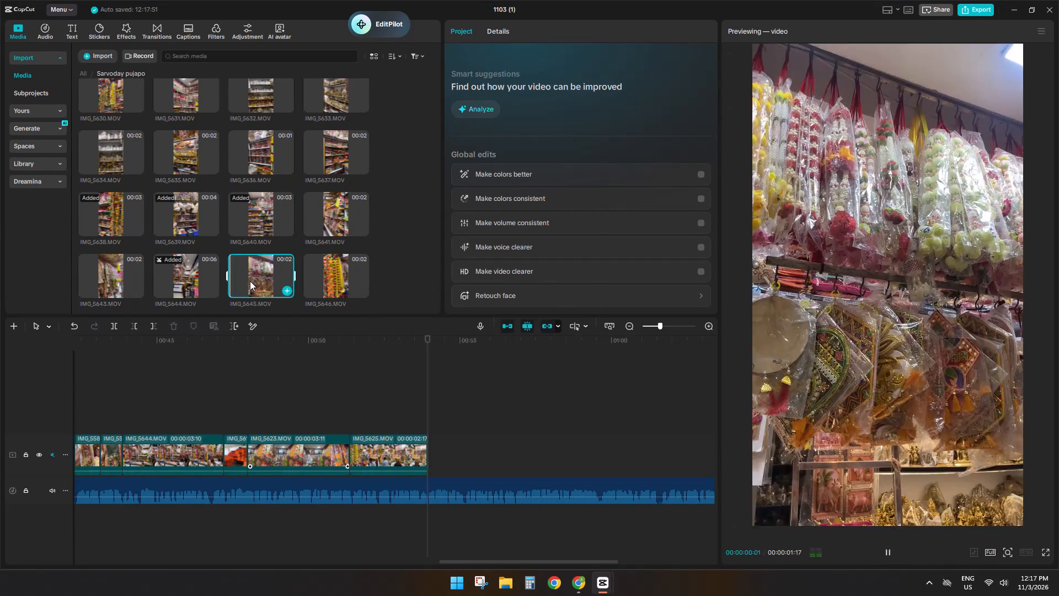
# Recheck clips between IMG_5647 and IMG_5658, including flower garlands IMG_5649, shop drawers IMG_5656 and shopkeeper IMG_5658.
pyautogui.scroll(-1, 249, 281)
pyautogui.scroll(-3, 190, 270)
pyautogui.click(255, 210)
pyautogui.click(265, 137)
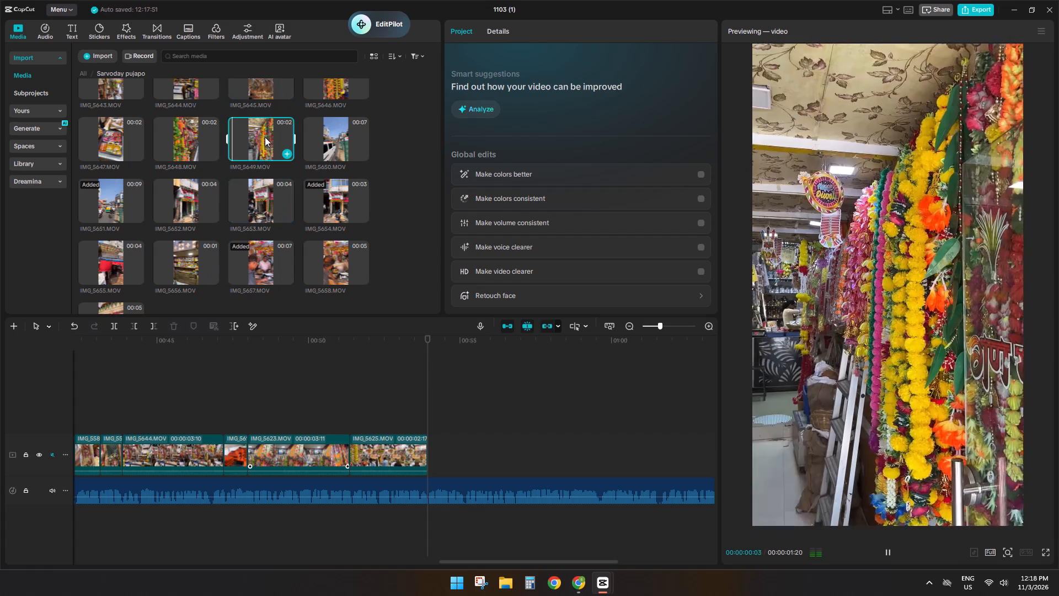
pyautogui.click(184, 137)
pyautogui.click(184, 198)
pyautogui.click(188, 255)
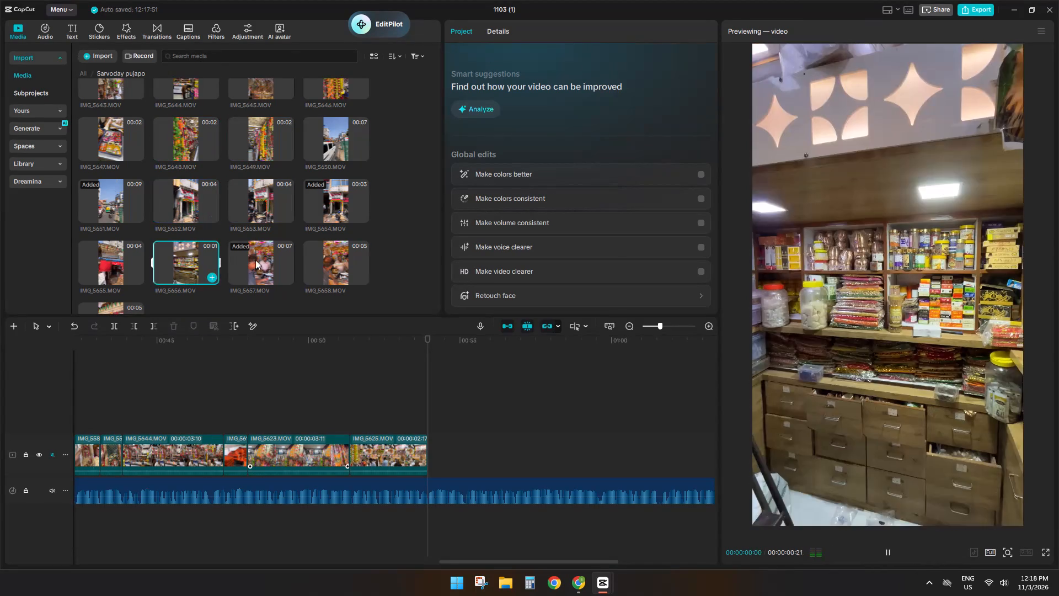
pyautogui.click(336, 264)
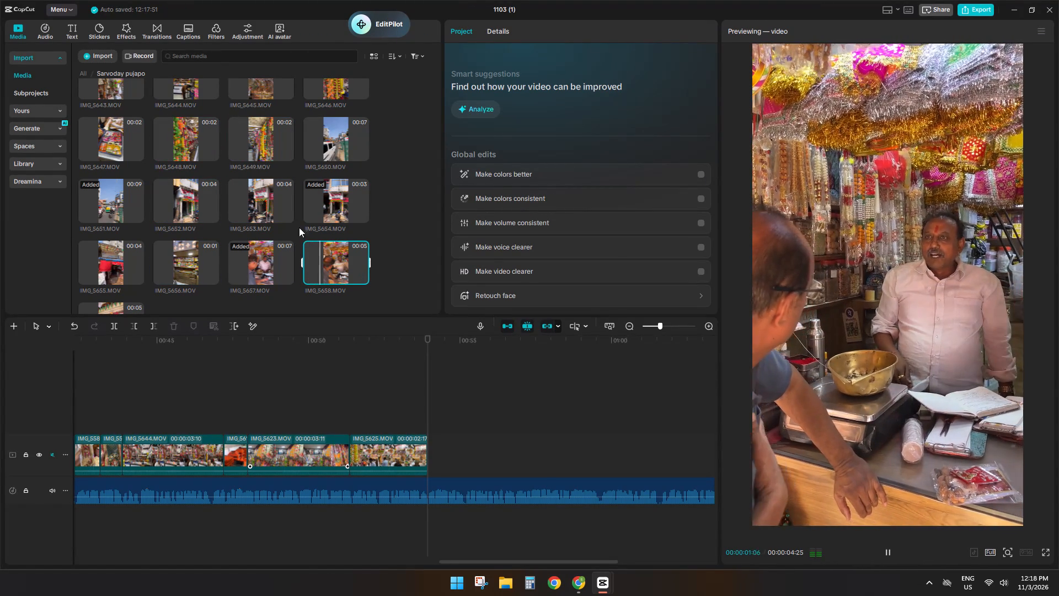
pyautogui.click(275, 142)
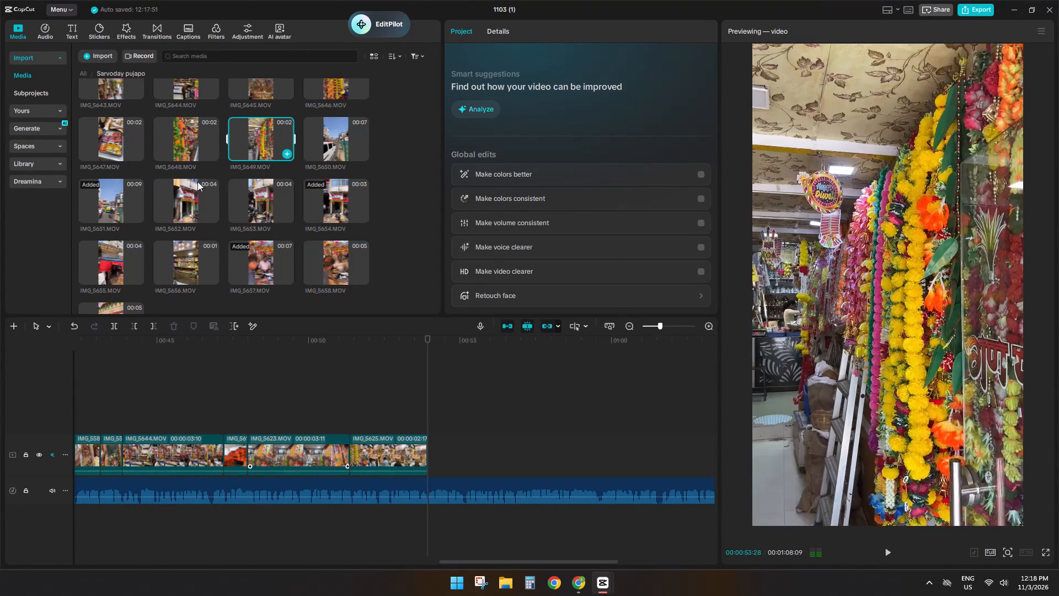
pyautogui.click(100, 206)
pyautogui.click(108, 148)
# Recheck earlier clips between IMG_5634 and IMG_5591, including silver idol shelves IMG_5634, brass bells and lamps IMG_5608 and Ganesh idol IMG_5591.
pyautogui.scroll(4, 120, 160)
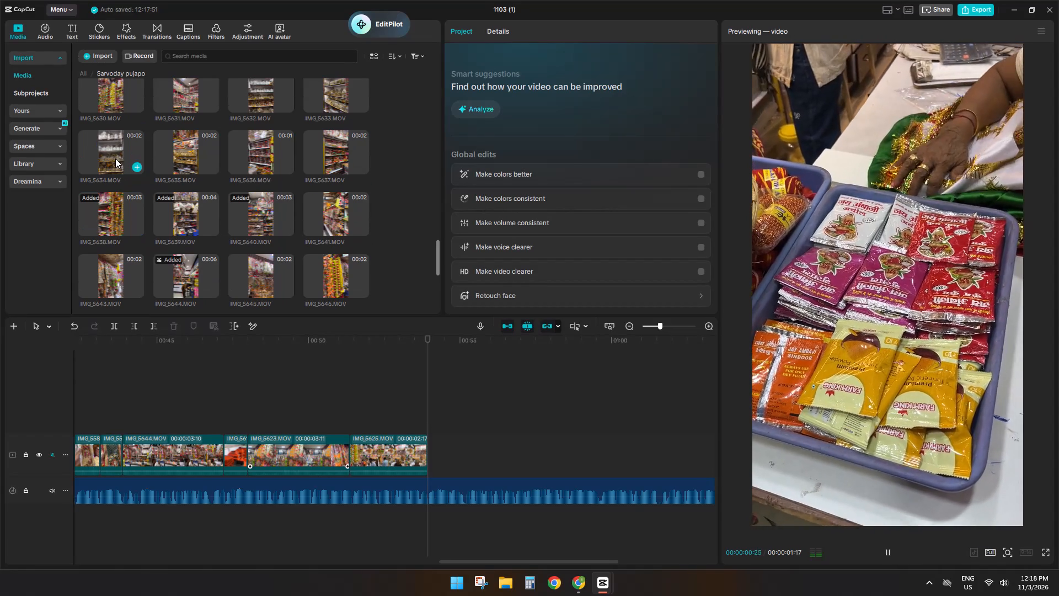
pyautogui.click(115, 158)
pyautogui.scroll(9, 242, 166)
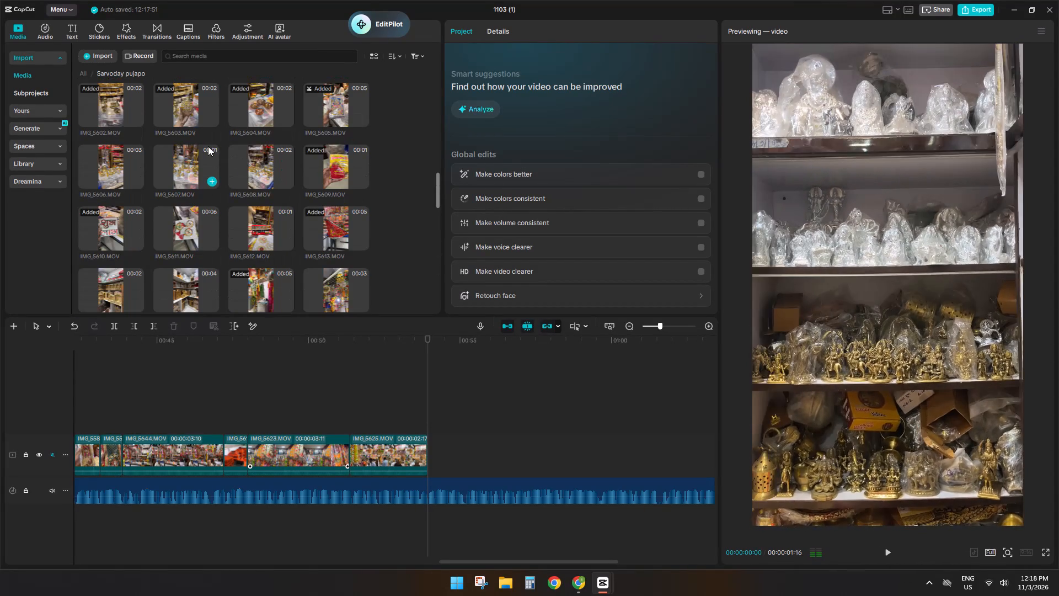
pyautogui.click(207, 146)
pyautogui.click(201, 99)
pyautogui.click(256, 103)
pyautogui.click(258, 153)
pyautogui.click(347, 172)
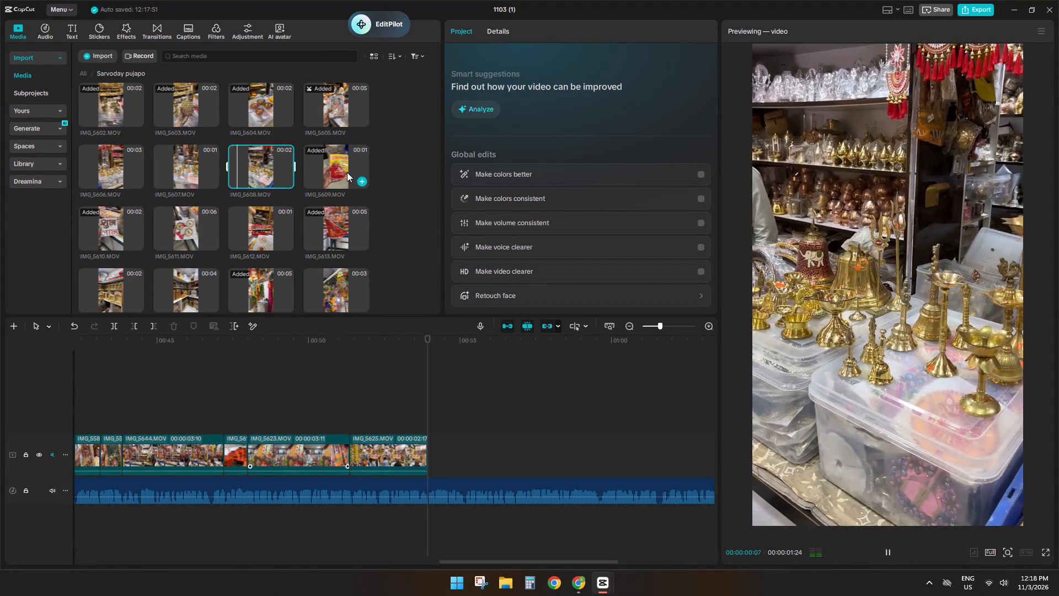
pyautogui.scroll(5, 339, 200)
pyautogui.click(338, 154)
pyautogui.click(255, 168)
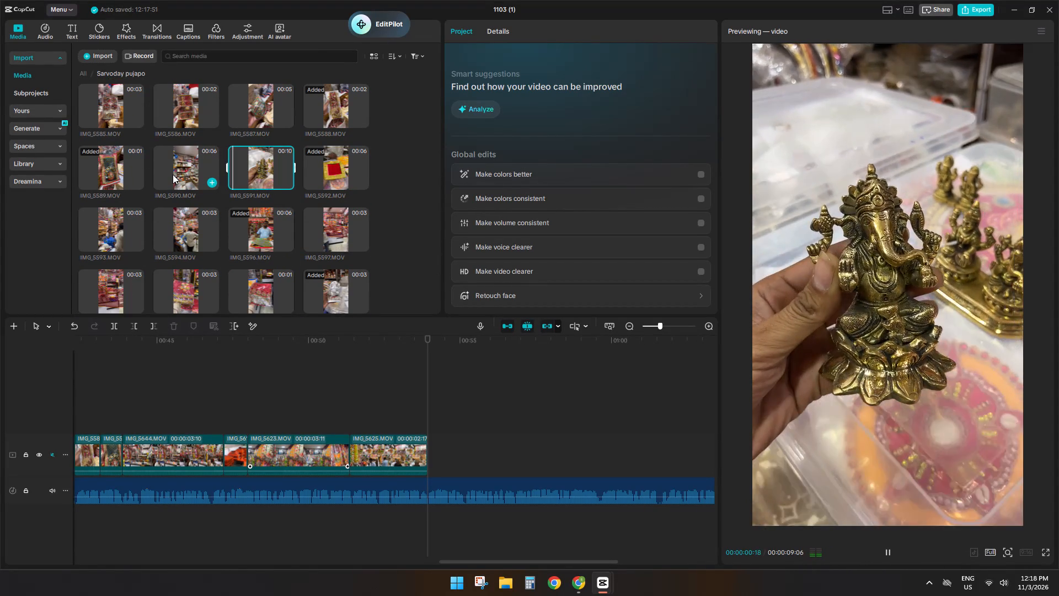
# Append stocked shop interior clip IMG_5590 to the main track after IMG_5625 and cut off its end to leave 00:00:04:01.
pyautogui.click(173, 174)
pyautogui.moveTo(178, 174); pyautogui.dragTo(365, 332)
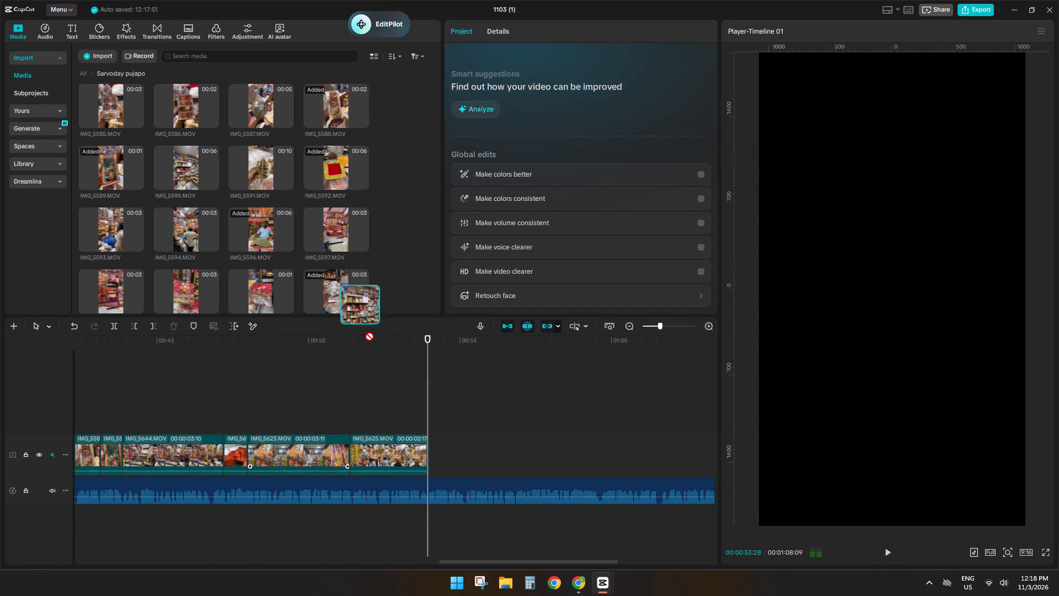
pyautogui.moveTo(365, 332); pyautogui.dragTo(443, 453)
pyautogui.press('space')
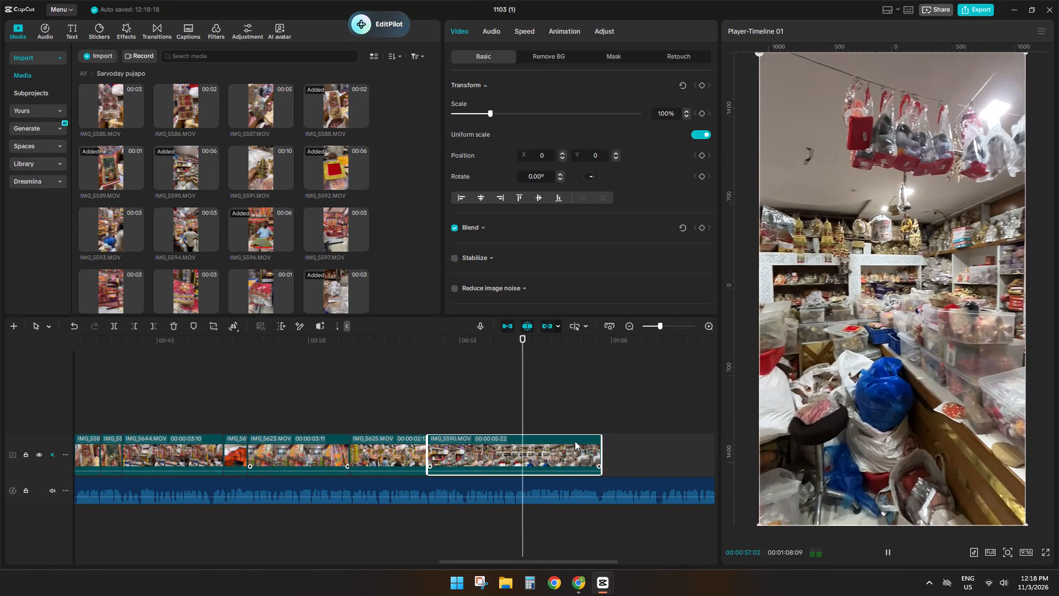
pyautogui.press('space')
pyautogui.click(560, 459)
pyautogui.press('s')
pyautogui.press('d')
# Append street-to-shopfront clip IMG_5651 to the main track after IMG_5590.
pyautogui.scroll(-2, 248, 243)
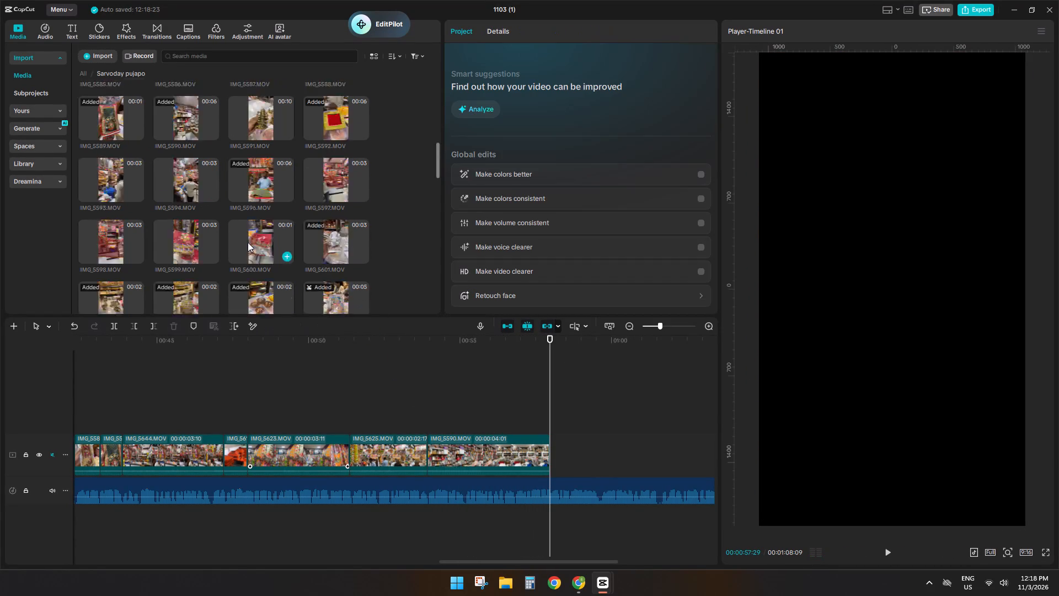
pyautogui.scroll(-19, 248, 242)
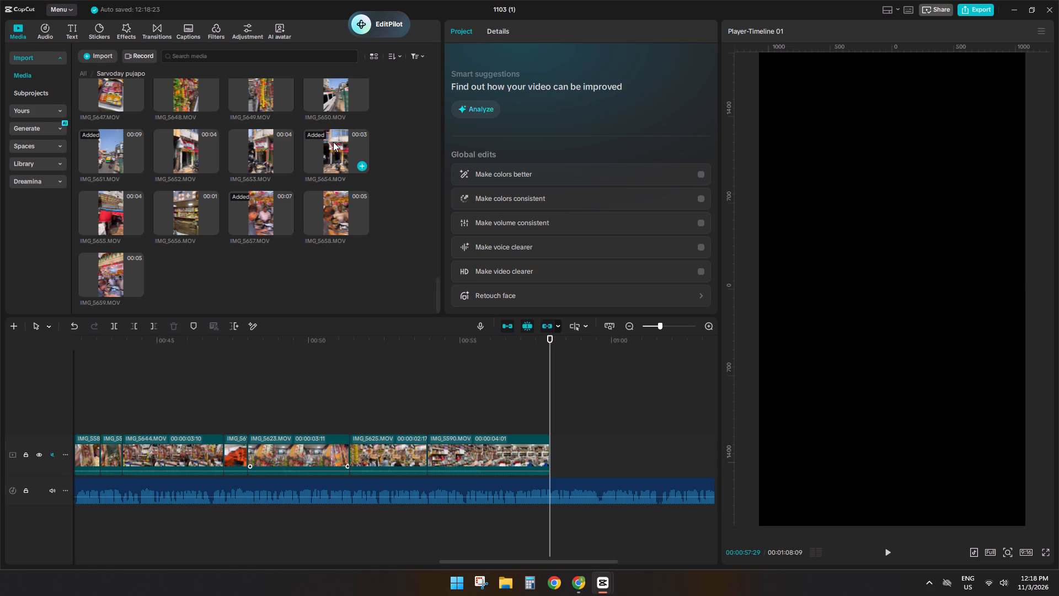
pyautogui.click(333, 142)
pyautogui.click(97, 149)
pyautogui.moveTo(97, 149); pyautogui.dragTo(662, 436)
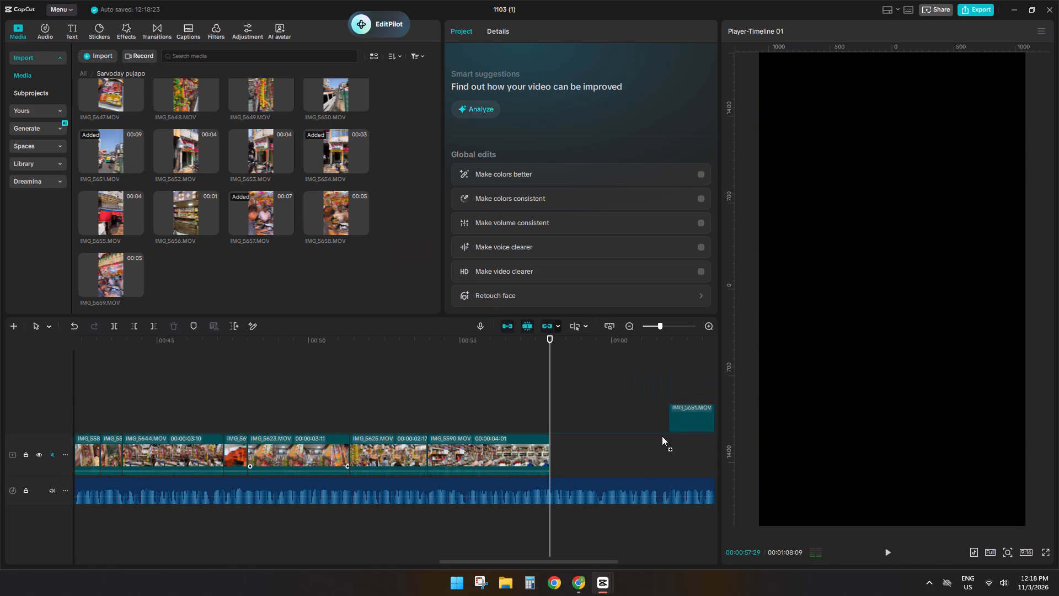
pyautogui.moveTo(662, 436); pyautogui.dragTo(605, 462)
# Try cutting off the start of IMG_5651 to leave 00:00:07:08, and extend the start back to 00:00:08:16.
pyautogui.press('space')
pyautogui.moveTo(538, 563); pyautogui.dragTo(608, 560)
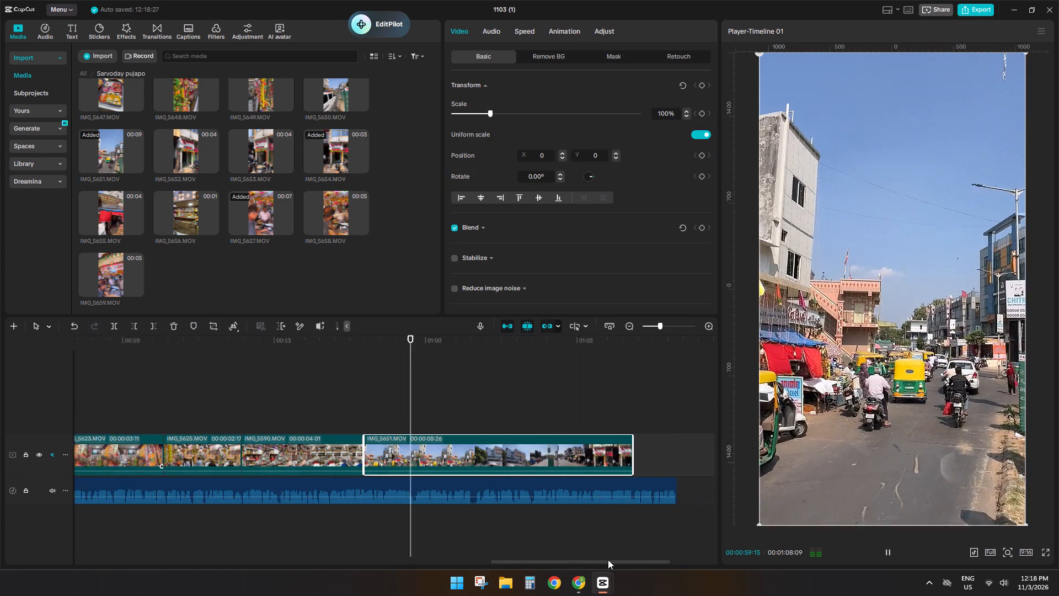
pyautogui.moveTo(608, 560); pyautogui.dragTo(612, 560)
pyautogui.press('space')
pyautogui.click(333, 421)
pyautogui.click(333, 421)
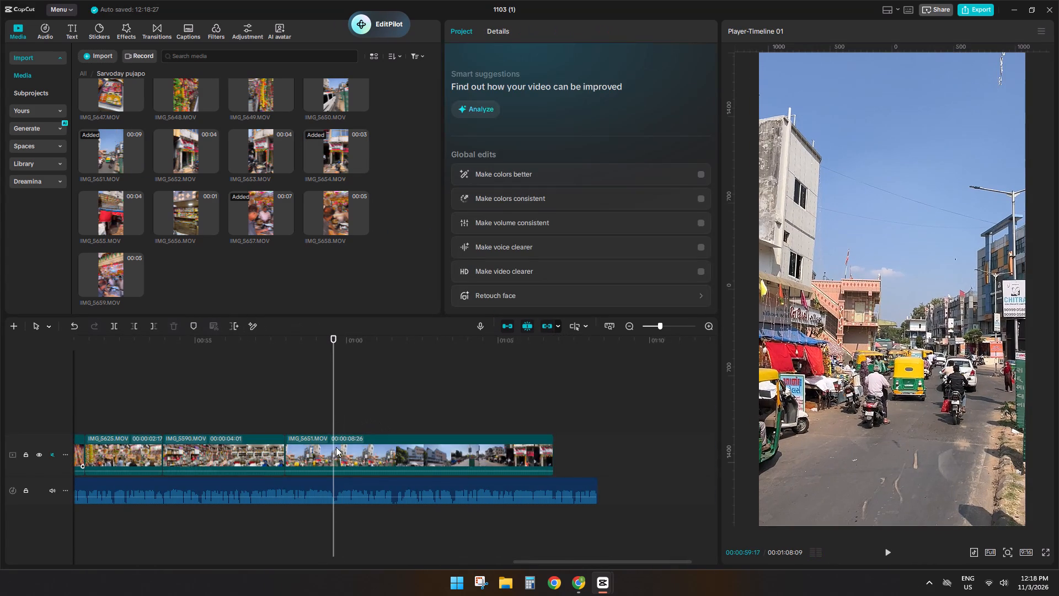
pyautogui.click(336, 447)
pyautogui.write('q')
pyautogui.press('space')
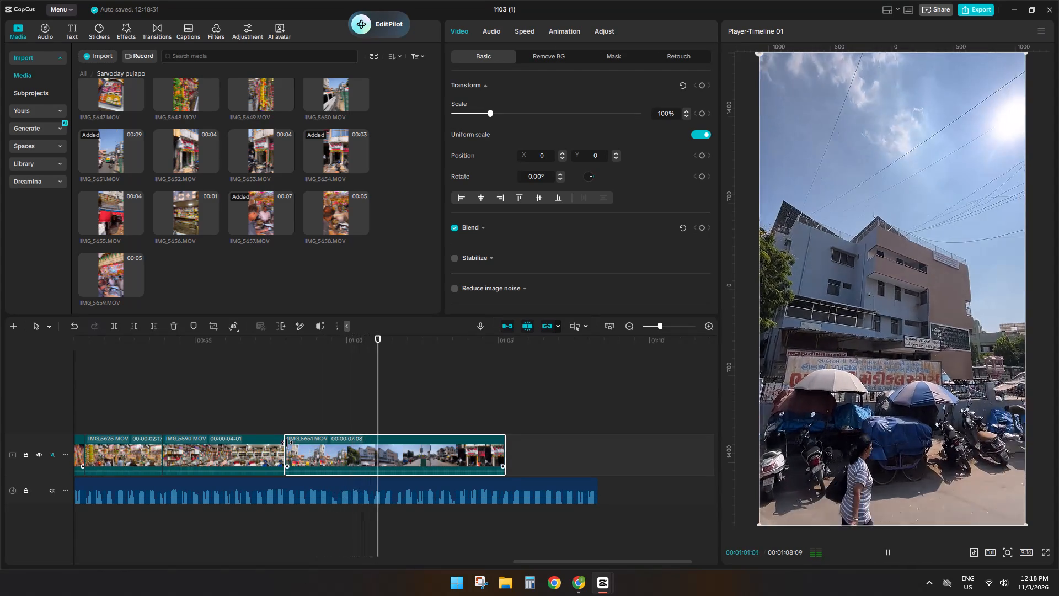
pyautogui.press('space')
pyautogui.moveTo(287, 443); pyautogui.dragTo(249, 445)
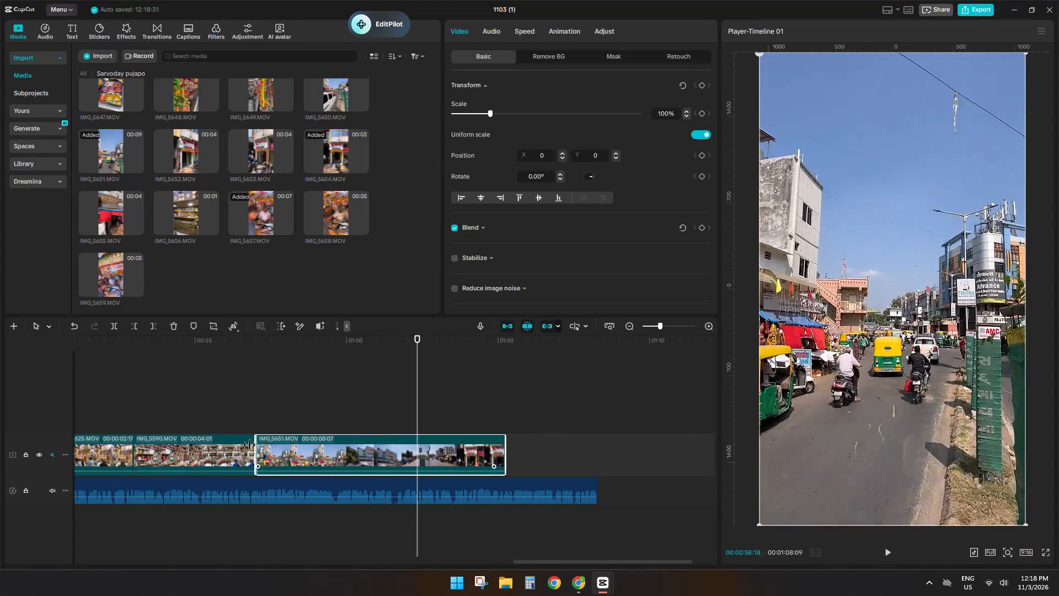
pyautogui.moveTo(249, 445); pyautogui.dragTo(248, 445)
# Cut off the start of IMG_5651 to leave 00:00:07:27.
pyautogui.click(280, 407)
pyautogui.press('space')
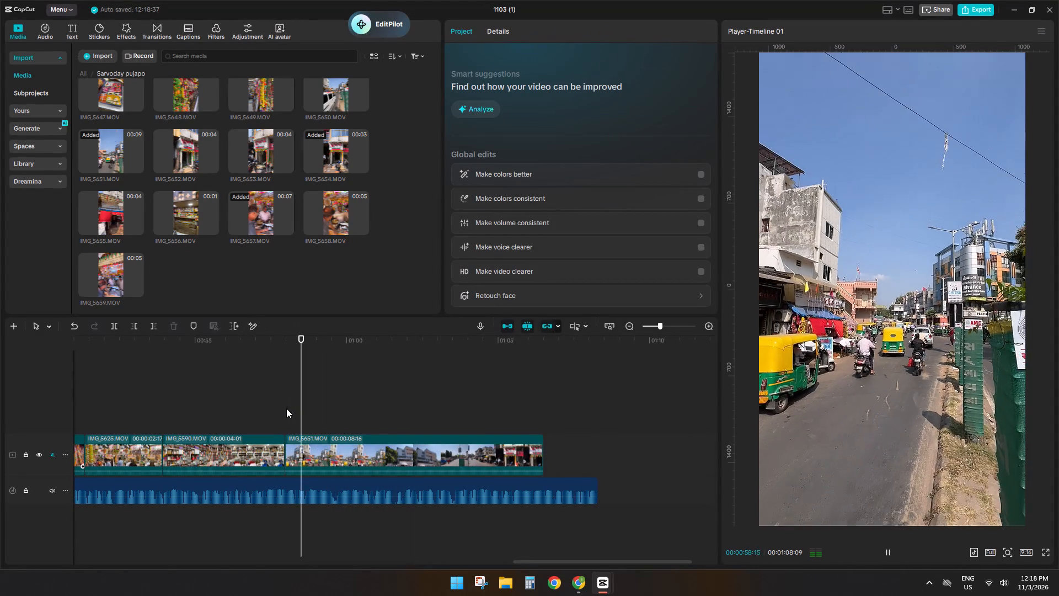
pyautogui.press('space')
pyautogui.click(304, 423)
pyautogui.click(307, 448)
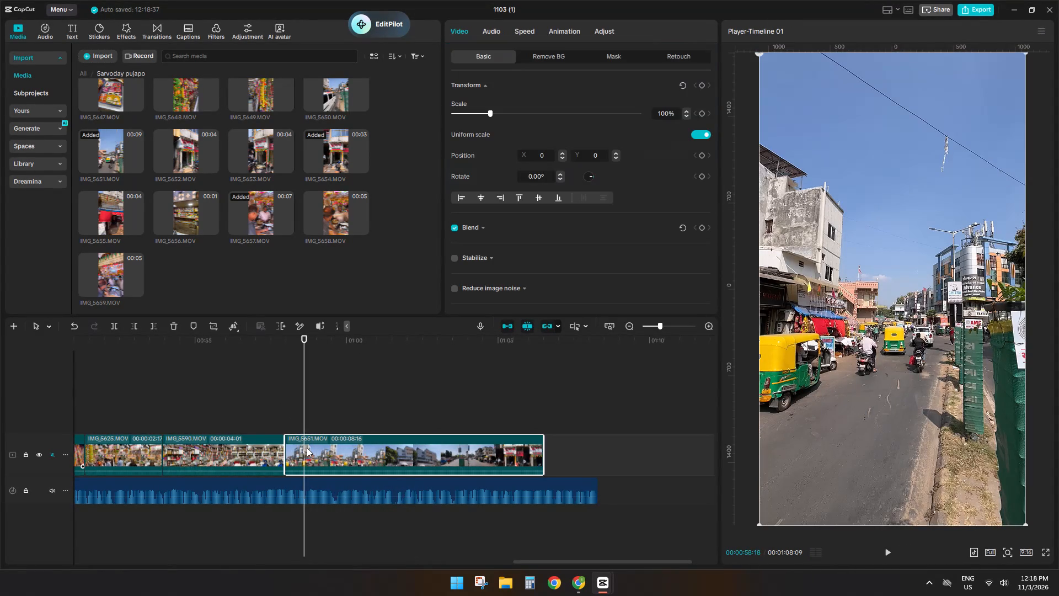
pyautogui.write('q')
pyautogui.press('space')
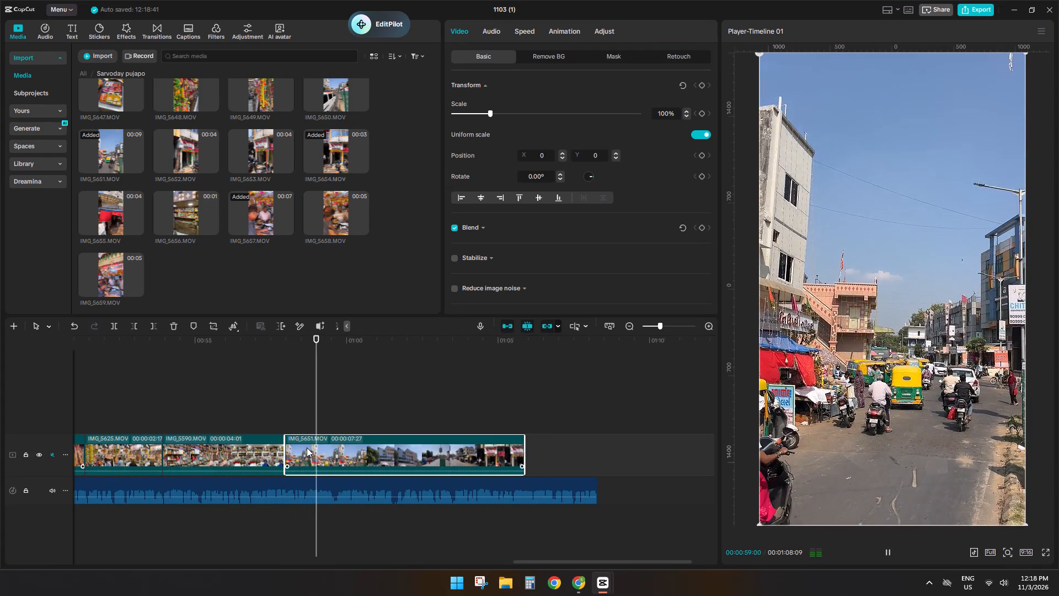
pyautogui.press('space')
# Apply a Custom speed curve to IMG_5651, lowering its first inner point below 1x, and play it back.
pyautogui.click(530, 30)
pyautogui.click(583, 63)
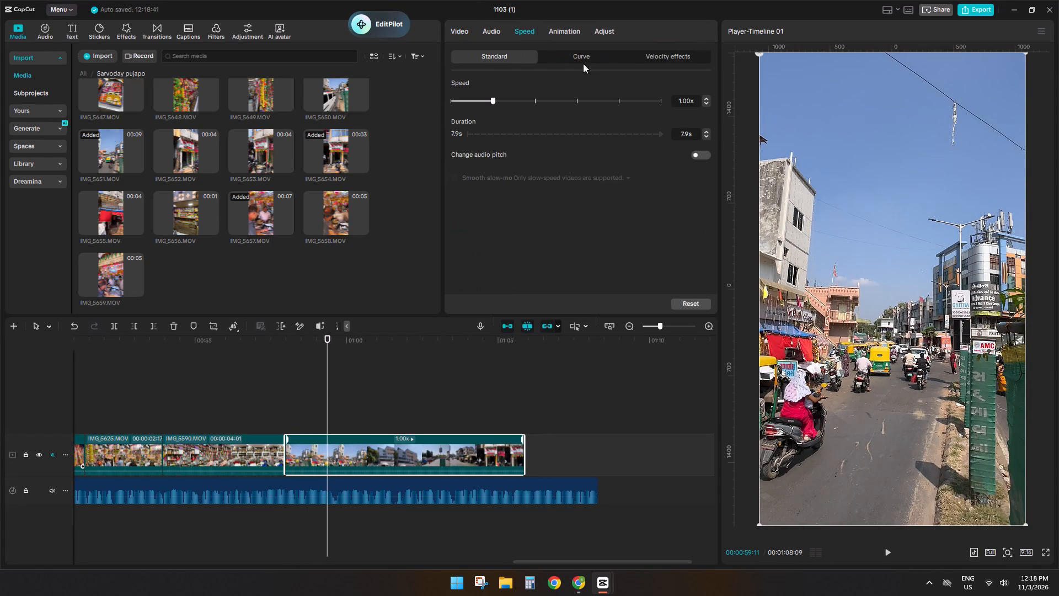
pyautogui.click(582, 60)
pyautogui.click(499, 102)
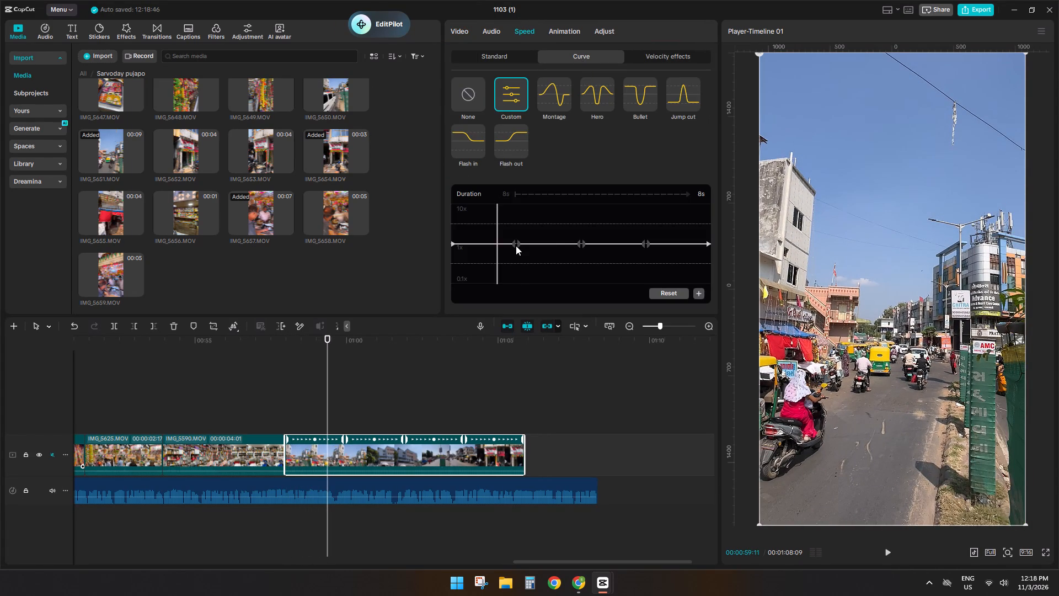
pyautogui.moveTo(516, 246); pyautogui.dragTo(502, 255)
pyautogui.click(468, 231)
pyautogui.press('space')
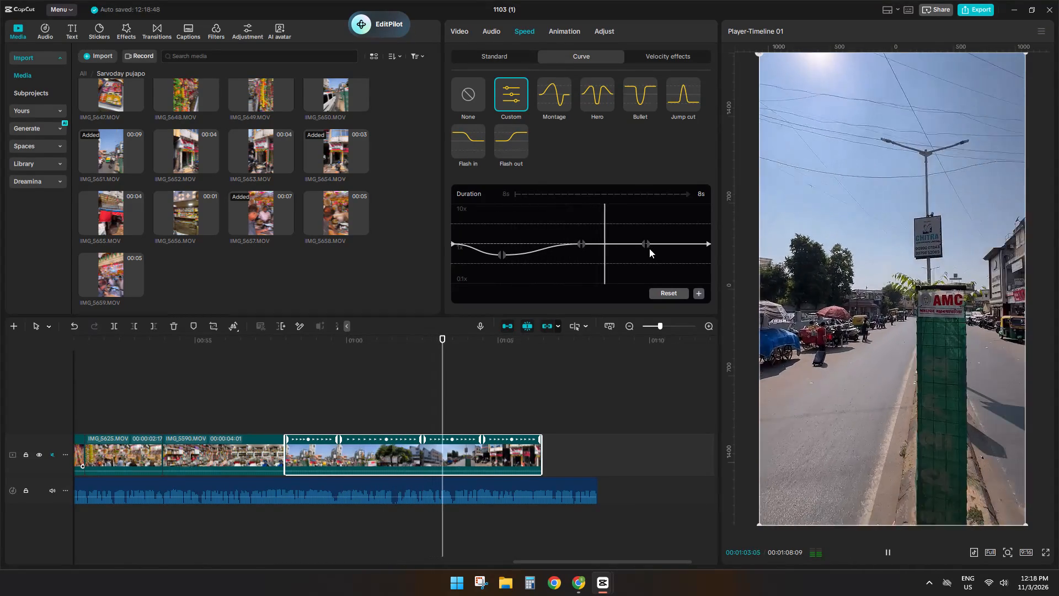
pyautogui.press('space')
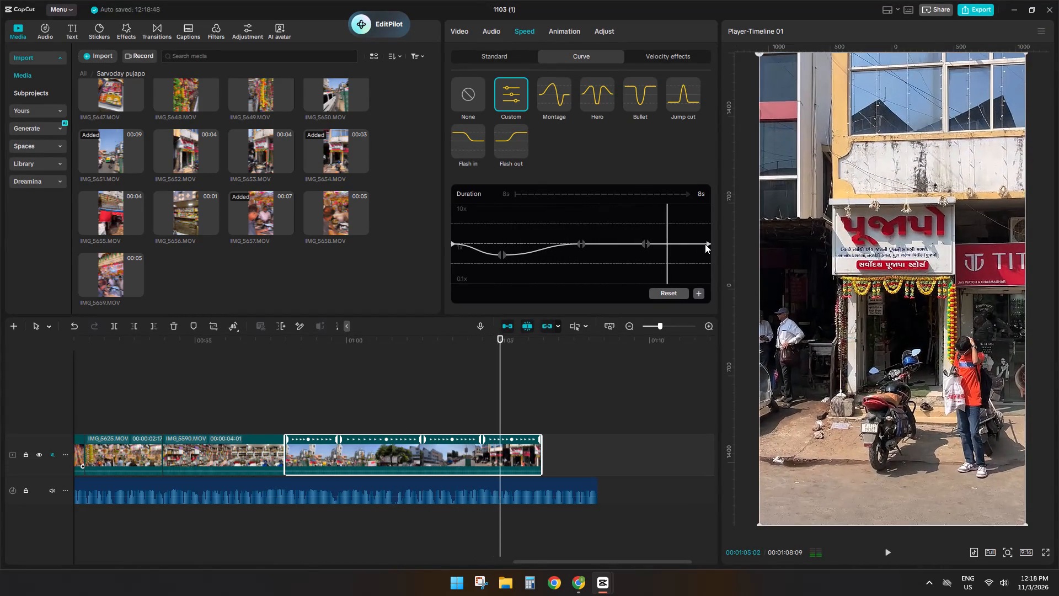
# Lower the end point of IMG_5651's speed curve and raise the incoming side of its last inner point to about 2.25x.
pyautogui.moveTo(705, 244); pyautogui.dragTo(708, 259)
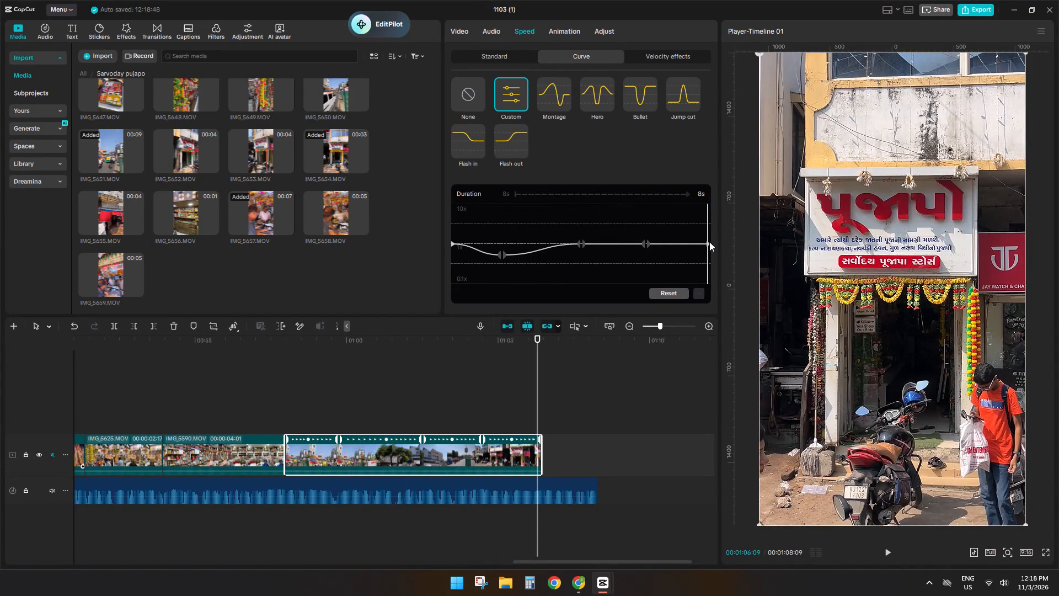
pyautogui.moveTo(709, 242); pyautogui.dragTo(707, 258)
pyautogui.click(645, 242)
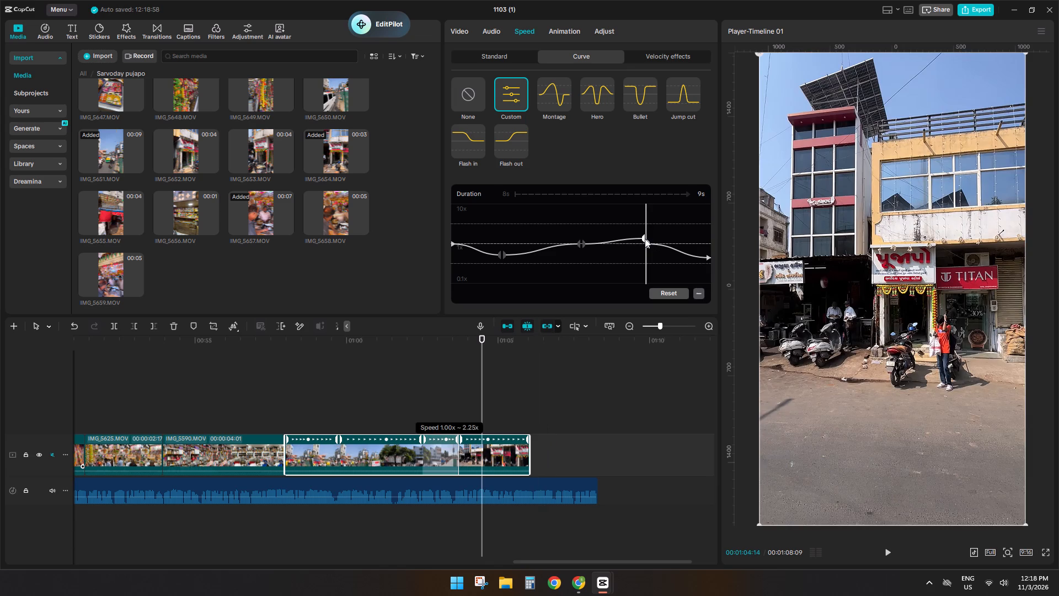
pyautogui.click(605, 233)
pyautogui.press('space')
pyautogui.click(556, 228)
pyautogui.press('space')
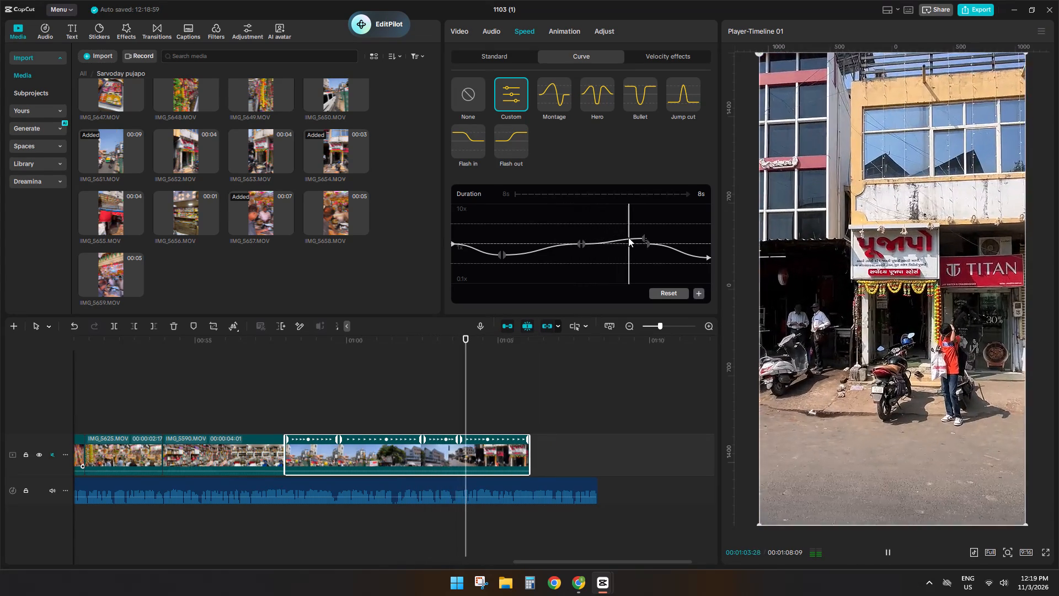
pyautogui.press('space')
# Slow IMG_5651's final curve section further, lowering its end point and the last inner point's outgoing side for a 00:00:10:16 clip.
pyautogui.moveTo(710, 259); pyautogui.dragTo(707, 273)
pyautogui.moveTo(648, 245); pyautogui.dragTo(648, 265)
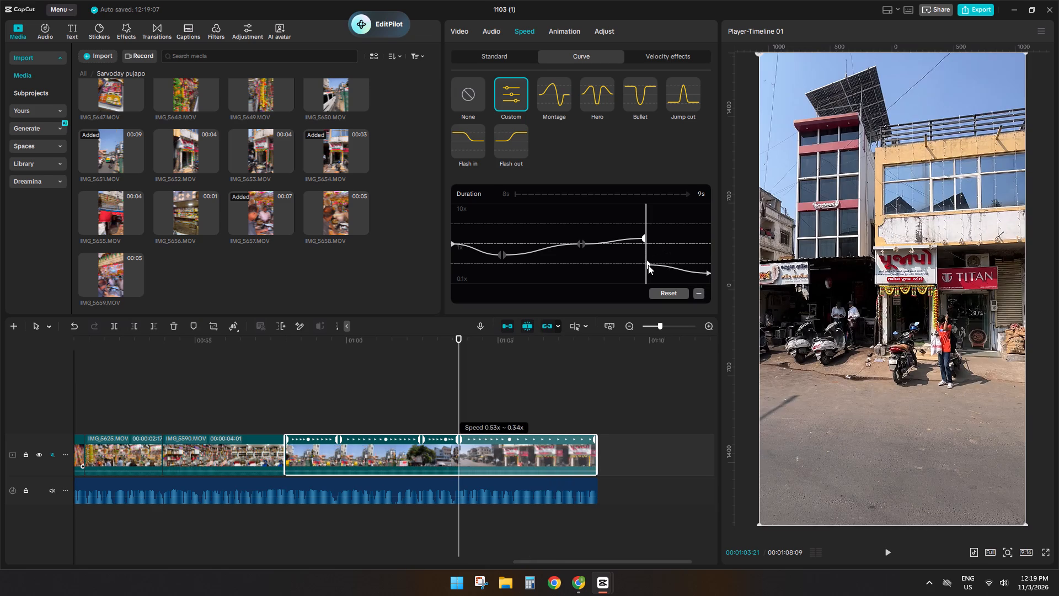
pyautogui.moveTo(648, 265); pyautogui.dragTo(648, 267)
pyautogui.click(595, 364)
pyautogui.press('space')
pyautogui.click(550, 398)
pyautogui.press('space')
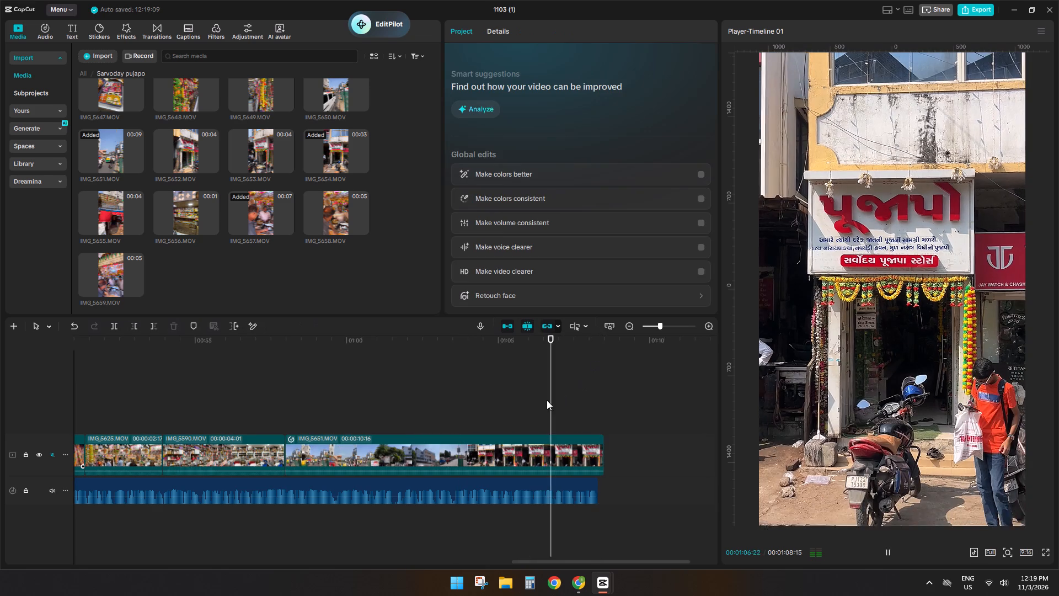
# Cut off the end of IMG_5651 at 00:01:08:09, where the Sarvoday voice-over ends.
pyautogui.click(584, 403)
pyautogui.moveTo(585, 403); pyautogui.dragTo(597, 401)
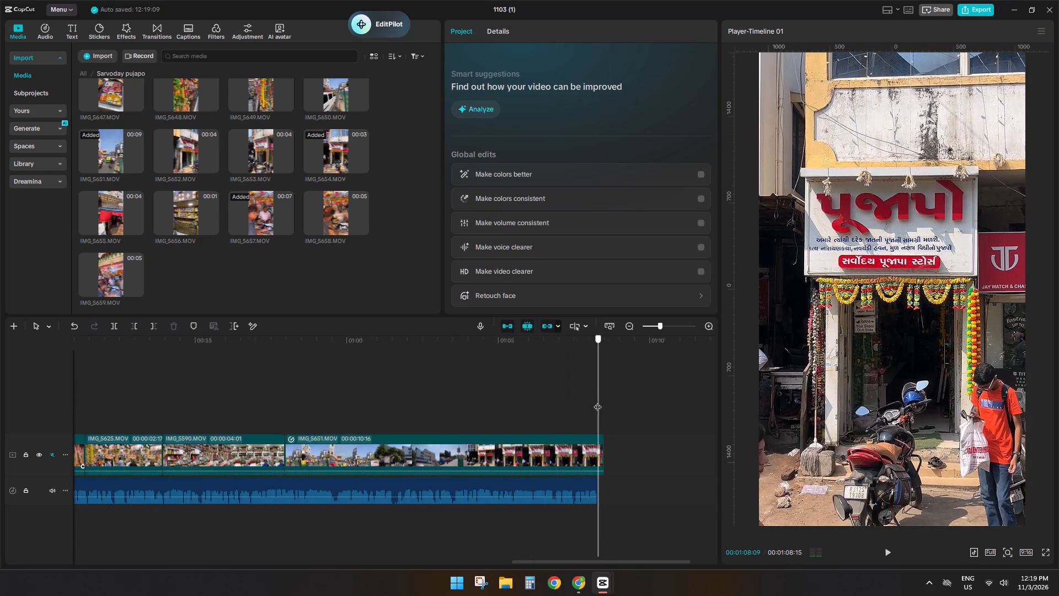
pyautogui.moveTo(597, 401); pyautogui.dragTo(600, 401)
pyautogui.click(584, 455)
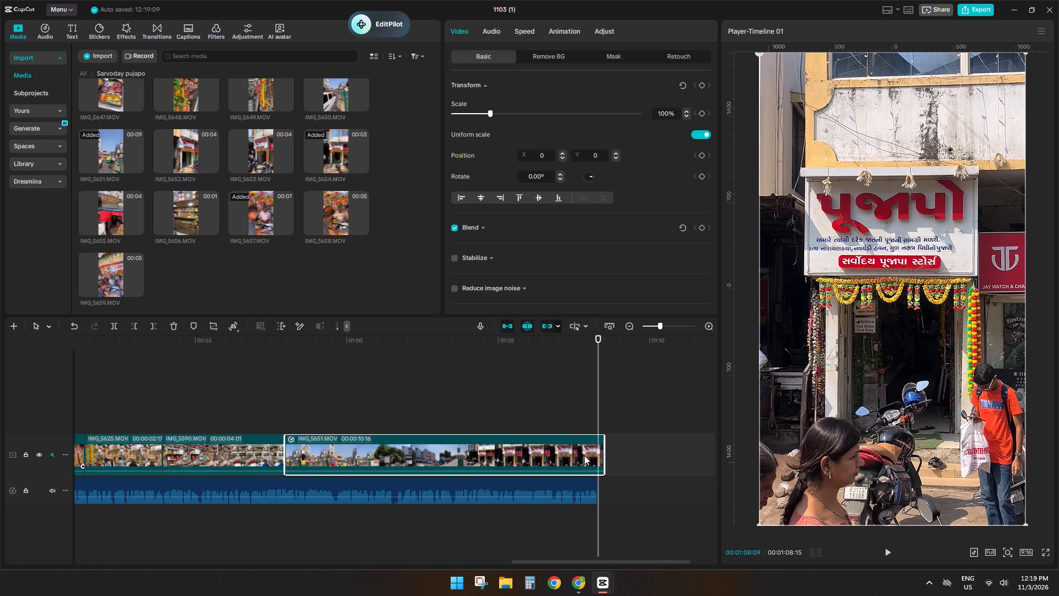
pyautogui.press('s')
pyautogui.press('d')
# Unmute the main track and set the volume of all its clips to -∞ dB.
pyautogui.keyDown('ctrl'); pyautogui.scroll(-18, 457, 440); pyautogui.keyUp('ctrl')
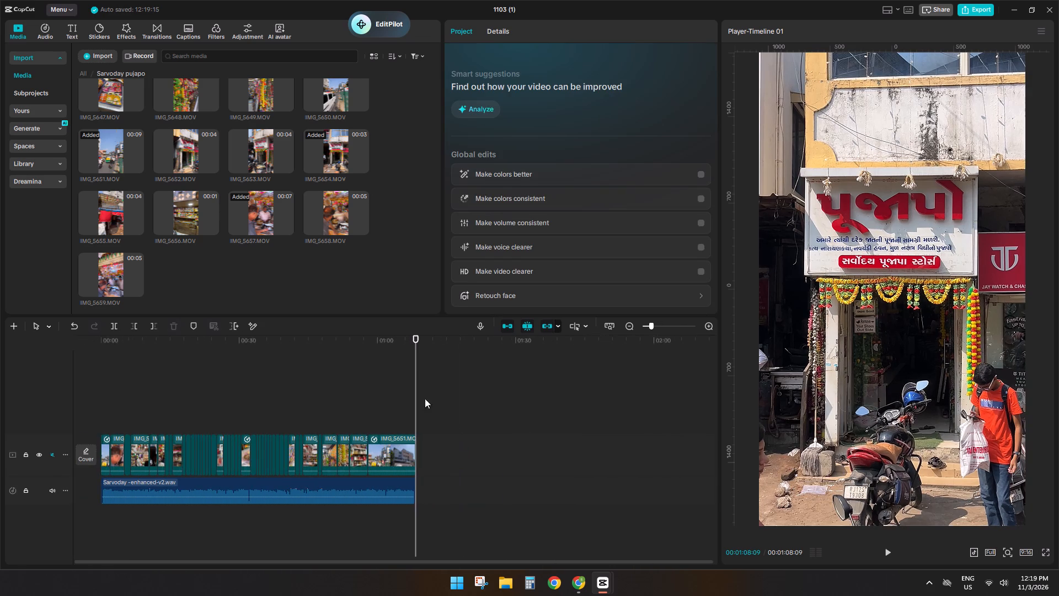
pyautogui.click(375, 380)
pyautogui.moveTo(375, 380); pyautogui.dragTo(0, 365)
pyautogui.click(54, 456)
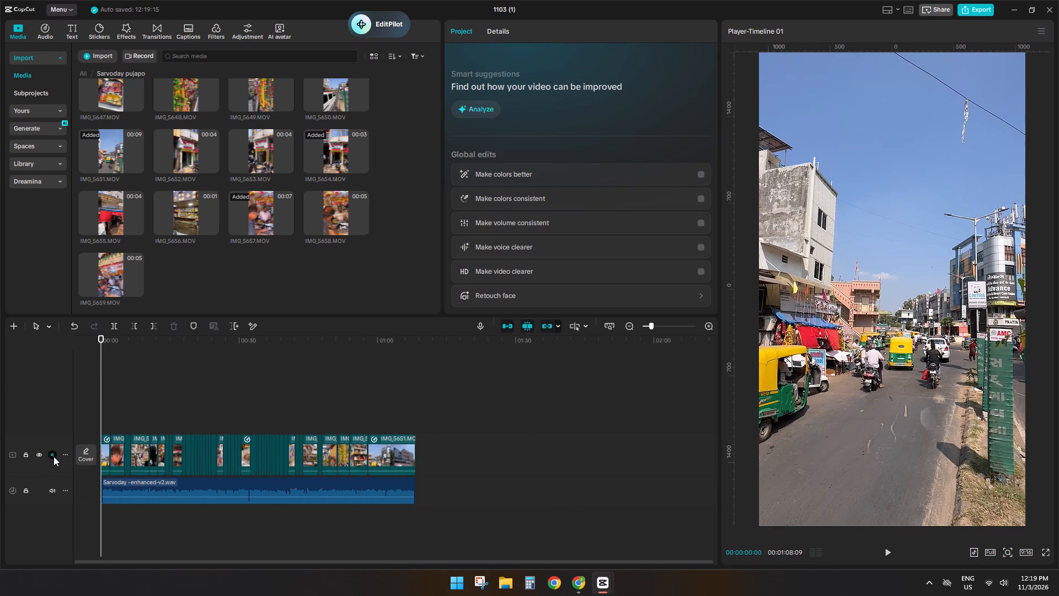
pyautogui.moveTo(535, 467); pyautogui.dragTo(81, 365)
pyautogui.click(484, 31)
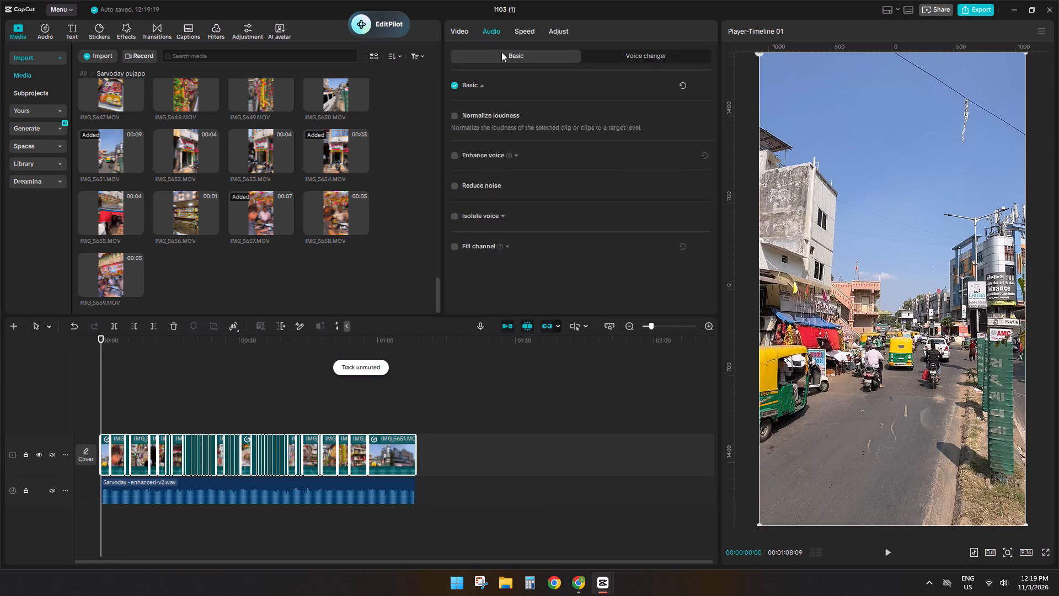
pyautogui.moveTo(581, 117); pyautogui.dragTo(359, 127)
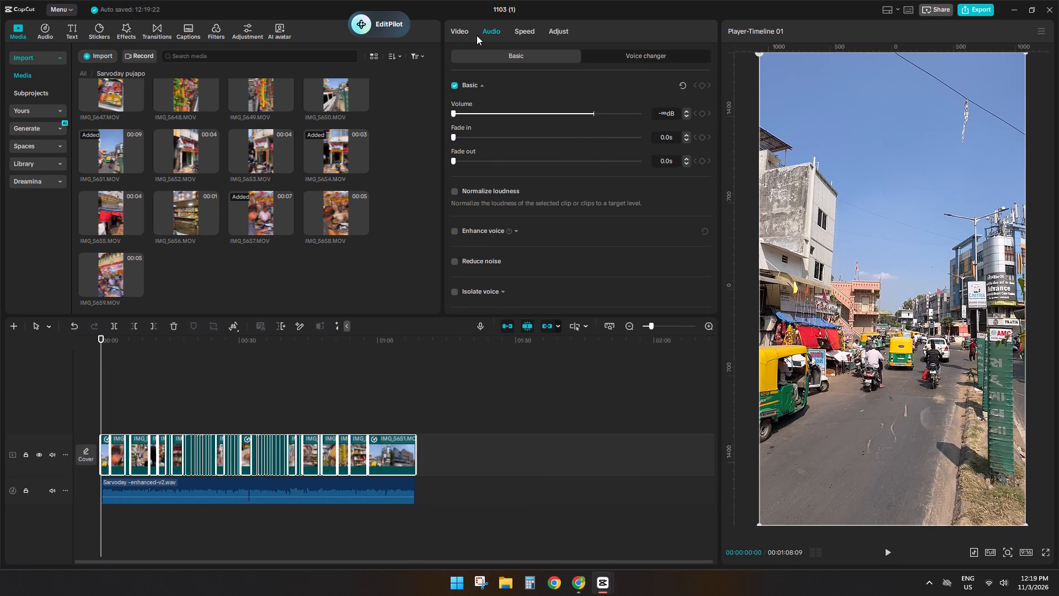
# Turn on Stabilize for all main-track clips and return the playhead to the start.
pyautogui.click(463, 24)
pyautogui.click(452, 258)
pyautogui.click(248, 392)
pyautogui.moveTo(248, 392); pyautogui.dragTo(0, 355)
# Place My presets20 from the All presets folder above the main track at the start and break it into its adjustment layer.
pyautogui.click(22, 108)
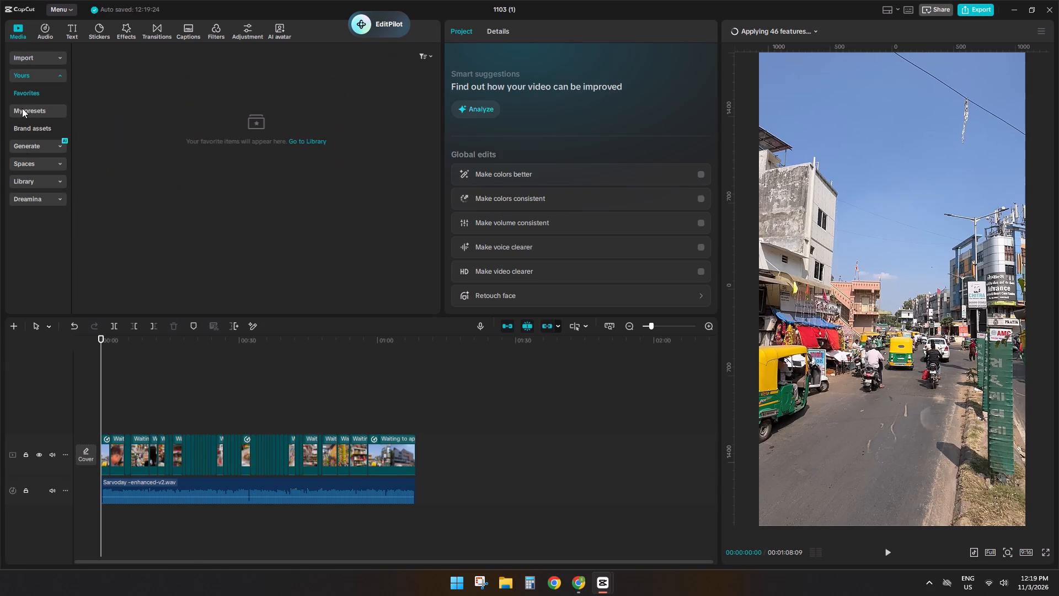
pyautogui.click(22, 108)
pyautogui.scroll(-9, 99, 132)
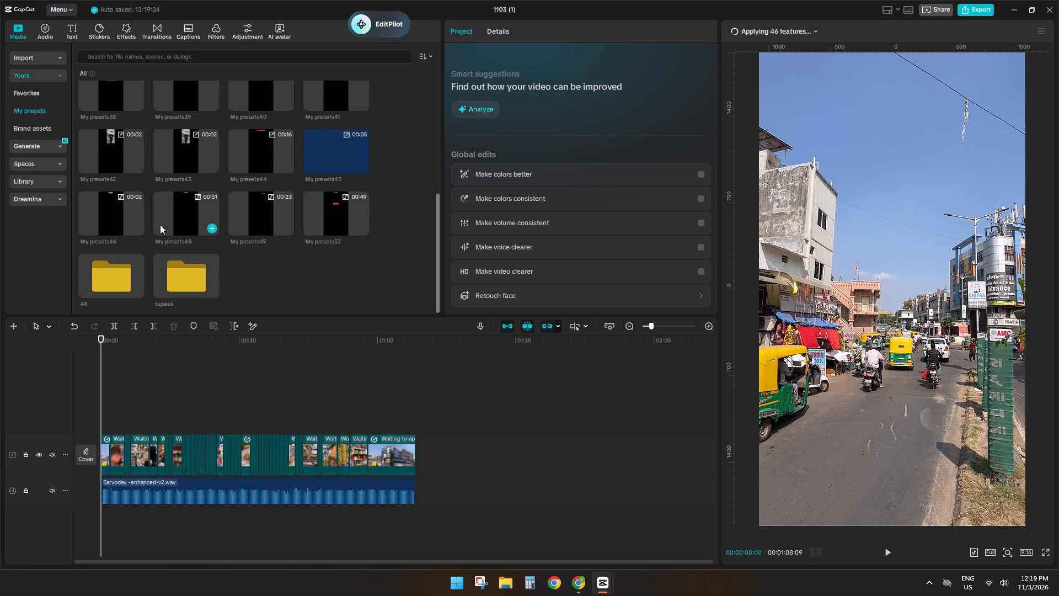
pyautogui.doubleClick(107, 288)
pyautogui.scroll(-2, 151, 241)
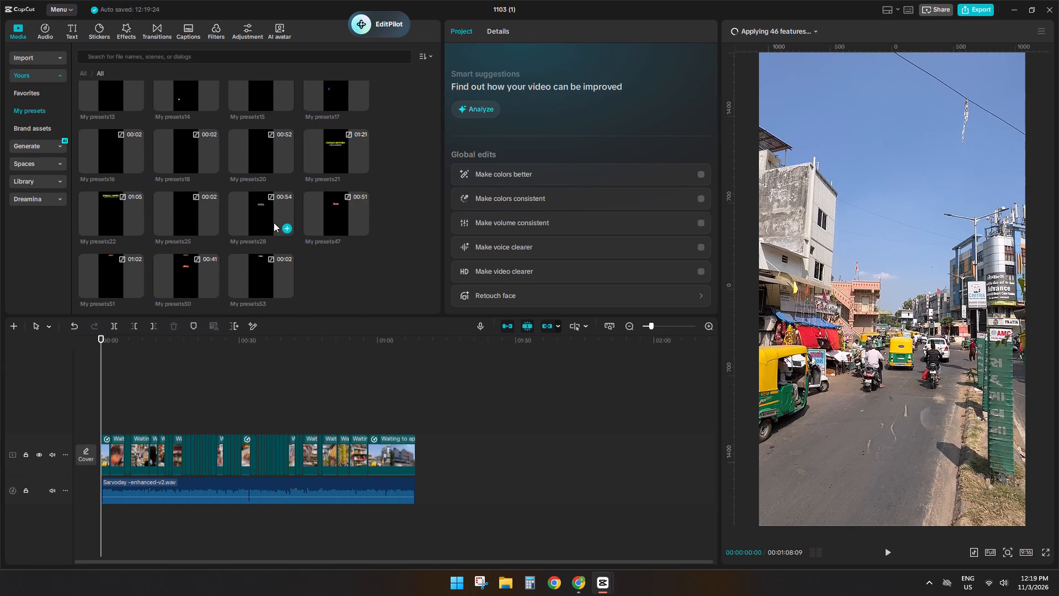
pyautogui.moveTo(259, 160); pyautogui.dragTo(65, 378)
pyautogui.rightClick(123, 413)
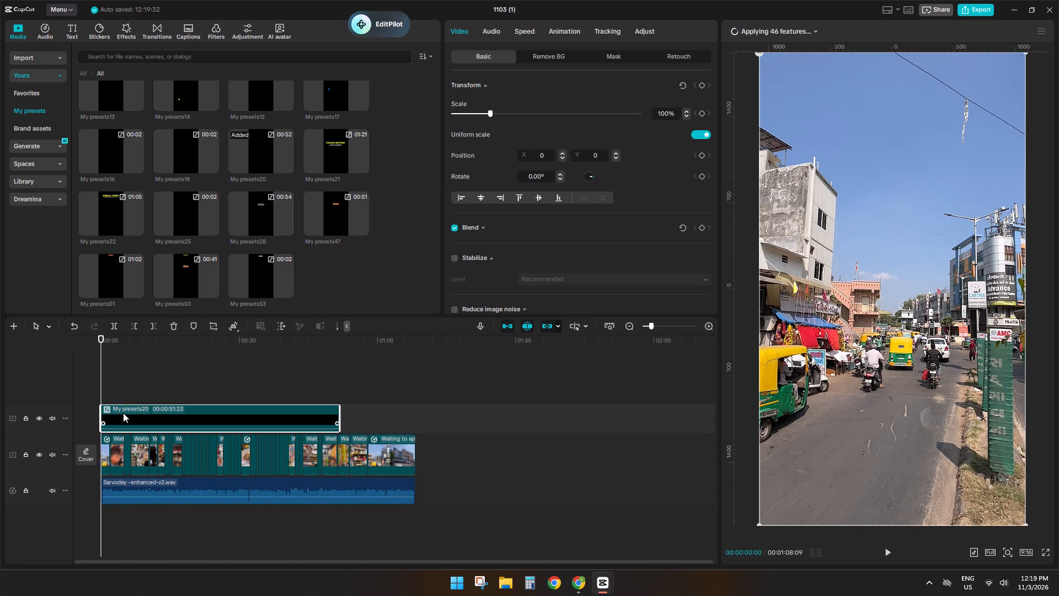
pyautogui.click(178, 306)
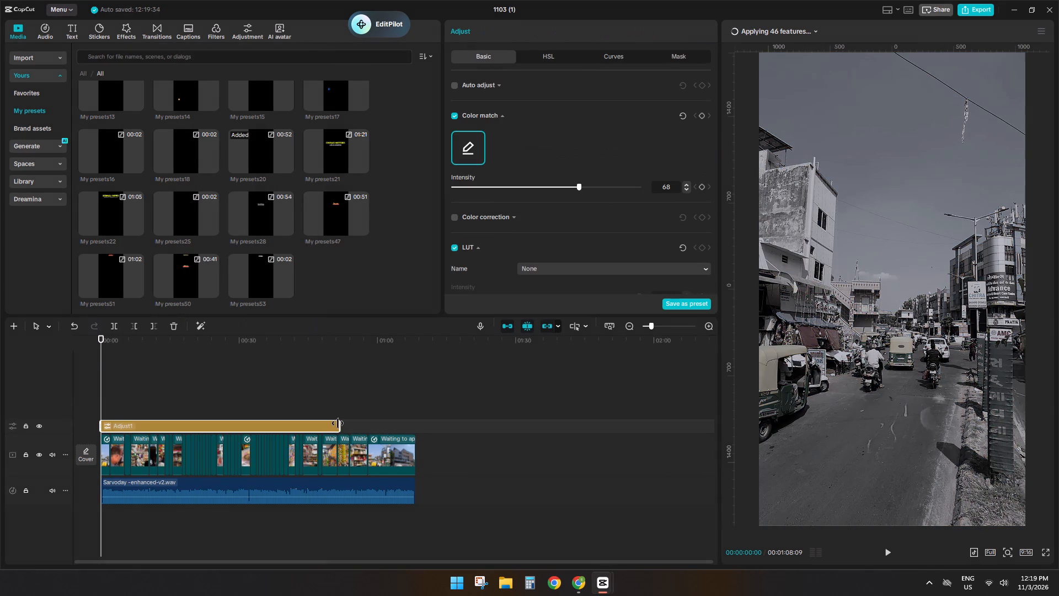
# Extend the adjustment layer to the end of the main track and turn off its Color match.
pyautogui.moveTo(338, 423); pyautogui.dragTo(416, 416)
pyautogui.click(457, 115)
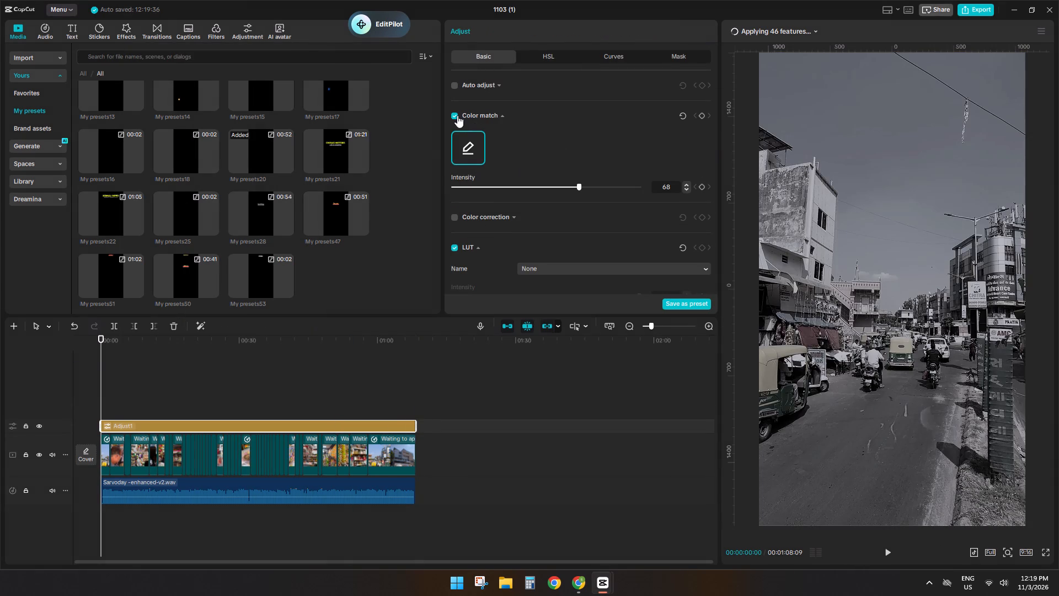
pyautogui.click(175, 382)
pyautogui.moveTo(175, 382); pyautogui.dragTo(0, 384)
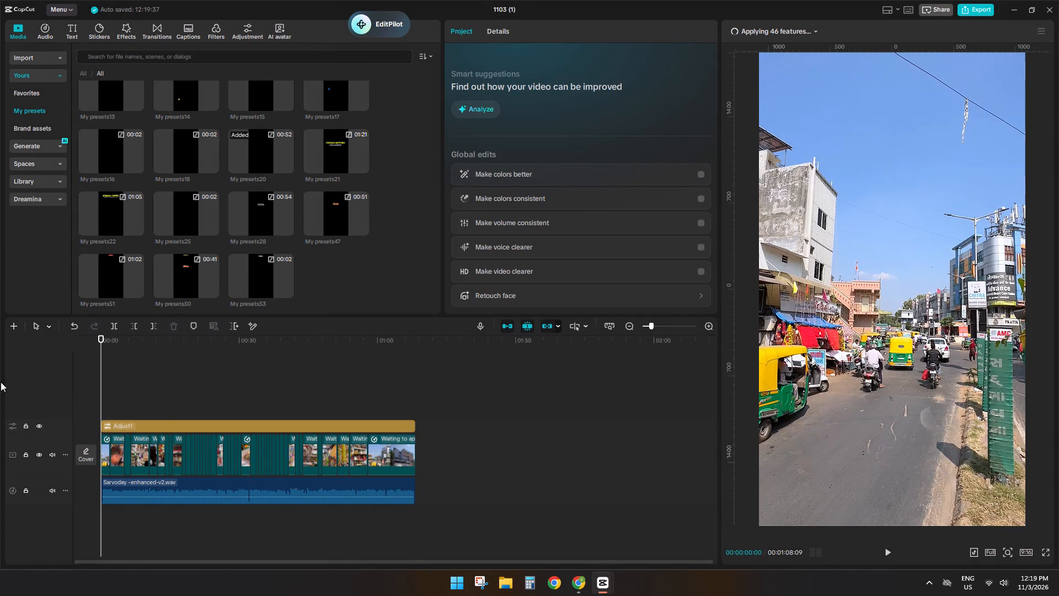
# Play back the opening street shot and the shopkeeper clip to review the first few seconds.
pyautogui.keyDown('ctrl'); pyautogui.scroll(4, 177, 428); pyautogui.keyUp('ctrl')
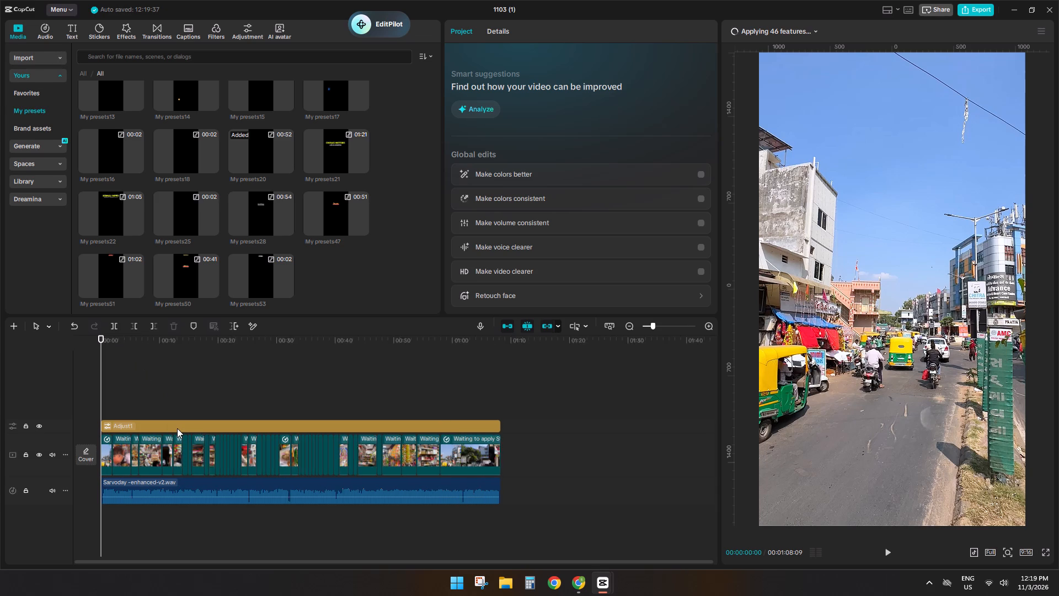
pyautogui.keyDown('ctrl'); pyautogui.scroll(3, 177, 428); pyautogui.keyUp('ctrl')
pyautogui.keyDown('ctrl'); pyautogui.scroll(-1, 179, 425); pyautogui.keyUp('ctrl')
pyautogui.keyDown('ctrl'); pyautogui.scroll(7, 179, 425); pyautogui.keyUp('ctrl')
pyautogui.click(134, 414)
pyautogui.press('space')
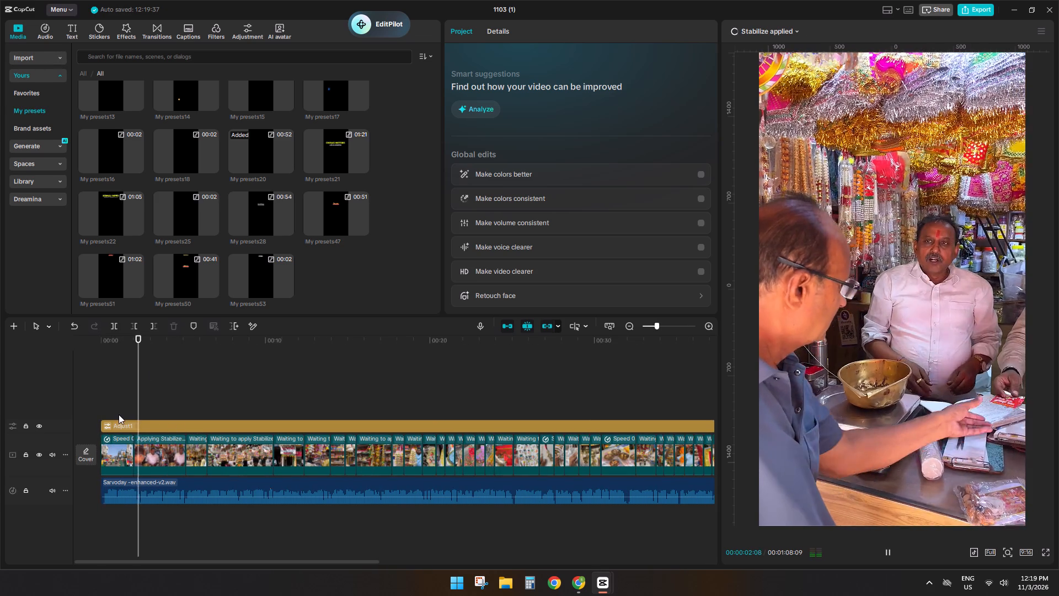
pyautogui.click(119, 414)
pyautogui.press('space')
pyautogui.keyDown('ctrl'); pyautogui.scroll(9, 141, 425); pyautogui.keyUp('ctrl')
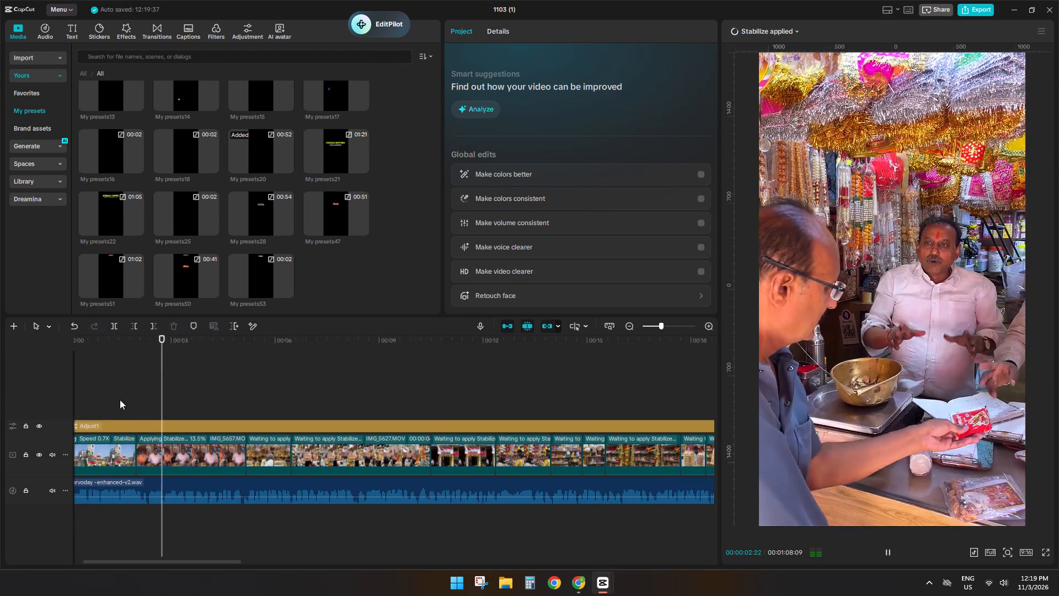
pyautogui.keyDown('ctrl'); pyautogui.click(115, 398); pyautogui.keyUp('ctrl')
pyautogui.moveTo(115, 398); pyautogui.dragTo(40, 395)
pyautogui.press('space')
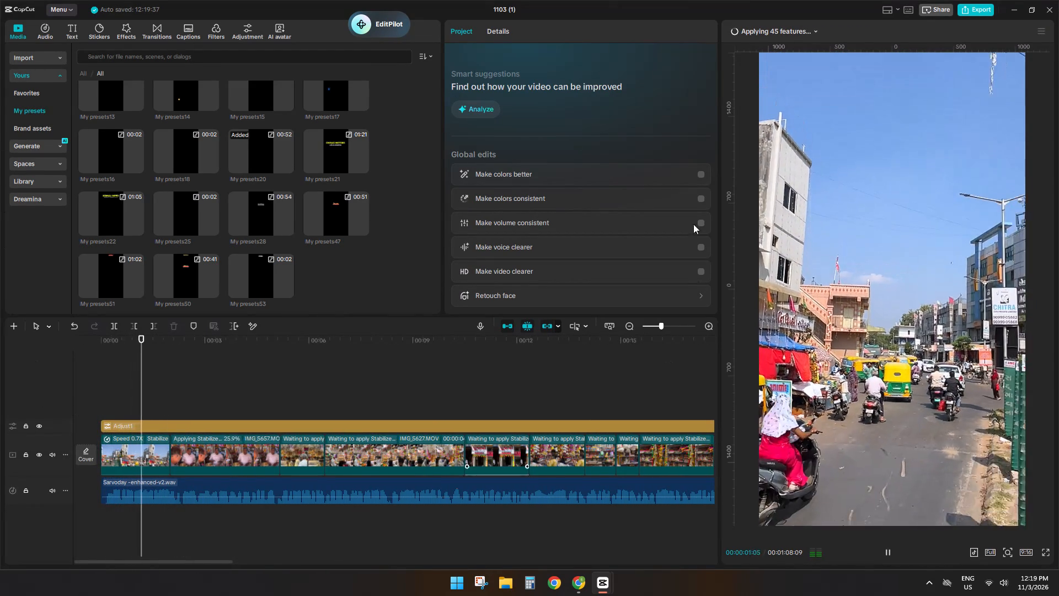
pyautogui.press('space')
pyautogui.click(171, 386)
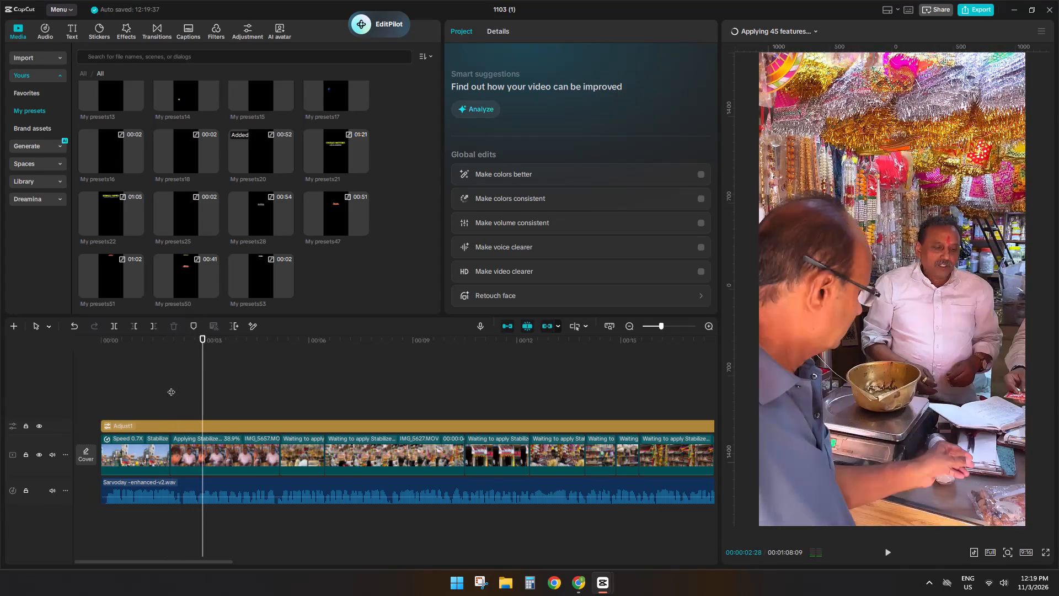
pyautogui.moveTo(171, 386); pyautogui.dragTo(82, 386)
pyautogui.press('space')
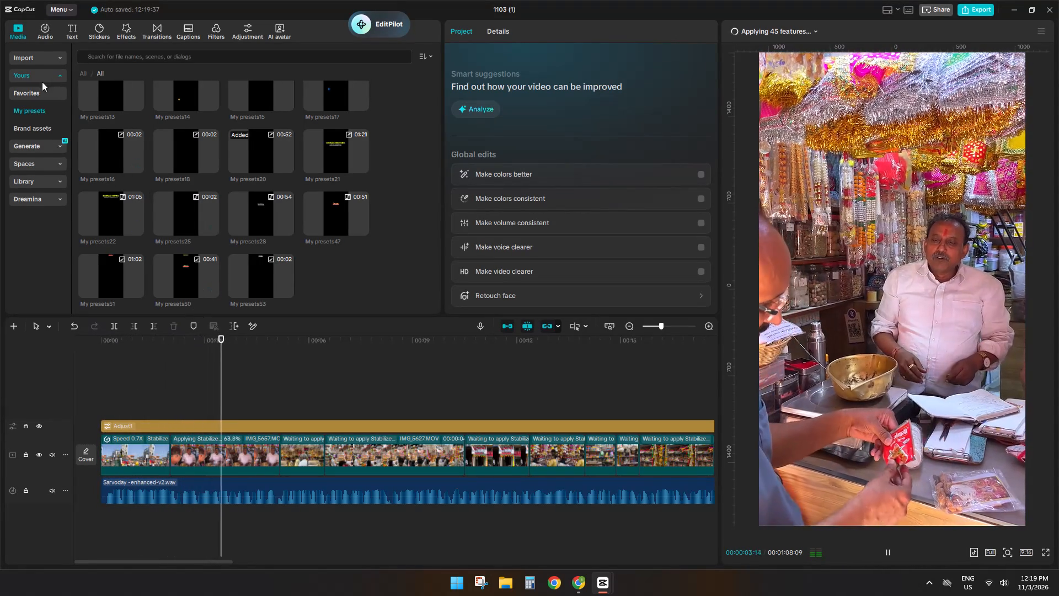
# Replace the first main-track clip with IMG_5650.MOV from the Sarvoday pujapo folder, using the original video effect.
pyautogui.click(36, 63)
pyautogui.press('space')
pyautogui.click(332, 155)
pyautogui.click(334, 107)
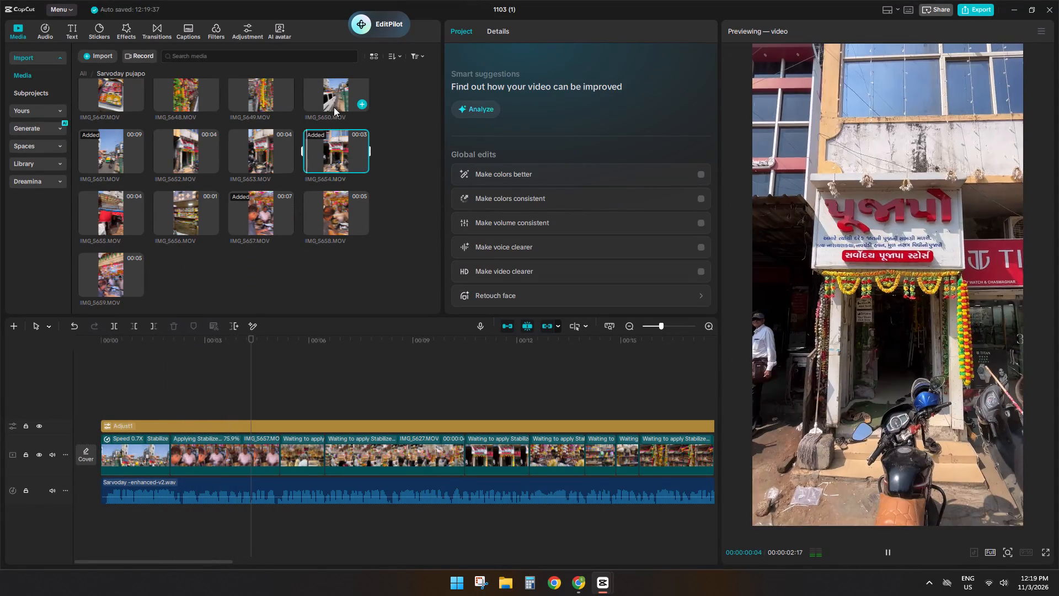
pyautogui.moveTo(334, 97); pyautogui.dragTo(136, 446)
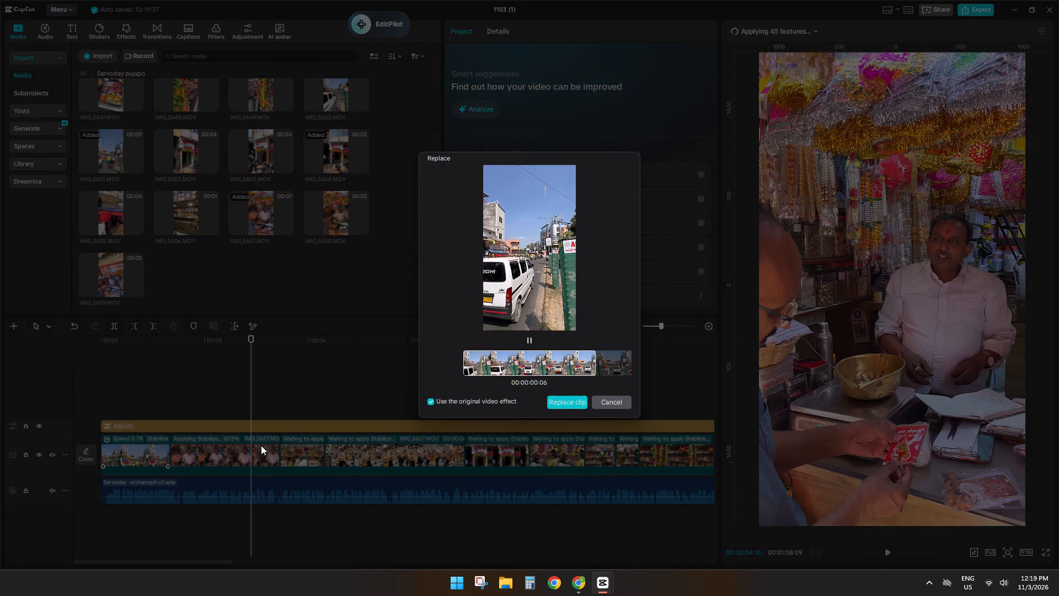
pyautogui.click(559, 404)
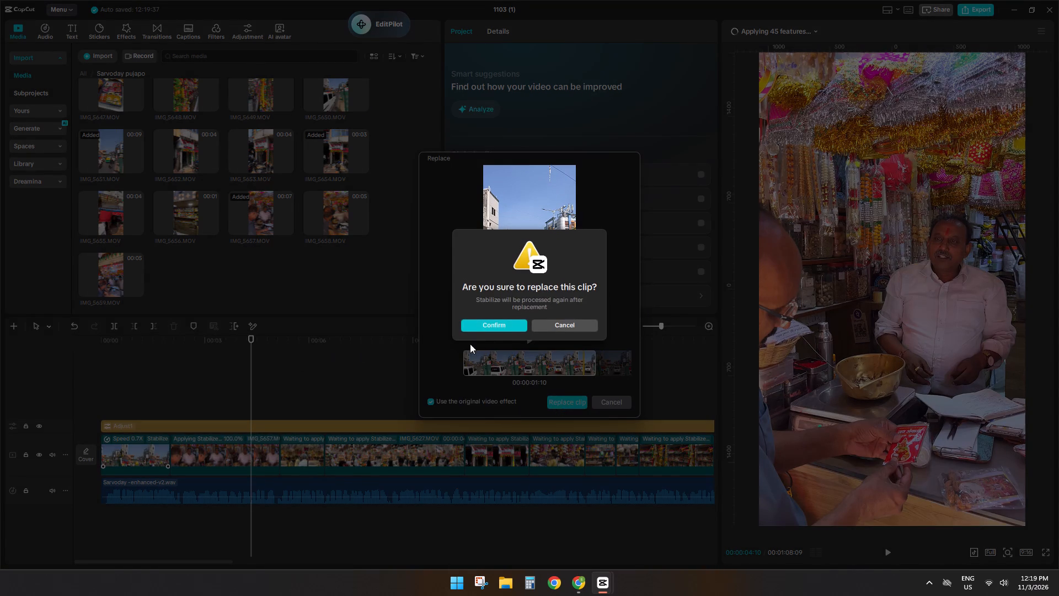
pyautogui.click(476, 329)
# With the main-track magnet off, set the first clip's speed to 1.00x and extend its end to the second clip.
pyautogui.click(99, 414)
pyautogui.click(145, 397)
pyautogui.moveTo(145, 397); pyautogui.dragTo(42, 397)
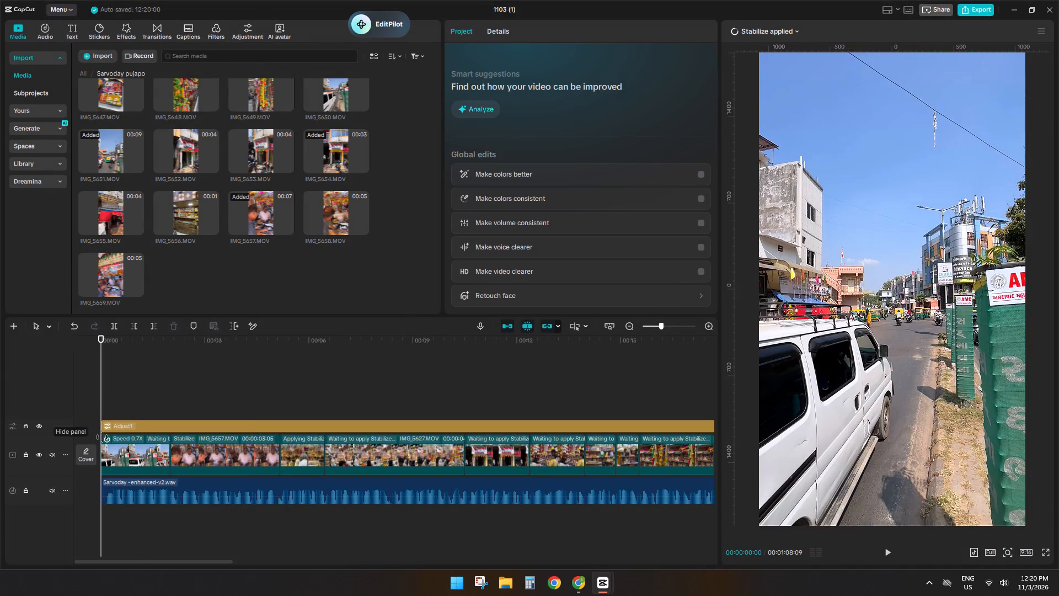
pyautogui.click(111, 452)
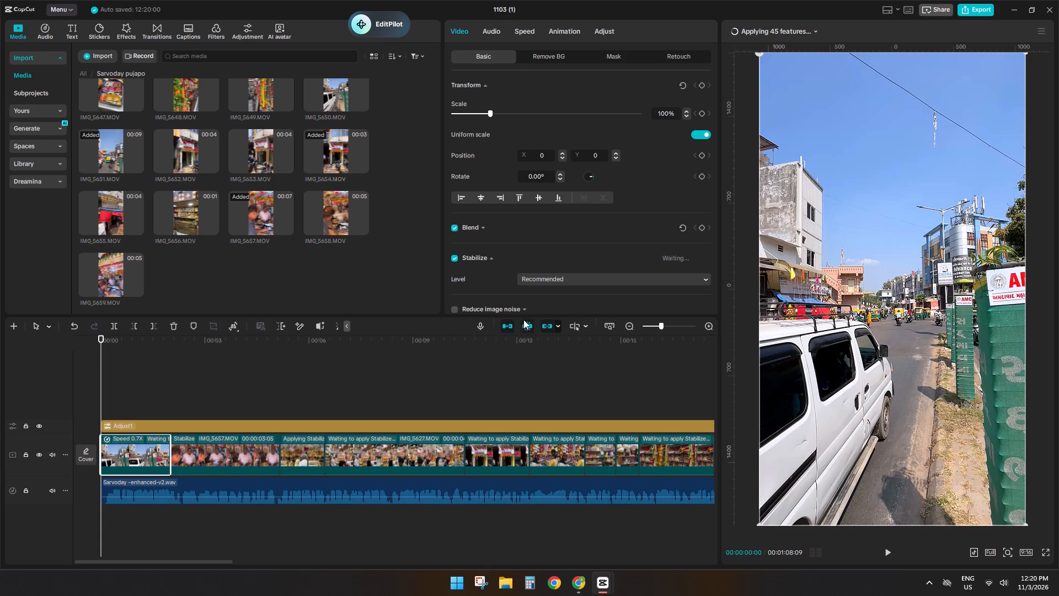
pyautogui.click(511, 324)
pyautogui.click(517, 39)
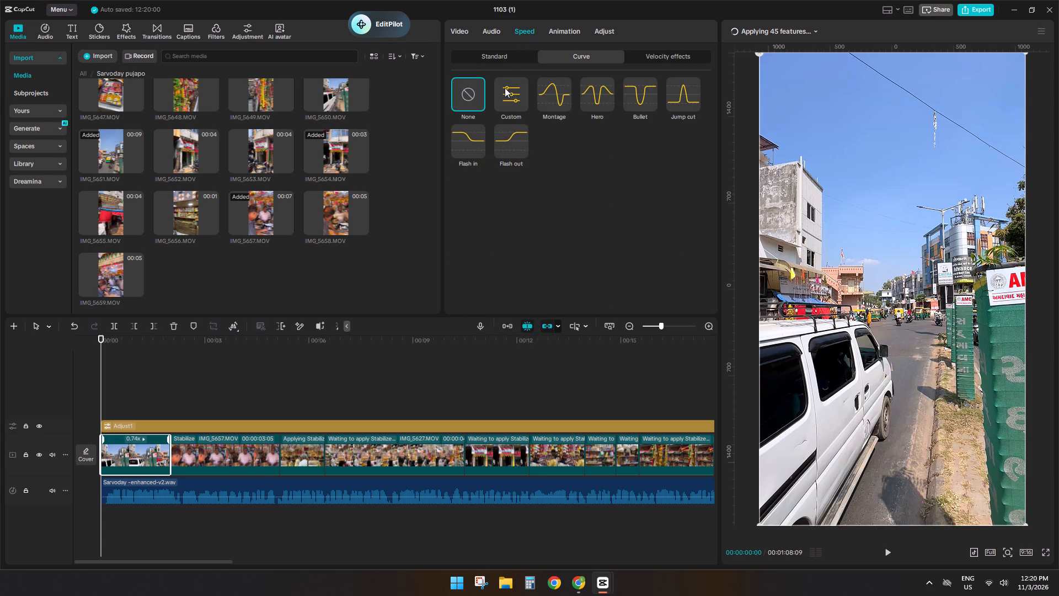
pyautogui.click(494, 65)
pyautogui.click(495, 61)
pyautogui.click(494, 101)
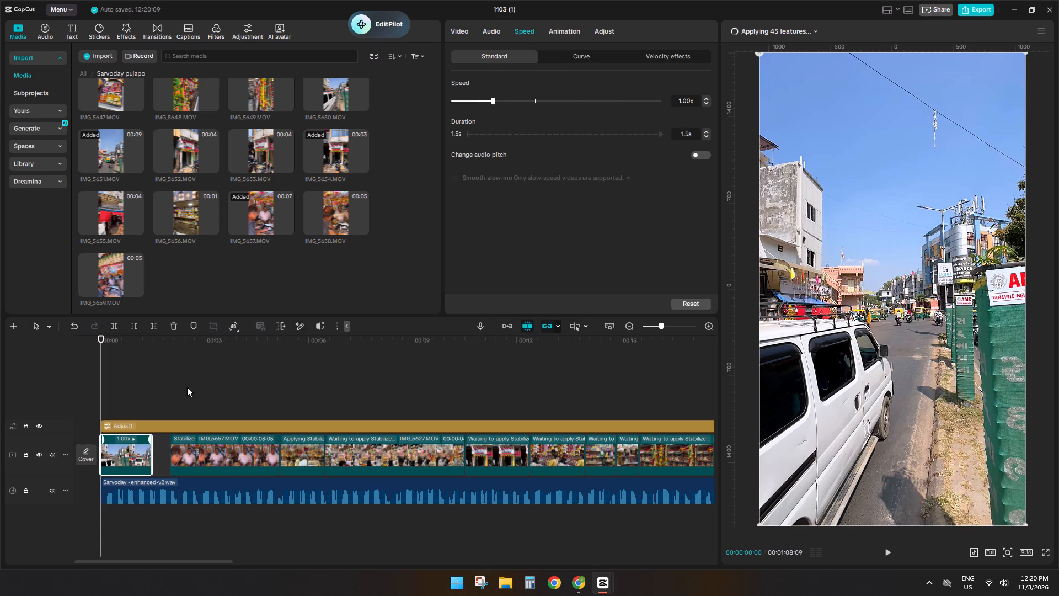
pyautogui.moveTo(150, 457); pyautogui.dragTo(178, 453)
# Play back the opening several times to check the new street shot, its cut to the shopkeeper clip and the following shots.
pyautogui.click(128, 395)
pyautogui.moveTo(128, 395); pyautogui.dragTo(0, 391)
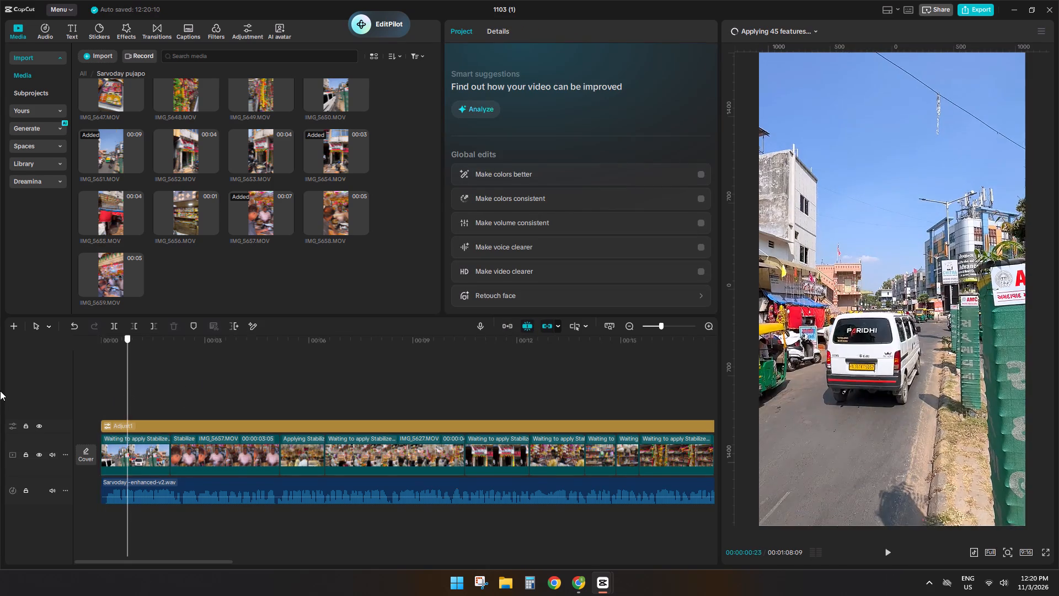
pyautogui.moveTo(0, 391); pyautogui.dragTo(0, 389)
pyautogui.press('space')
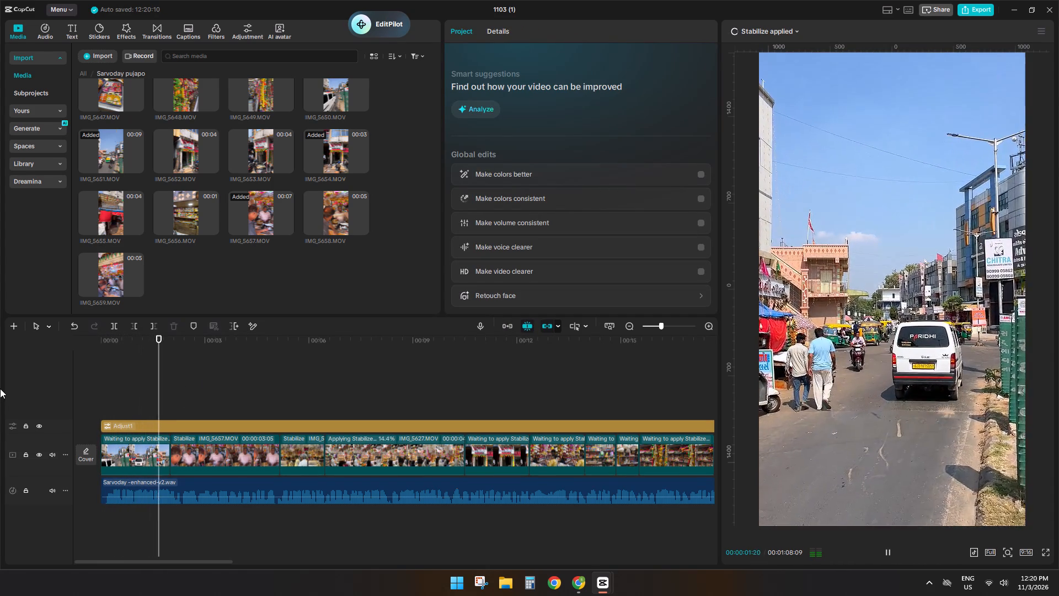
pyautogui.press('space')
pyautogui.click(138, 406)
pyautogui.moveTo(138, 406); pyautogui.dragTo(126, 411)
pyautogui.press('space')
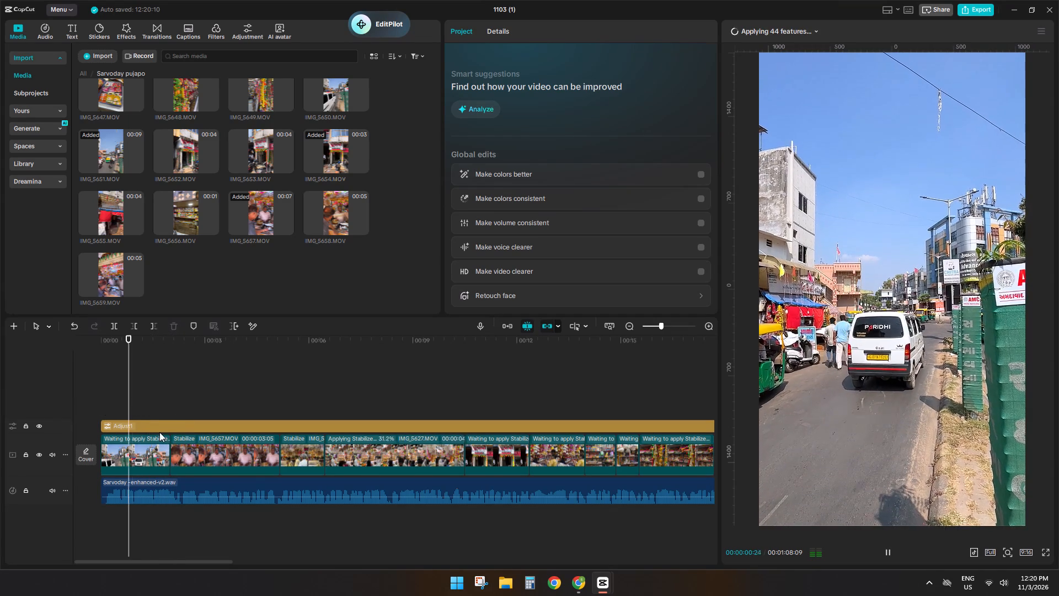
pyautogui.press('space')
pyautogui.doubleClick(181, 414)
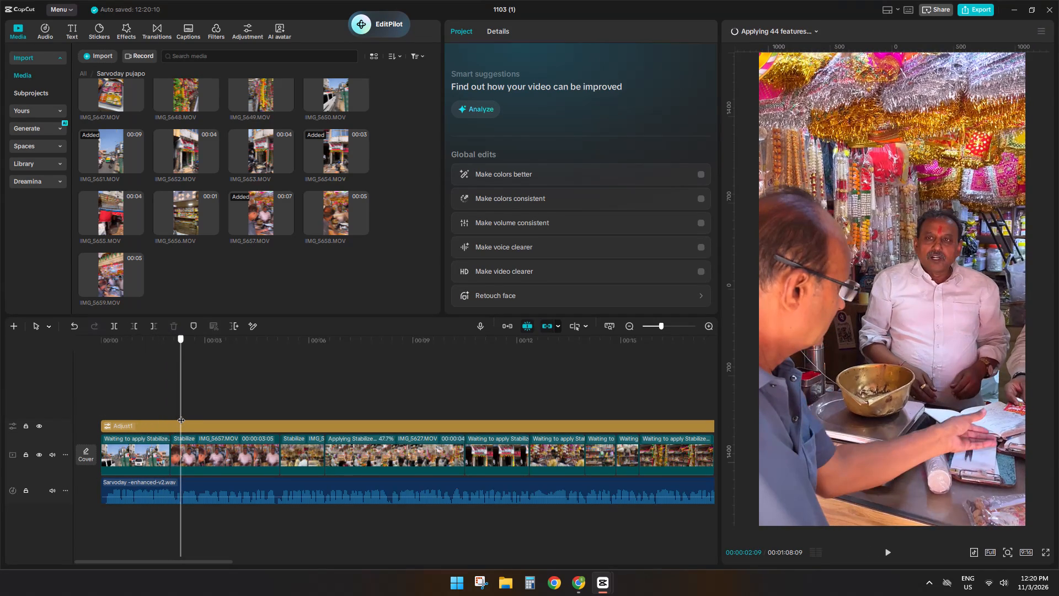
pyautogui.click(330, 412)
pyautogui.press('space')
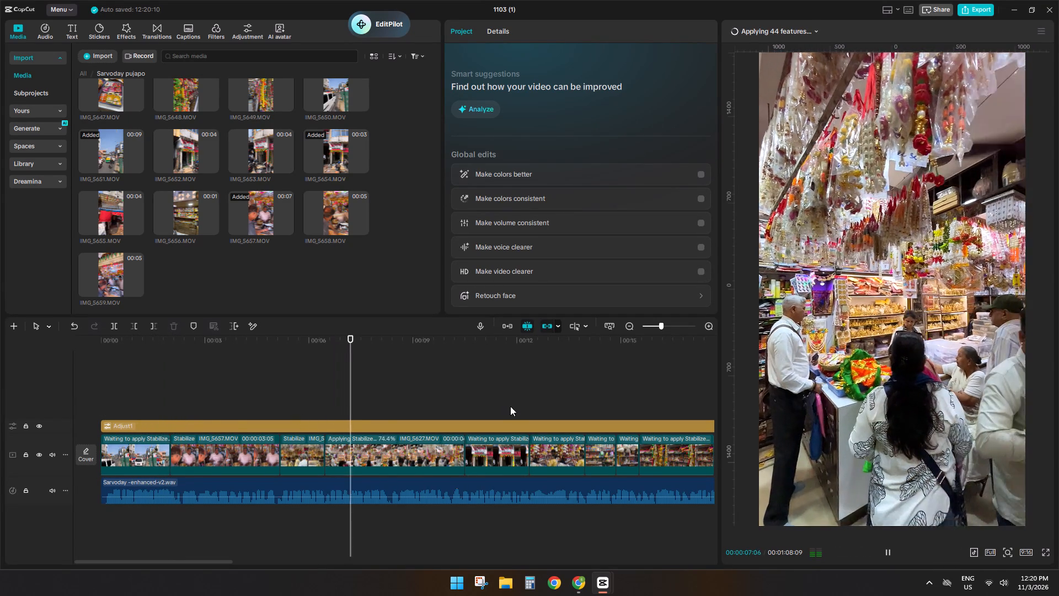
pyautogui.click(467, 400)
pyautogui.press('space')
pyautogui.keyDown('ctrl'); pyautogui.scroll(-8, 534, 432); pyautogui.keyUp('ctrl')
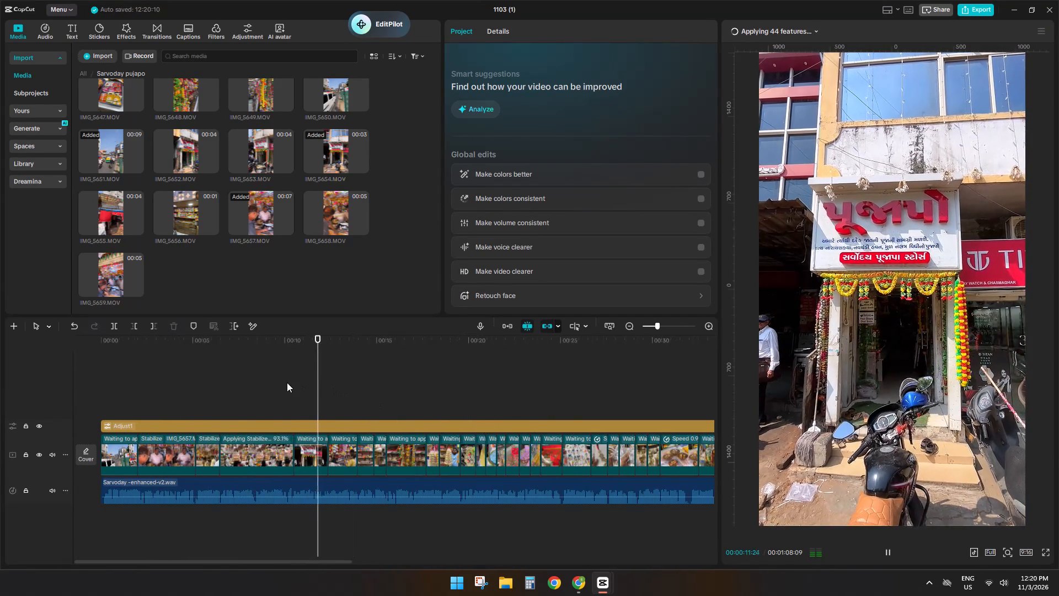
pyautogui.click(287, 382)
pyautogui.press('space')
pyautogui.click(138, 395)
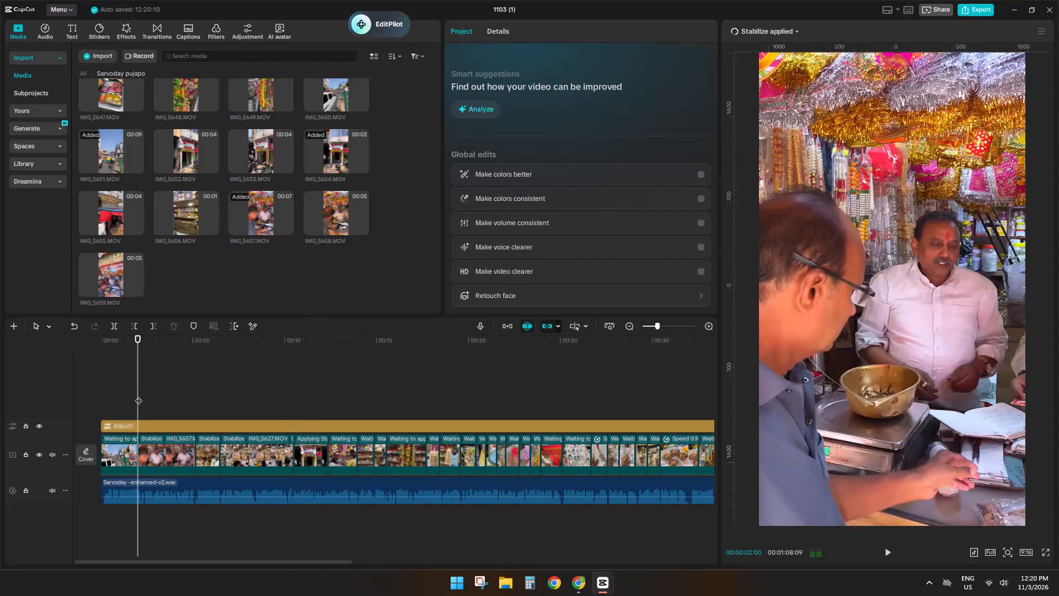
pyautogui.press('space')
pyautogui.keyDown('ctrl'); pyautogui.scroll(10, 185, 434); pyautogui.keyUp('ctrl')
pyautogui.press('space')
pyautogui.click(76, 381)
pyautogui.press('space')
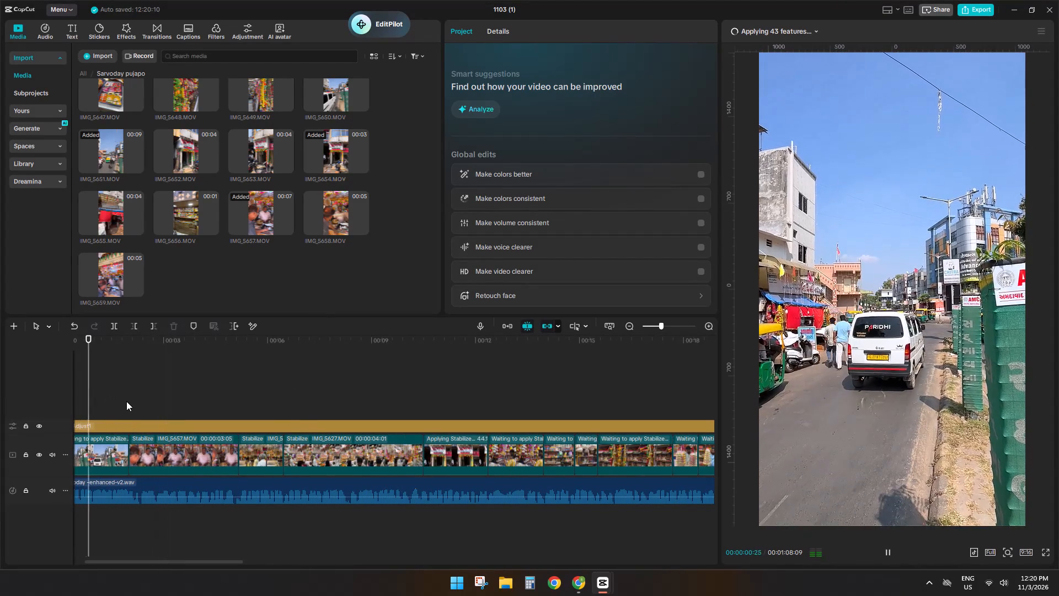
pyautogui.click(129, 406)
pyautogui.press('space')
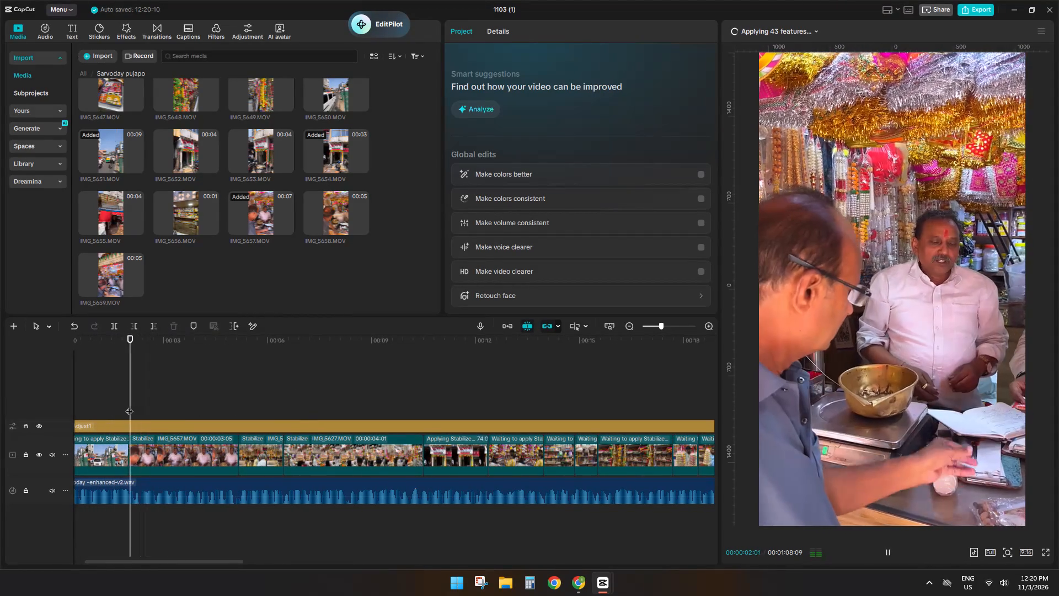
pyautogui.click(129, 406)
pyautogui.press('space')
pyautogui.click(100, 407)
pyautogui.press('space')
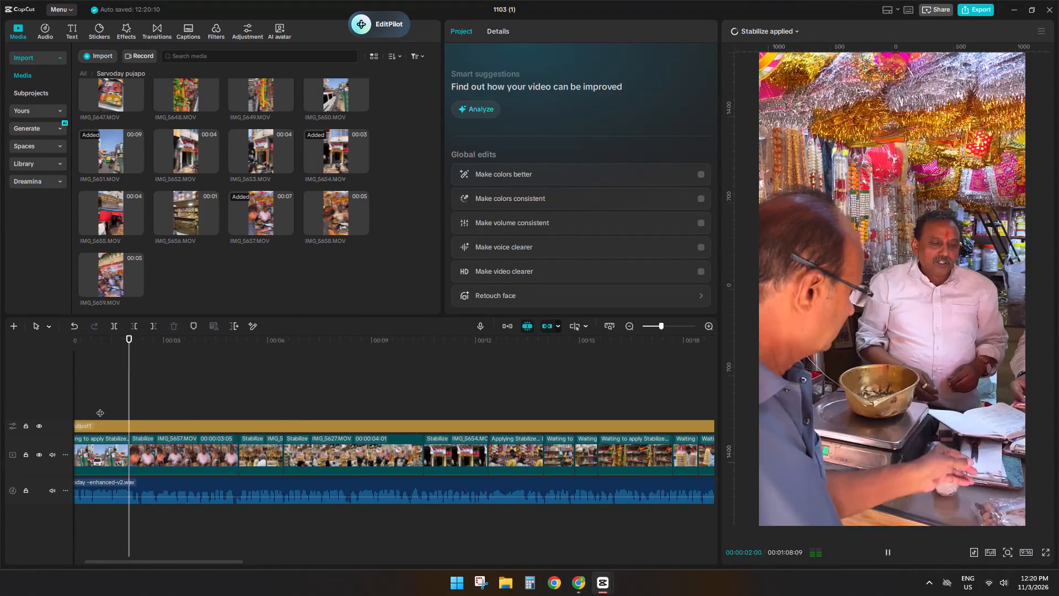
pyautogui.click(100, 407)
pyautogui.moveTo(100, 407); pyautogui.dragTo(7, 406)
pyautogui.press('space')
pyautogui.press('space')
# Trim a little off the start of the opening street clip, move it to the timeline start and extend its end to the second clip.
pyautogui.click(117, 445)
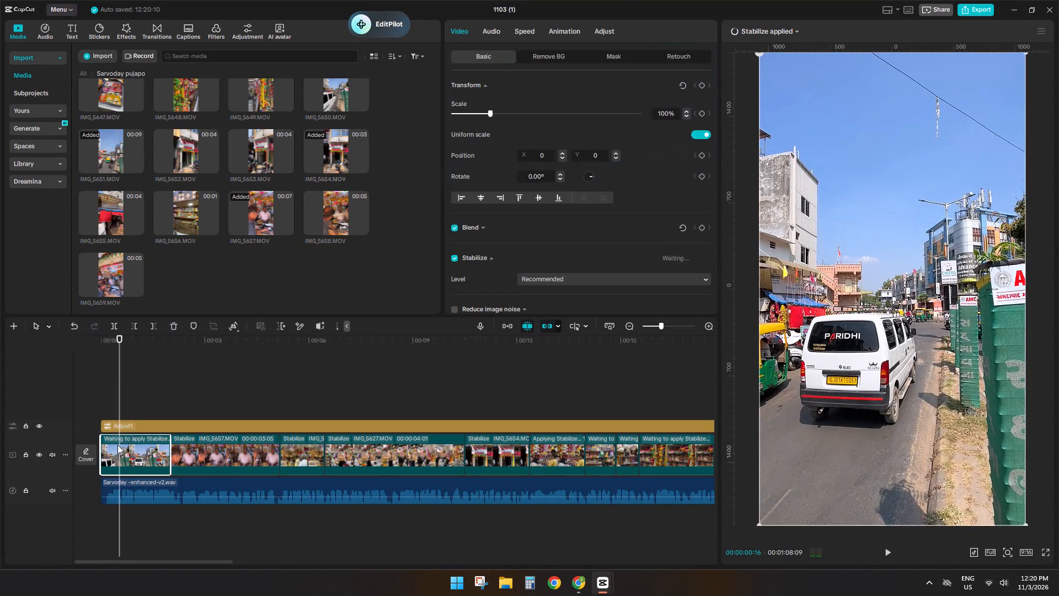
pyautogui.moveTo(100, 441); pyautogui.dragTo(110, 440)
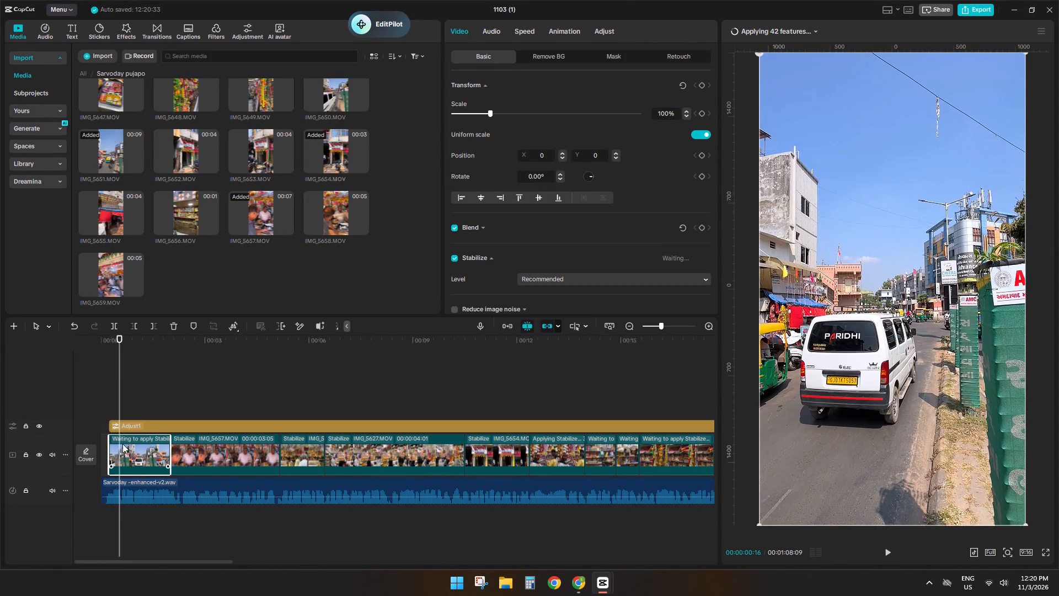
pyautogui.moveTo(157, 451); pyautogui.dragTo(133, 453)
pyautogui.moveTo(162, 450); pyautogui.dragTo(186, 447)
pyautogui.click(127, 383)
pyautogui.moveTo(127, 383); pyautogui.dragTo(33, 368)
pyautogui.press('space')
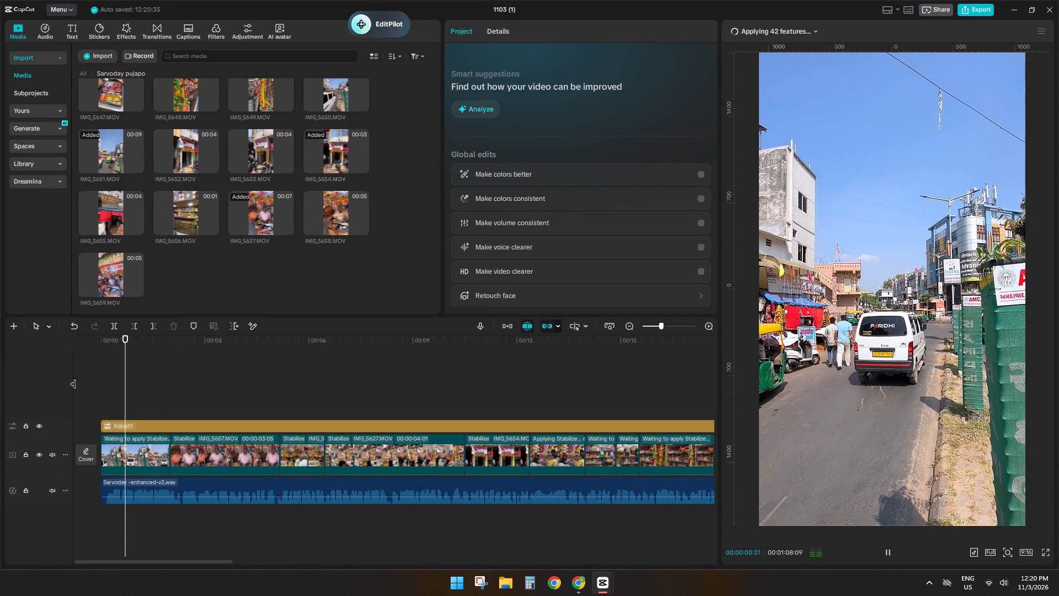
# Cut the first 11 frames off the opening clip, move it back to the timeline start and extend its end to the second clip.
pyautogui.click(121, 393)
pyautogui.moveTo(121, 393); pyautogui.dragTo(114, 396)
pyautogui.click(120, 448)
pyautogui.press('q')
pyautogui.moveTo(138, 453); pyautogui.dragTo(107, 454)
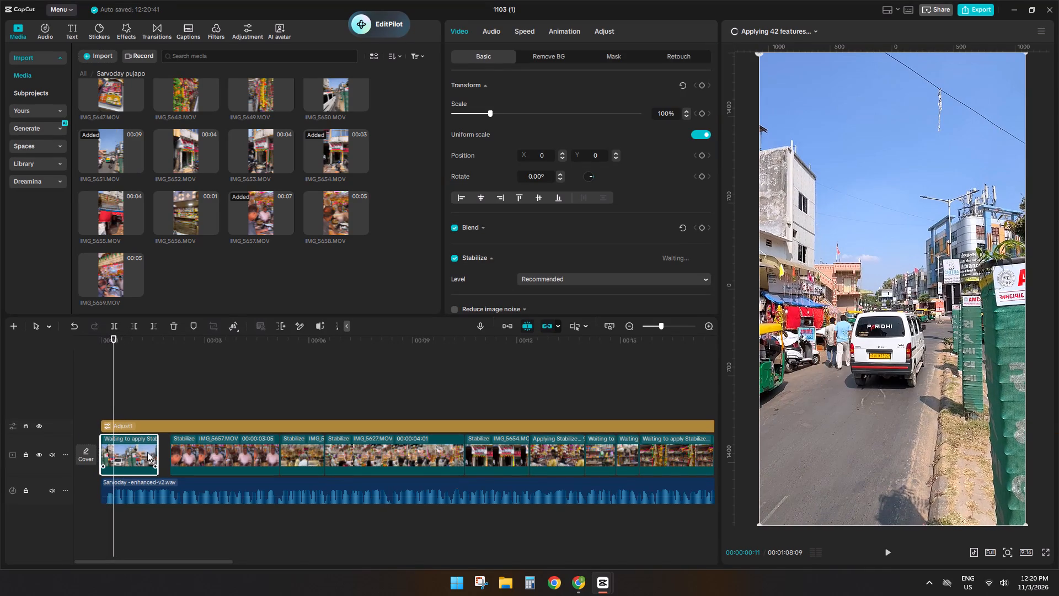
pyautogui.moveTo(157, 452); pyautogui.dragTo(190, 448)
pyautogui.click(137, 394)
pyautogui.moveTo(137, 394); pyautogui.dragTo(0, 393)
pyautogui.press('space')
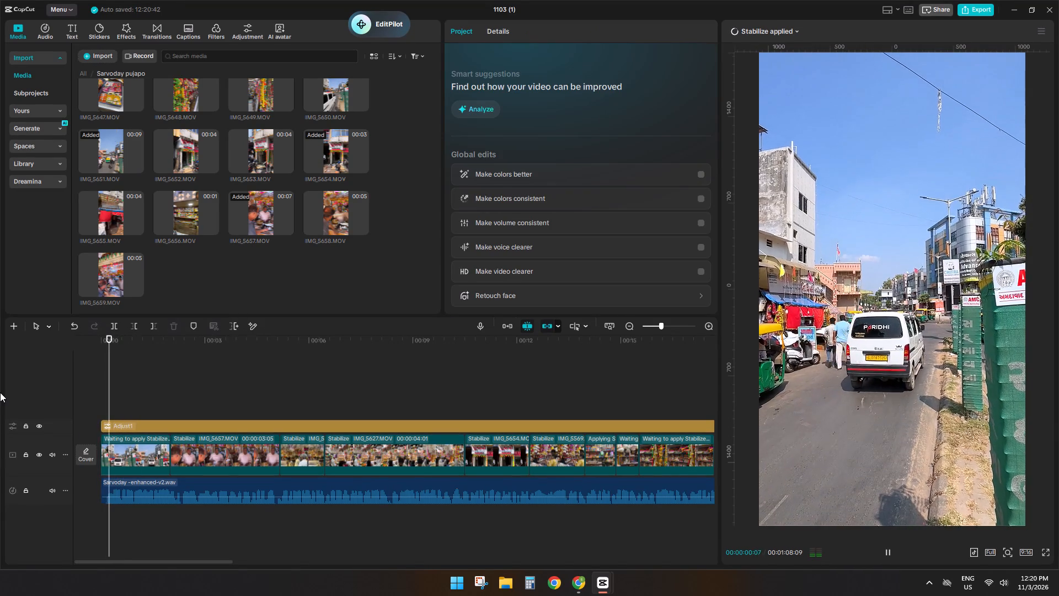
# Cut another 11 frames off the opening clip's start, realign it to the timeline start, fill the gap before the second clip and play it back.
pyautogui.click(125, 406)
pyautogui.moveTo(125, 406); pyautogui.dragTo(114, 410)
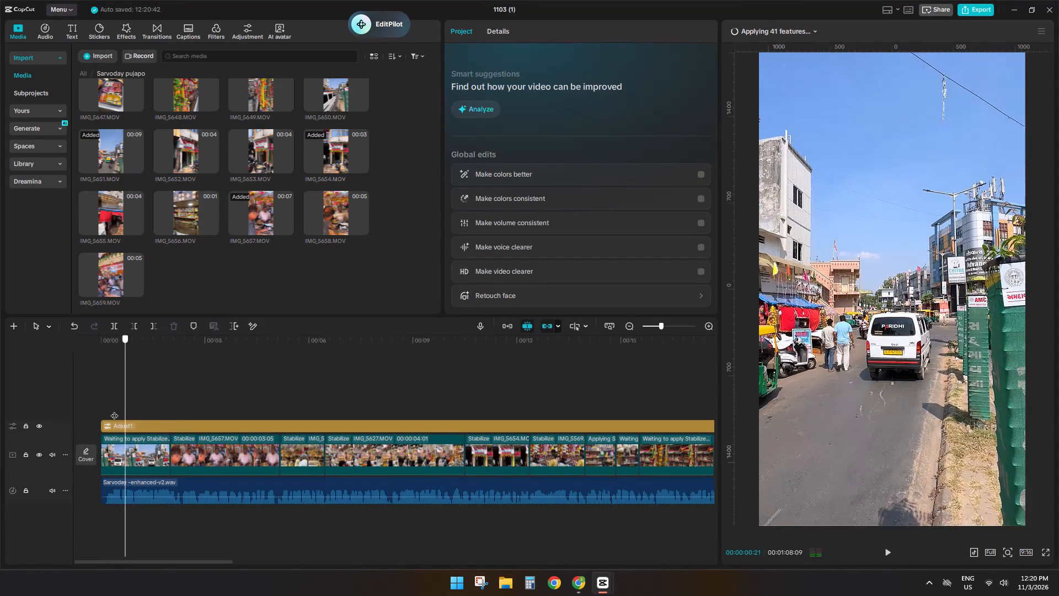
pyautogui.moveTo(114, 410); pyautogui.dragTo(114, 418)
pyautogui.click(121, 457)
pyautogui.press('q')
pyautogui.moveTo(152, 454); pyautogui.dragTo(114, 453)
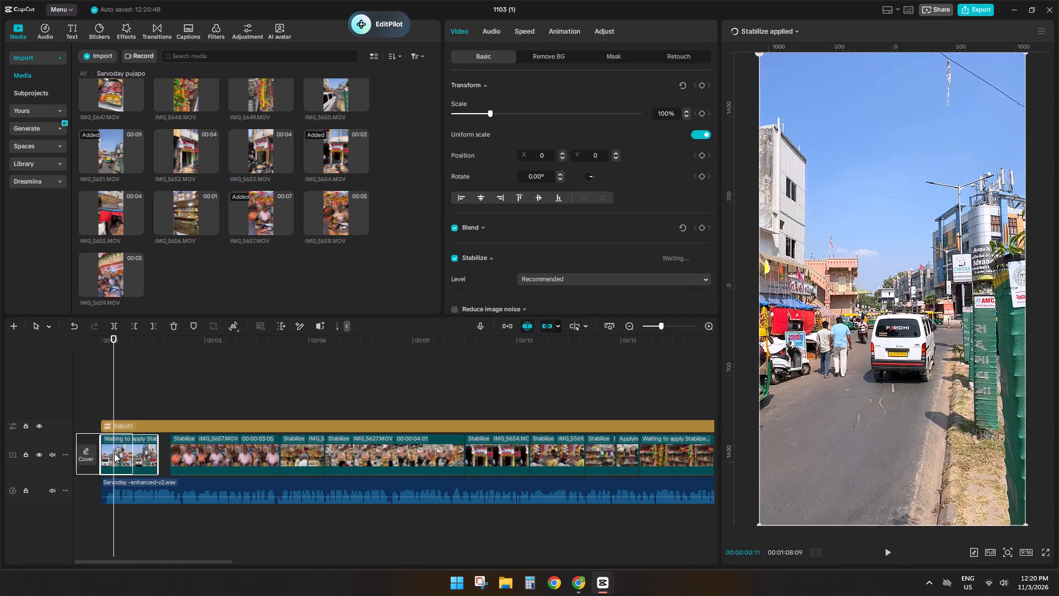
pyautogui.click(161, 445)
pyautogui.click(149, 445)
pyautogui.moveTo(157, 445); pyautogui.dragTo(246, 437)
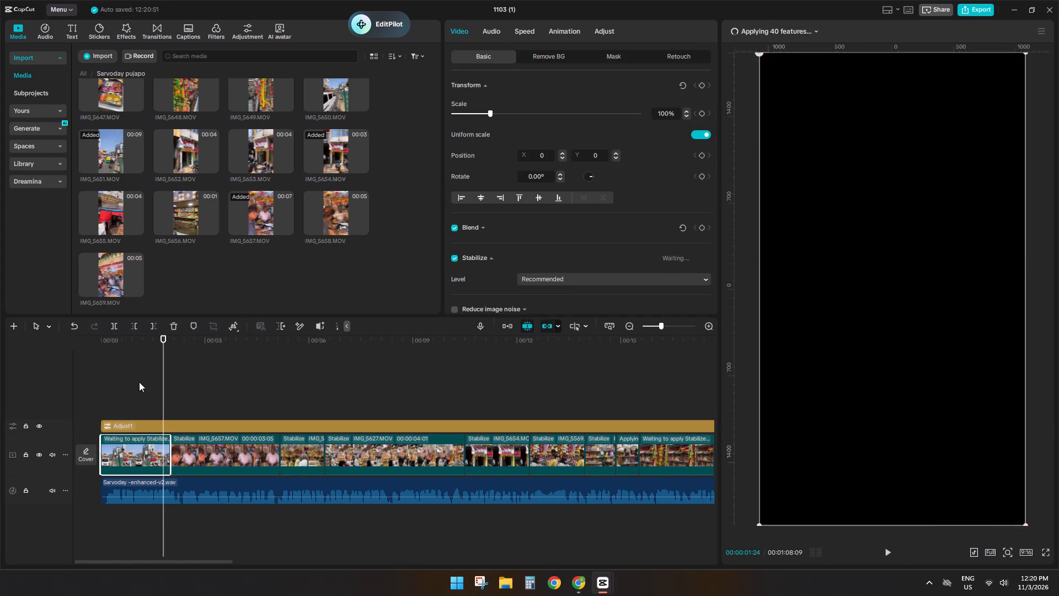
pyautogui.click(139, 382)
pyautogui.moveTo(139, 382); pyautogui.dragTo(81, 387)
pyautogui.press('space')
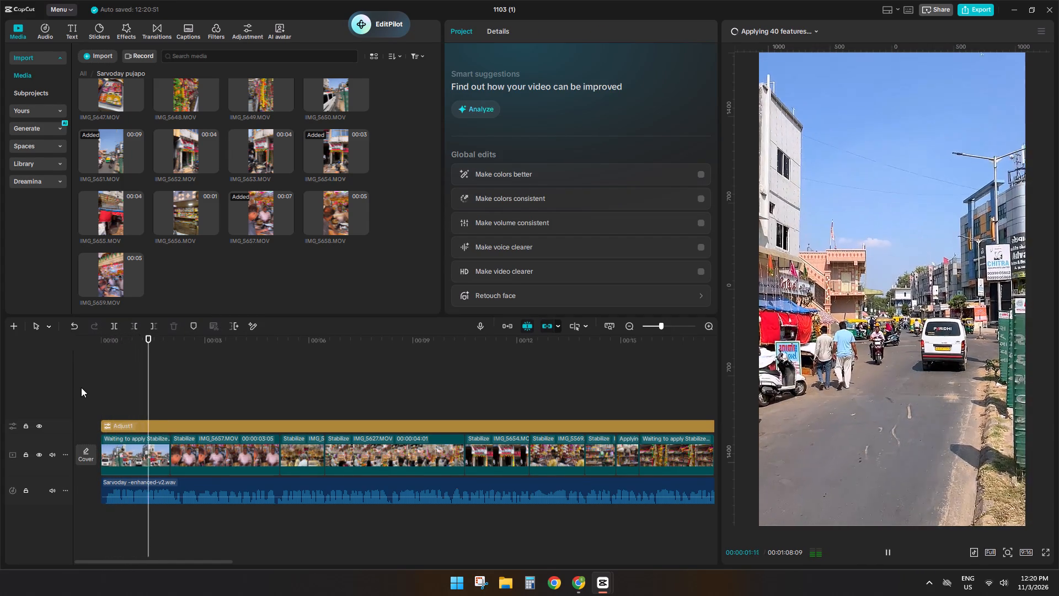
# Extend the adjustment layer's end to match the end of the main track.
pyautogui.keyDown('ctrl'); pyautogui.scroll(-3, 251, 441); pyautogui.keyUp('ctrl')
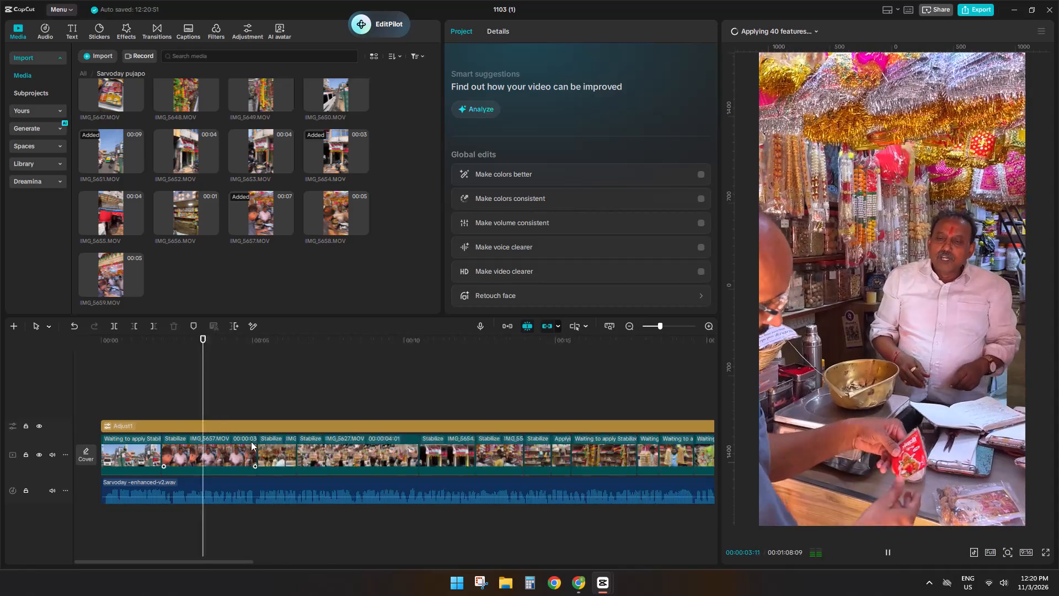
pyautogui.keyDown('ctrl'); pyautogui.scroll(-14, 251, 441); pyautogui.keyUp('ctrl')
pyautogui.keyDown('ctrl'); pyautogui.scroll(-4, 396, 441); pyautogui.keyUp('ctrl')
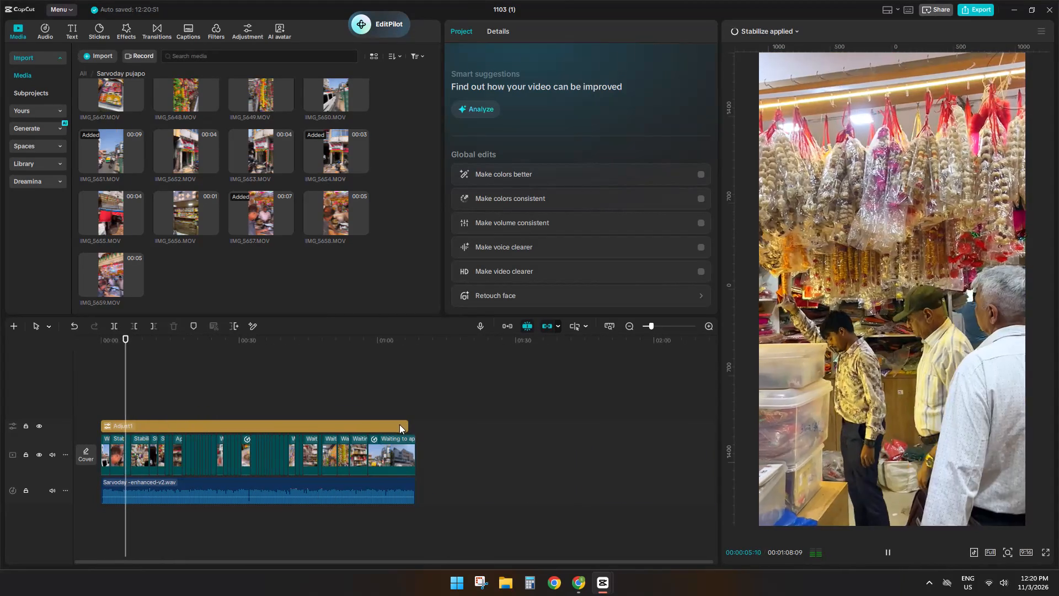
pyautogui.click(399, 424)
pyautogui.moveTo(409, 422); pyautogui.dragTo(415, 422)
pyautogui.press('space')
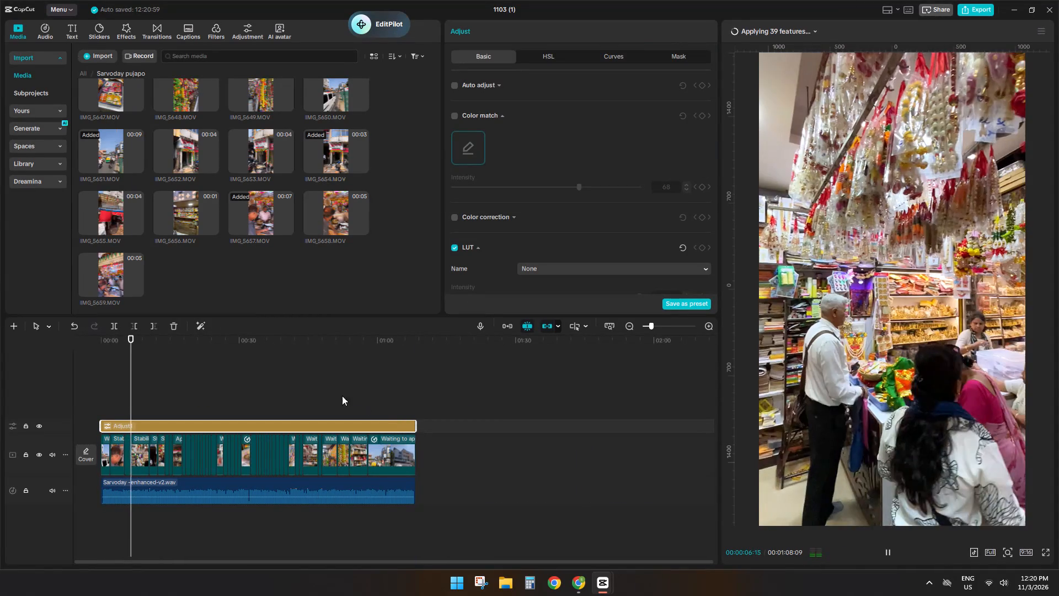
# Play back around the 5 to 7 second mark and delete the short clip just before IMG_5627.
pyautogui.keyDown('ctrl'); pyautogui.scroll(2, 188, 412); pyautogui.keyUp('ctrl')
pyautogui.keyDown('ctrl'); pyautogui.scroll(-1, 188, 412); pyautogui.keyUp('ctrl')
pyautogui.keyDown('ctrl'); pyautogui.scroll(8, 188, 412); pyautogui.keyUp('ctrl')
pyautogui.keyDown('ctrl'); pyautogui.scroll(-1, 159, 435); pyautogui.keyUp('ctrl')
pyautogui.keyDown('ctrl'); pyautogui.scroll(3, 159, 435); pyautogui.keyUp('ctrl')
pyautogui.keyDown('ctrl'); pyautogui.click(78, 398); pyautogui.keyUp('ctrl')
pyautogui.press('space')
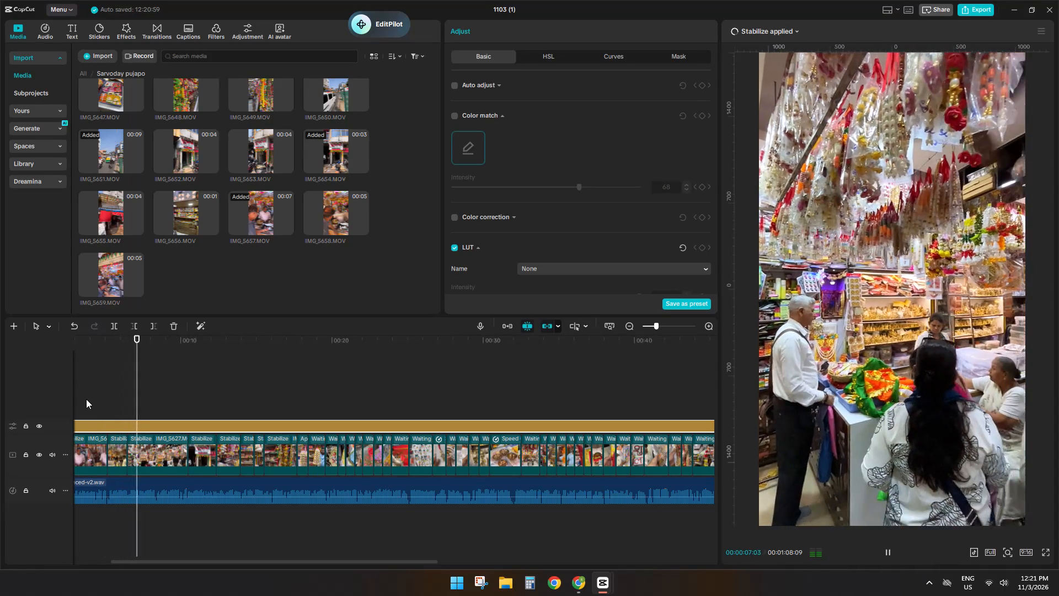
pyautogui.click(105, 400)
pyautogui.press('space')
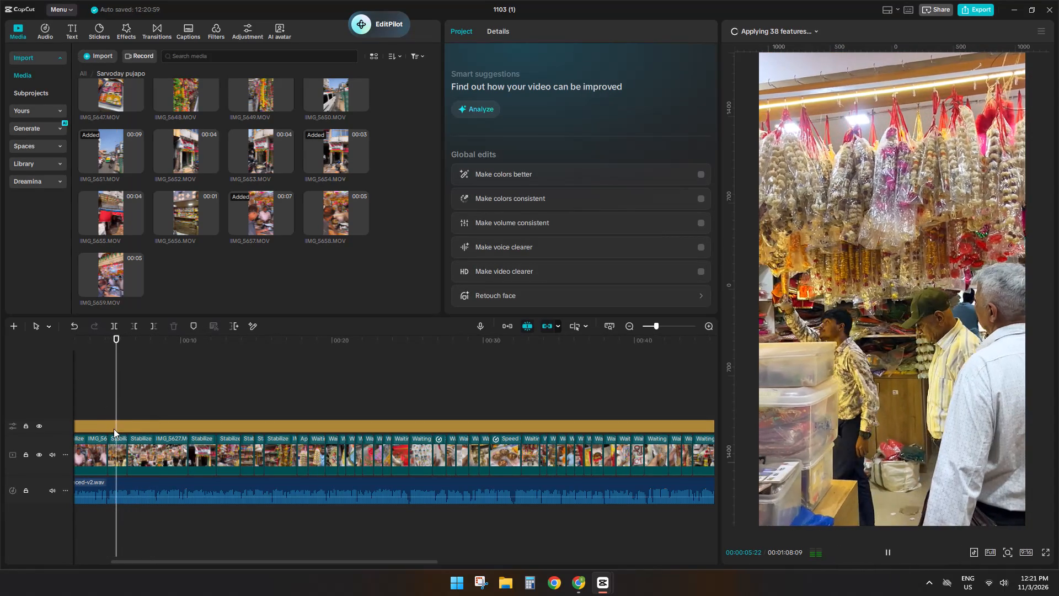
pyautogui.press('space')
pyautogui.click(113, 434)
pyautogui.click(117, 444)
pyautogui.press('d')
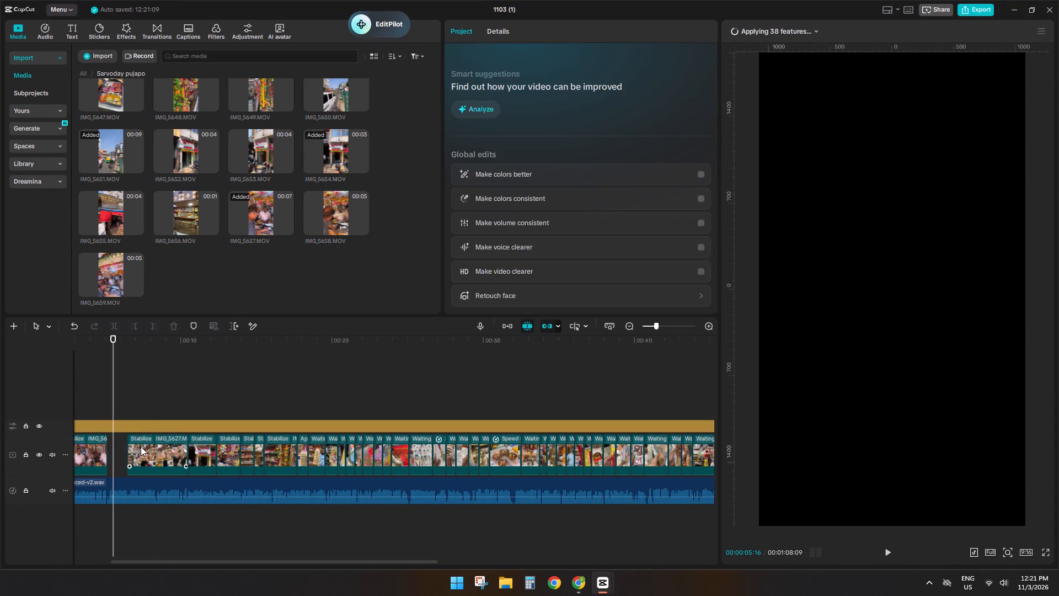
# Move the IMG_5627 clip back to close the gap and remove its part after 00:00:06:13.
pyautogui.moveTo(141, 446); pyautogui.dragTo(118, 449)
pyautogui.click(108, 413)
pyautogui.press('space')
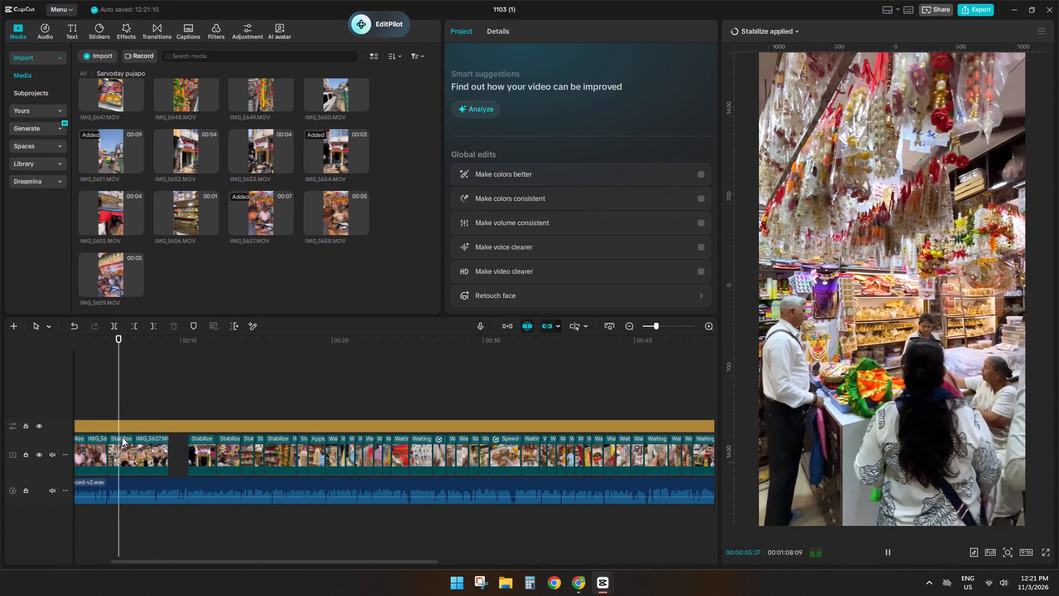
pyautogui.press('space')
pyautogui.click(137, 454)
pyautogui.write('sd')
# Preview the shop and shelf clips in the Sarvoday pujapo folder from IMG_5627 through IMG_5640 for a gap-filling shot.
pyautogui.click(184, 207)
pyautogui.click(186, 212)
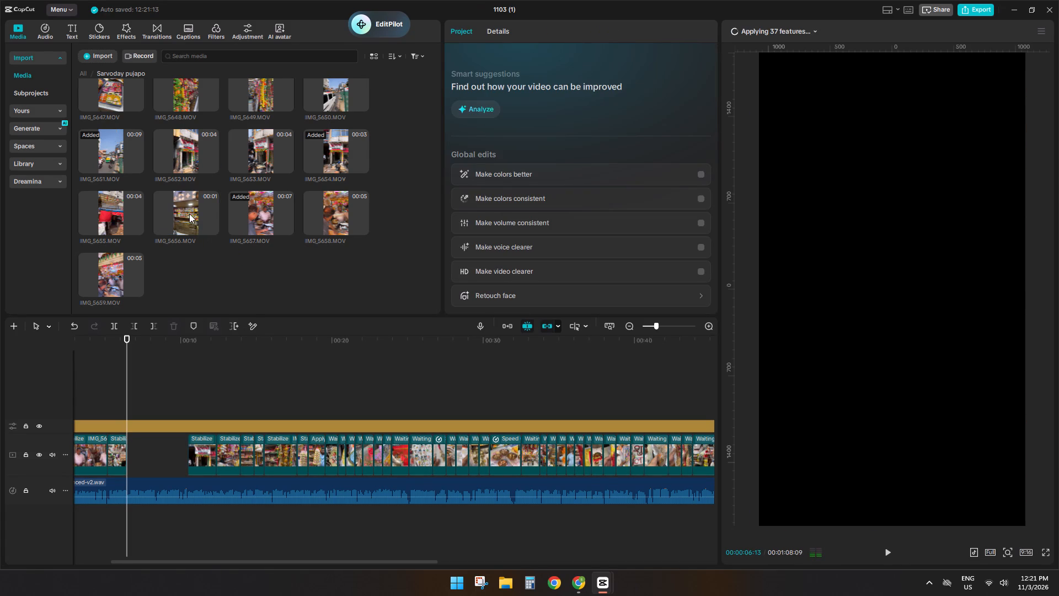
pyautogui.scroll(9, 190, 214)
pyautogui.click(185, 241)
pyautogui.click(237, 289)
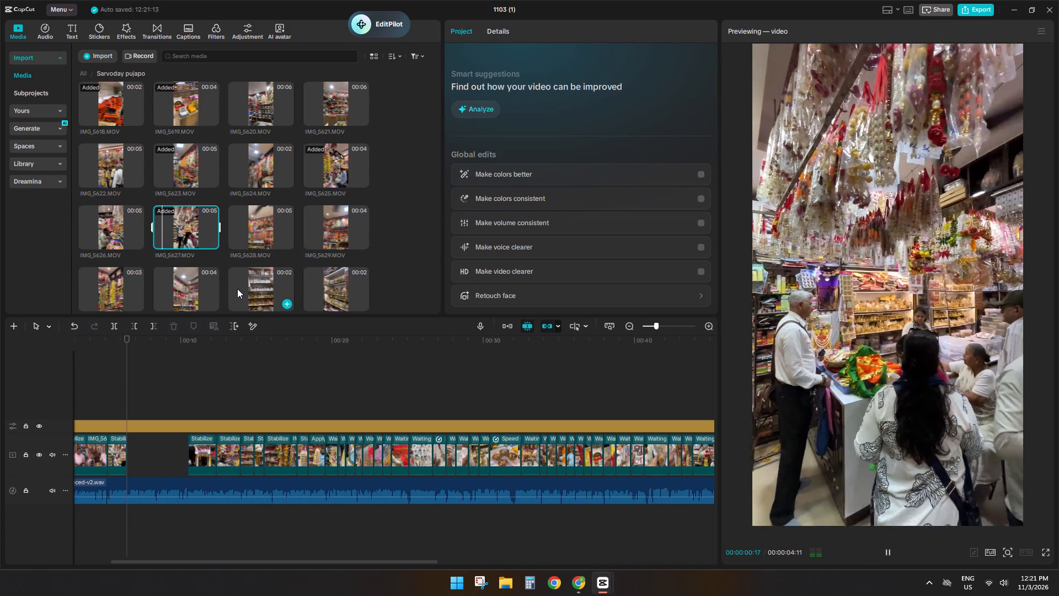
pyautogui.click(251, 271)
pyautogui.click(255, 236)
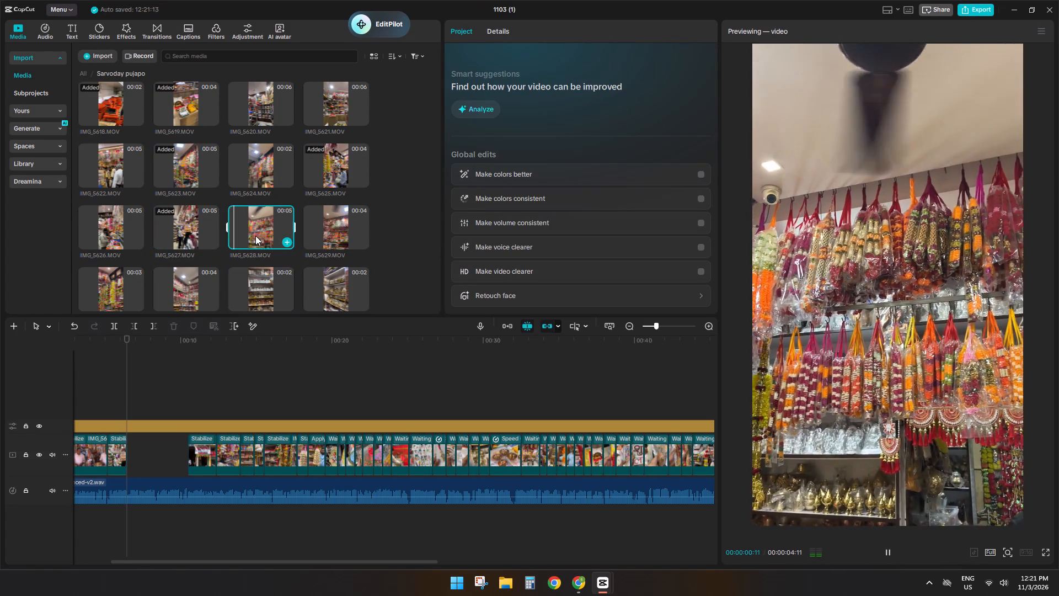
pyautogui.click(313, 241)
pyautogui.click(331, 303)
pyautogui.click(190, 291)
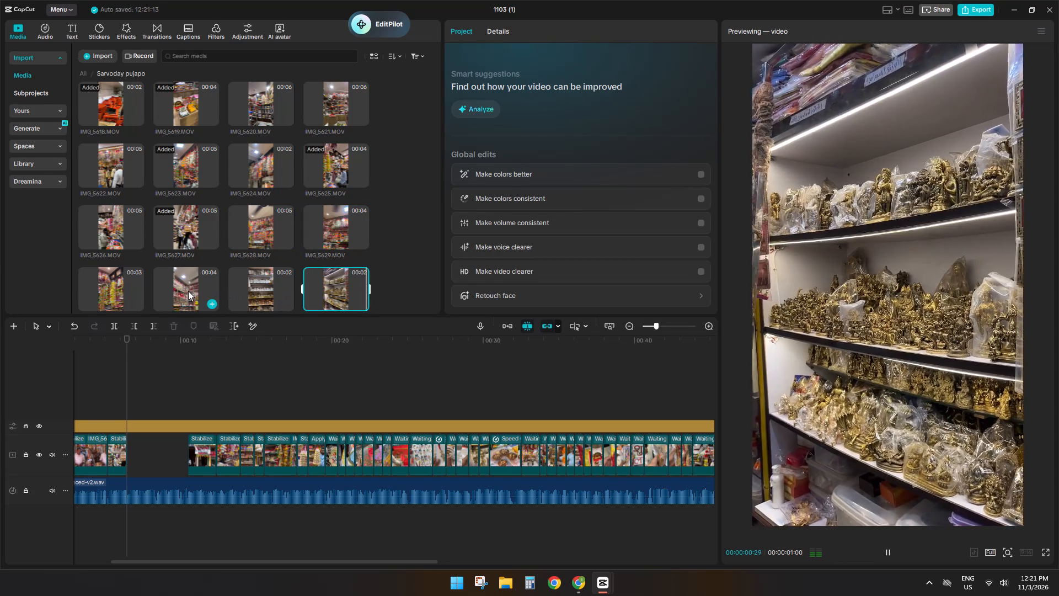
pyautogui.scroll(-2, 188, 291)
pyautogui.click(181, 248)
pyautogui.click(256, 247)
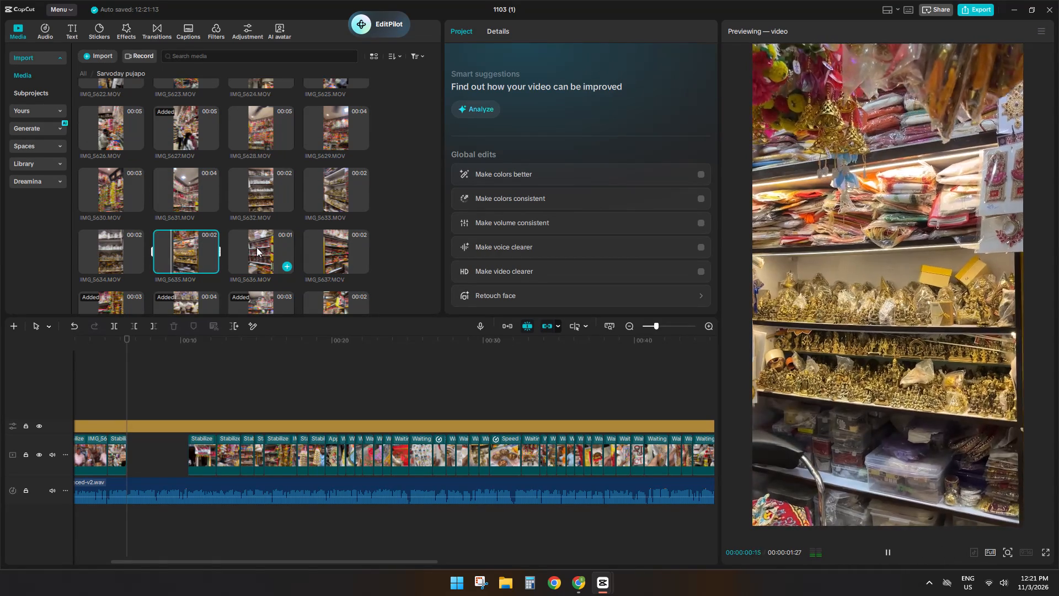
pyautogui.click(326, 250)
pyautogui.scroll(-2, 267, 267)
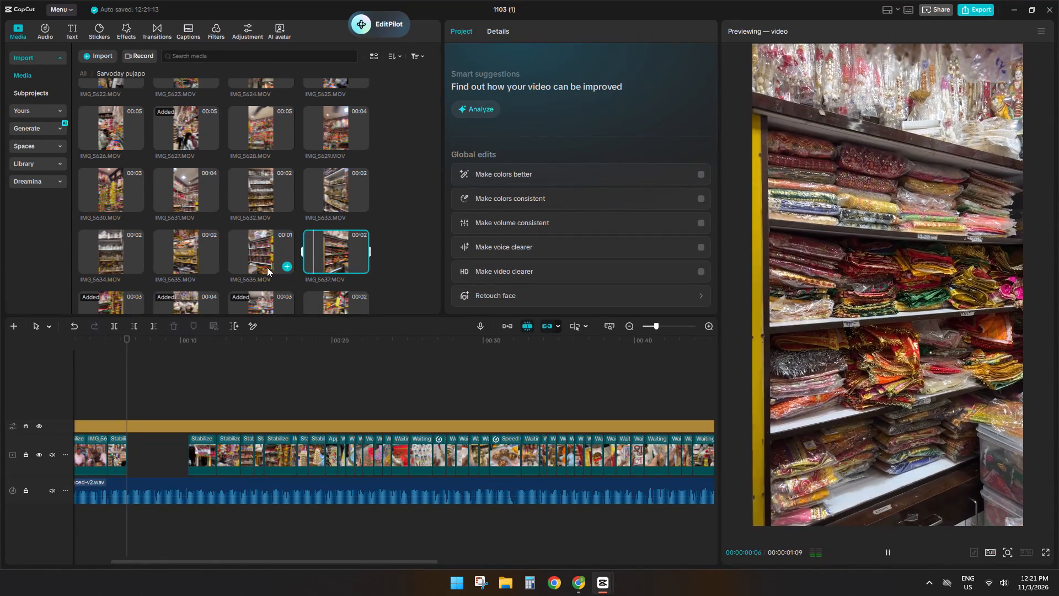
pyautogui.click(251, 222)
pyautogui.click(200, 217)
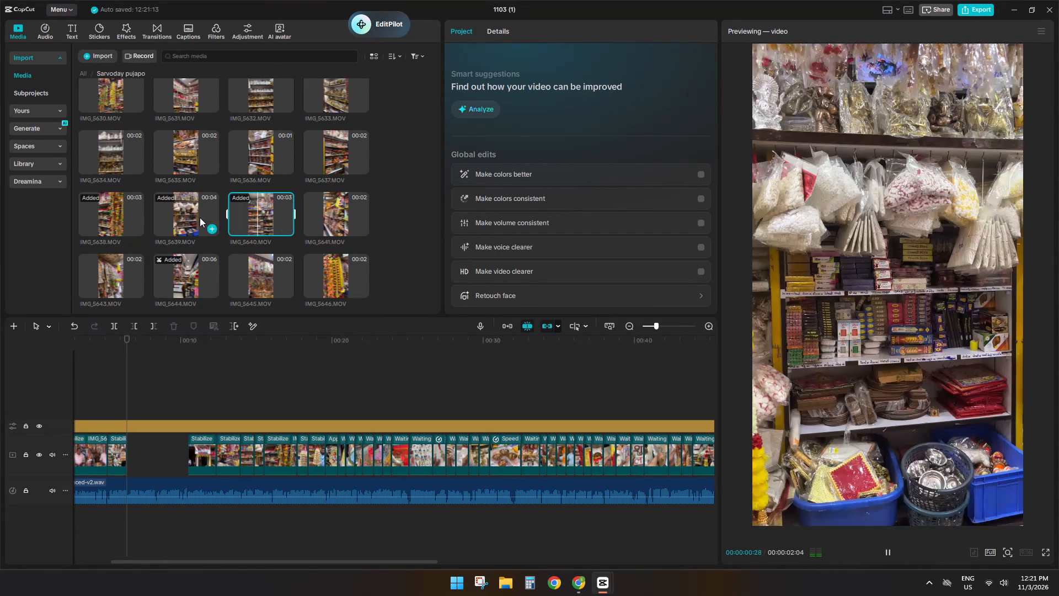
# Place IMG_5639 directly after the shortened IMG_5627 clip and remove its part after 00:00:07:11.
pyautogui.moveTo(182, 215); pyautogui.dragTo(137, 447)
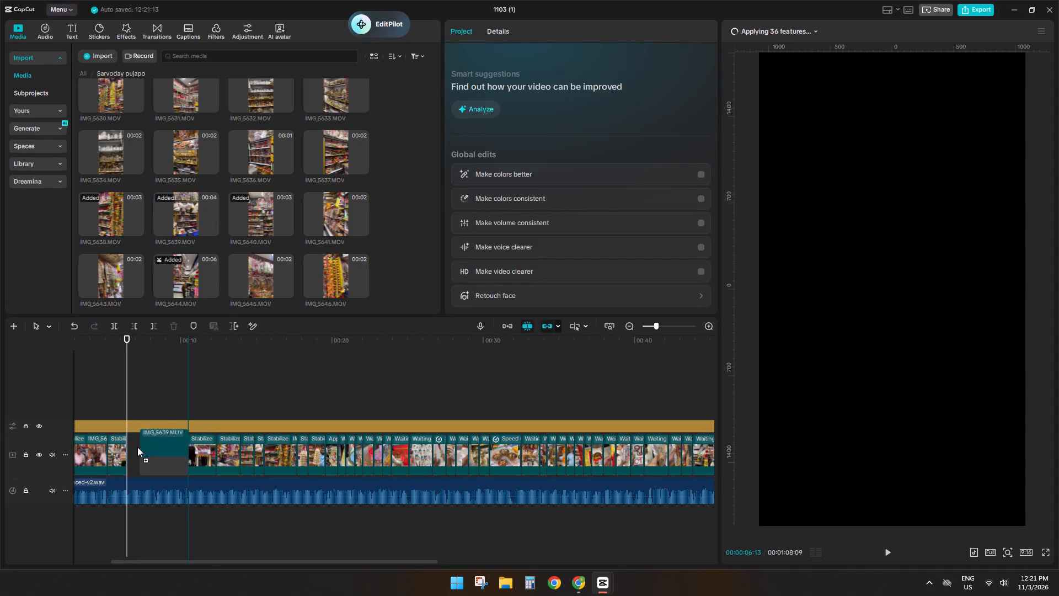
pyautogui.moveTo(137, 447); pyautogui.dragTo(137, 449)
pyautogui.press('space')
pyautogui.moveTo(150, 449); pyautogui.dragTo(140, 453)
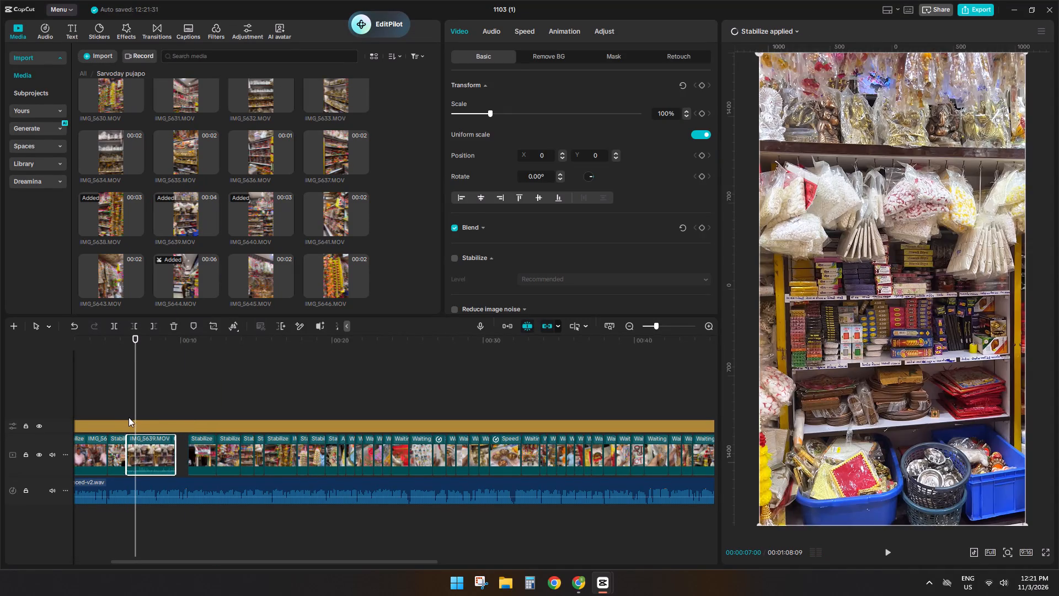
pyautogui.click(128, 416)
pyautogui.press('space')
pyautogui.press('space')
pyautogui.click(151, 451)
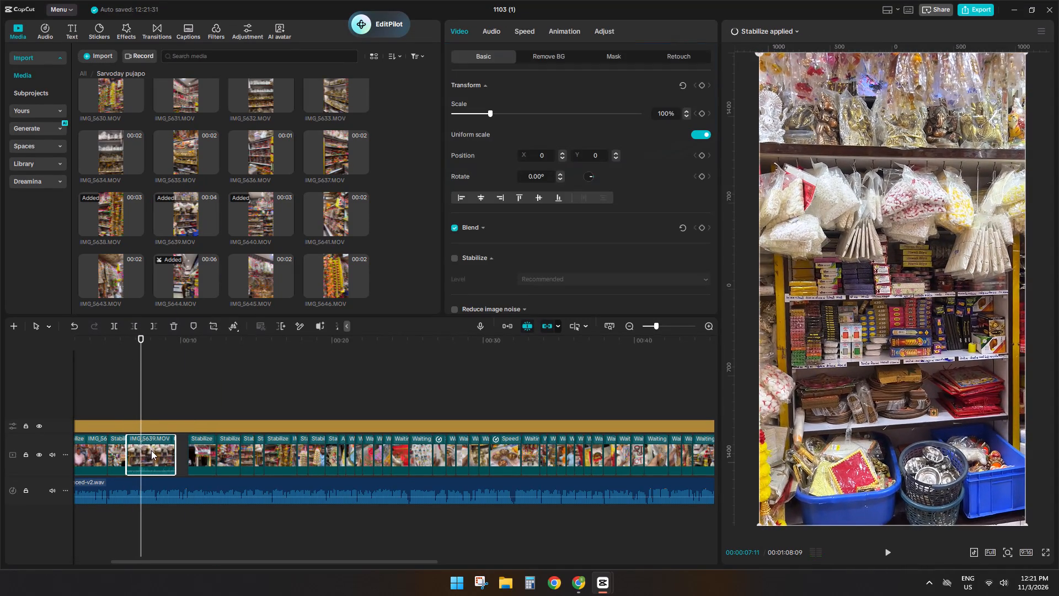
pyautogui.press('s')
pyautogui.press('d')
# Preview more library clips and fill the remaining gap on the main track with IMG_5629, trimming its end to the following clip.
pyautogui.click(117, 211)
pyautogui.click(114, 159)
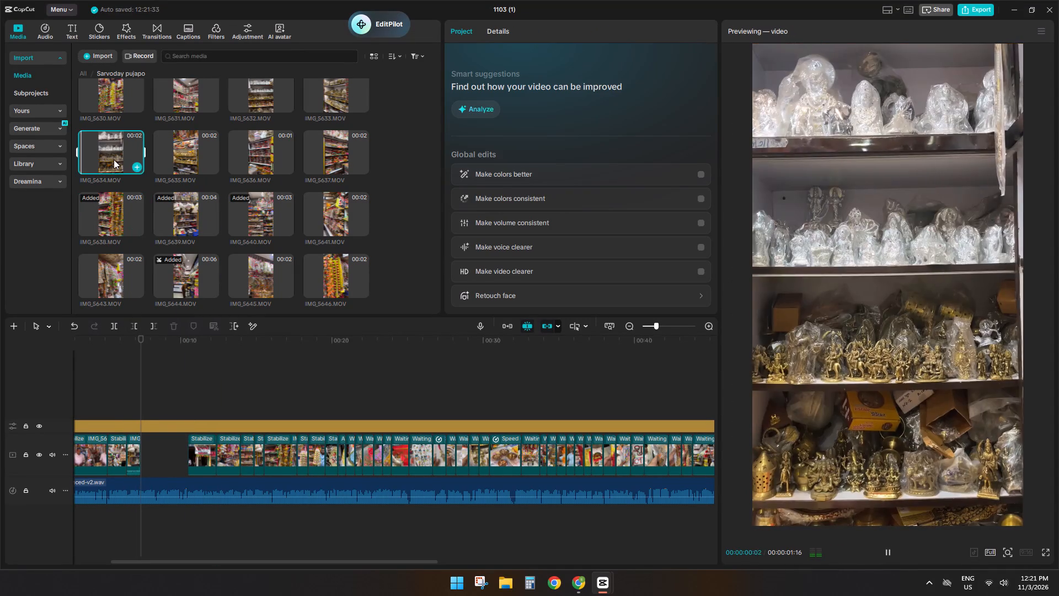
pyautogui.click(170, 155)
pyautogui.click(251, 156)
pyautogui.scroll(3, 299, 254)
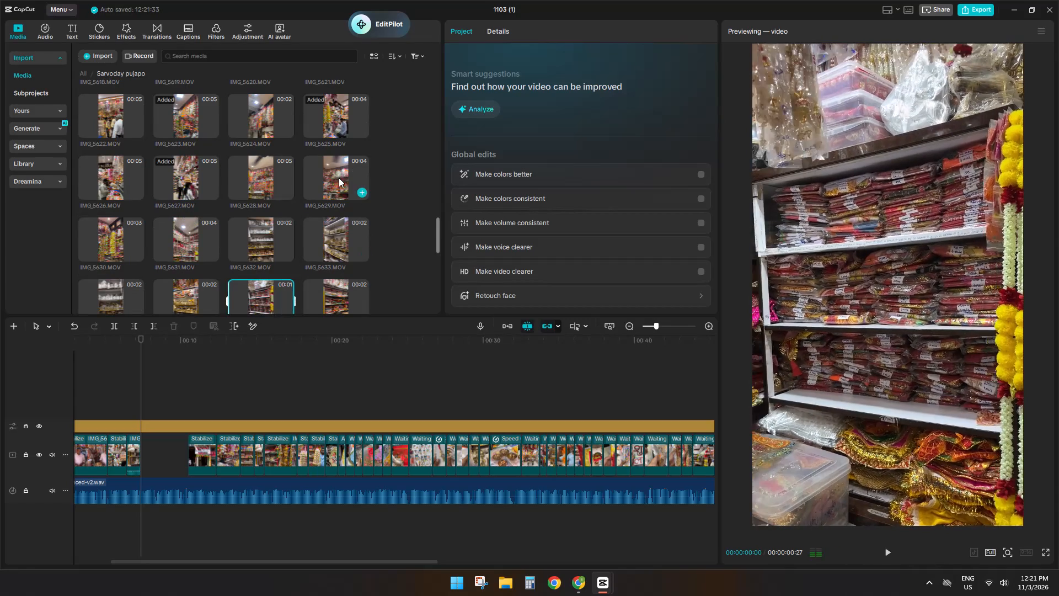
pyautogui.click(339, 178)
pyautogui.scroll(3, 289, 223)
pyautogui.press('space')
pyautogui.scroll(-2, 333, 283)
pyautogui.moveTo(333, 236); pyautogui.dragTo(145, 460)
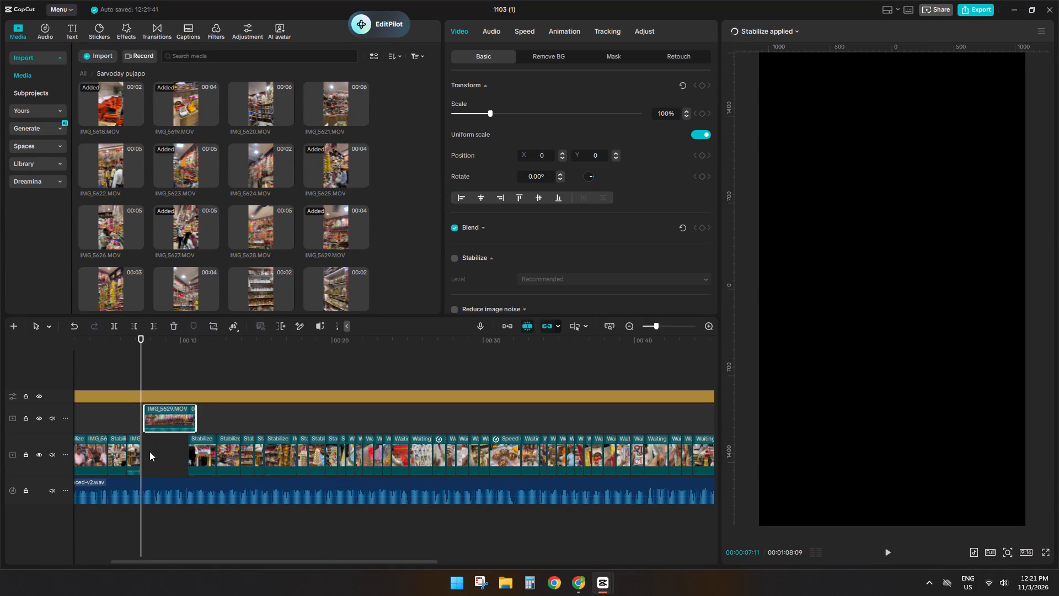
pyautogui.click(173, 424)
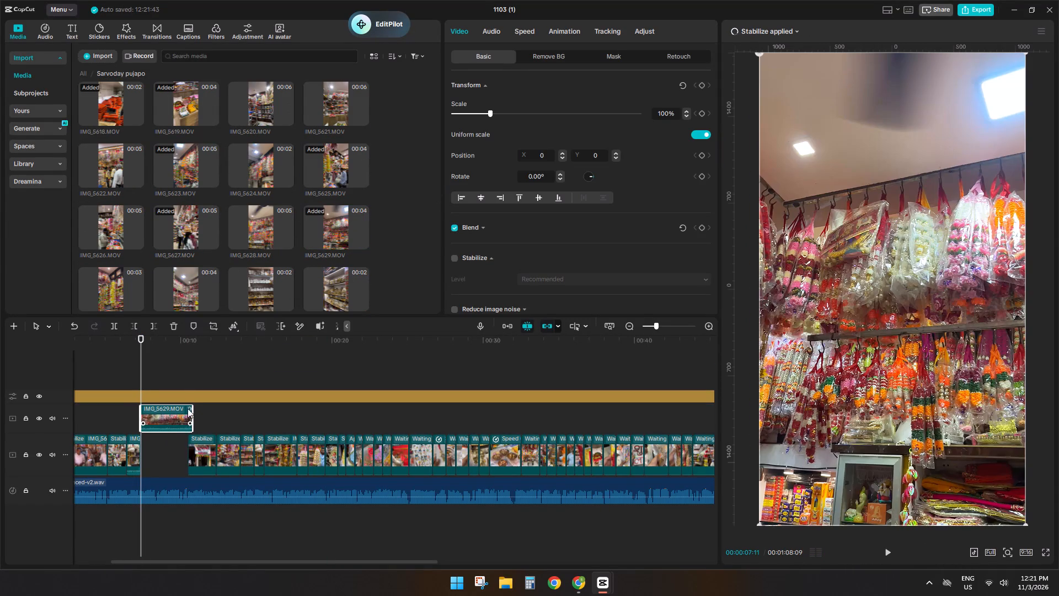
pyautogui.click(191, 407)
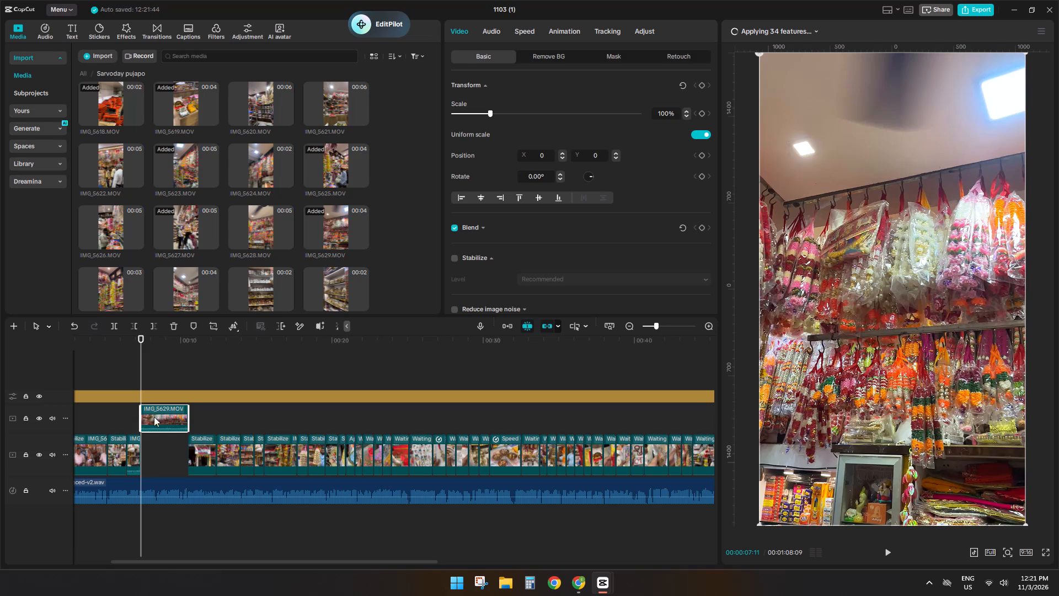
pyautogui.moveTo(157, 418); pyautogui.dragTo(156, 450)
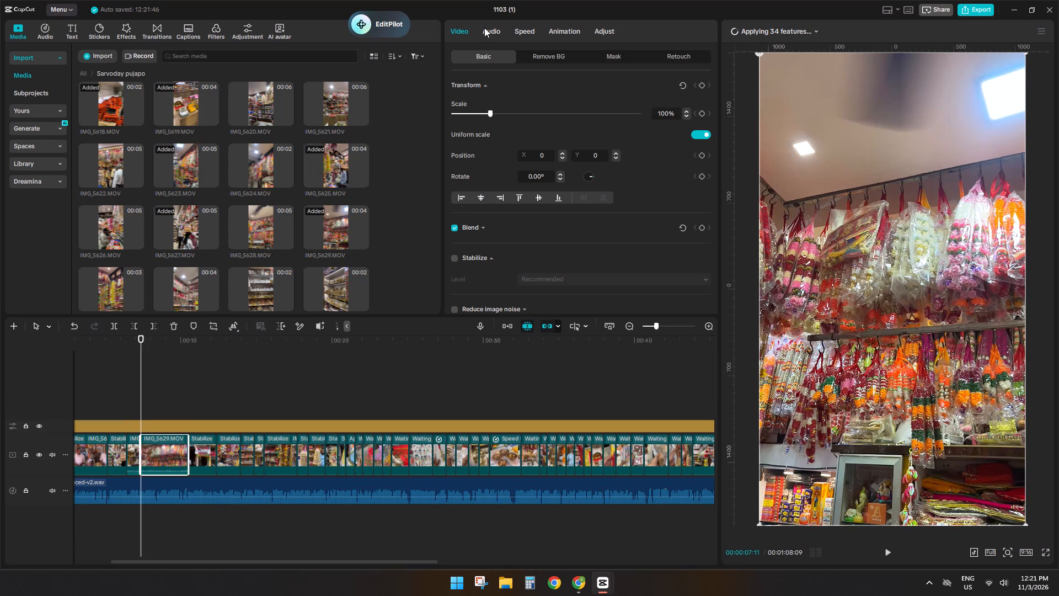
# Turn the volume of the inserted IMG_5629 and IMG_5639 clips all the way down.
pyautogui.click(484, 28)
pyautogui.moveTo(563, 105); pyautogui.dragTo(429, 129)
pyautogui.moveTo(590, 109); pyautogui.dragTo(559, 115)
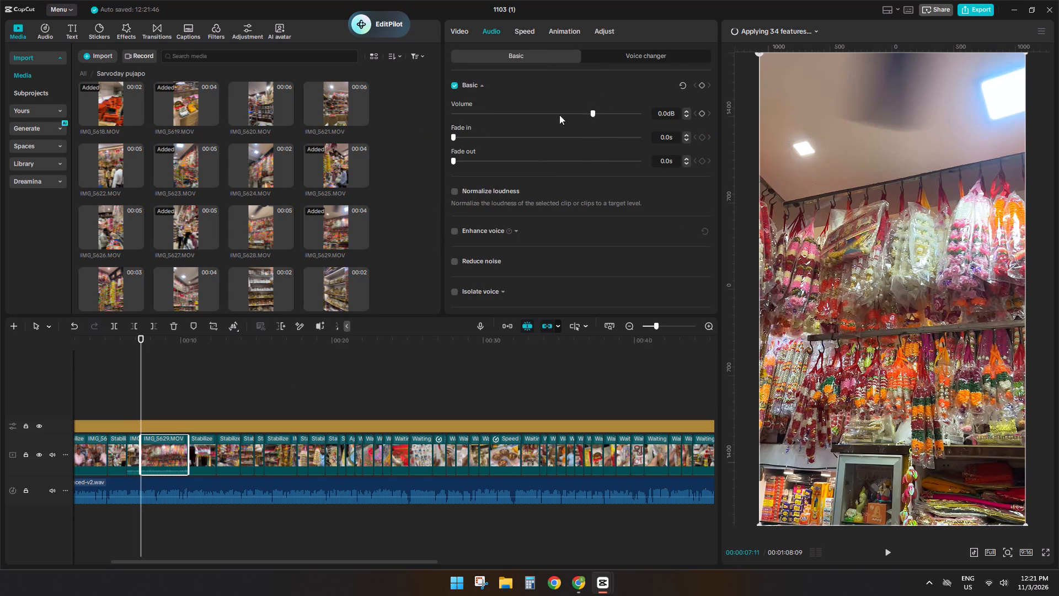
pyautogui.moveTo(559, 115); pyautogui.dragTo(304, 144)
pyautogui.click(133, 445)
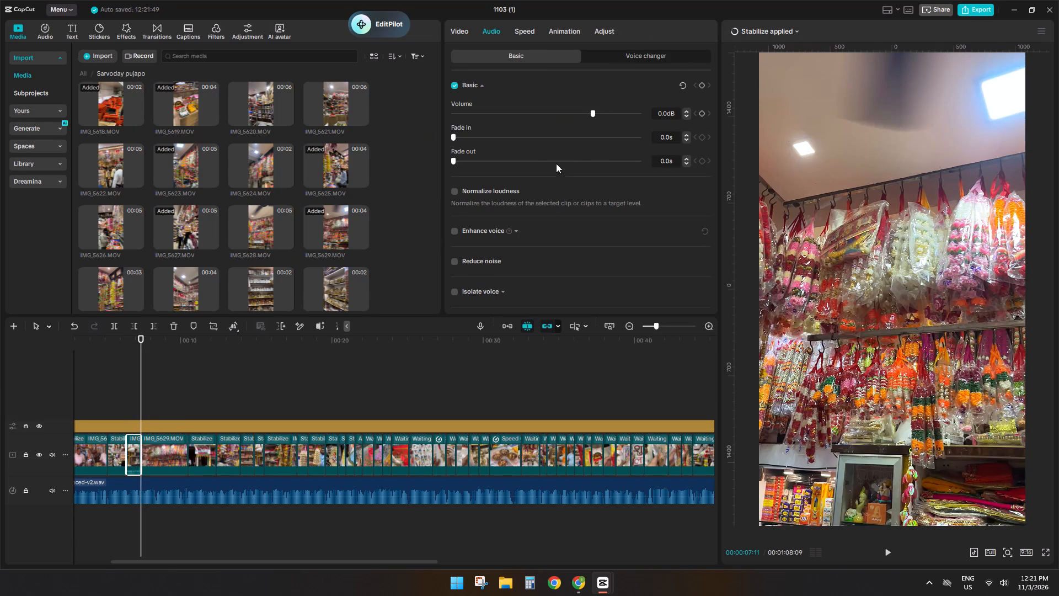
pyautogui.moveTo(579, 113); pyautogui.dragTo(141, 157)
# Play back the timeline from just before the replaced shots to about 00:00:47:29 to review the edit.
pyautogui.click(98, 391)
pyautogui.press('space')
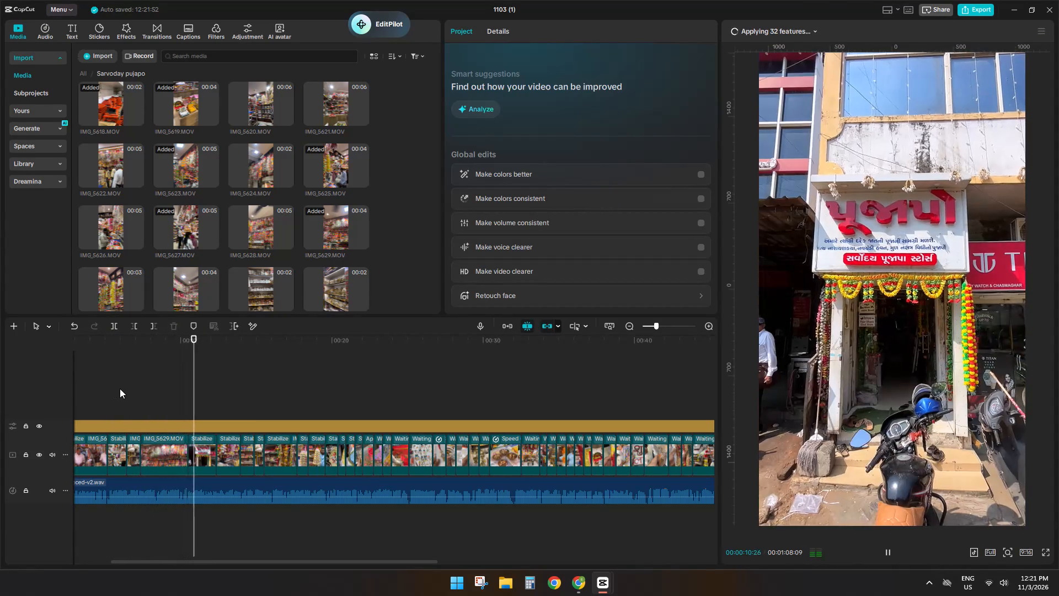
pyautogui.keyDown('ctrl'); pyautogui.scroll(-4, 202, 373); pyautogui.keyUp('ctrl')
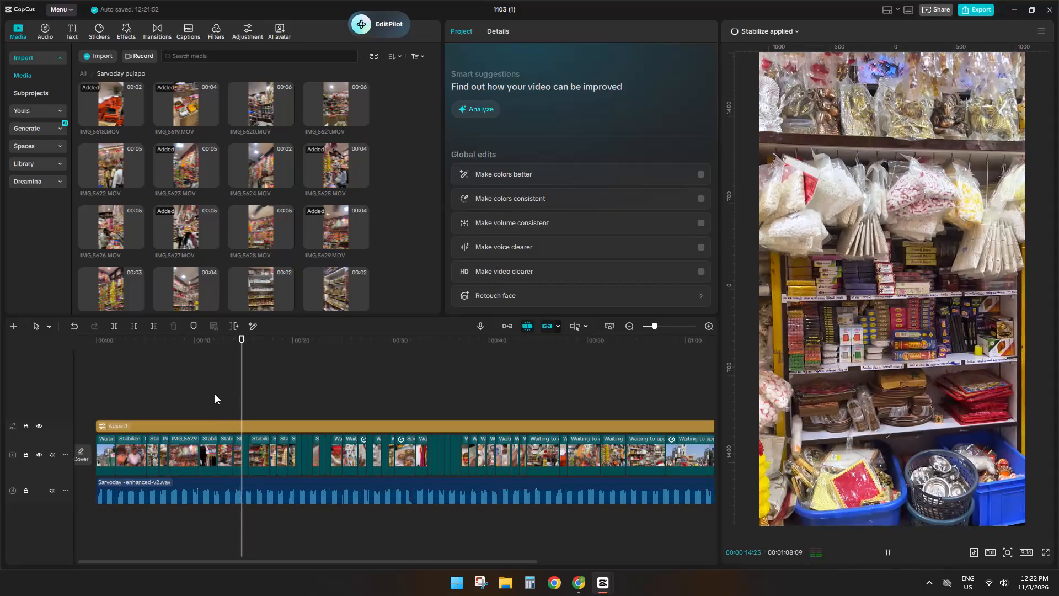
pyautogui.keyDown('ctrl'); pyautogui.scroll(3, 217, 395); pyautogui.keyUp('ctrl')
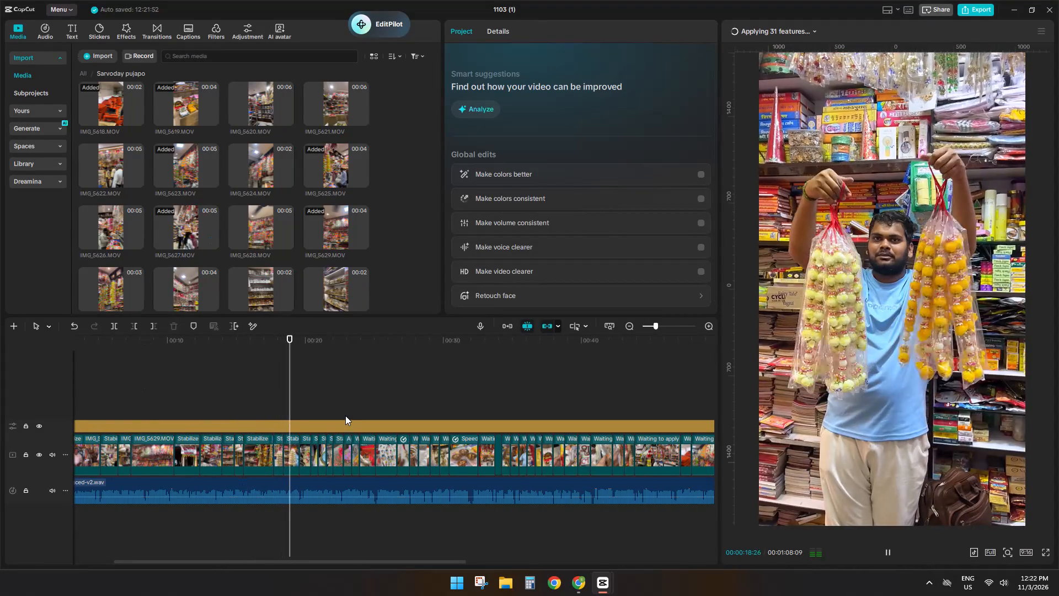
pyautogui.keyDown('ctrl'); pyautogui.scroll(-6, 368, 411); pyautogui.keyUp('ctrl')
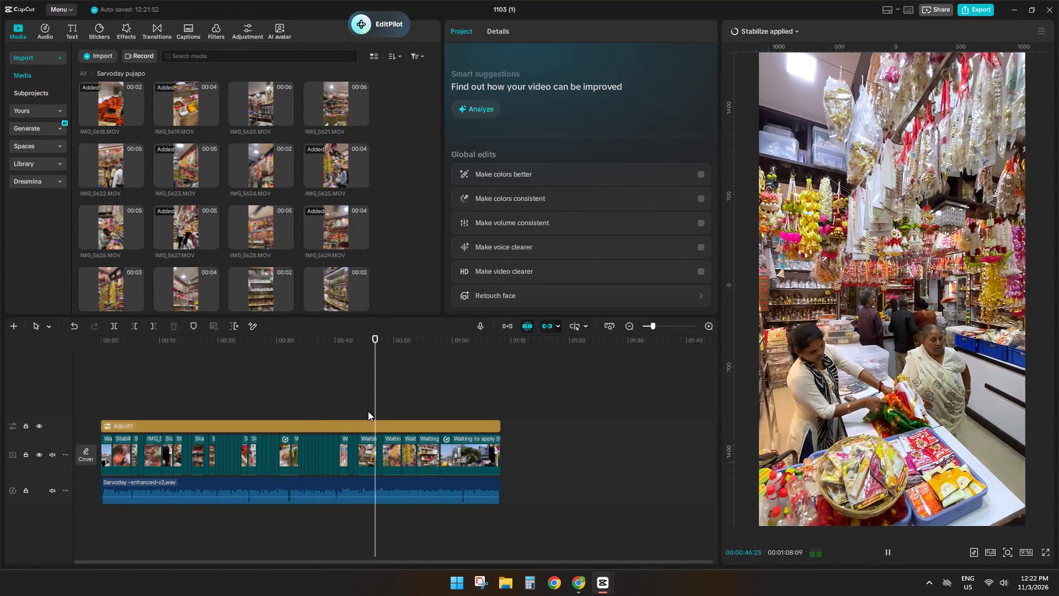
pyautogui.press('space')
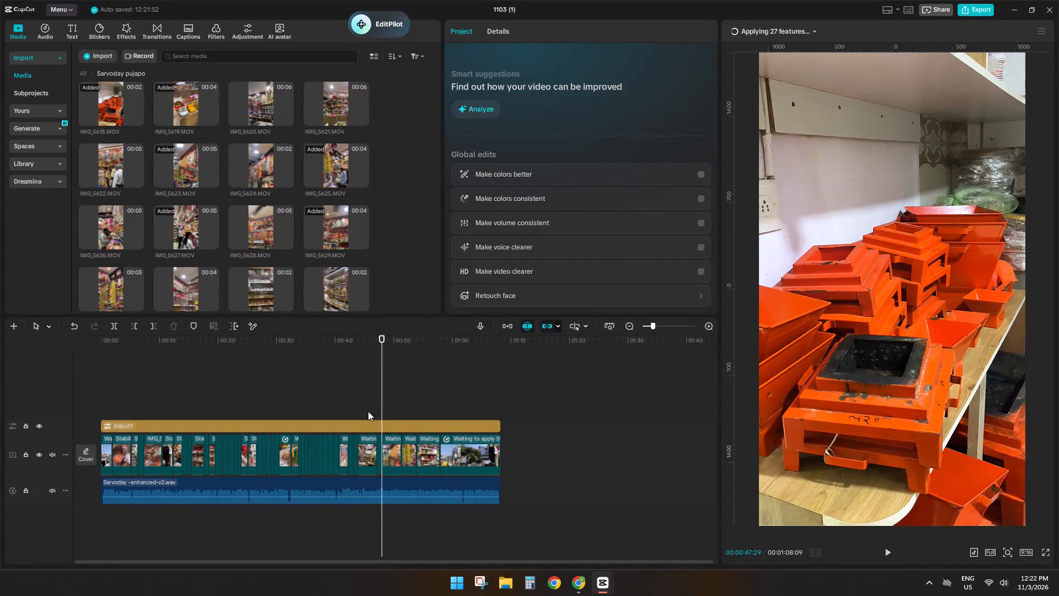
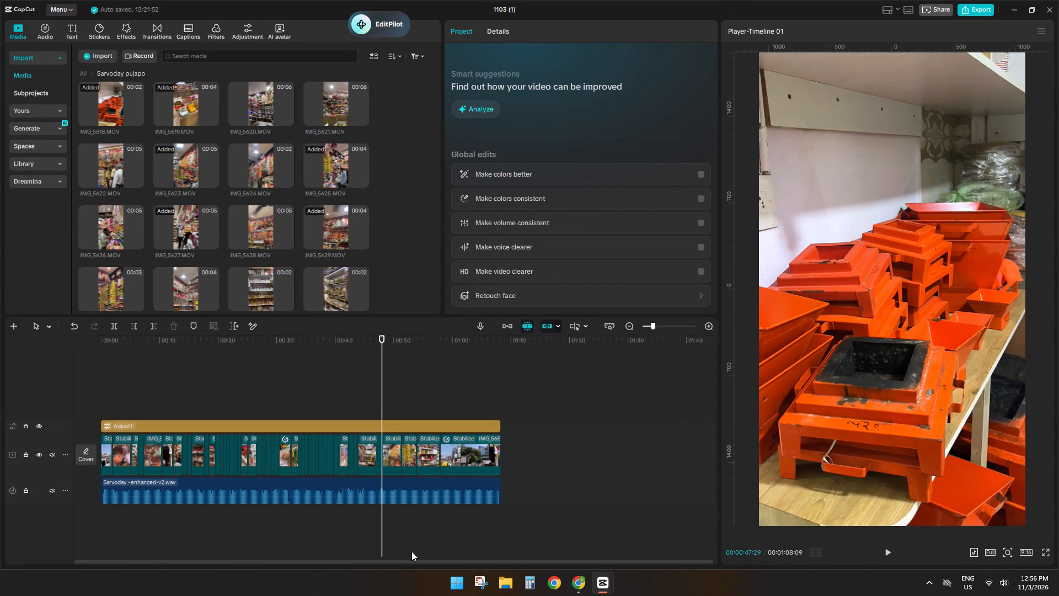
# Apply the Zoom 1 entrance animation to the opening street clip.
pyautogui.keyDown('ctrl'); pyautogui.scroll(9, 343, 420); pyautogui.keyUp('ctrl')
pyautogui.click(181, 381)
pyautogui.moveTo(180, 381); pyautogui.dragTo(0, 391)
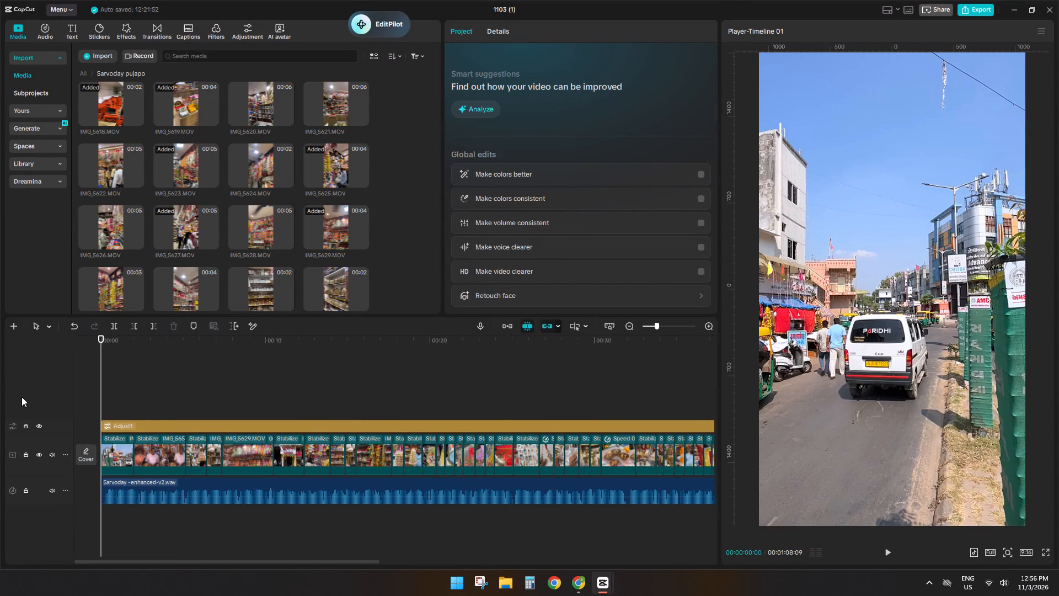
pyautogui.keyDown('ctrl'); pyautogui.scroll(3, 160, 456); pyautogui.keyUp('ctrl')
pyautogui.click(114, 451)
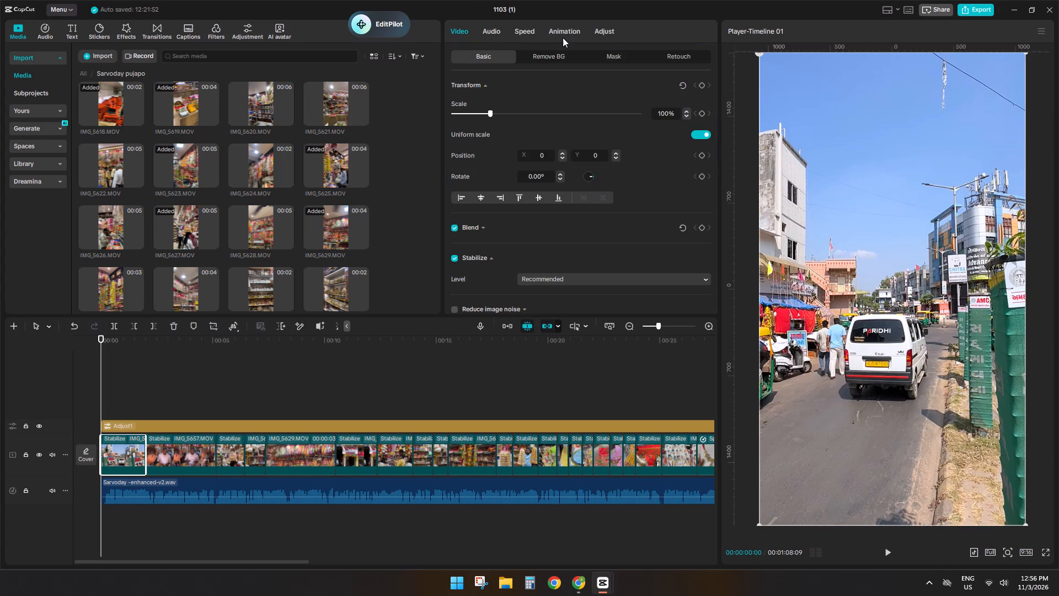
pyautogui.click(563, 38)
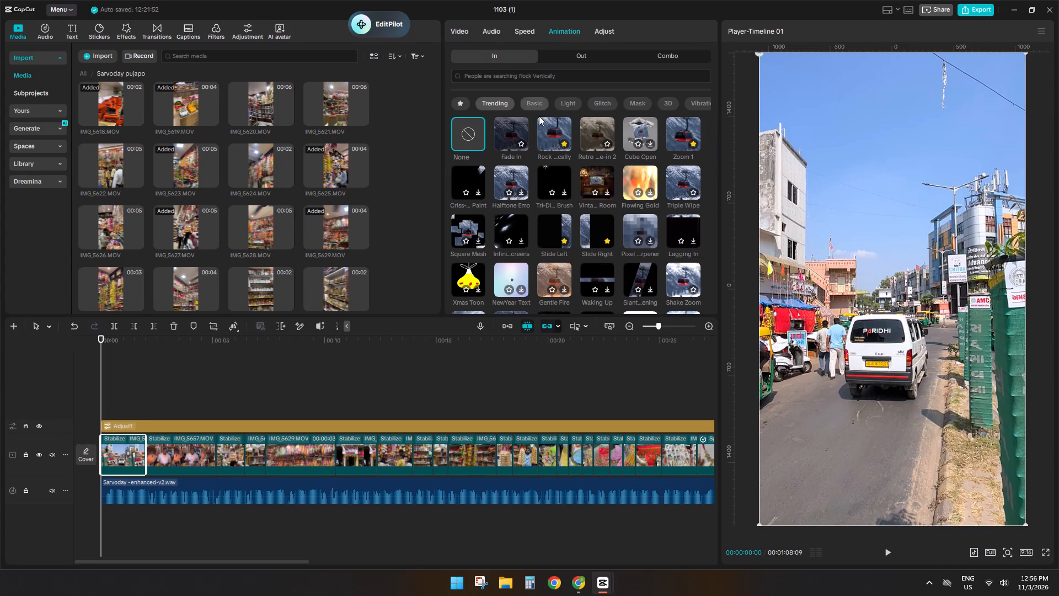
pyautogui.click(677, 134)
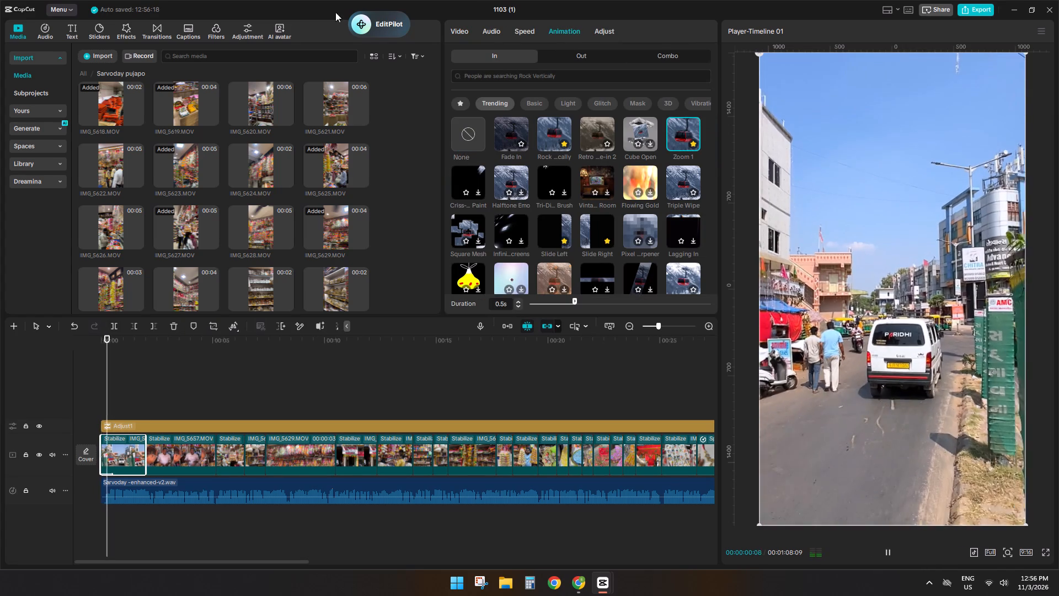
# Add the favorite Pull in transition between the opening street clip and IMG_5657, with a duration of 0.7 s.
pyautogui.click(149, 38)
pyautogui.click(49, 60)
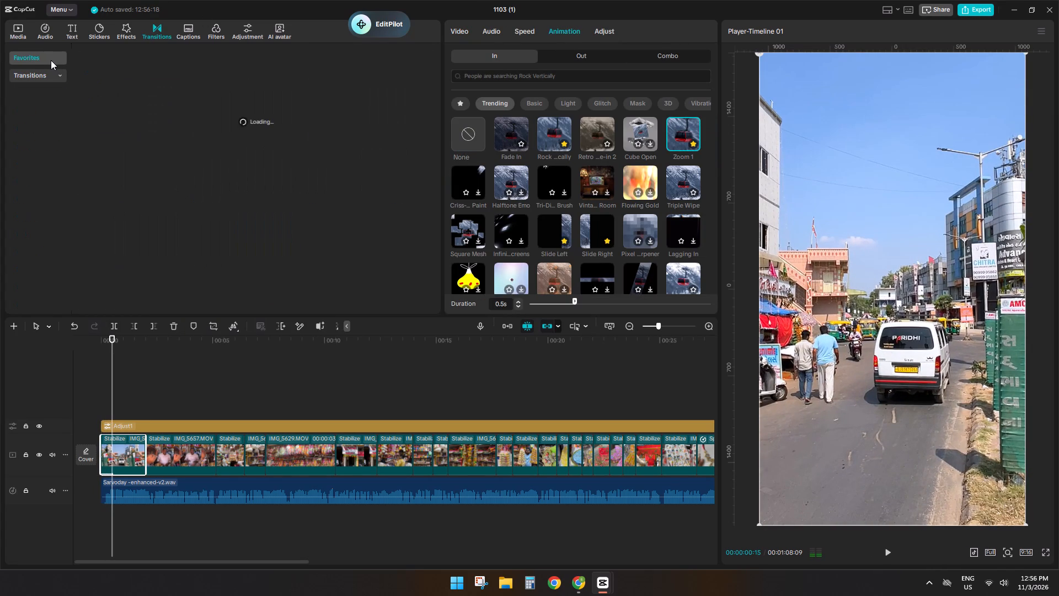
pyautogui.moveTo(391, 68); pyautogui.dragTo(401, 84)
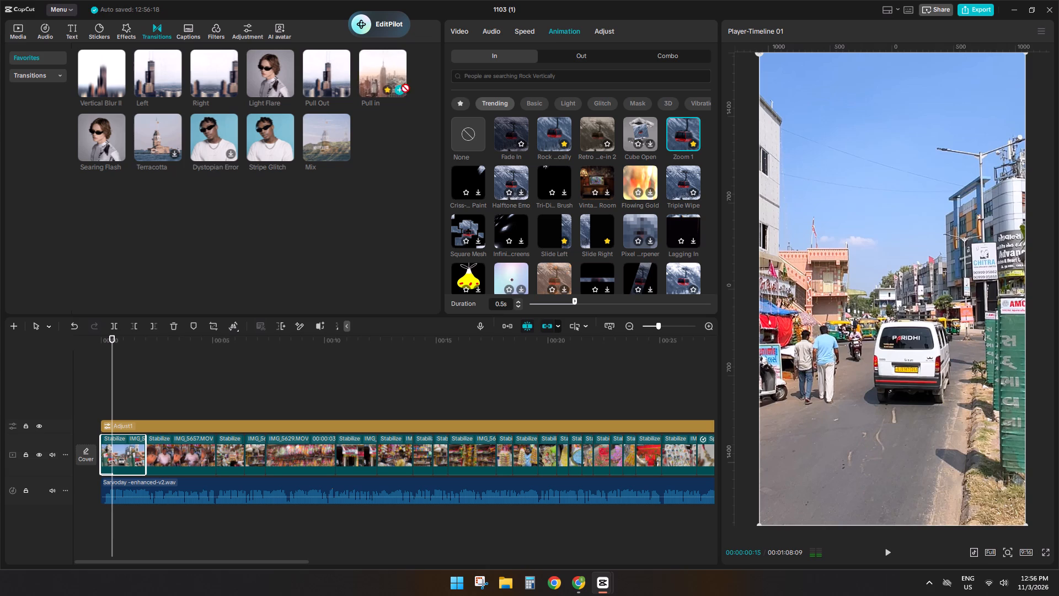
pyautogui.moveTo(401, 84); pyautogui.dragTo(151, 438)
pyautogui.click(613, 110)
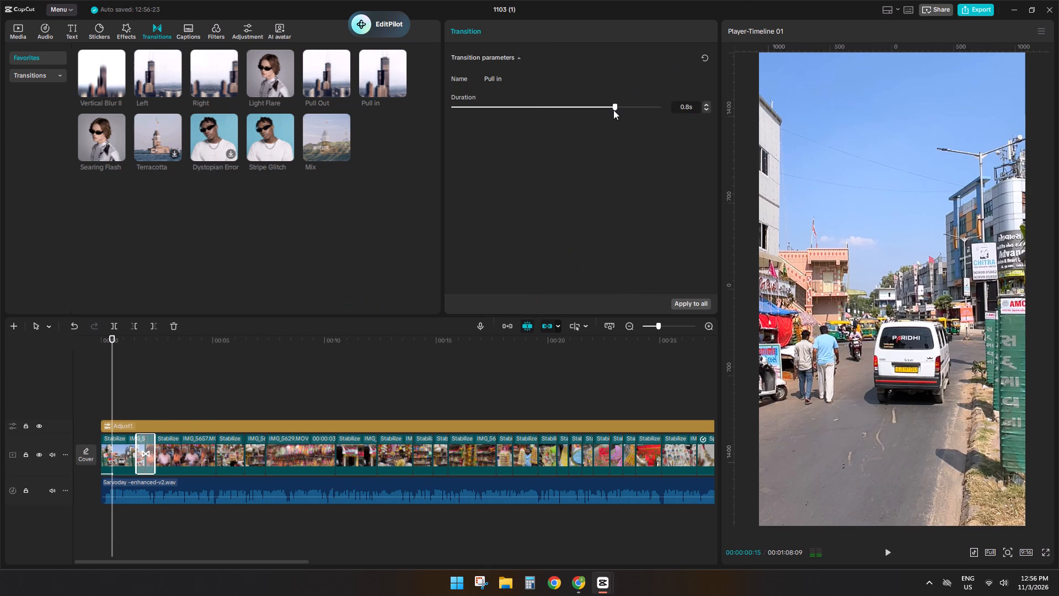
pyautogui.moveTo(613, 110); pyautogui.dragTo(601, 110)
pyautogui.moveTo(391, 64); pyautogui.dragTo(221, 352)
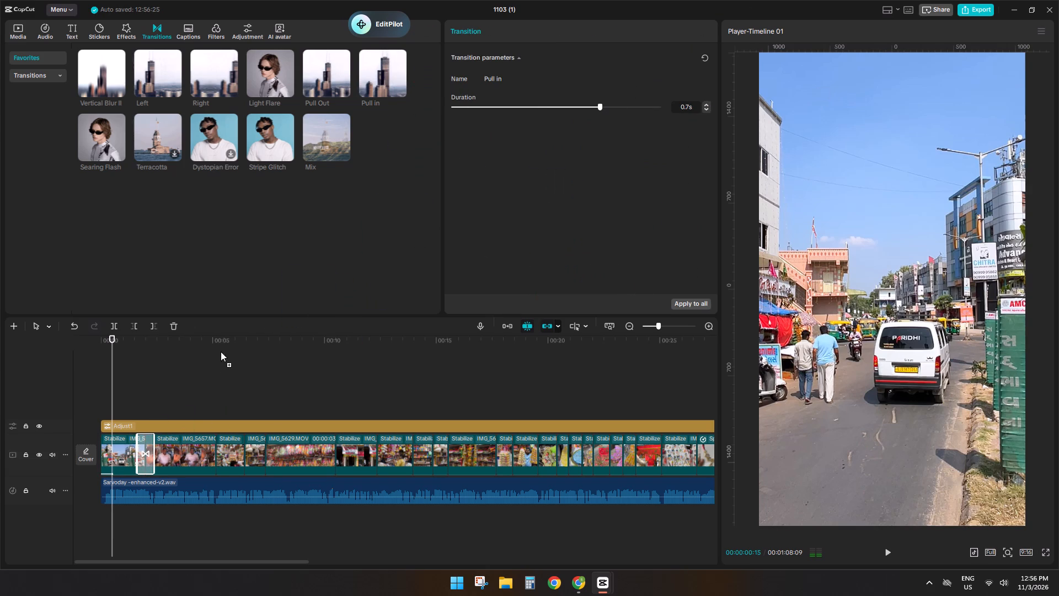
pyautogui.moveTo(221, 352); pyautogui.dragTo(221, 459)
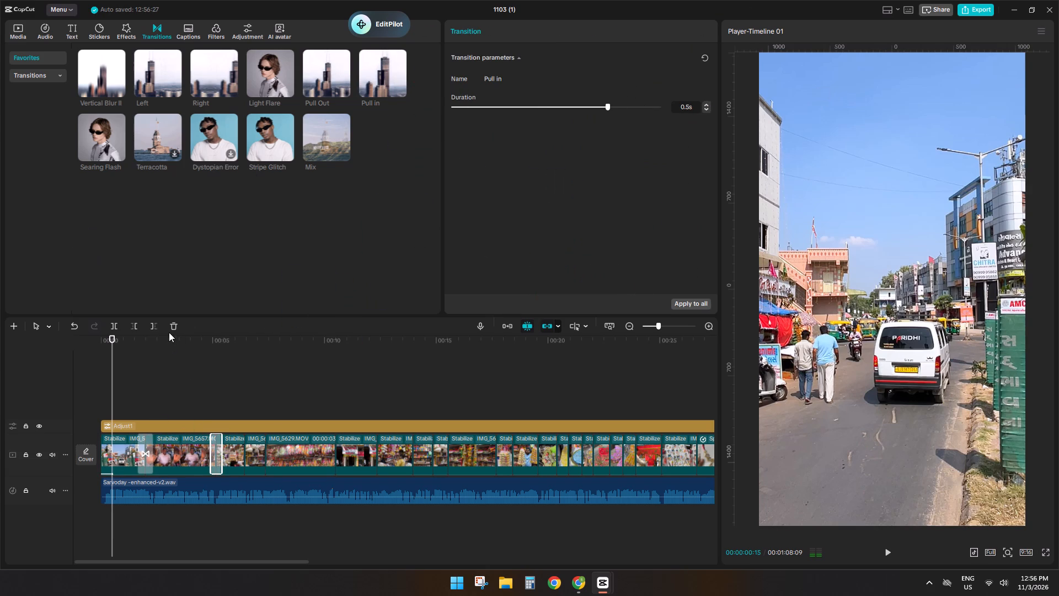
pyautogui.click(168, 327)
# Add Mix transitions to the three cuts from the end of IMG_5657 to the start of IMG_5629, allowing duplicate frames for short clips.
pyautogui.moveTo(333, 127); pyautogui.dragTo(226, 450)
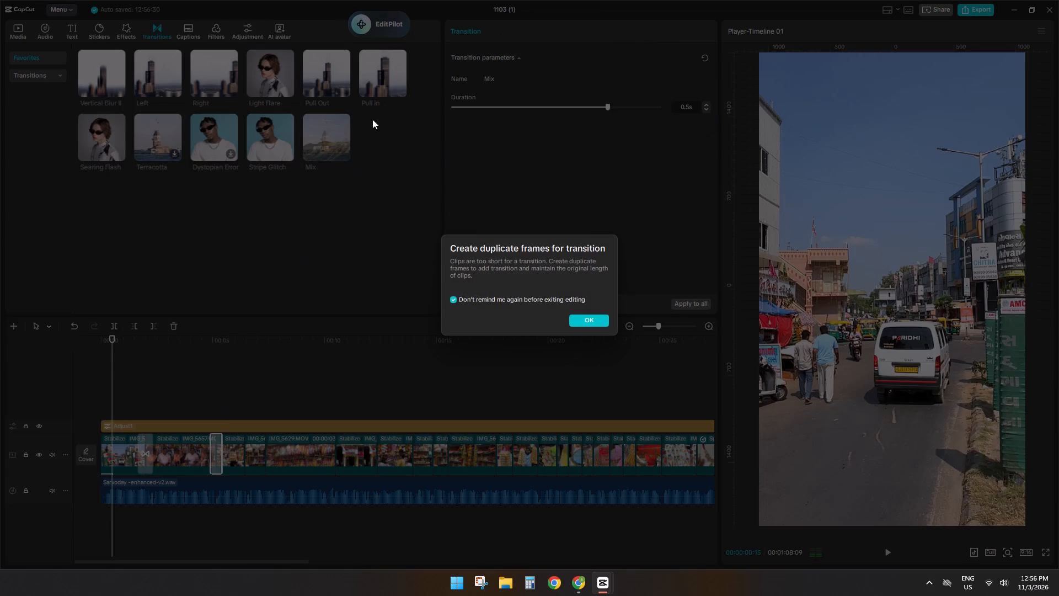
pyautogui.click(585, 319)
pyautogui.moveTo(323, 131); pyautogui.dragTo(276, 384)
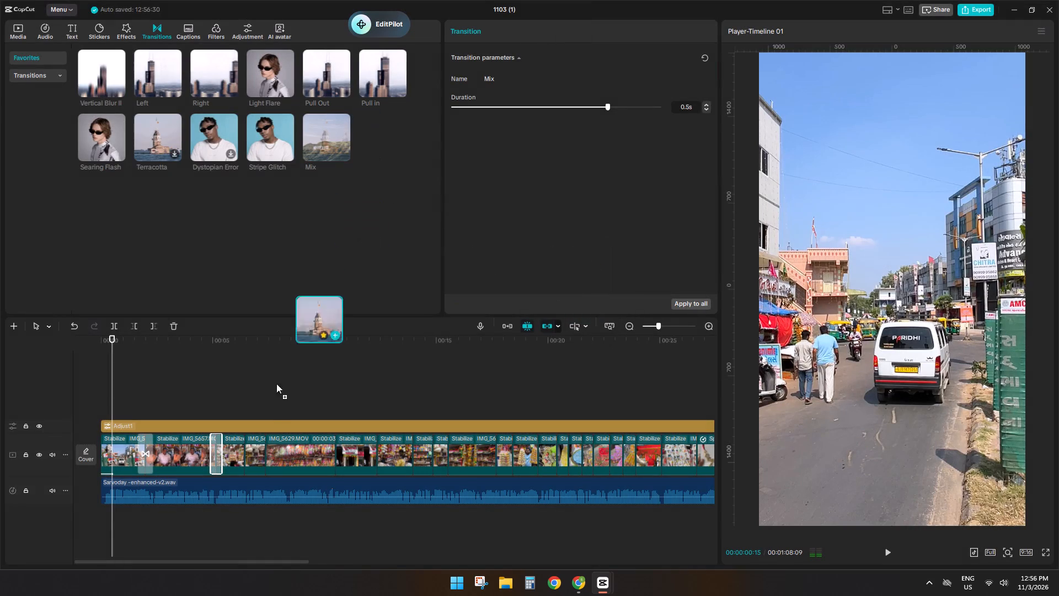
pyautogui.moveTo(276, 384); pyautogui.dragTo(245, 455)
pyautogui.moveTo(312, 141); pyautogui.dragTo(268, 463)
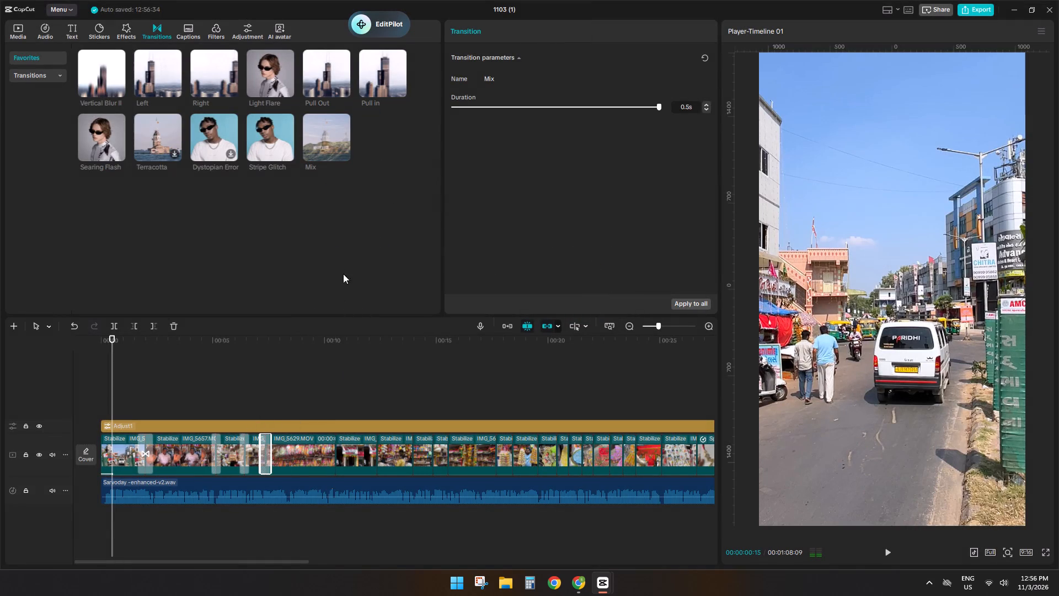
# Add Pull in transitions at the end of IMG_5629 and at the following cut, lengthening both, the second to 0.7 s.
pyautogui.moveTo(365, 82); pyautogui.dragTo(336, 456)
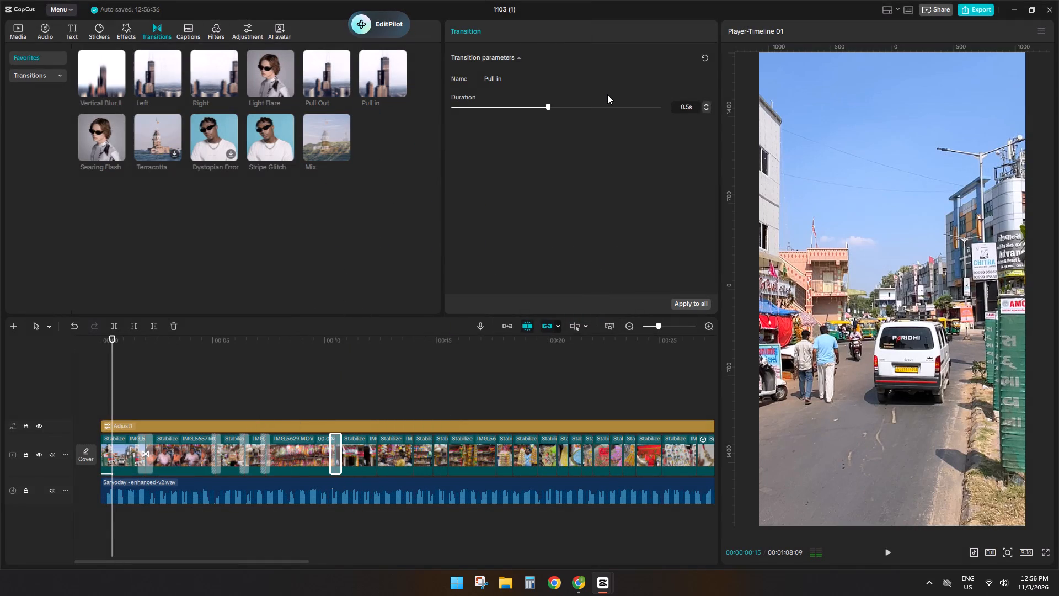
pyautogui.click(610, 111)
pyautogui.moveTo(380, 71); pyautogui.dragTo(380, 456)
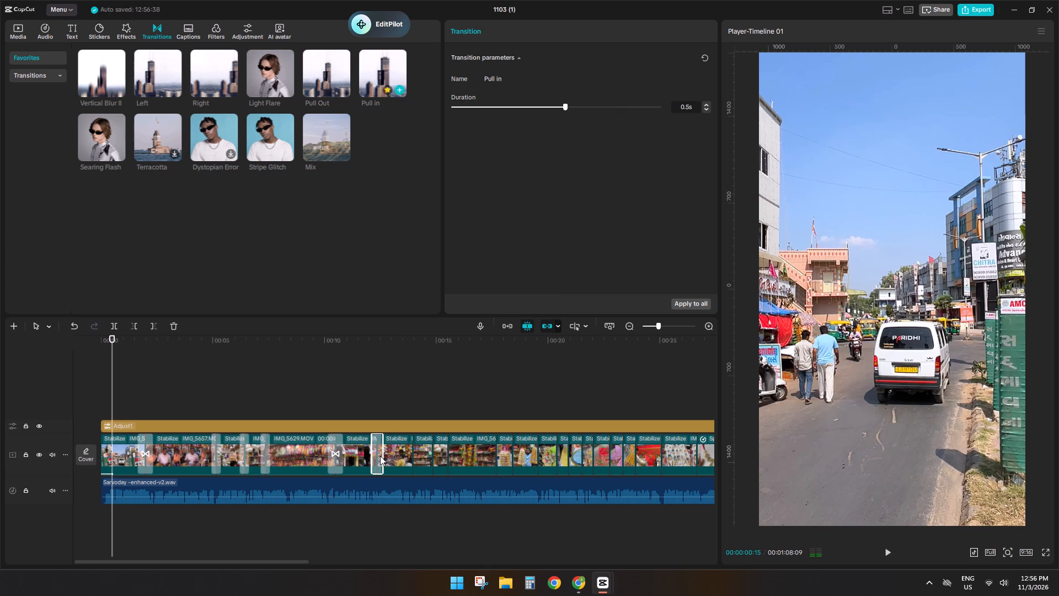
pyautogui.click(627, 108)
# Add Mix transitions to the four consecutive cuts between about 00:14 and 00:18.
pyautogui.moveTo(327, 132); pyautogui.dragTo(392, 443)
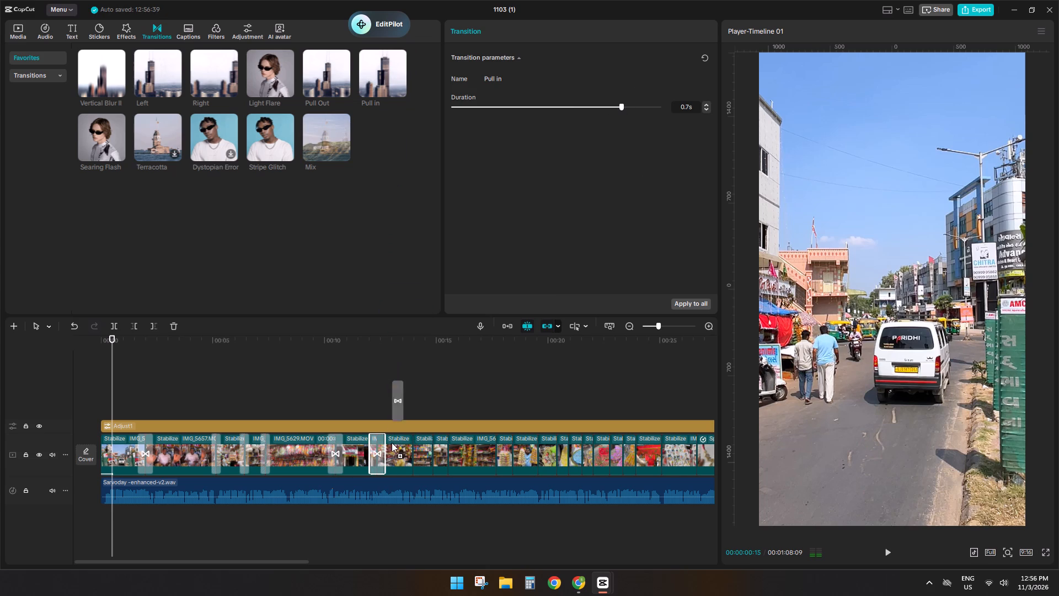
pyautogui.moveTo(392, 443); pyautogui.dragTo(401, 468)
pyautogui.moveTo(330, 141); pyautogui.dragTo(418, 454)
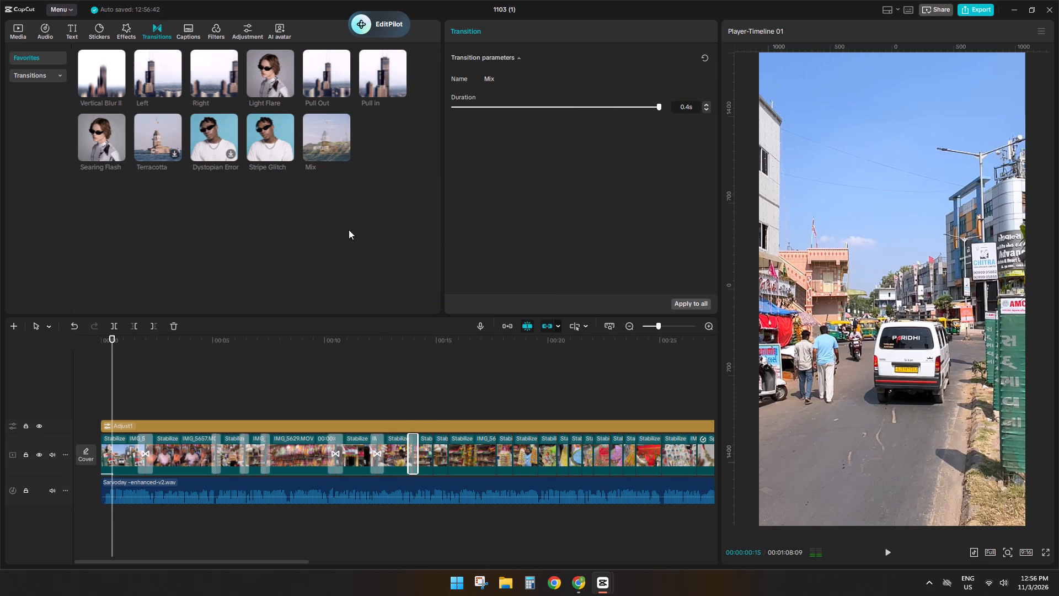
pyautogui.moveTo(316, 150); pyautogui.dragTo(426, 452)
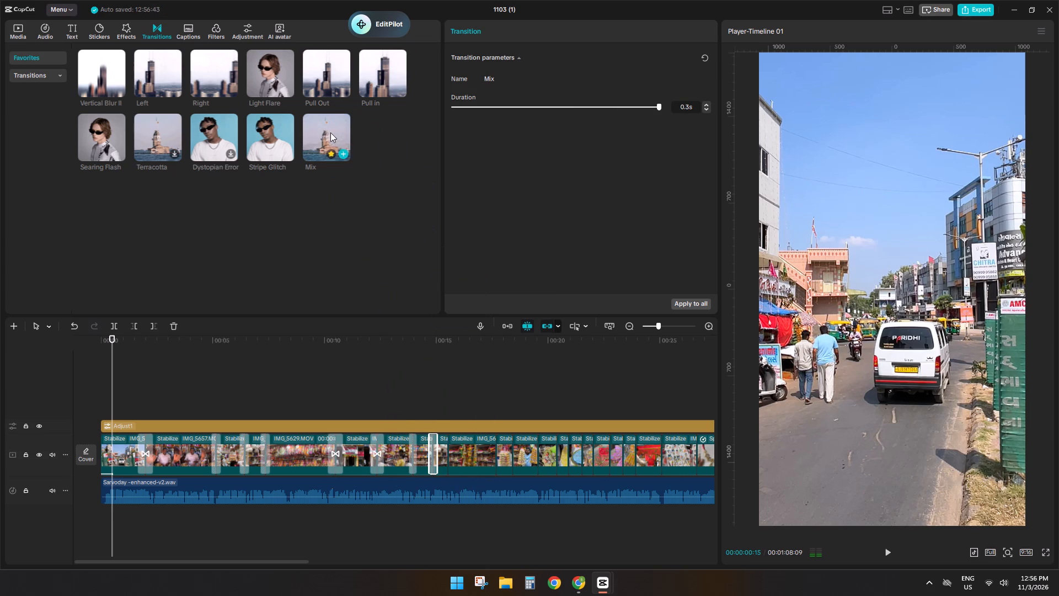
pyautogui.moveTo(329, 134); pyautogui.dragTo(447, 452)
pyautogui.moveTo(321, 121); pyautogui.dragTo(477, 316)
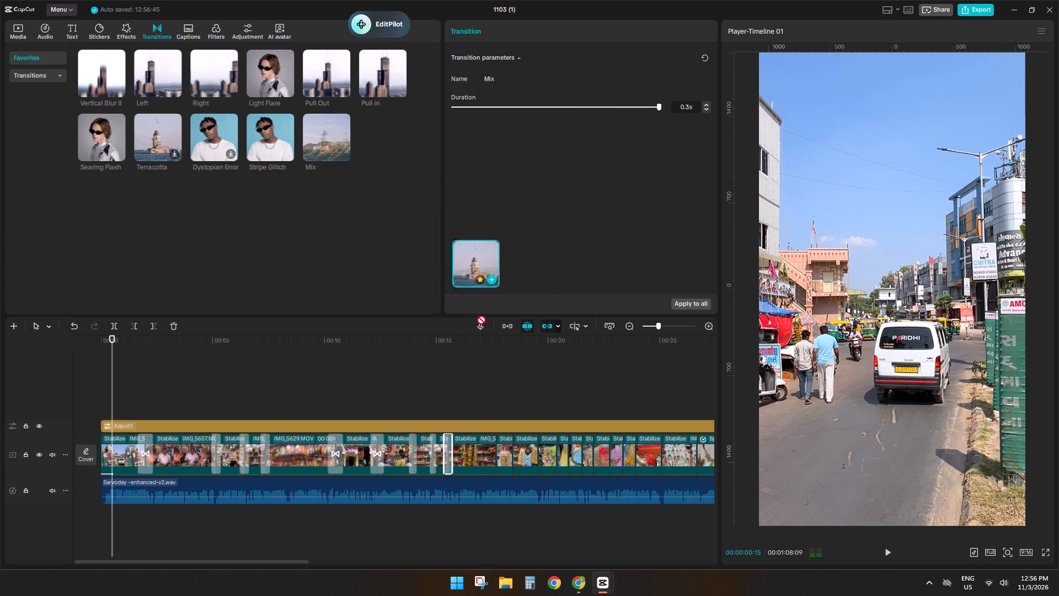
pyautogui.moveTo(477, 316); pyautogui.dragTo(485, 456)
# Add Mix transitions to the six consecutive short-clip cuts between about 00:18 and 00:22.
pyautogui.keyDown('ctrl'); pyautogui.scroll(-4, 491, 455); pyautogui.keyUp('ctrl')
pyautogui.keyDown('ctrl'); pyautogui.scroll(4, 413, 546); pyautogui.keyUp('ctrl')
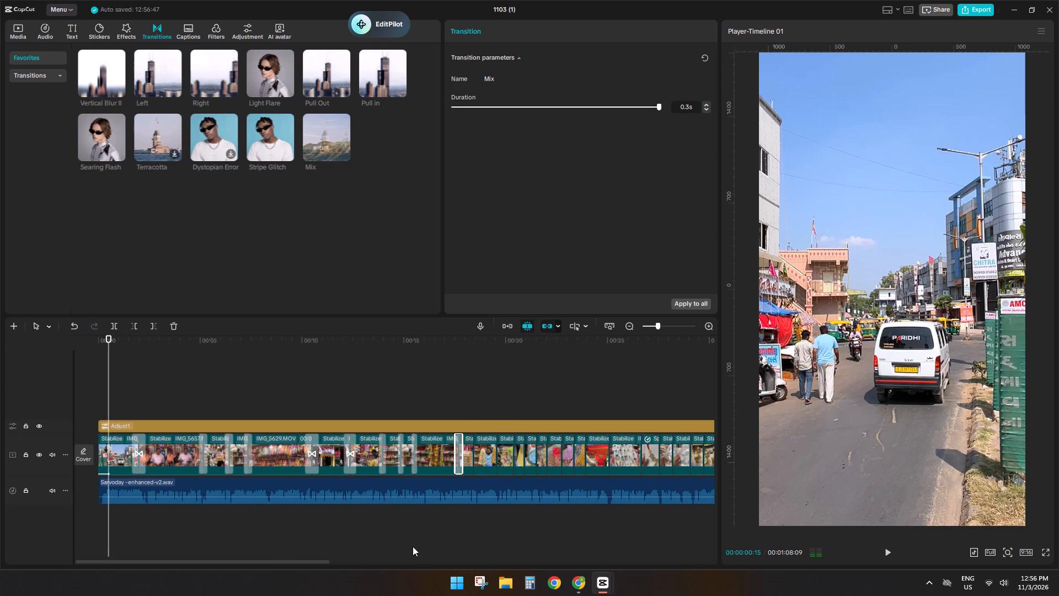
pyautogui.moveTo(293, 560); pyautogui.dragTo(378, 562)
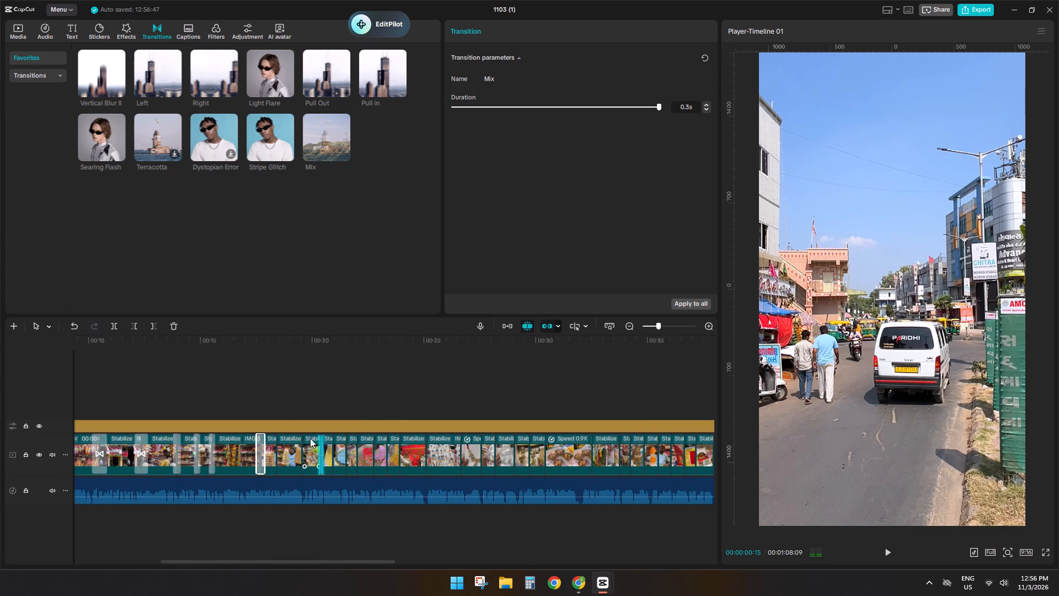
pyautogui.click(258, 391)
pyautogui.moveTo(322, 140); pyautogui.dragTo(329, 441)
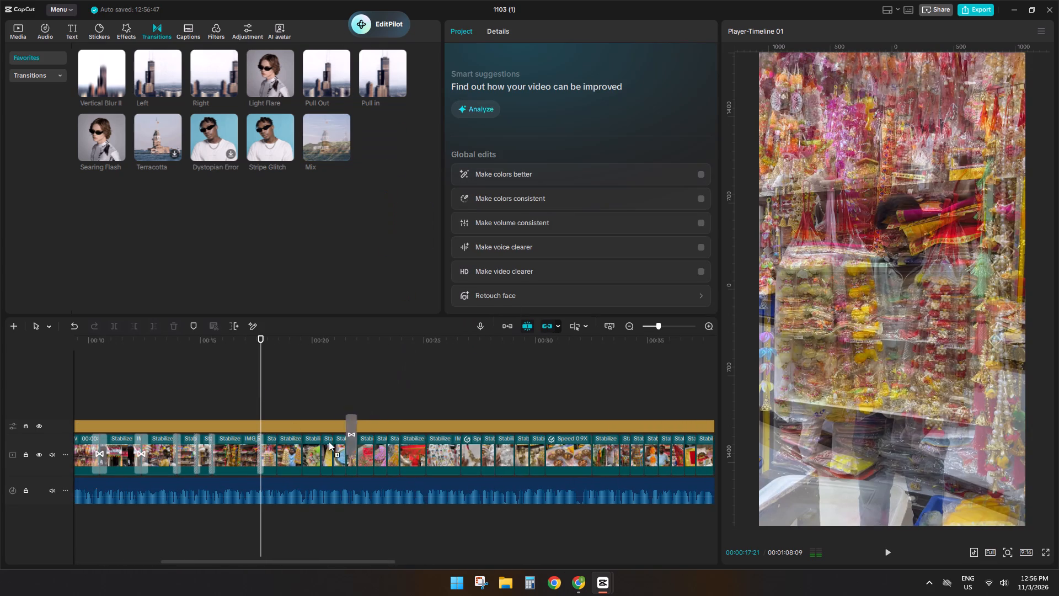
pyautogui.moveTo(329, 441); pyautogui.dragTo(285, 453)
pyautogui.moveTo(312, 140); pyautogui.dragTo(299, 465)
pyautogui.moveTo(329, 141); pyautogui.dragTo(324, 444)
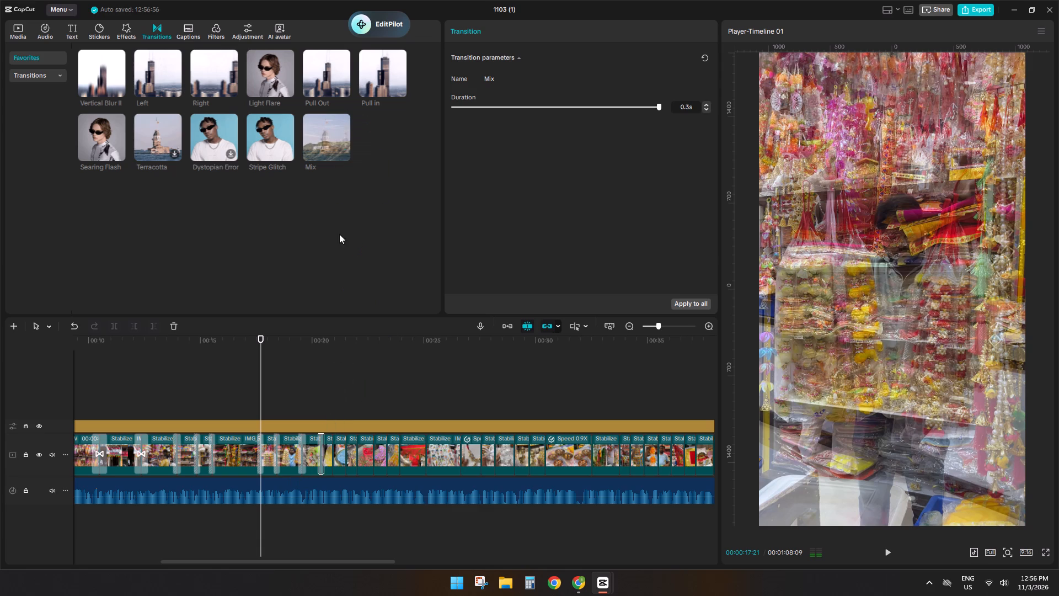
pyautogui.moveTo(328, 139); pyautogui.dragTo(352, 290)
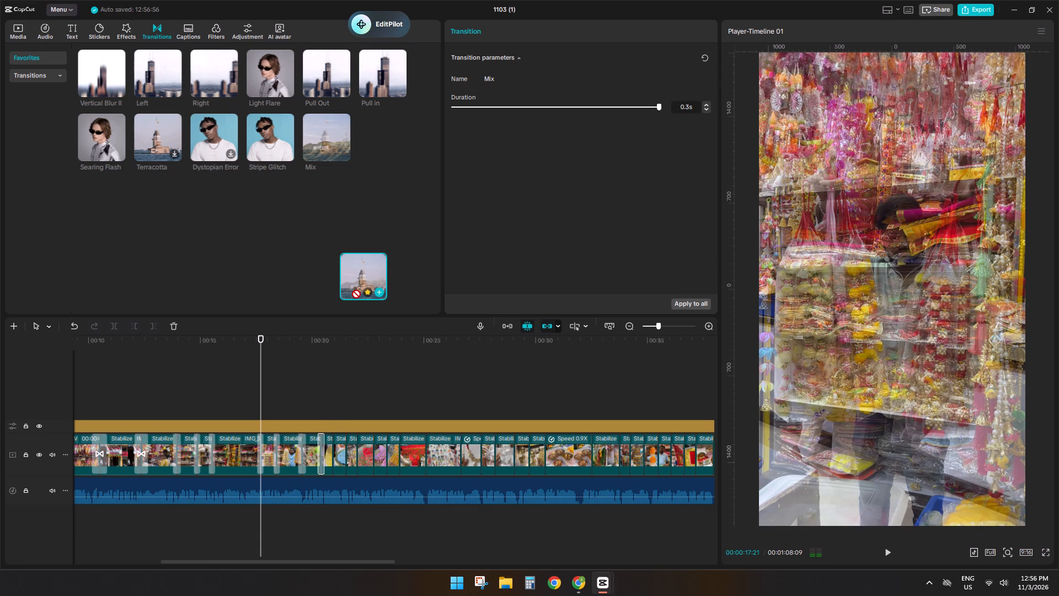
pyautogui.moveTo(352, 290); pyautogui.dragTo(327, 469)
pyautogui.moveTo(319, 117); pyautogui.dragTo(347, 449)
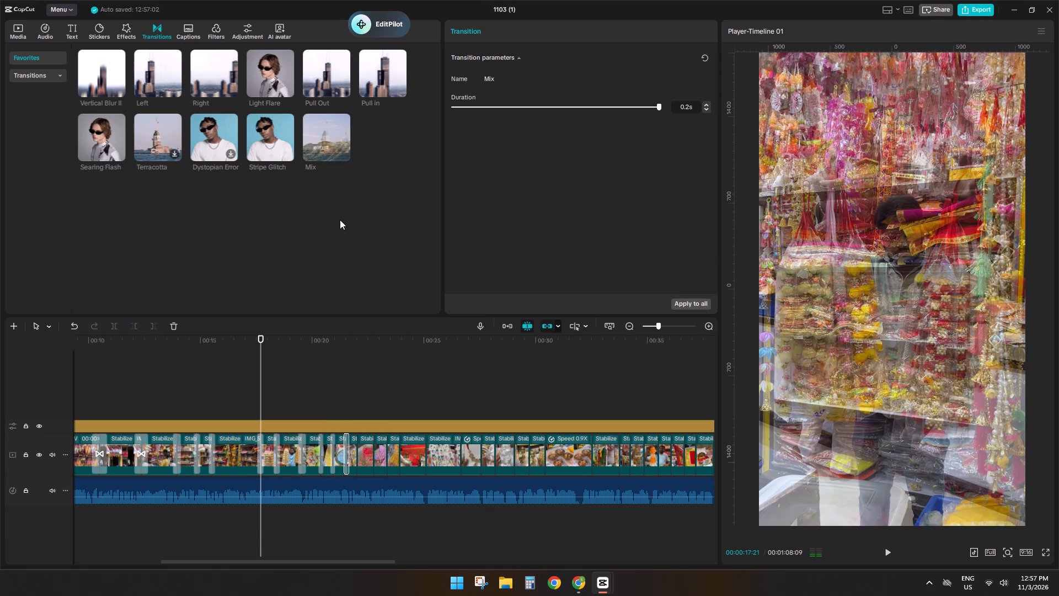
pyautogui.moveTo(329, 142); pyautogui.dragTo(363, 455)
# Add Mix transitions to the next five cuts, from just after 00:22 to the start of the speed-adjusted clip near 00:27.
pyautogui.moveTo(329, 118); pyautogui.dragTo(368, 194)
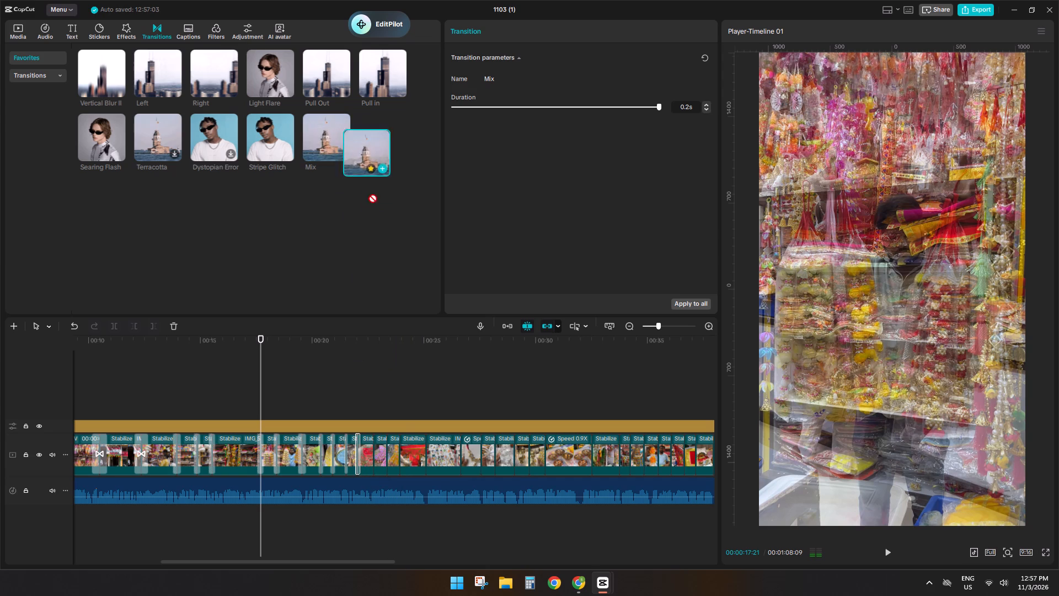
pyautogui.moveTo(368, 194); pyautogui.dragTo(367, 463)
pyautogui.moveTo(340, 142); pyautogui.dragTo(410, 401)
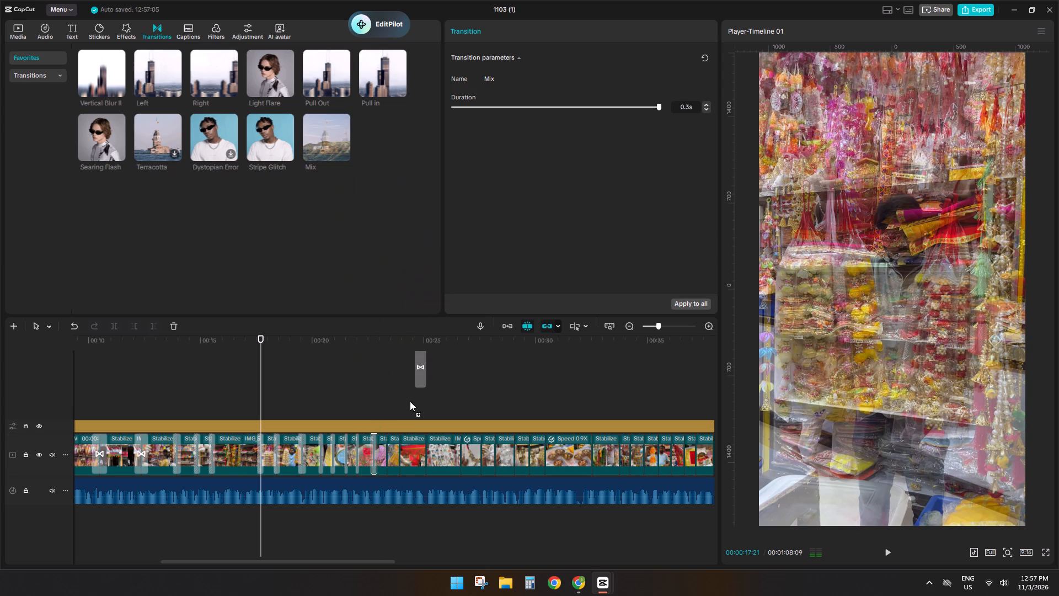
pyautogui.moveTo(410, 401); pyautogui.dragTo(388, 454)
pyautogui.click(329, 116)
pyautogui.moveTo(329, 124); pyautogui.dragTo(398, 465)
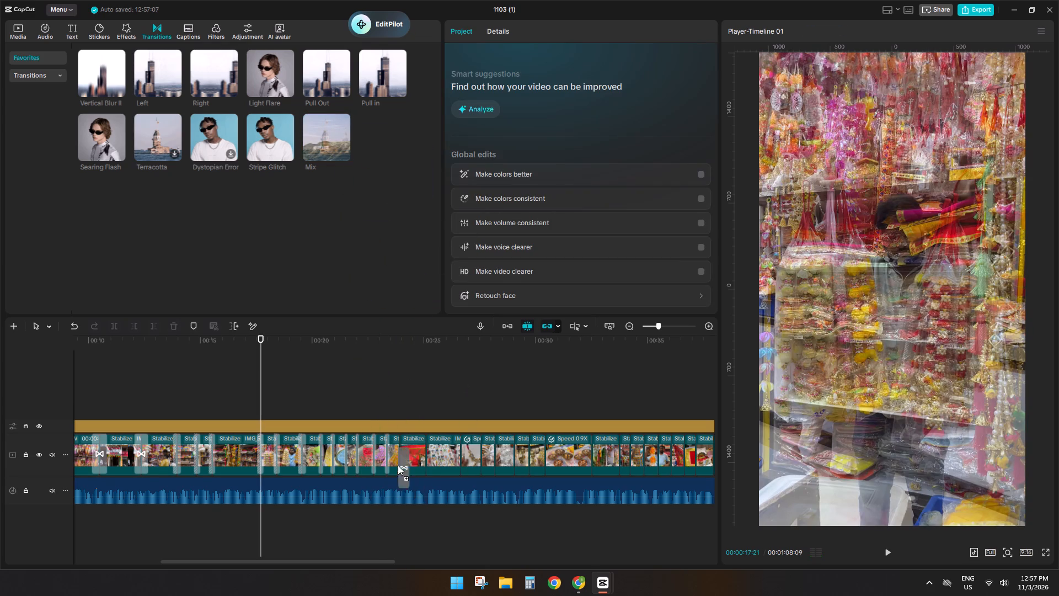
pyautogui.moveTo(398, 465); pyautogui.dragTo(398, 465)
pyautogui.moveTo(317, 132); pyautogui.dragTo(425, 455)
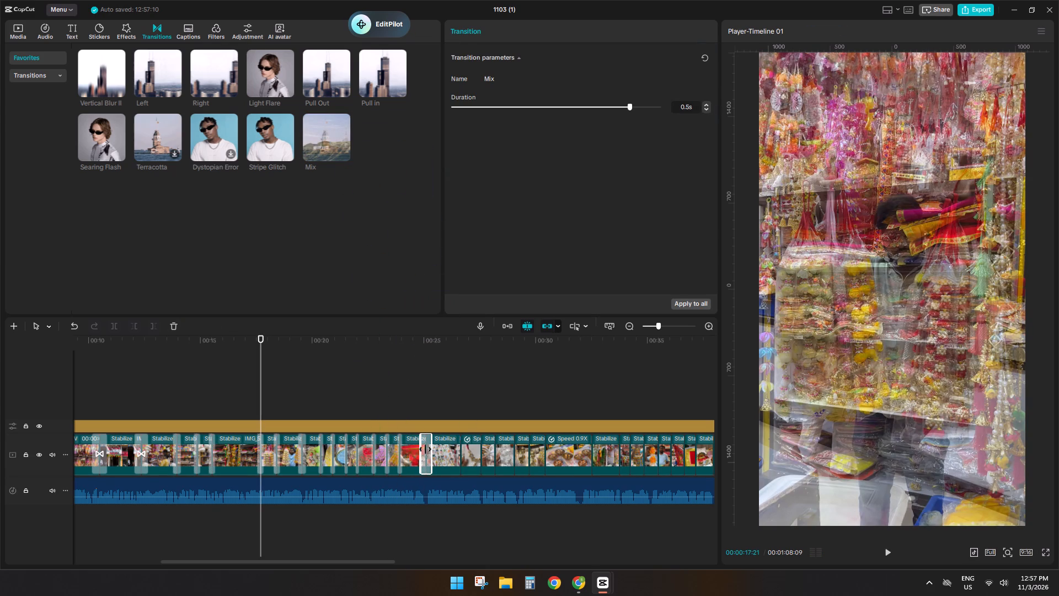
pyautogui.moveTo(319, 126); pyautogui.dragTo(461, 448)
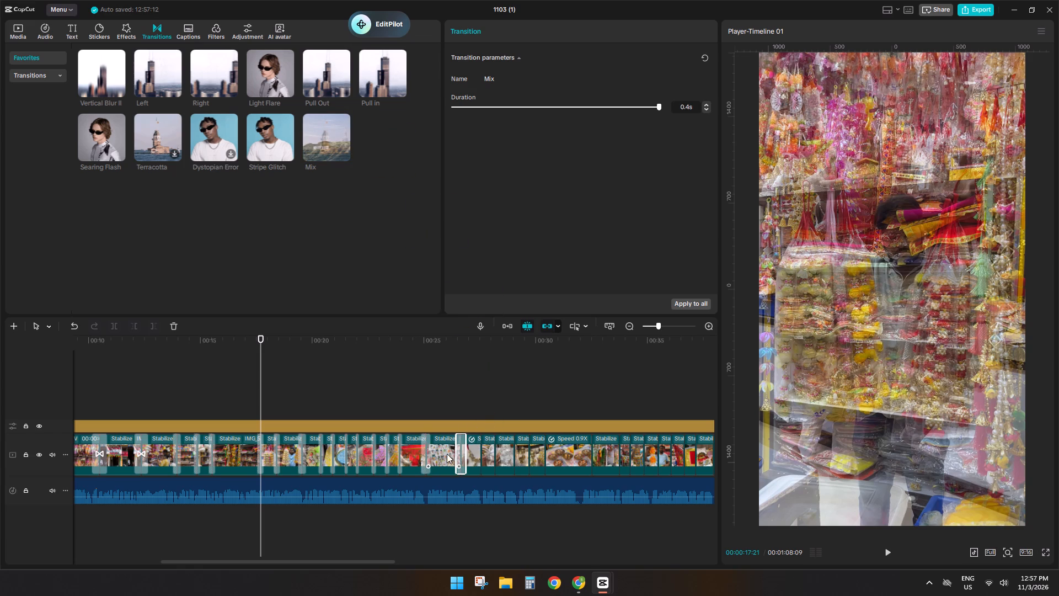
# Add Mix transitions to the eight cuts between about 00:27 and 00:34, including both ends of the 0.9X-speed clip.
pyautogui.moveTo(382, 565); pyautogui.dragTo(418, 567)
pyautogui.moveTo(367, 562); pyautogui.dragTo(460, 563)
pyautogui.moveTo(314, 131); pyautogui.dragTo(235, 446)
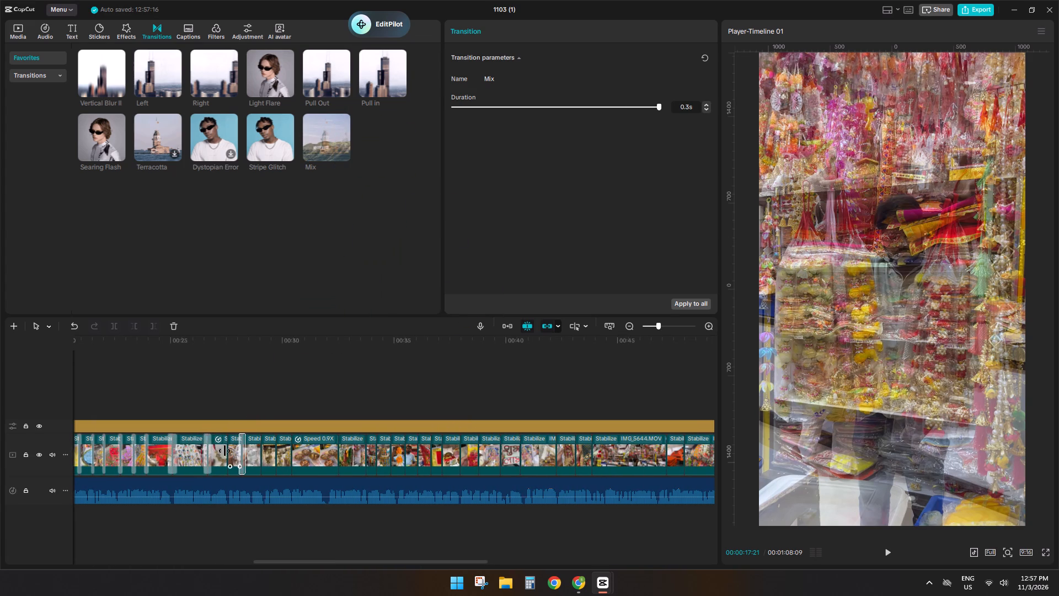
pyautogui.moveTo(324, 136); pyautogui.dragTo(224, 450)
pyautogui.moveTo(320, 142); pyautogui.dragTo(260, 456)
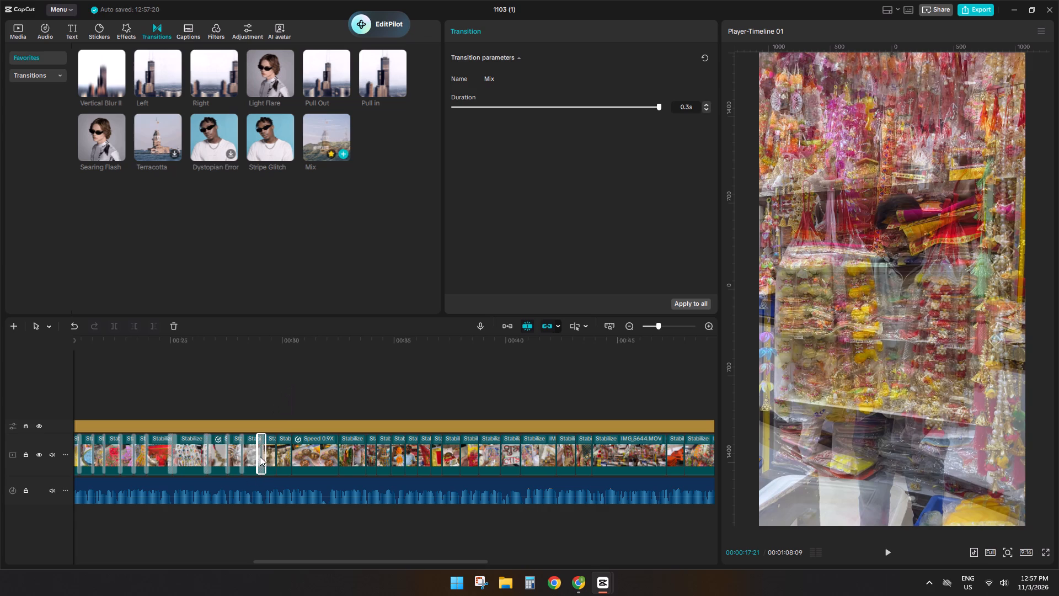
pyautogui.moveTo(332, 119); pyautogui.dragTo(291, 451)
pyautogui.moveTo(327, 131); pyautogui.dragTo(276, 440)
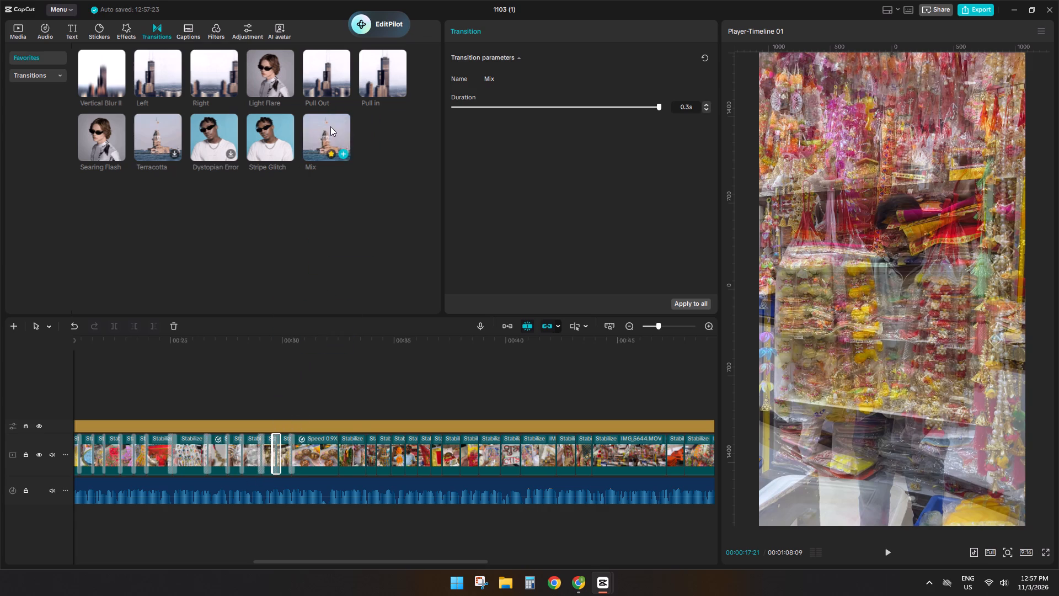
pyautogui.moveTo(330, 126); pyautogui.dragTo(335, 446)
pyautogui.moveTo(318, 145); pyautogui.dragTo(363, 458)
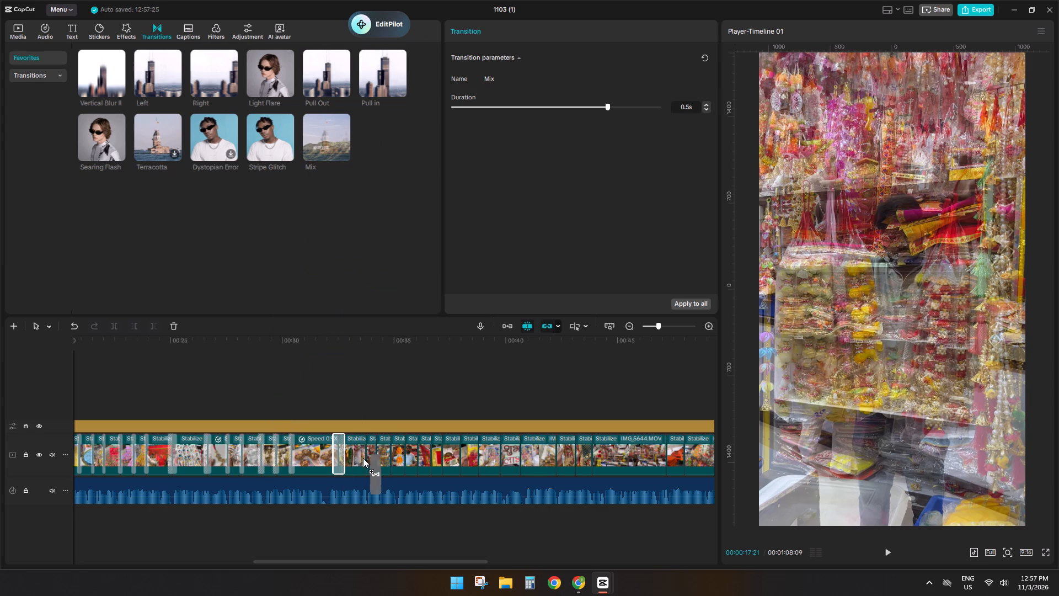
pyautogui.moveTo(363, 458); pyautogui.dragTo(362, 451)
pyautogui.moveTo(321, 120); pyautogui.dragTo(373, 459)
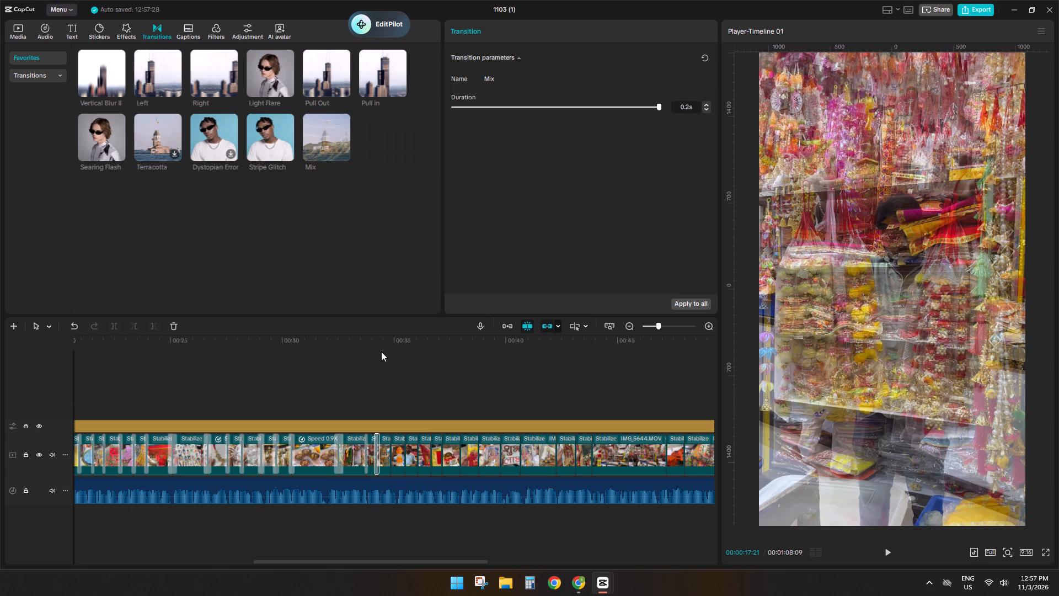
# Add Mix transitions to the seven consecutive cuts between about 00:35 and 00:39.
pyautogui.moveTo(321, 142); pyautogui.dragTo(386, 460)
pyautogui.moveTo(386, 460); pyautogui.dragTo(393, 461)
pyautogui.moveTo(323, 134); pyautogui.dragTo(405, 450)
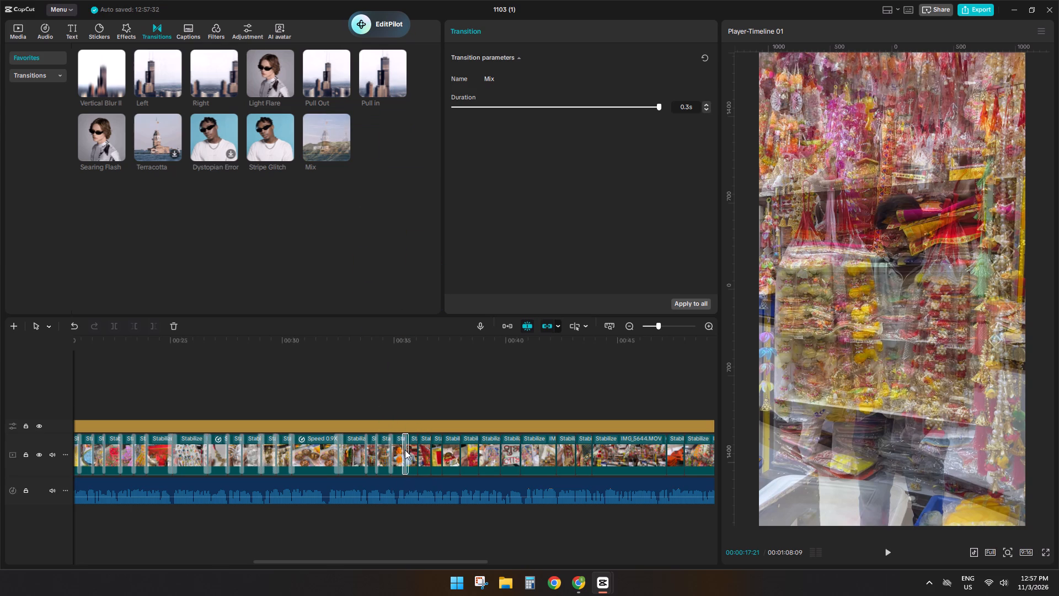
pyautogui.moveTo(331, 136); pyautogui.dragTo(425, 463)
pyautogui.moveTo(319, 151); pyautogui.dragTo(431, 332)
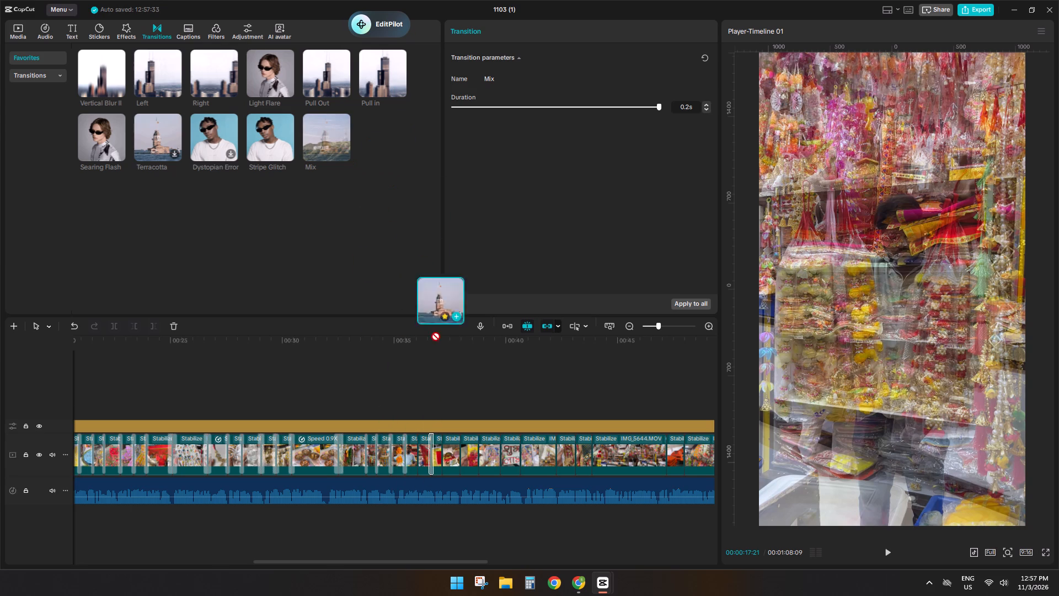
pyautogui.moveTo(431, 332); pyautogui.dragTo(410, 459)
pyautogui.moveTo(318, 120); pyautogui.dragTo(421, 457)
pyautogui.moveTo(319, 137); pyautogui.dragTo(443, 461)
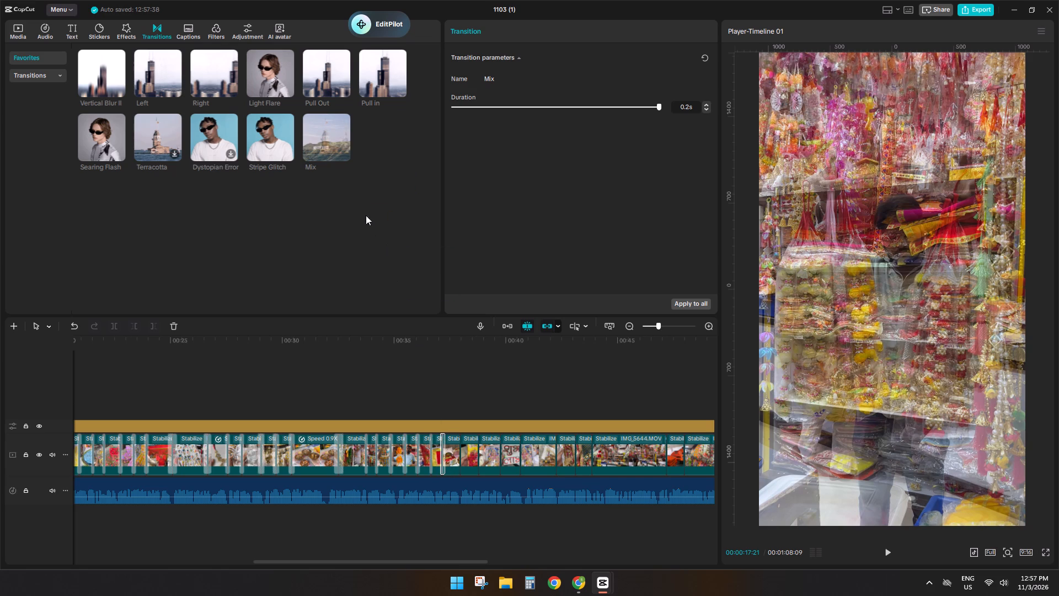
pyautogui.moveTo(331, 142); pyautogui.dragTo(465, 472)
pyautogui.moveTo(333, 149); pyautogui.dragTo(488, 459)
pyautogui.moveTo(328, 118); pyautogui.dragTo(465, 440)
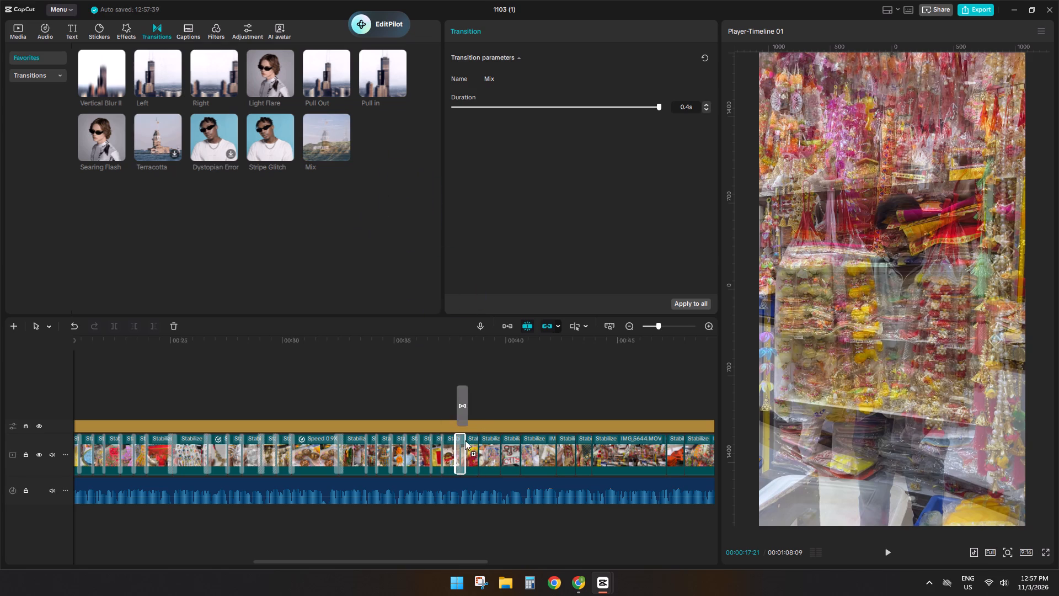
pyautogui.moveTo(465, 440); pyautogui.dragTo(479, 458)
# Add Mix transitions to the next seven cuts, between about 00:40 and 00:48, including both ends of the short clip after IMG_5644.
pyautogui.moveTo(467, 562); pyautogui.dragTo(568, 566)
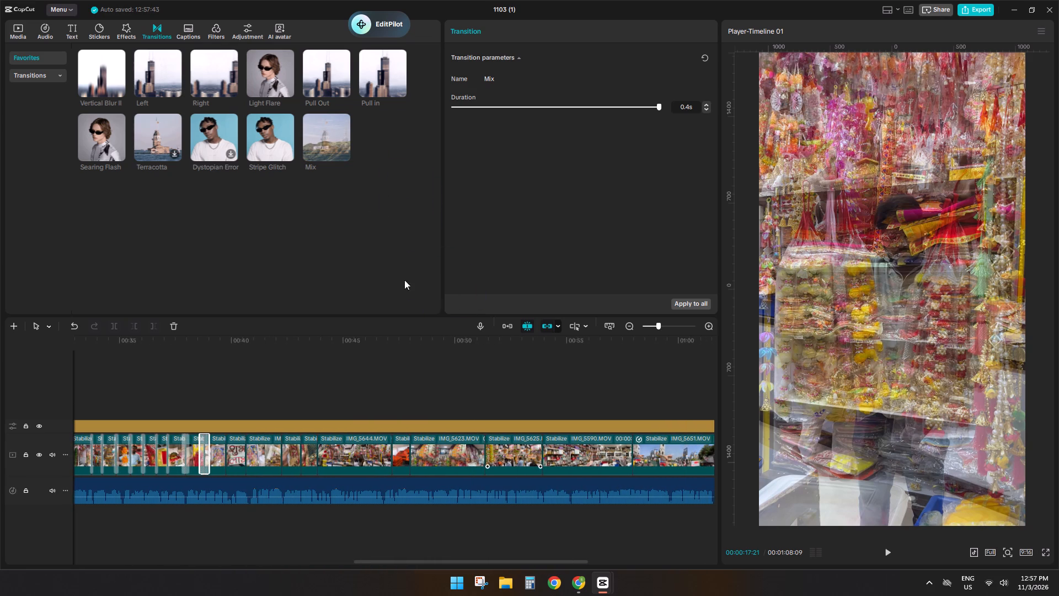
pyautogui.moveTo(327, 127); pyautogui.dragTo(222, 451)
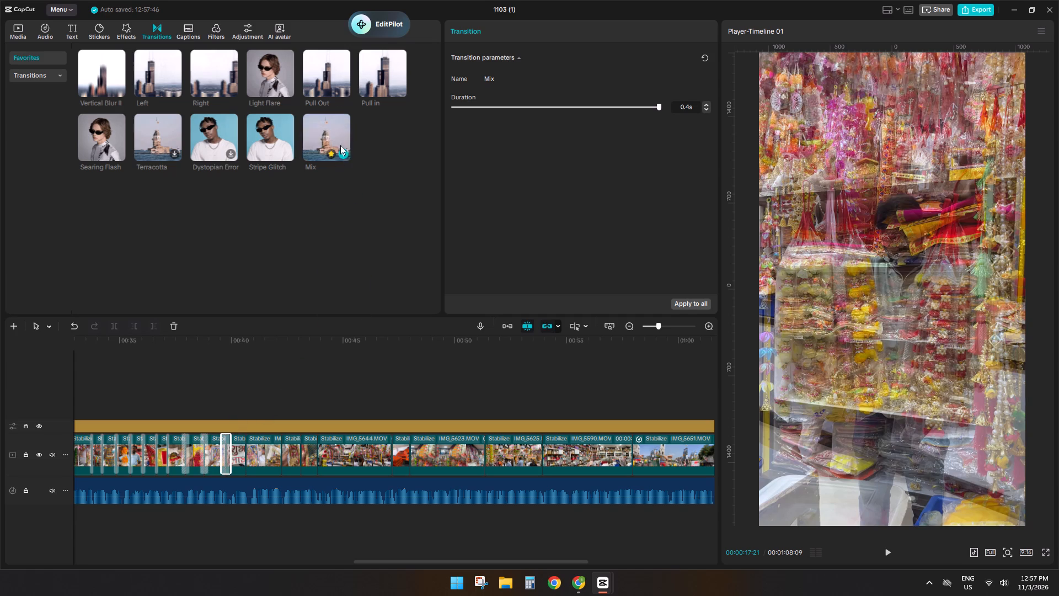
pyautogui.moveTo(330, 130); pyautogui.dragTo(233, 446)
pyautogui.moveTo(322, 142); pyautogui.dragTo(286, 427)
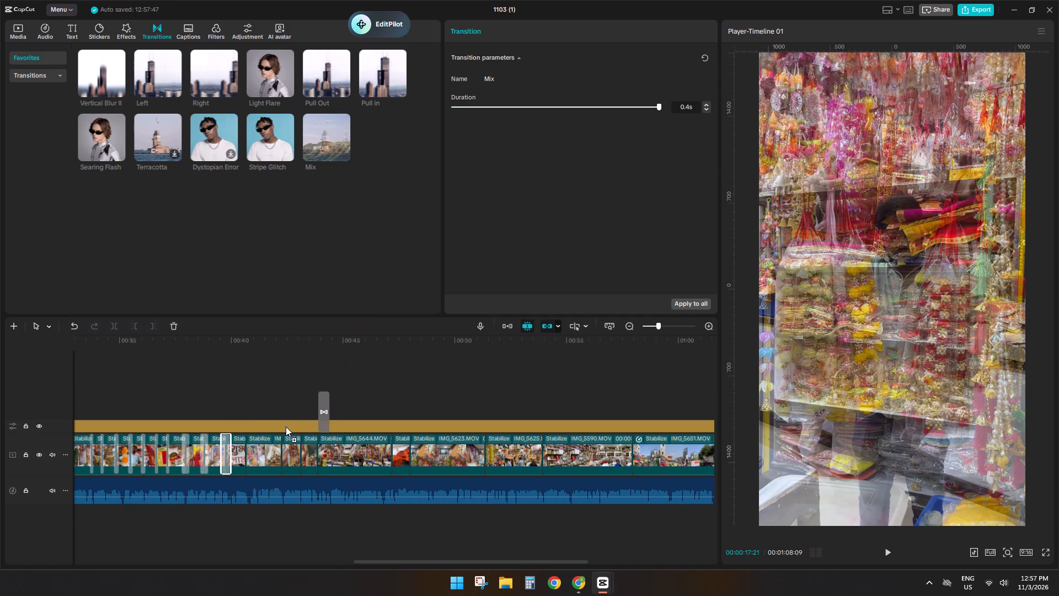
pyautogui.moveTo(286, 427); pyautogui.dragTo(247, 453)
pyautogui.moveTo(321, 138); pyautogui.dragTo(286, 448)
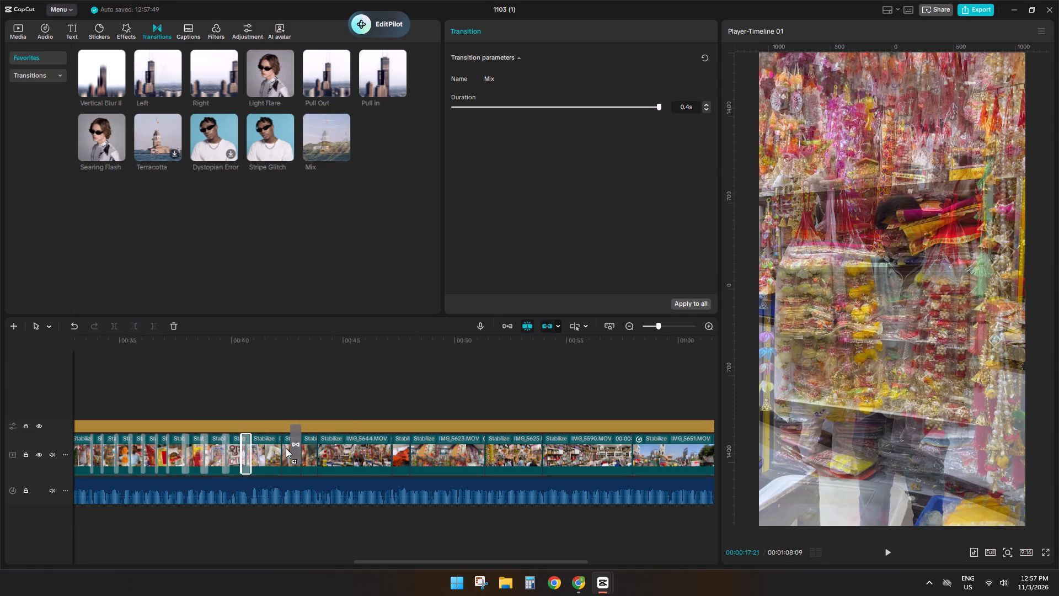
pyautogui.moveTo(286, 448); pyautogui.dragTo(284, 449)
pyautogui.moveTo(333, 131); pyautogui.dragTo(300, 456)
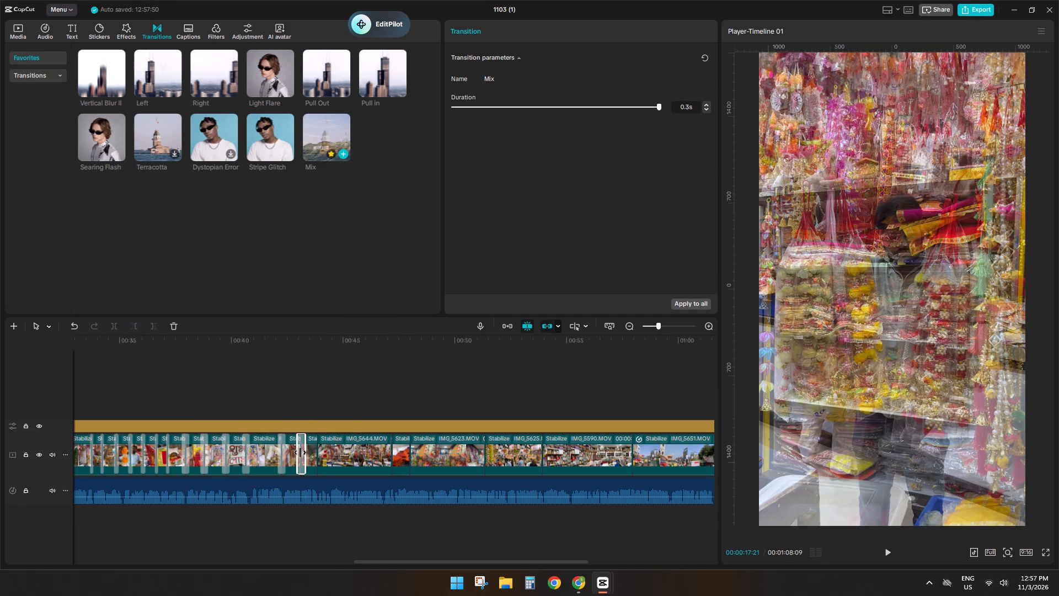
pyautogui.moveTo(328, 127); pyautogui.dragTo(322, 456)
pyautogui.moveTo(339, 178); pyautogui.dragTo(331, 371, button='right')
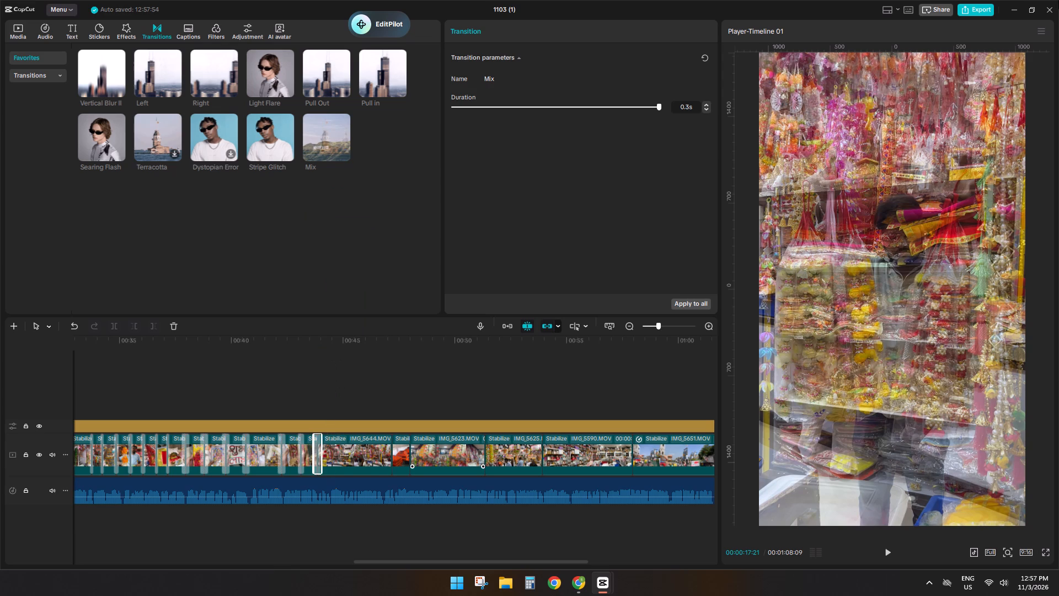
pyautogui.moveTo(334, 140); pyautogui.dragTo(393, 464)
pyautogui.moveTo(329, 128); pyautogui.dragTo(409, 446)
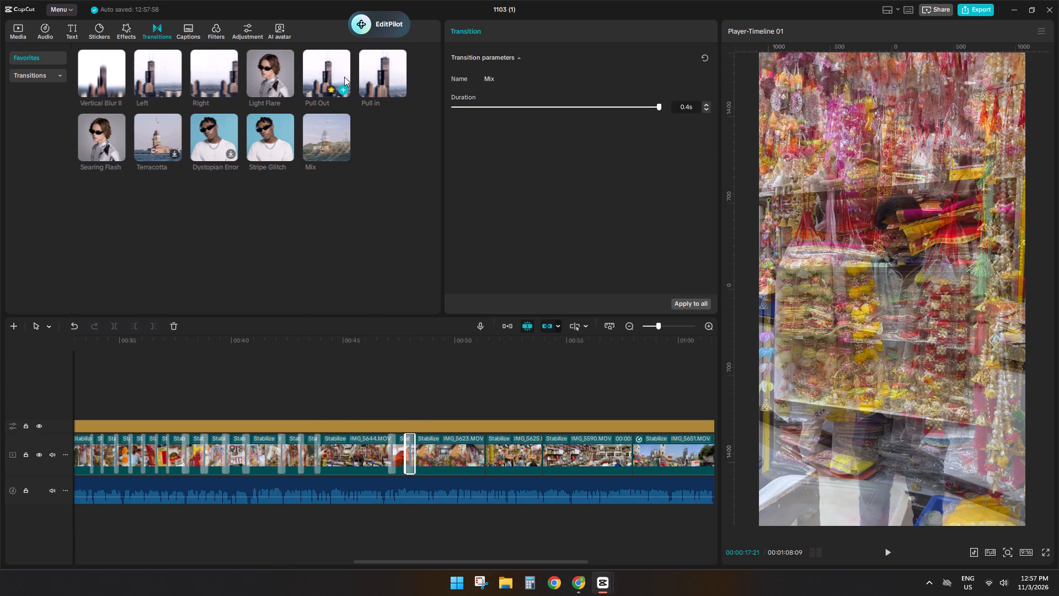
# Add 0.7 s Pull in transitions to the last three cuts, at about 00:51, 00:54 and 00:58.
pyautogui.moveTo(381, 73); pyautogui.dragTo(511, 460)
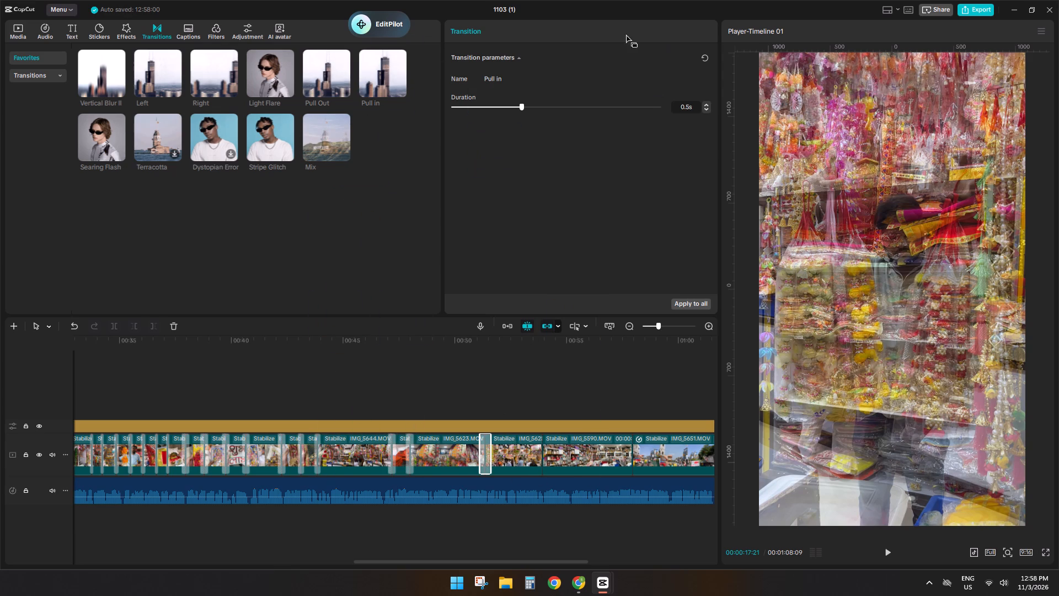
pyautogui.click(572, 109)
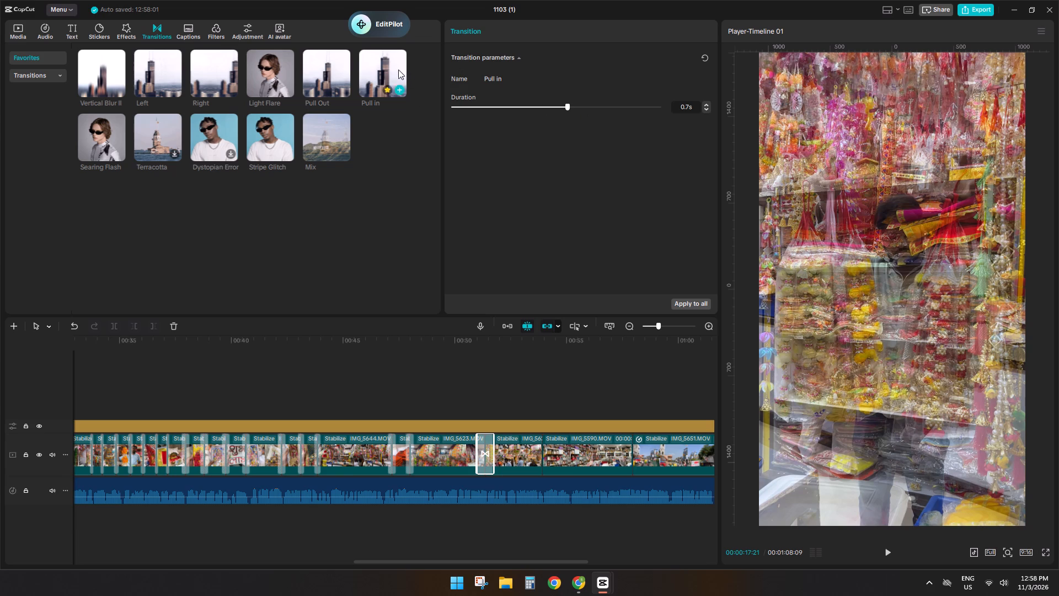
pyautogui.moveTo(392, 68); pyautogui.dragTo(536, 454)
pyautogui.click(567, 105)
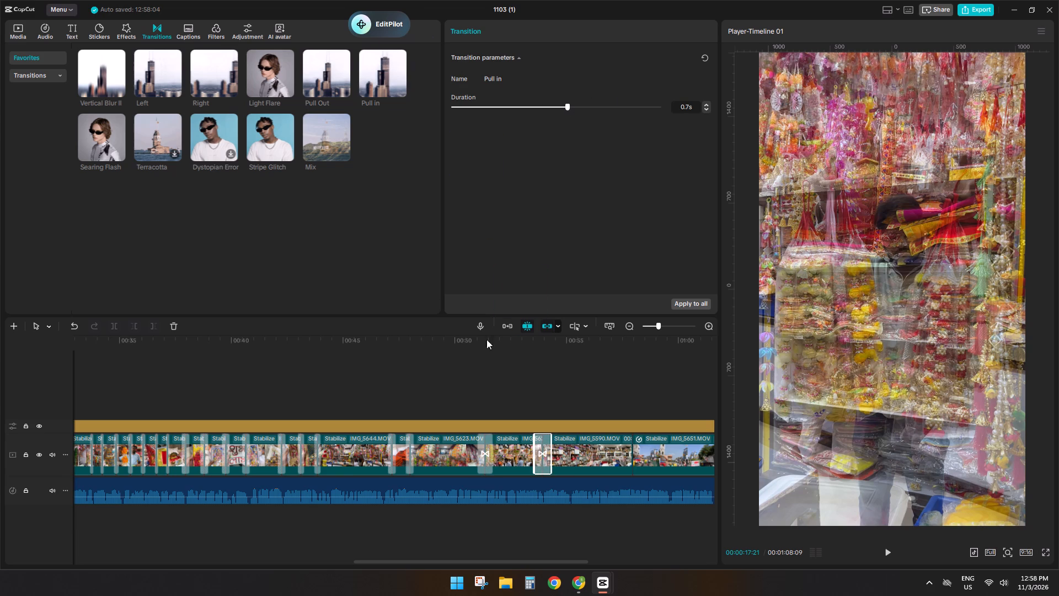
pyautogui.moveTo(468, 559); pyautogui.dragTo(590, 561)
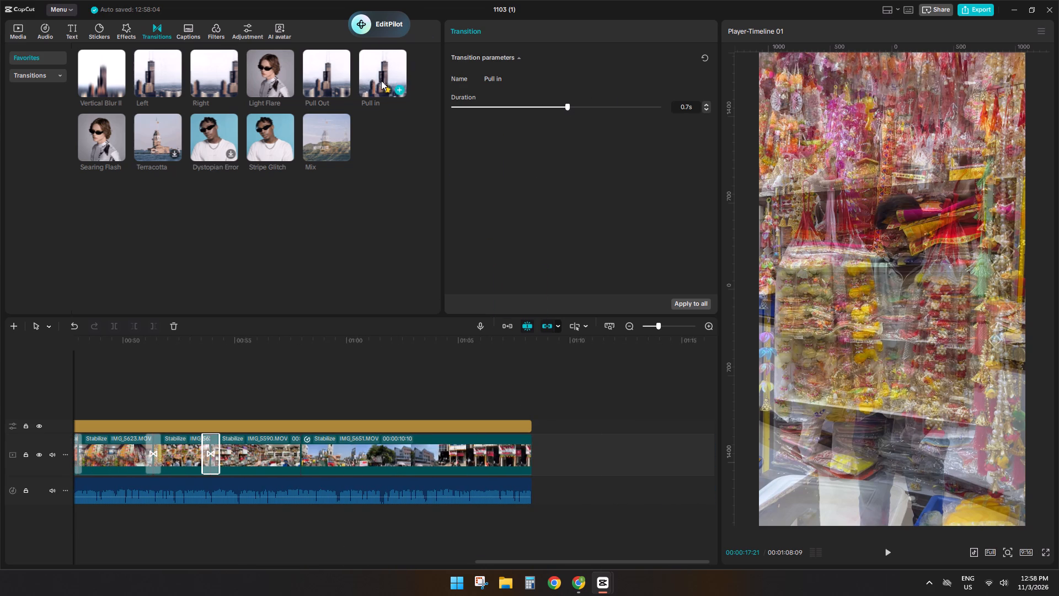
pyautogui.moveTo(381, 81); pyautogui.dragTo(320, 460)
pyautogui.click(523, 108)
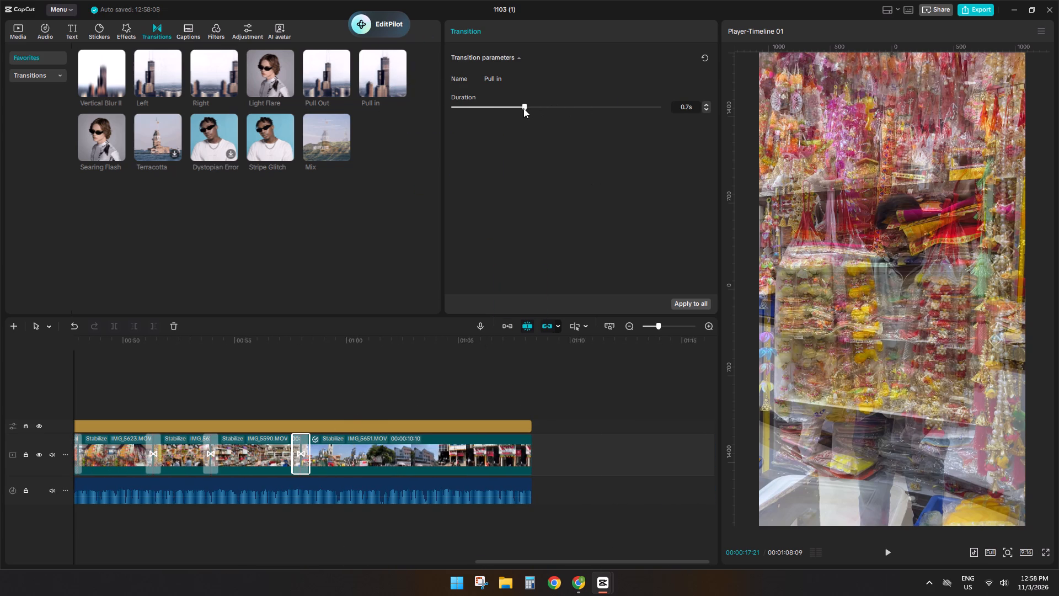
# Return the playhead to the start of the video with the whole timeline in view.
pyautogui.keyDown('ctrl'); pyautogui.scroll(-16, 318, 327); pyautogui.keyUp('ctrl')
pyautogui.click(305, 395)
pyautogui.moveTo(305, 395); pyautogui.dragTo(0, 385)
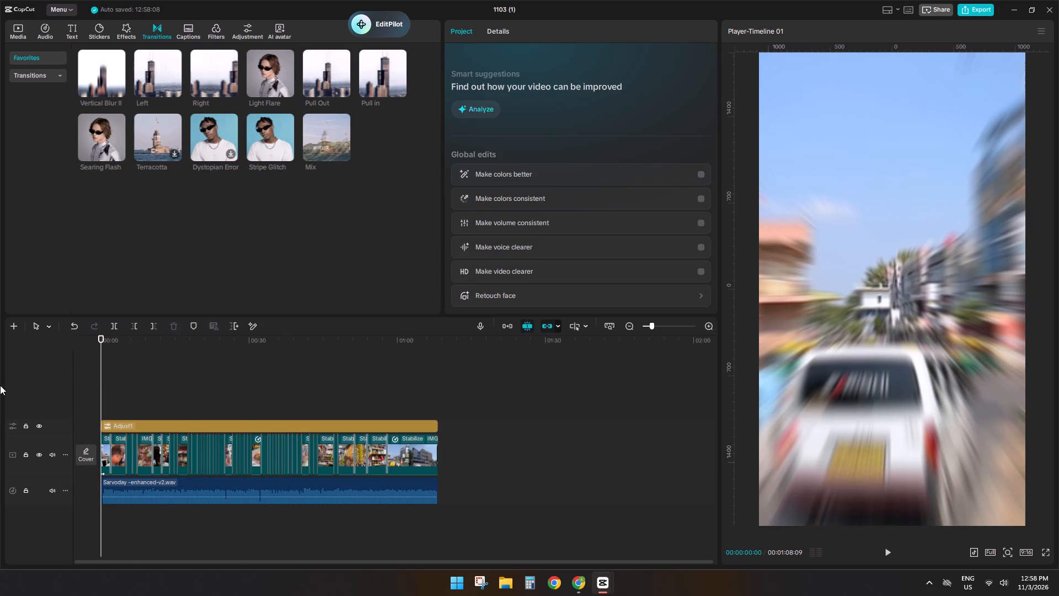
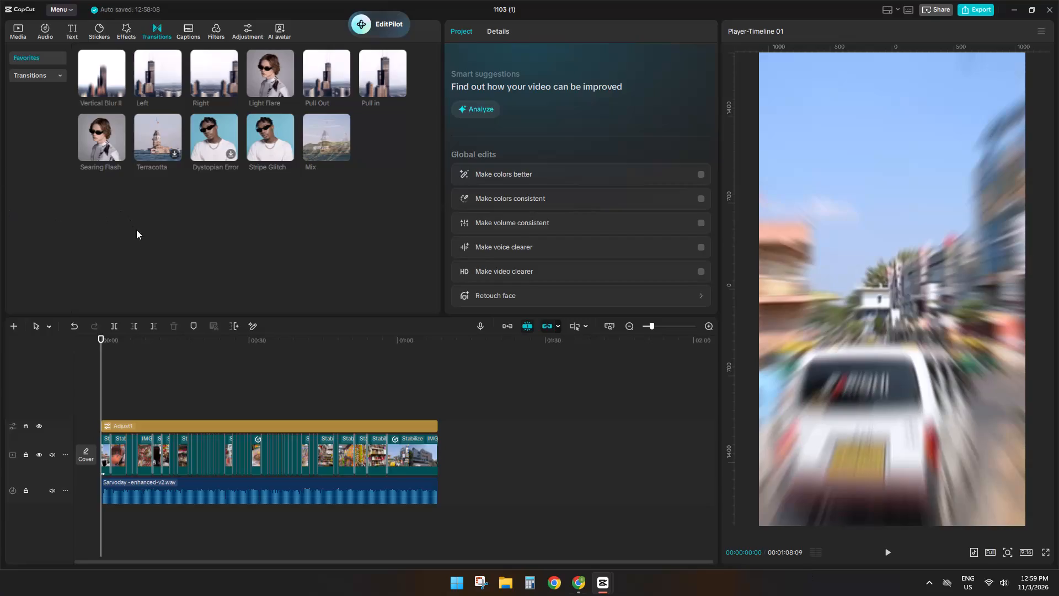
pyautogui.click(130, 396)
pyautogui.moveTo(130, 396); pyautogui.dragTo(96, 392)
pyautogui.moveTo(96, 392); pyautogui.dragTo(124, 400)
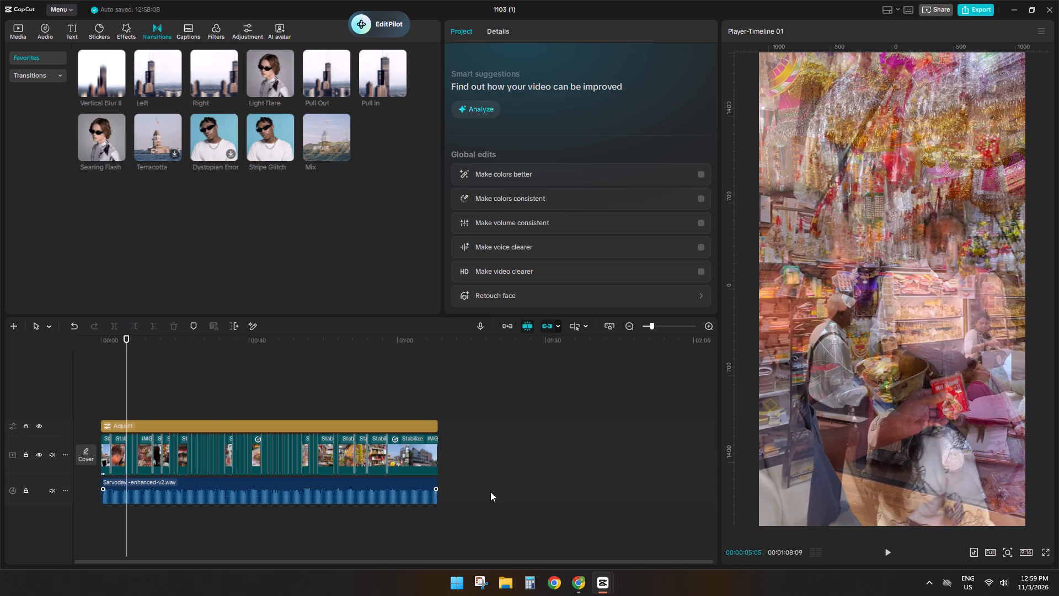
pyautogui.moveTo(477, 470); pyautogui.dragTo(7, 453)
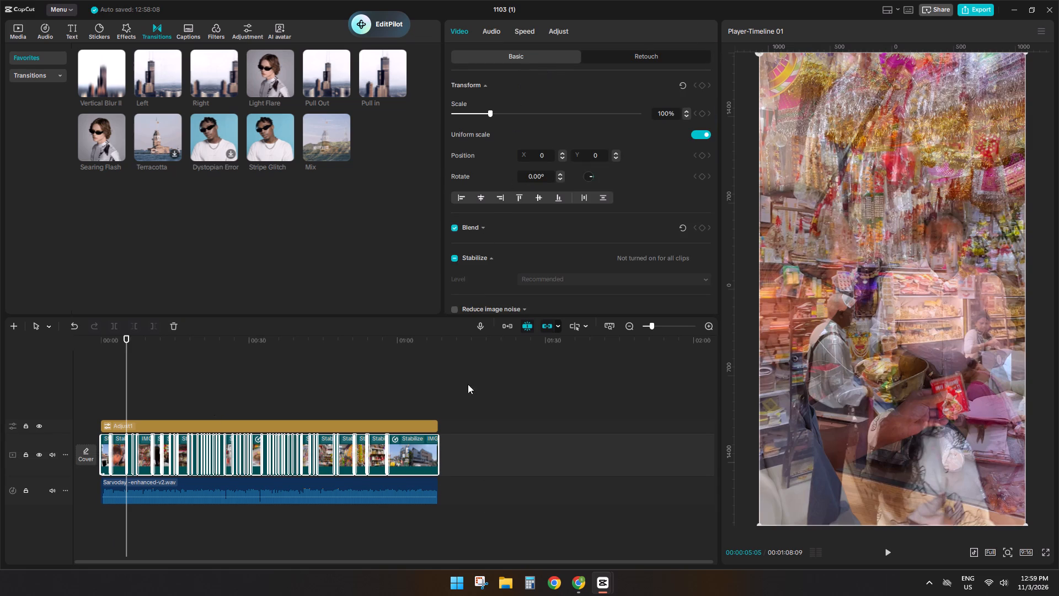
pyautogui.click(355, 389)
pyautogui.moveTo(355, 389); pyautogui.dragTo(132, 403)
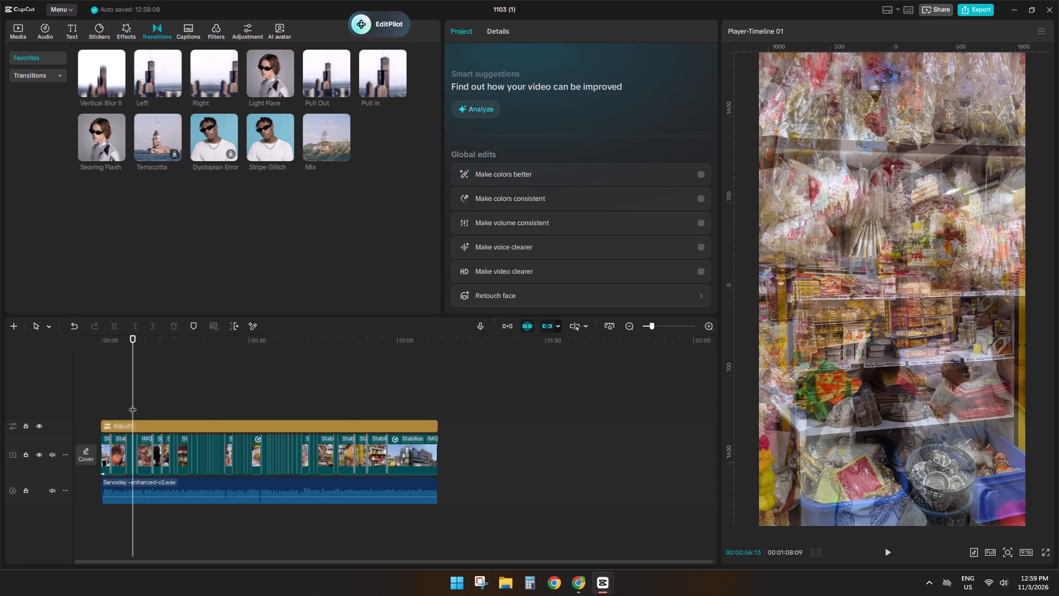
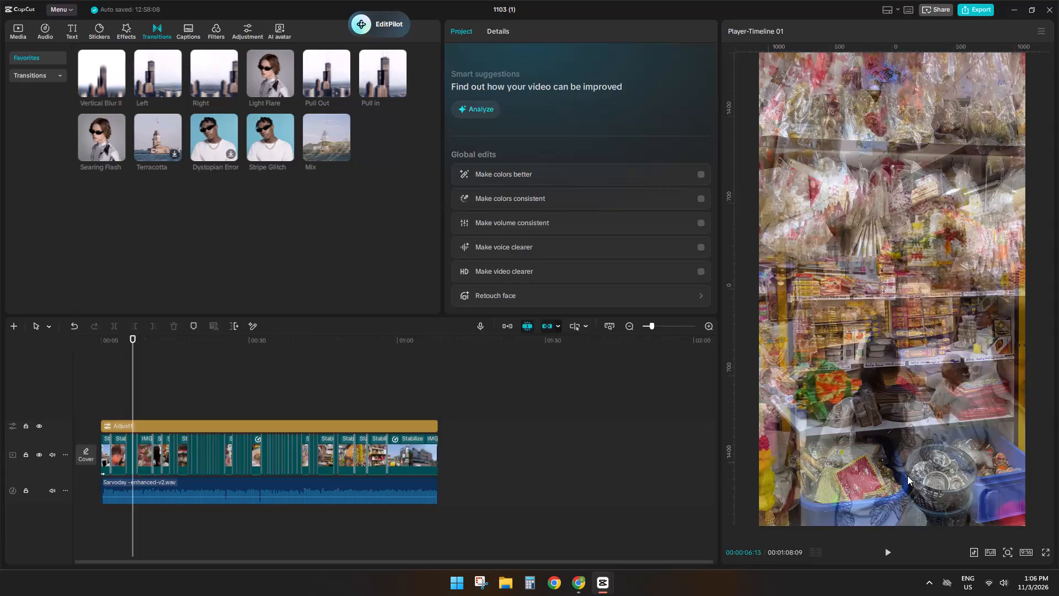
# Play back the opening shots from the start of the timeline, examining the opening animation and the first transition.
pyautogui.click(179, 392)
pyautogui.moveTo(179, 392); pyautogui.dragTo(0, 386)
pyautogui.press('space')
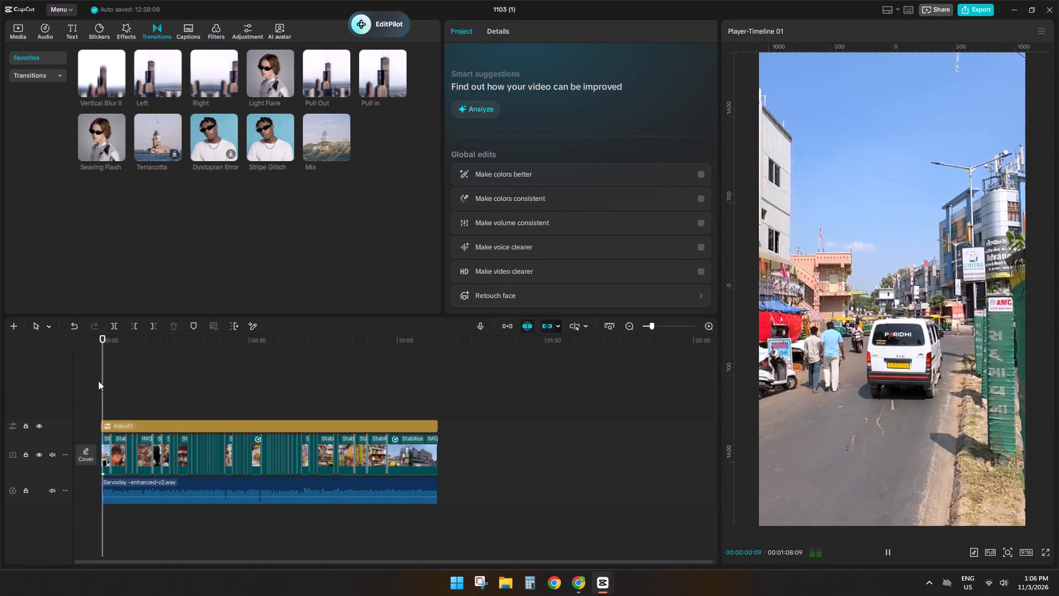
pyautogui.keyDown('ctrl'); pyautogui.scroll(4, 106, 400); pyautogui.keyUp('ctrl')
pyautogui.keyDown('ctrl'); pyautogui.click(155, 385); pyautogui.keyUp('ctrl')
pyautogui.moveTo(156, 384); pyautogui.dragTo(0, 363)
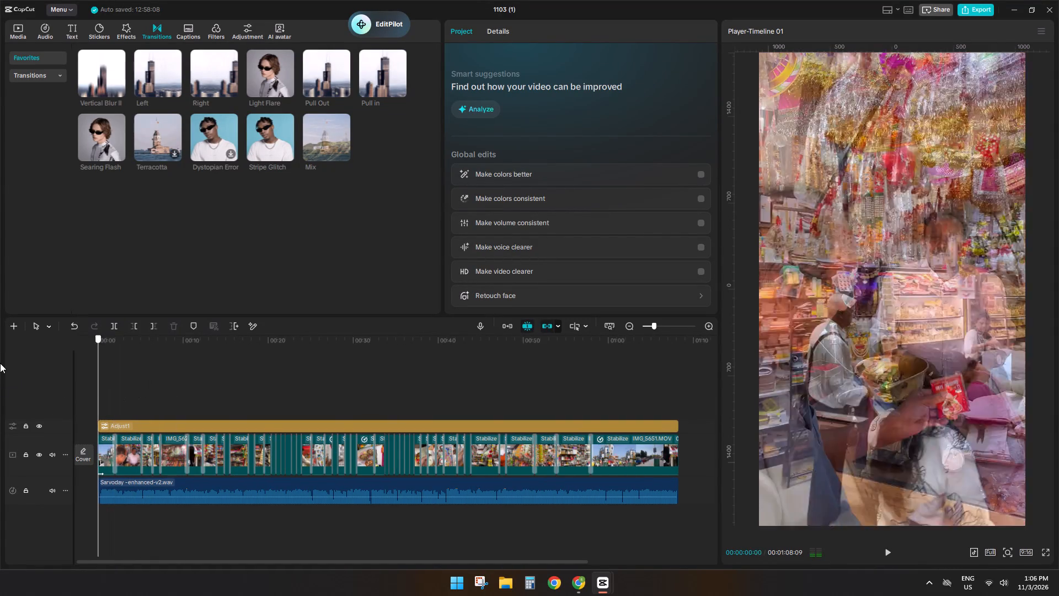
pyautogui.moveTo(0, 363); pyautogui.dragTo(0, 364)
pyautogui.press('space')
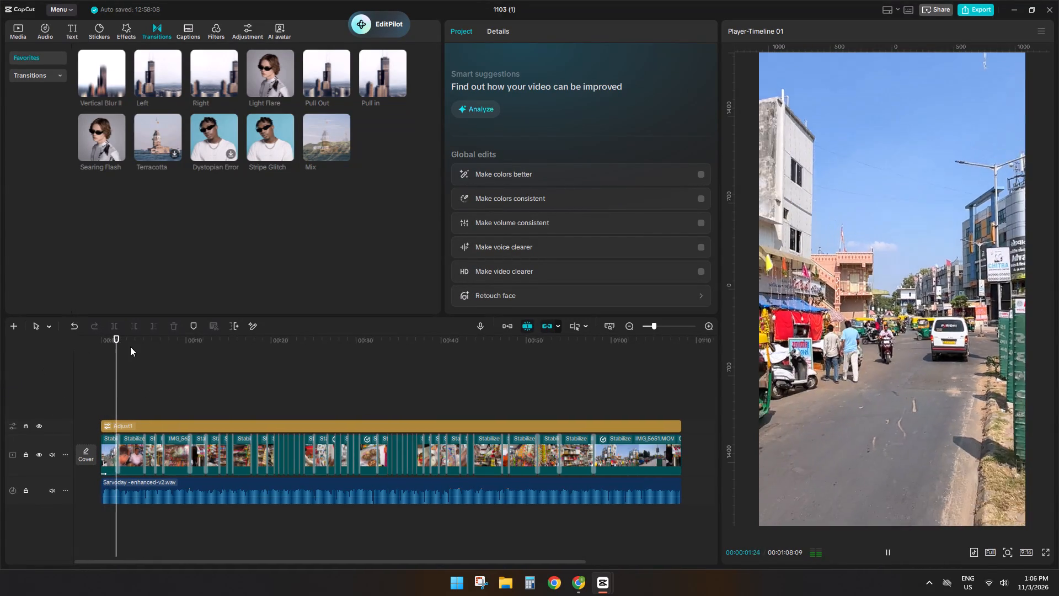
pyautogui.click(156, 337)
pyautogui.moveTo(156, 337); pyautogui.dragTo(42, 337)
pyautogui.press('space')
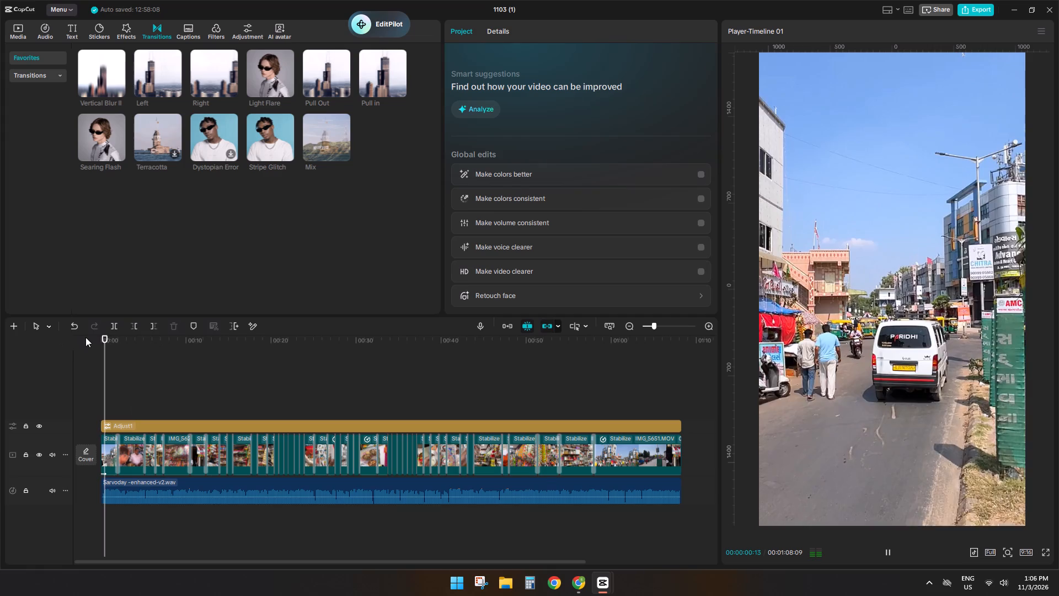
pyautogui.keyDown('ctrl'); pyautogui.scroll(7, 145, 436); pyautogui.keyUp('ctrl')
pyautogui.keyDown('ctrl'); pyautogui.scroll(-1, 145, 434); pyautogui.keyUp('ctrl')
pyautogui.keyDown('ctrl'); pyautogui.scroll(1, 145, 434); pyautogui.keyUp('ctrl')
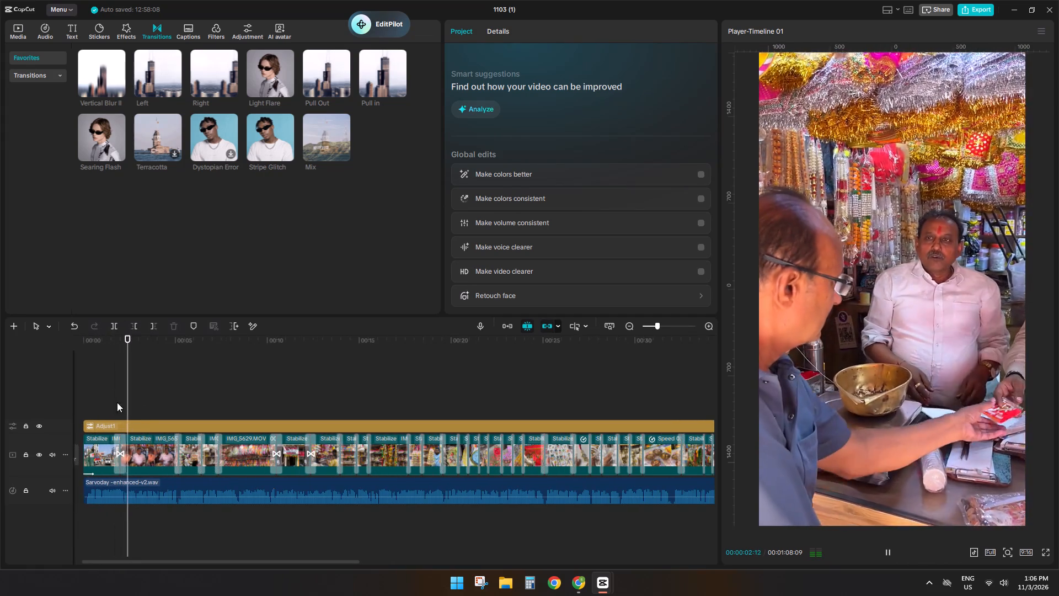
pyautogui.click(105, 368)
pyautogui.moveTo(105, 368); pyautogui.dragTo(56, 363)
pyautogui.press('space')
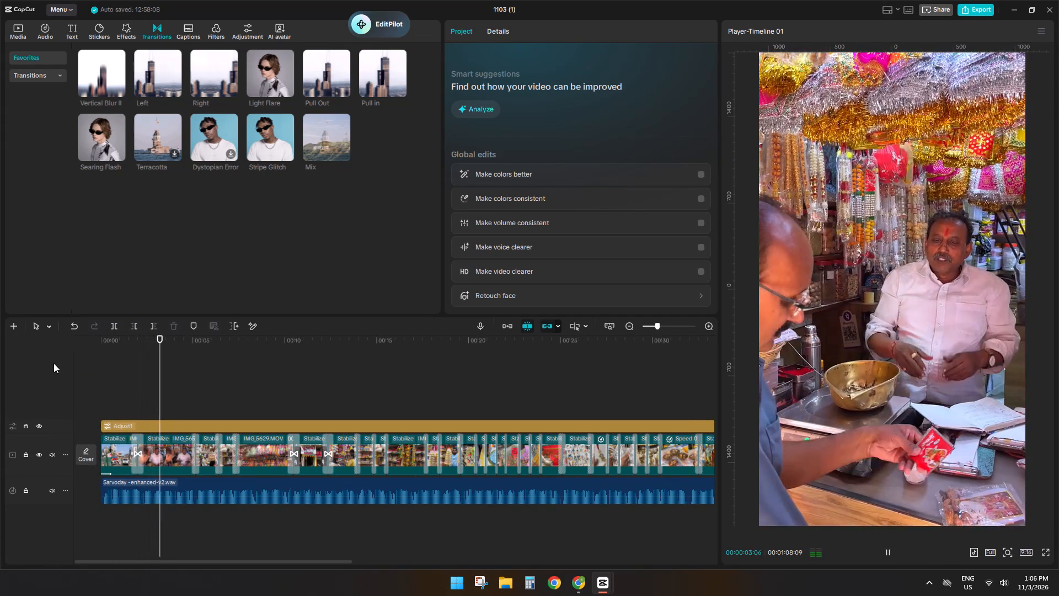
pyautogui.click(170, 391)
pyautogui.moveTo(170, 391); pyautogui.dragTo(80, 391)
pyautogui.press('space')
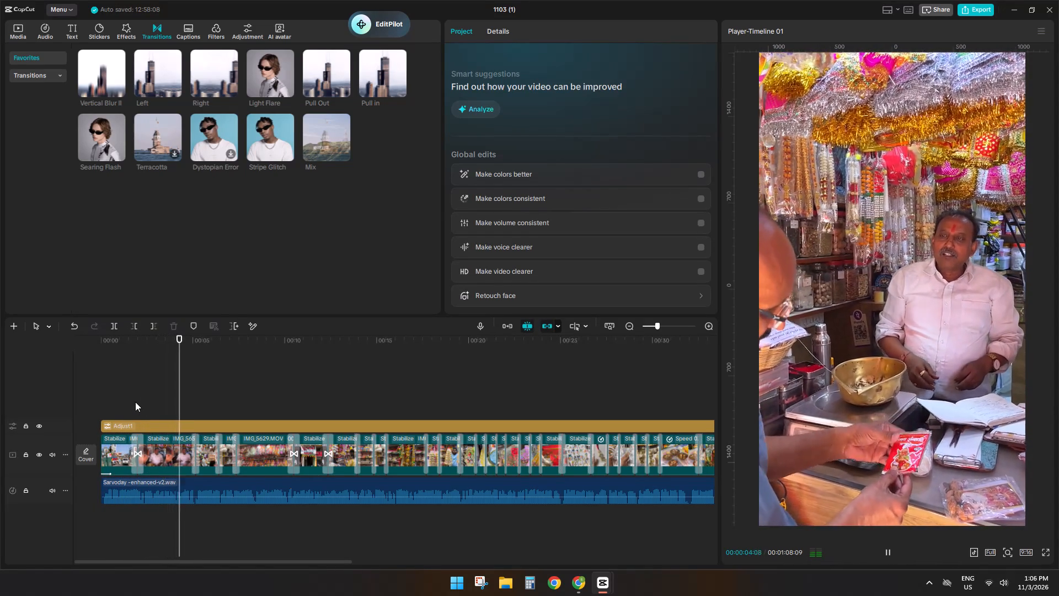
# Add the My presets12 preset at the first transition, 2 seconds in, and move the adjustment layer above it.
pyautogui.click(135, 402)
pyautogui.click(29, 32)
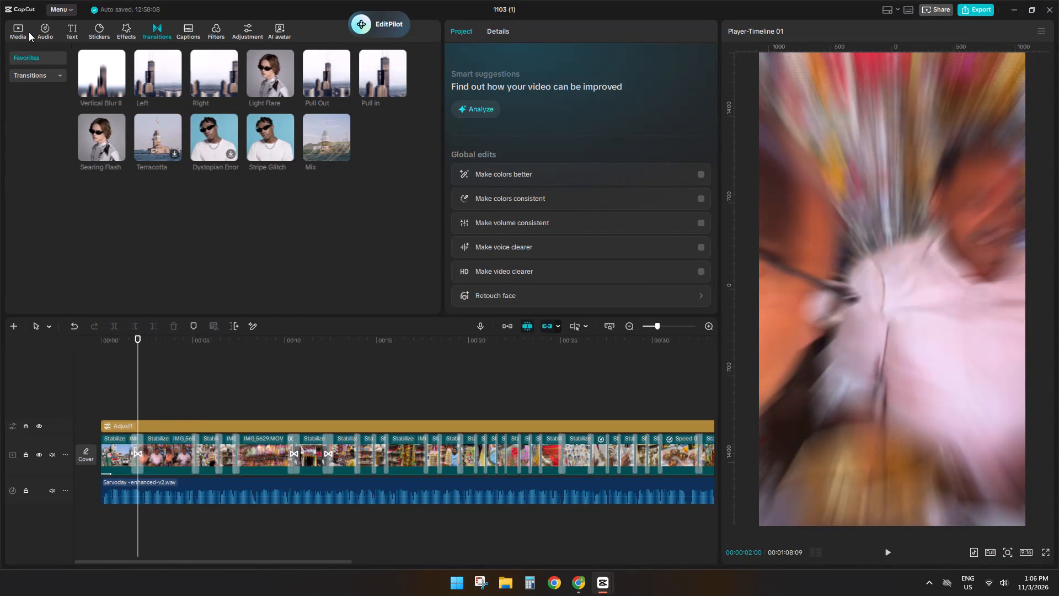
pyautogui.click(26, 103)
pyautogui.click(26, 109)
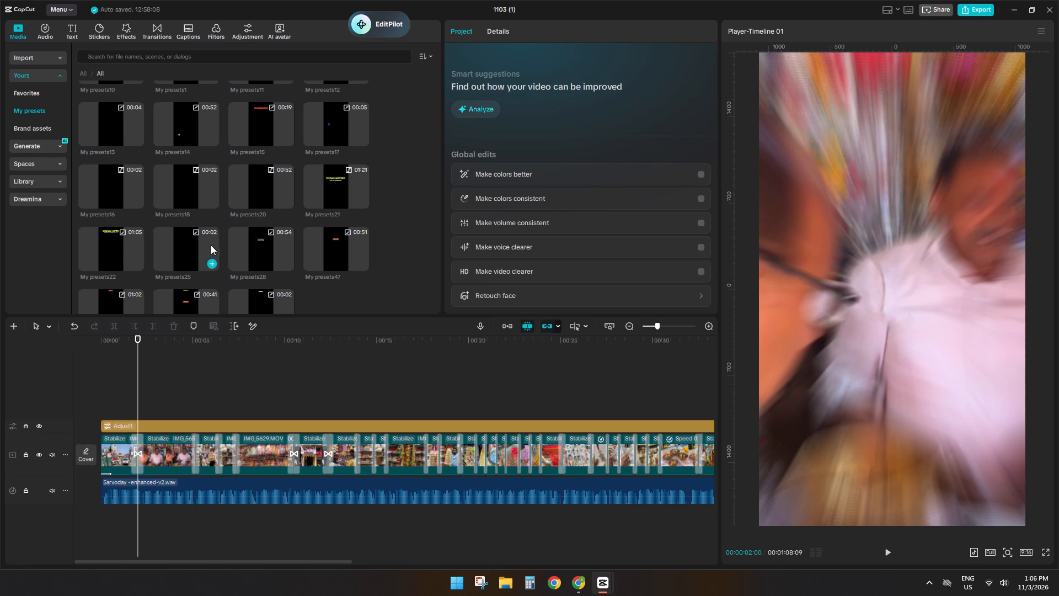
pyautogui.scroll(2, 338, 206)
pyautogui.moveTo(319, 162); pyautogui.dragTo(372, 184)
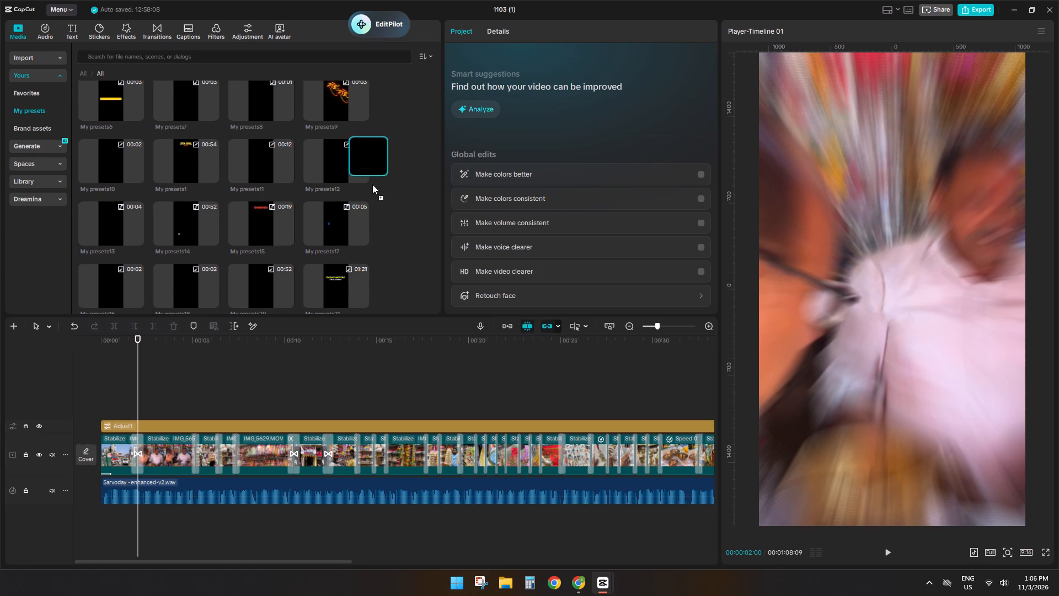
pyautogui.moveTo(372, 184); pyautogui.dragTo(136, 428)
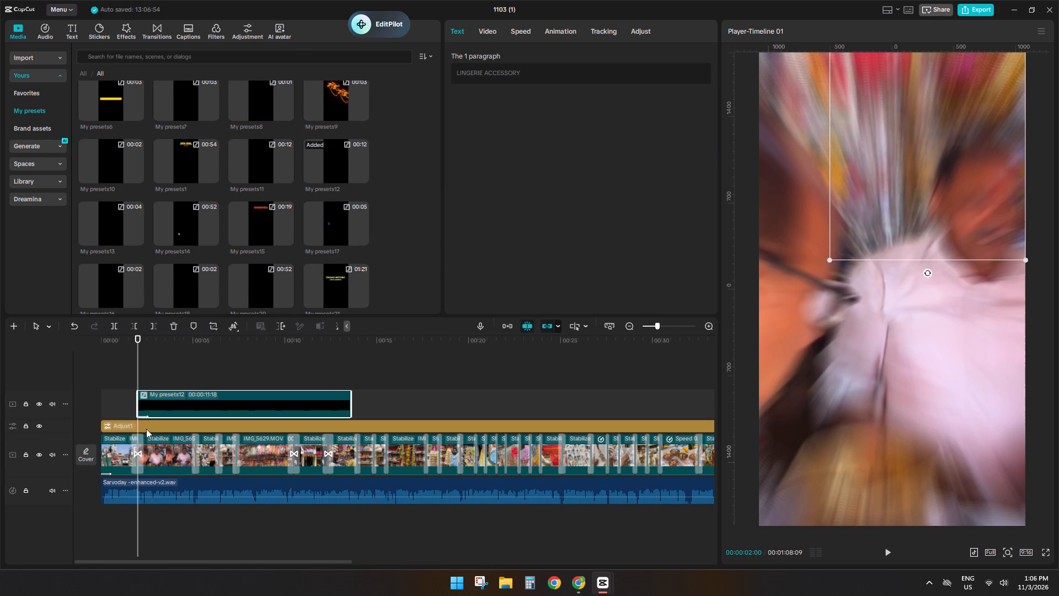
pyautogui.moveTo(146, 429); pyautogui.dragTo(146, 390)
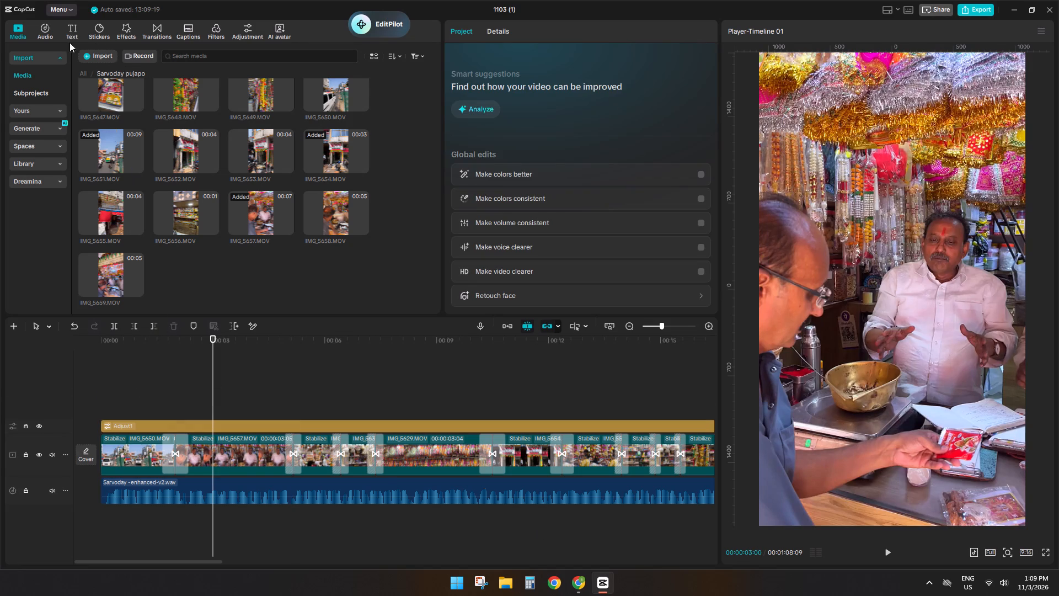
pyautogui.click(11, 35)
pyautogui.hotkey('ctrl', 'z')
# Open My presets13, replace its title with the copied phrase, put શોપ on a second line and slightly enlarge the text.
pyautogui.doubleClick(221, 419)
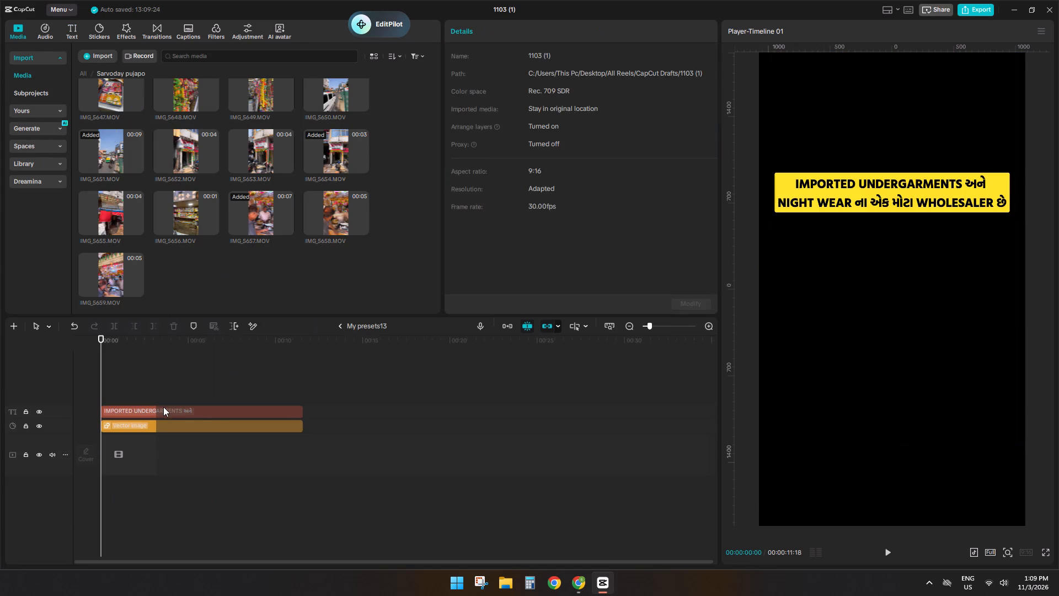
pyautogui.click(163, 407)
pyautogui.moveTo(580, 106); pyautogui.dragTo(357, 61)
pyautogui.hotkey('ctrl', 'v')
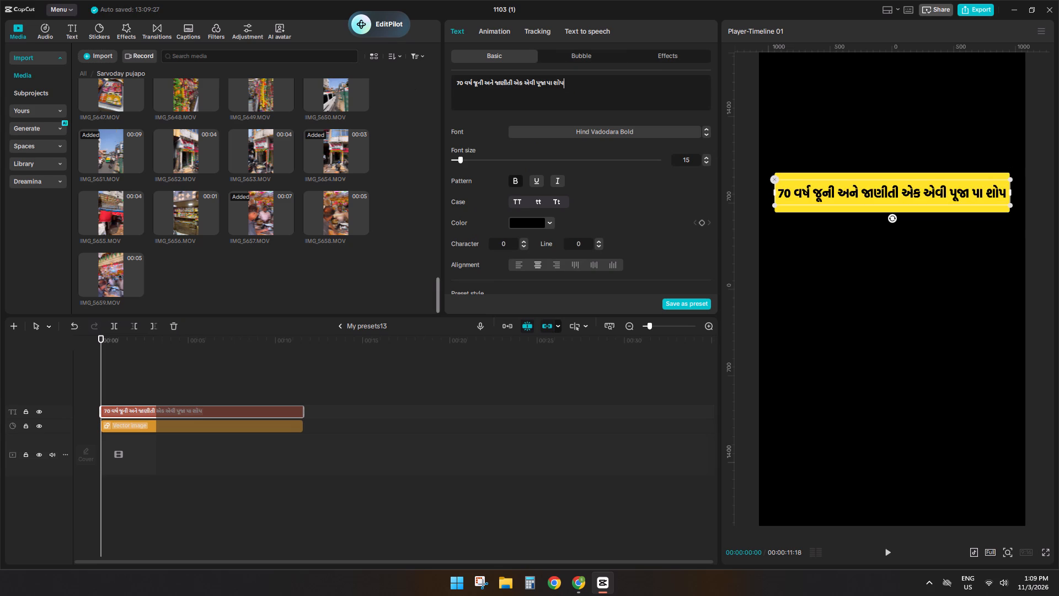
pyautogui.click(554, 82)
pyautogui.press('Return')
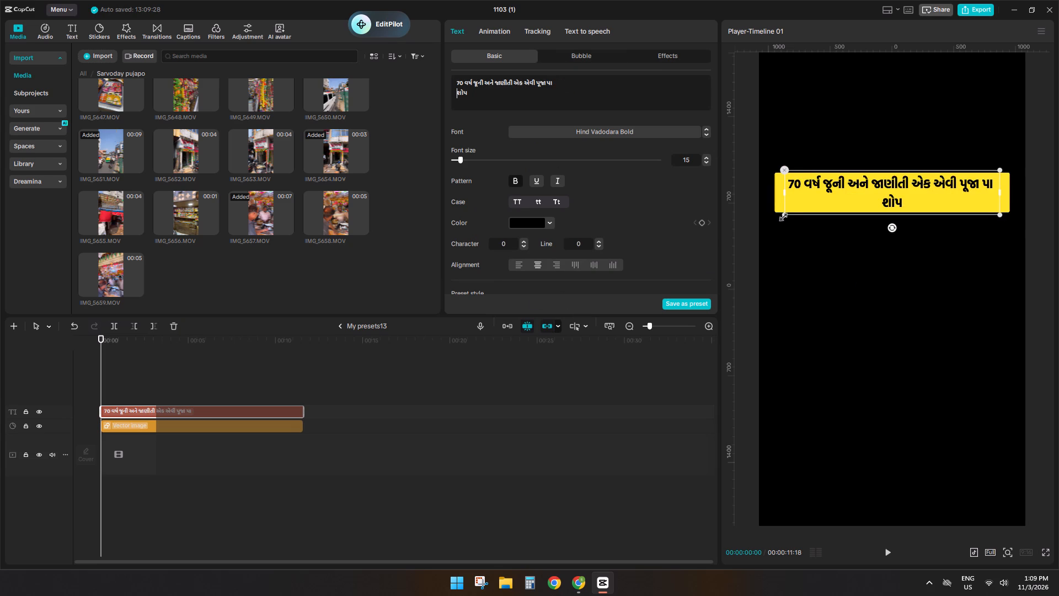
pyautogui.click(782, 215)
# Switch to Chrome, close the Download history tab and open a "hindi to english translation" search in a new tab.
pyautogui.moveTo(555, 80); pyautogui.dragTo(547, 83)
pyautogui.click(495, 93)
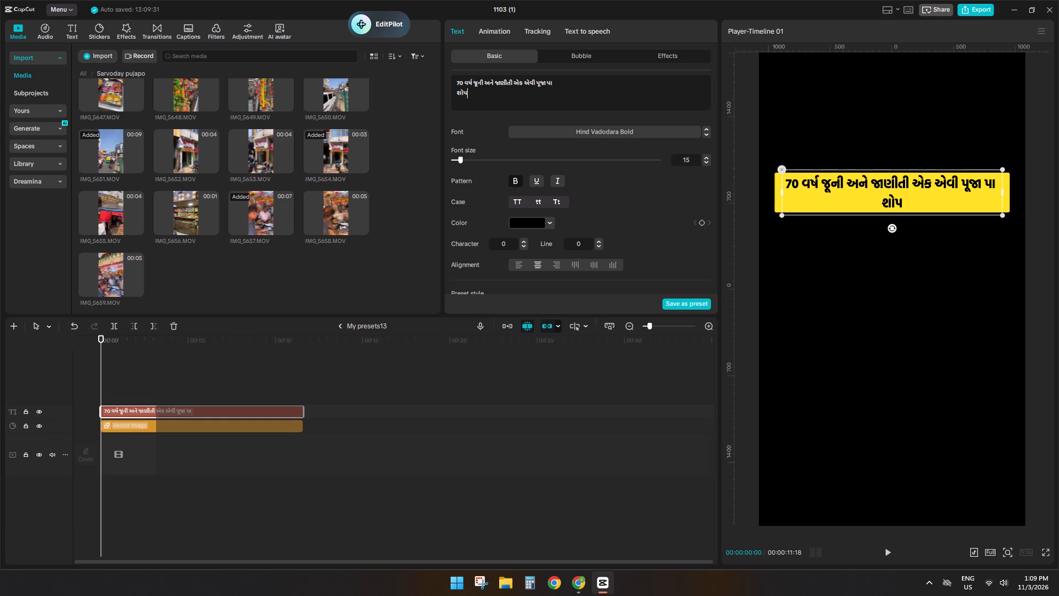
pyautogui.moveTo(553, 86); pyautogui.dragTo(542, 81)
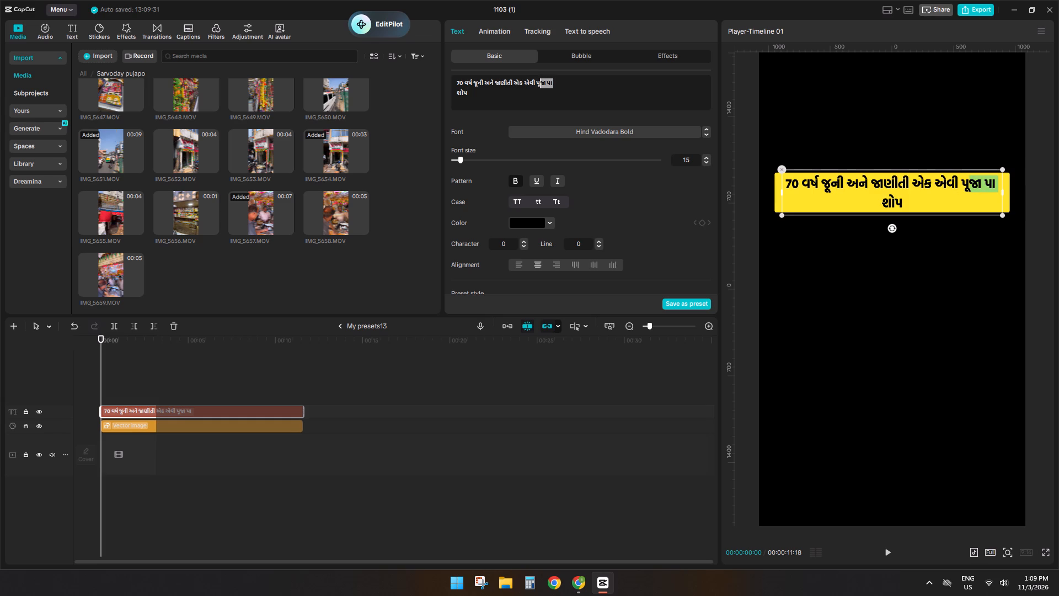
pyautogui.moveTo(542, 81); pyautogui.dragTo(540, 81)
pyautogui.click(578, 590)
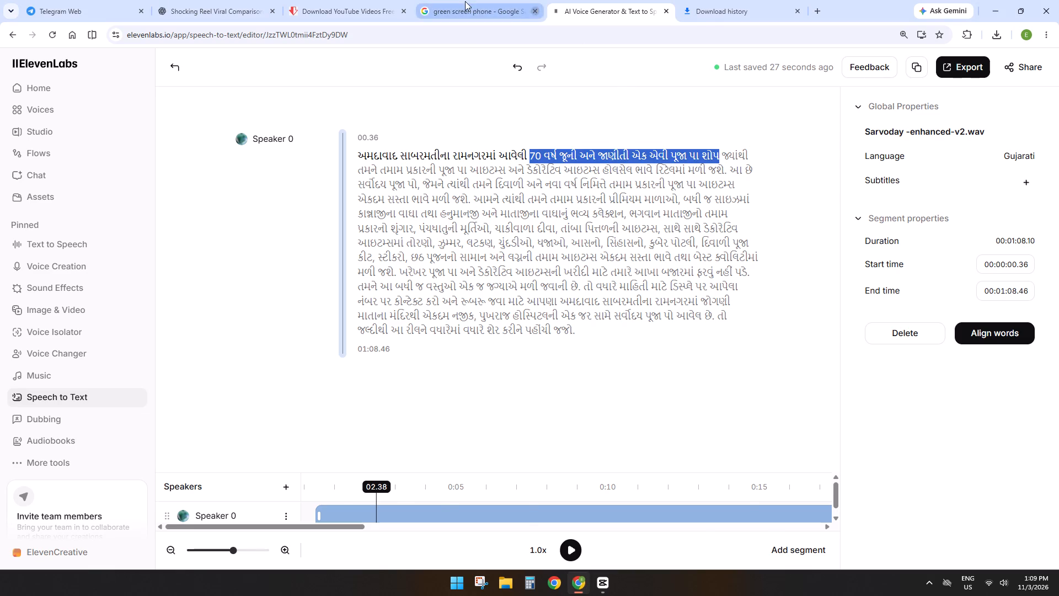
pyautogui.click(465, 1)
pyautogui.click(796, 0)
pyautogui.click(819, 7)
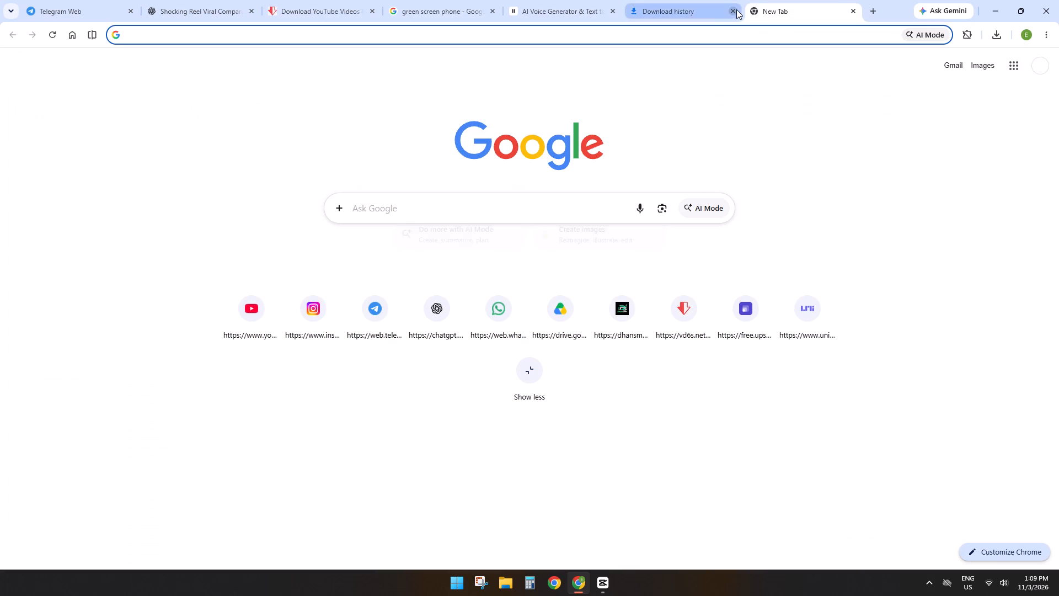
pyautogui.click(734, 10)
pyautogui.click(422, 210)
pyautogui.click(390, 276)
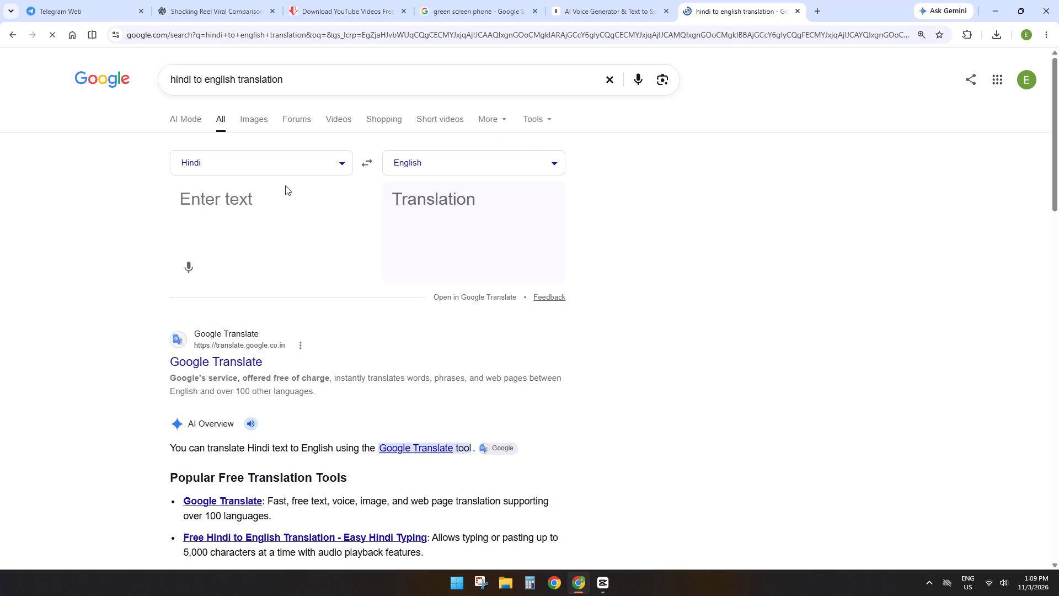
# Enter "poojapa" in the translator, set the source language to Gujarati and convert the word to Gujarati script.
pyautogui.click(267, 207)
pyautogui.write('poojapa')
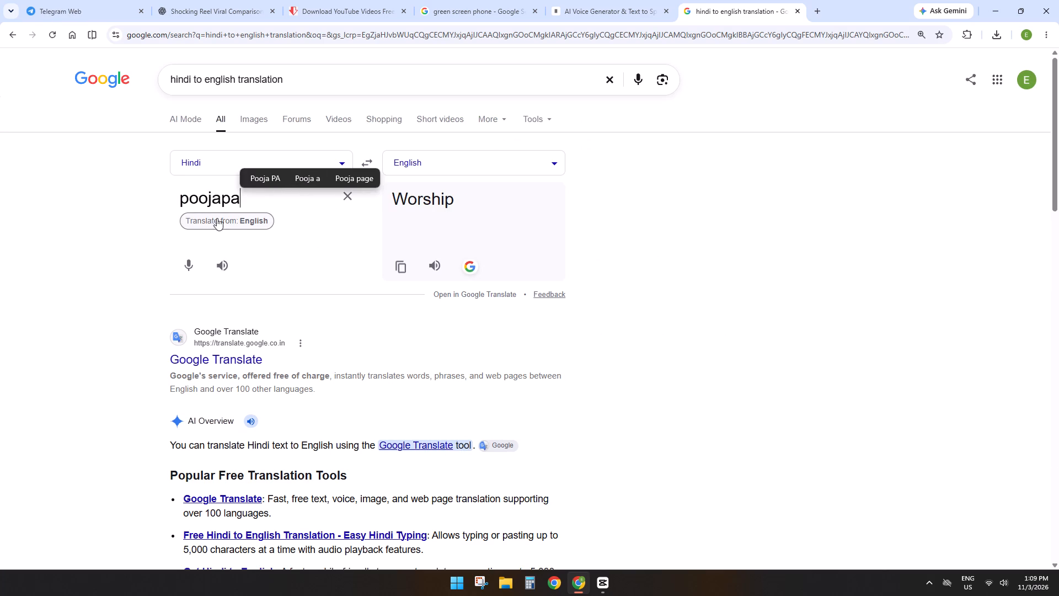
pyautogui.click(215, 153)
pyautogui.click(213, 168)
pyautogui.write('gu')
pyautogui.press('j')
pyautogui.click(207, 189)
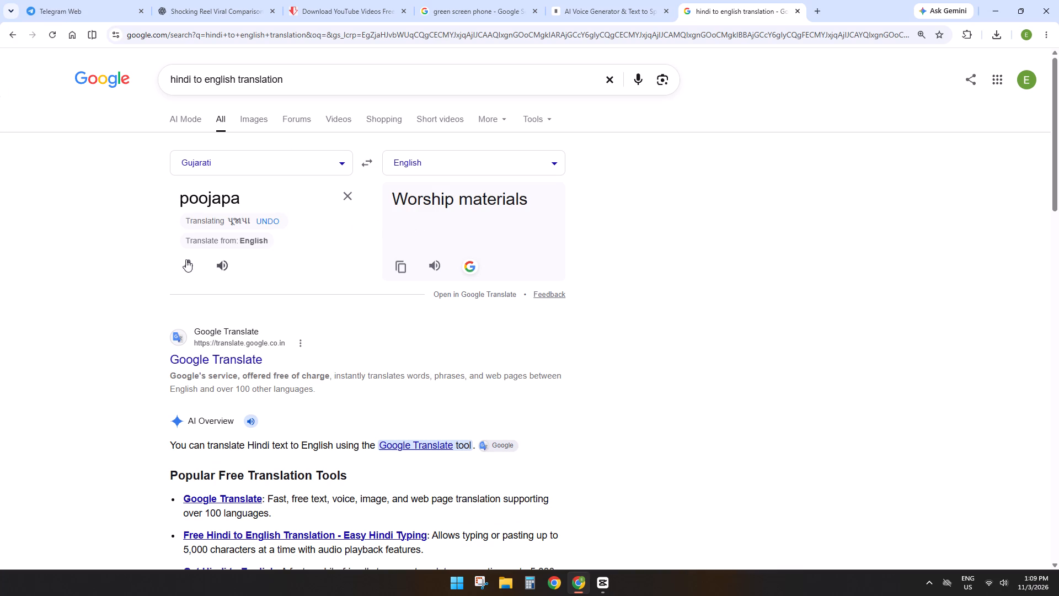
pyautogui.click(229, 225)
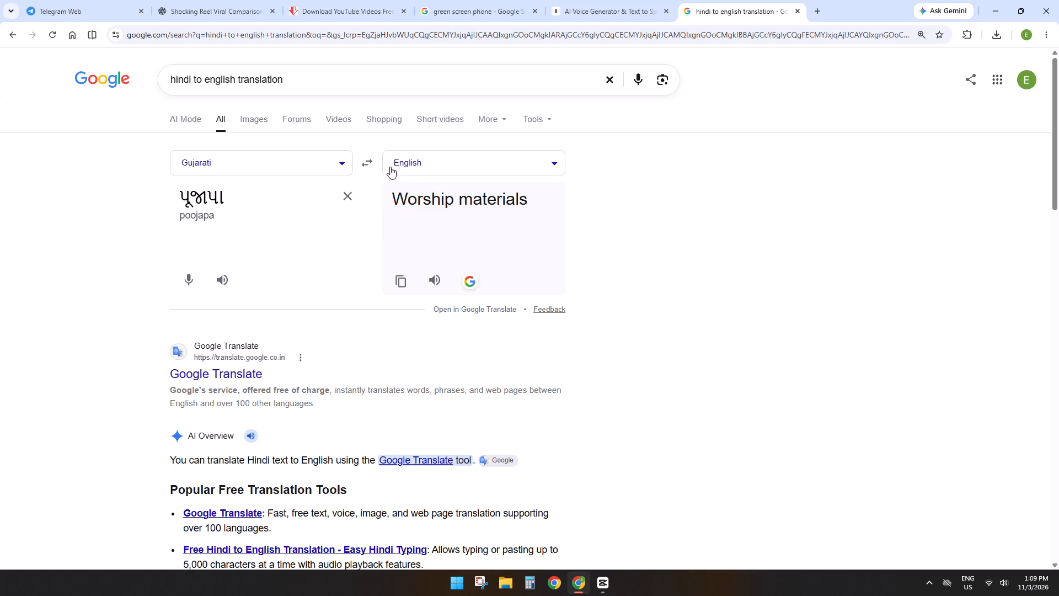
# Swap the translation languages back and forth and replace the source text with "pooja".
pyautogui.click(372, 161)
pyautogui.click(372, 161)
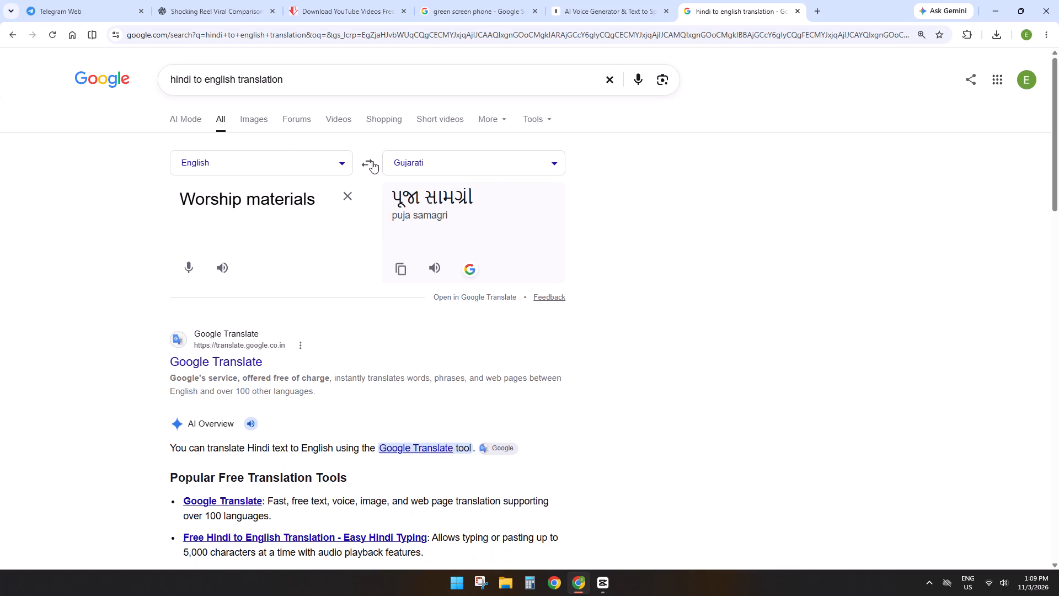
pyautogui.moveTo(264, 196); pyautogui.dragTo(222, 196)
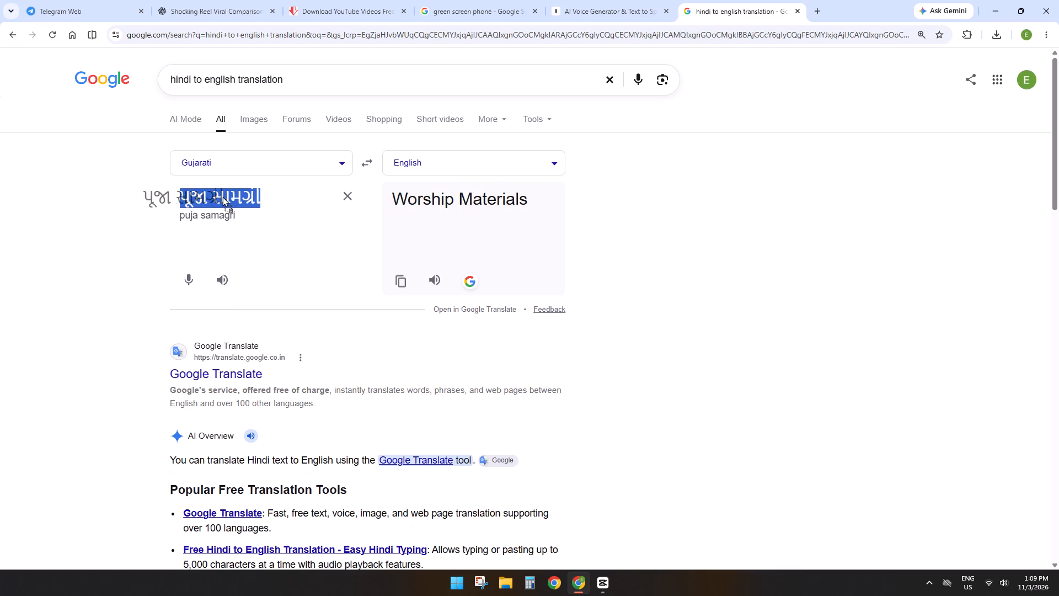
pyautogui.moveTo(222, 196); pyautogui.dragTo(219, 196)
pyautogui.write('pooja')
# Copy પૂજા પા from the CapCut title, paste it into the Gujarati translator and join it into the single word પૂજાપા.
pyautogui.click(602, 587)
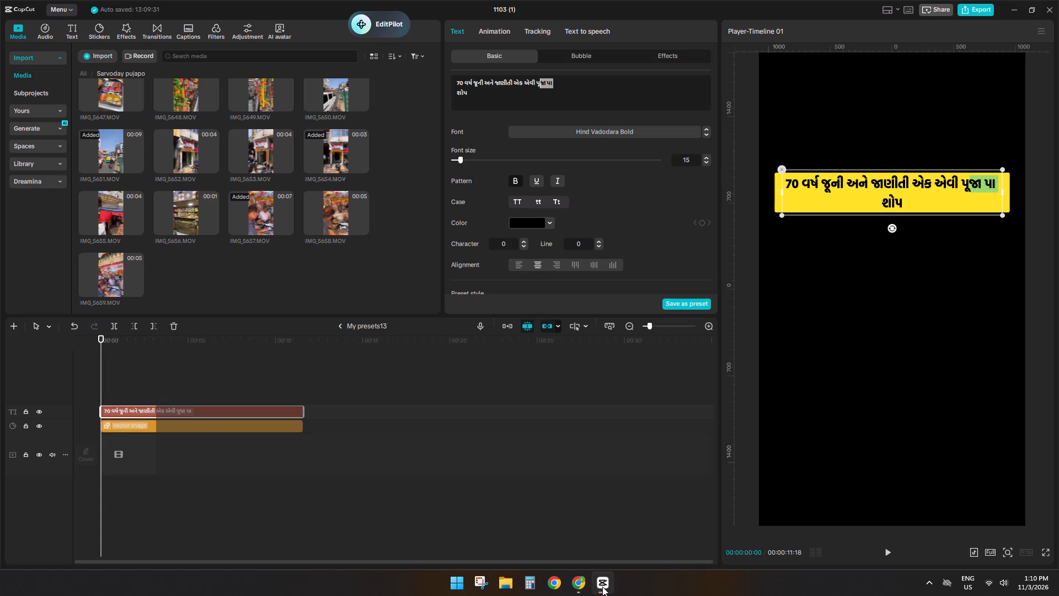
pyautogui.click(551, 84)
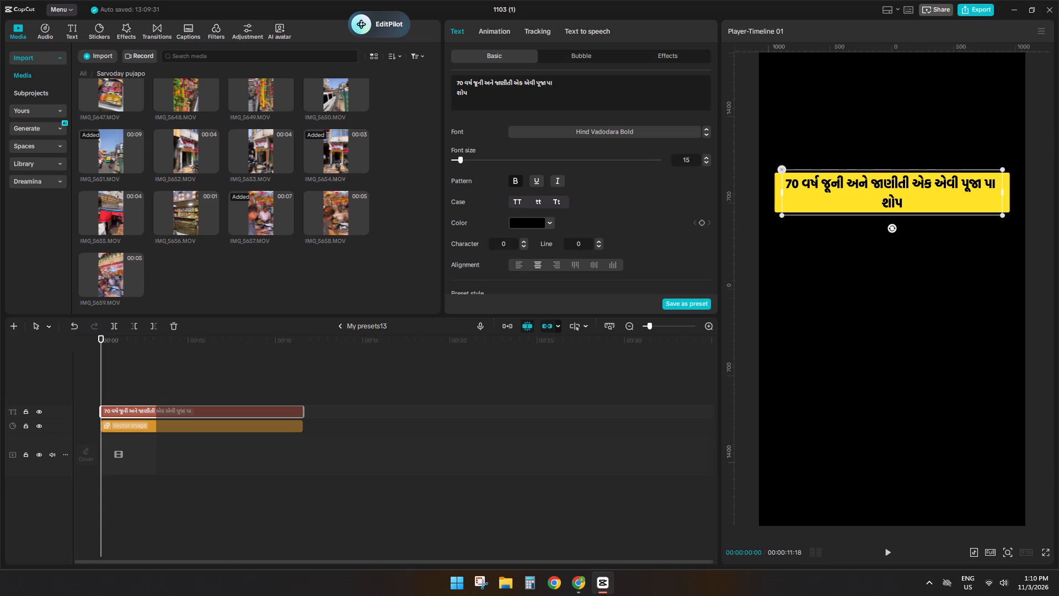
pyautogui.moveTo(536, 83); pyautogui.dragTo(552, 83)
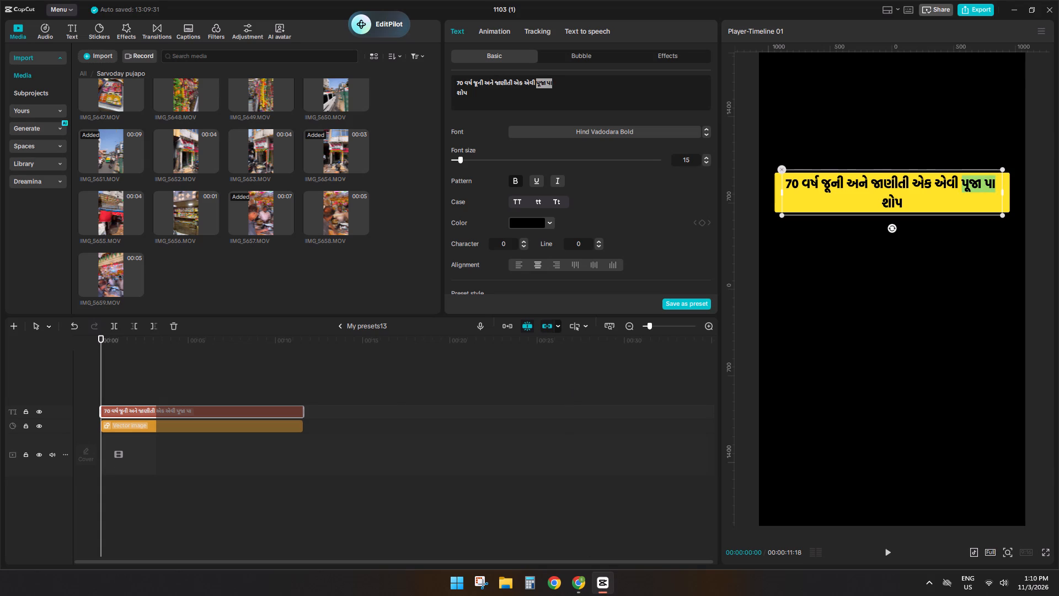
pyautogui.hotkey('ctrl', 'c')
pyautogui.click(578, 576)
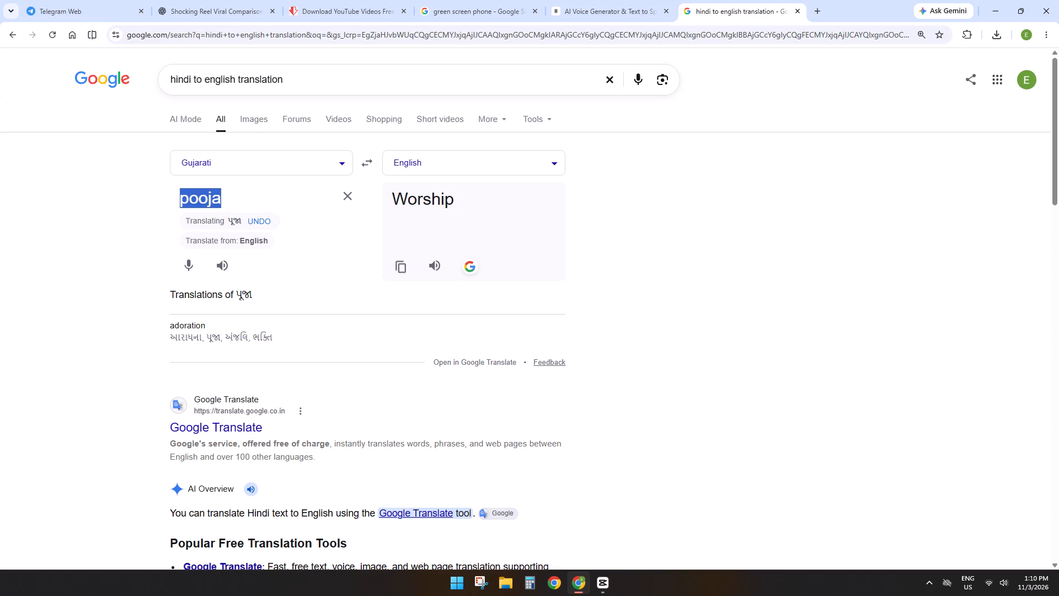
pyautogui.hotkey('ctrl', 'v')
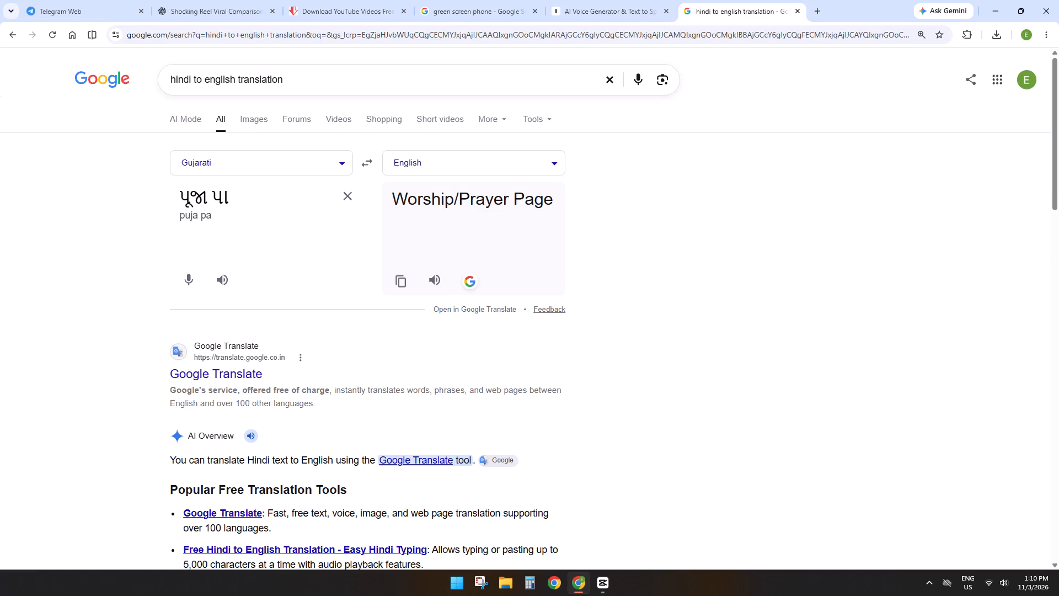
pyautogui.click(215, 193)
pyautogui.press('BackSpace')
pyautogui.click(218, 211)
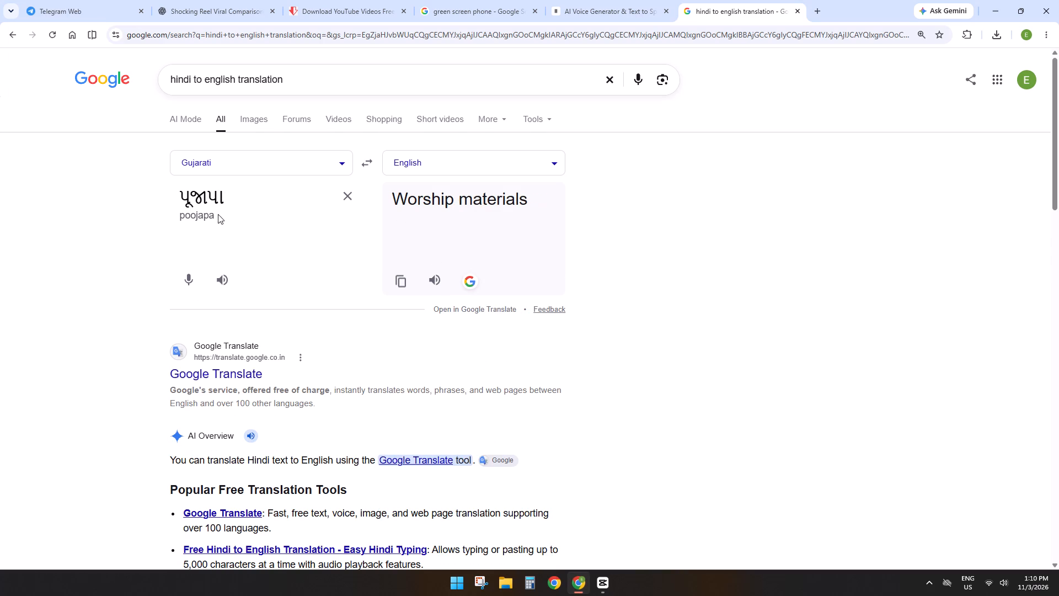
# Copy the romanised "poojapa" from the translator, paste it over પૂજા પા in the CapCut title and make it uppercase.
pyautogui.moveTo(218, 214); pyautogui.dragTo(181, 216)
pyautogui.hotkey('ctrl', 'c')
pyautogui.hotkey('ctrl', 'c')
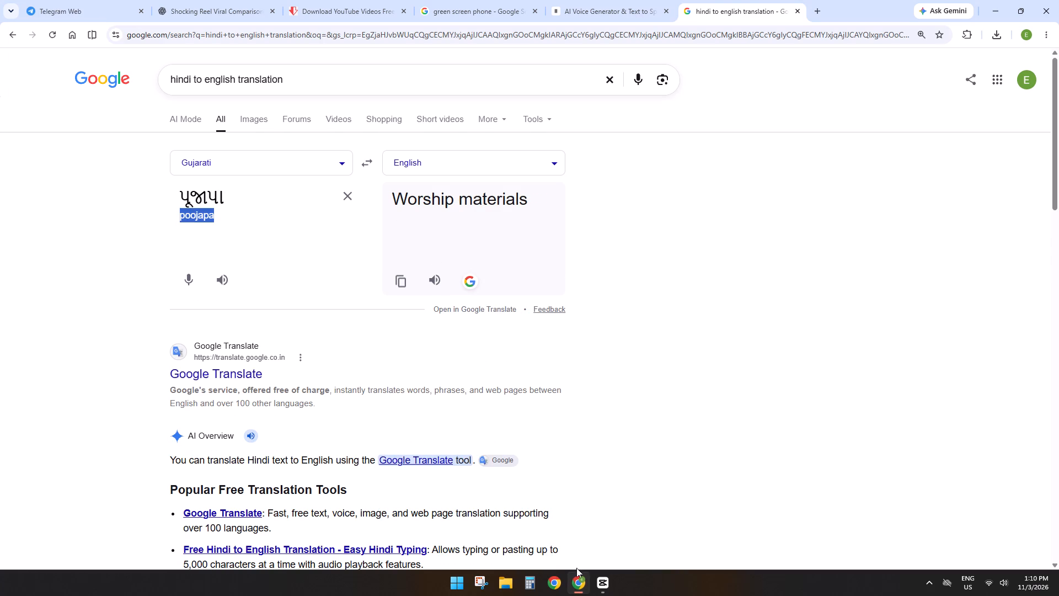
pyautogui.click(595, 579)
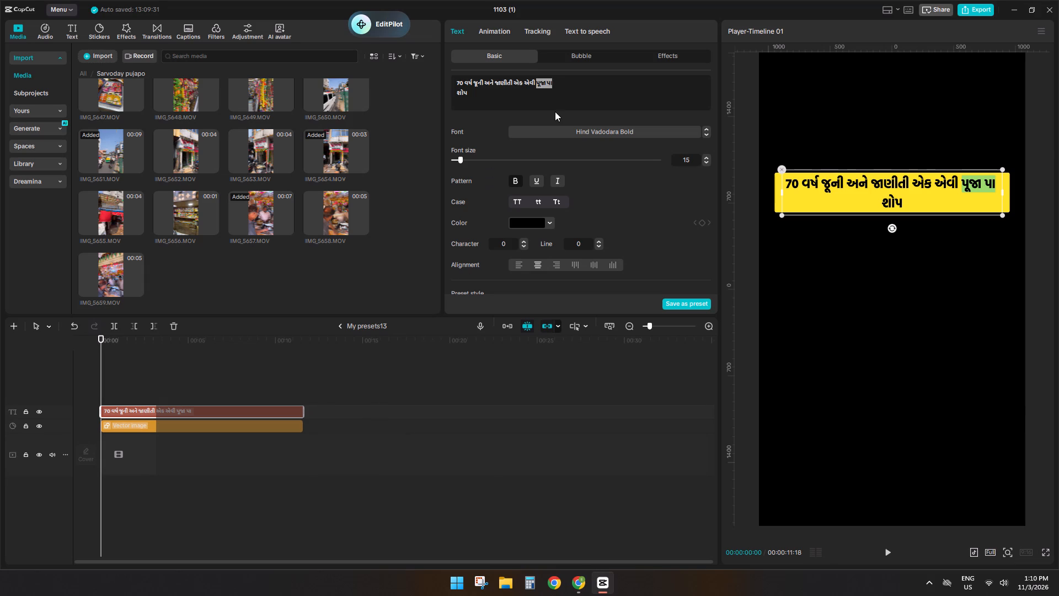
pyautogui.hotkey('ctrl', 'v')
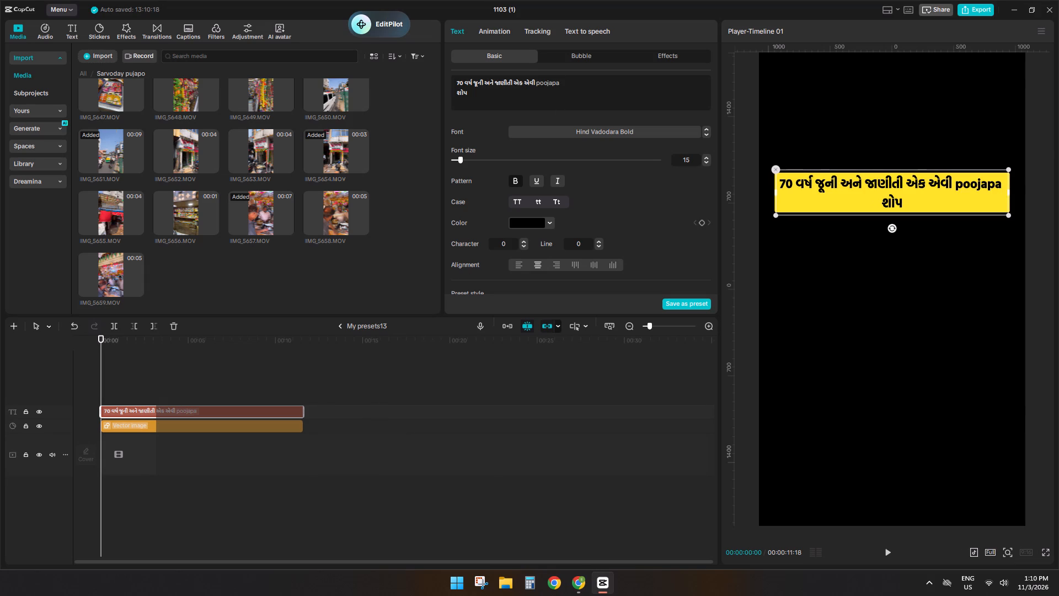
pyautogui.click(516, 205)
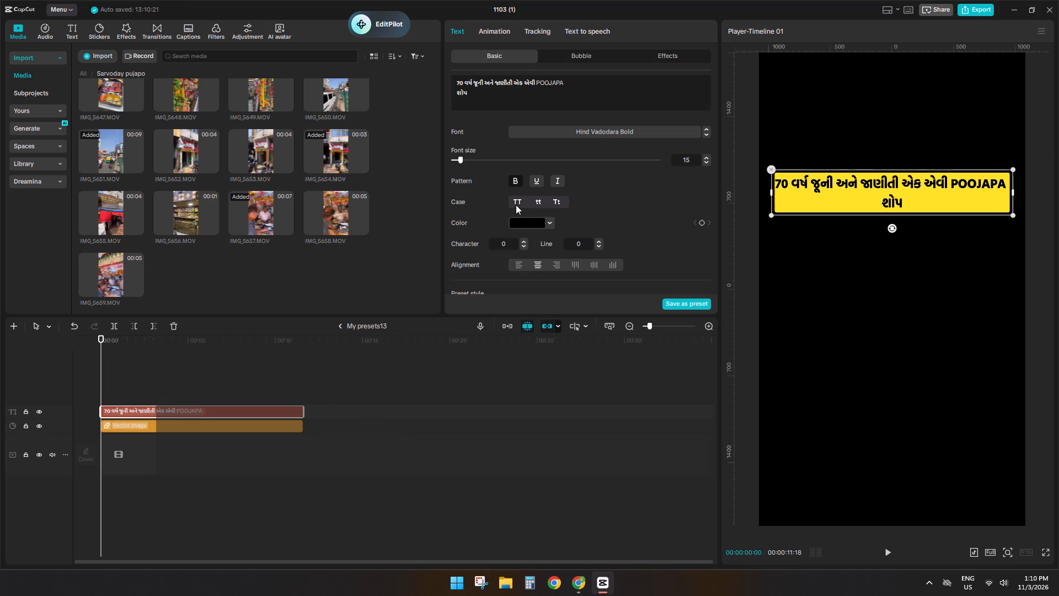
# Romanise the title's word શોપ with the Chrome translator and replace it in the CapCut title with uppercase SHOP.
pyautogui.moveTo(471, 95); pyautogui.dragTo(437, 91)
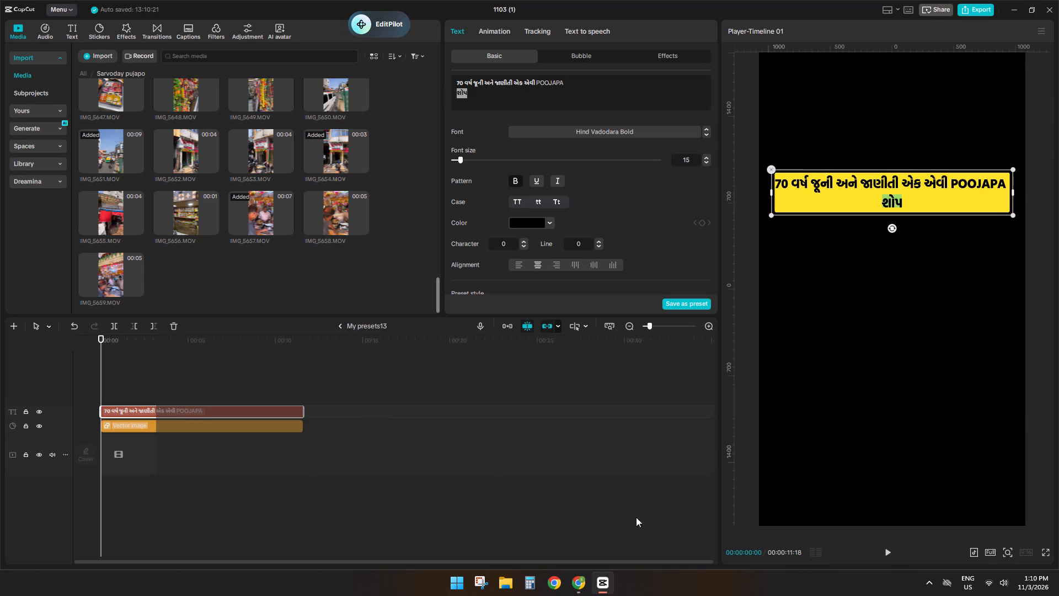
pyautogui.hotkey('ctrl', 'c')
pyautogui.click(584, 590)
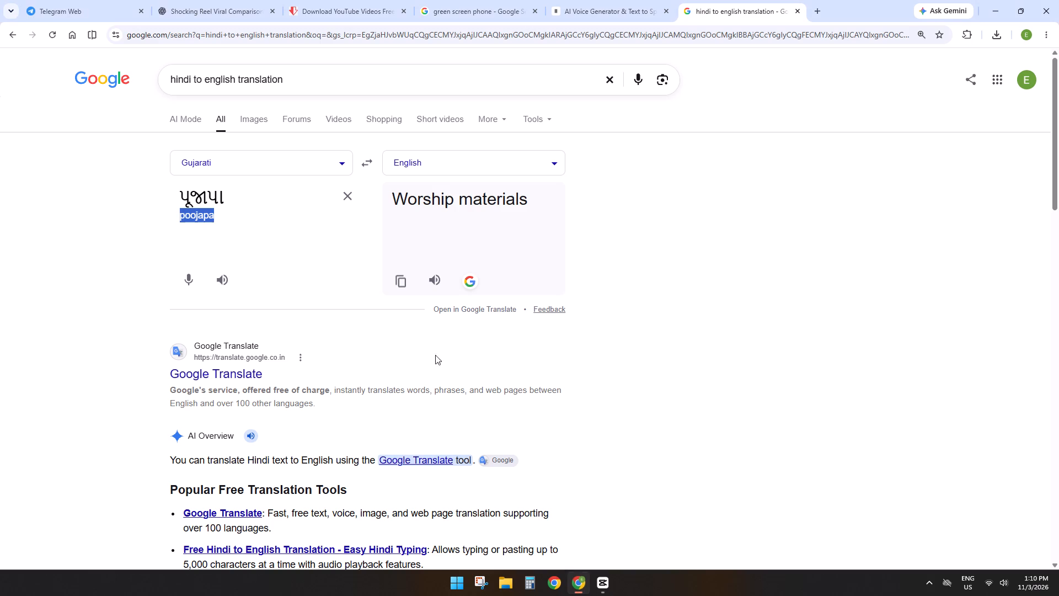
pyautogui.click(341, 194)
pyautogui.click(309, 200)
pyautogui.hotkey('ctrl', 'v')
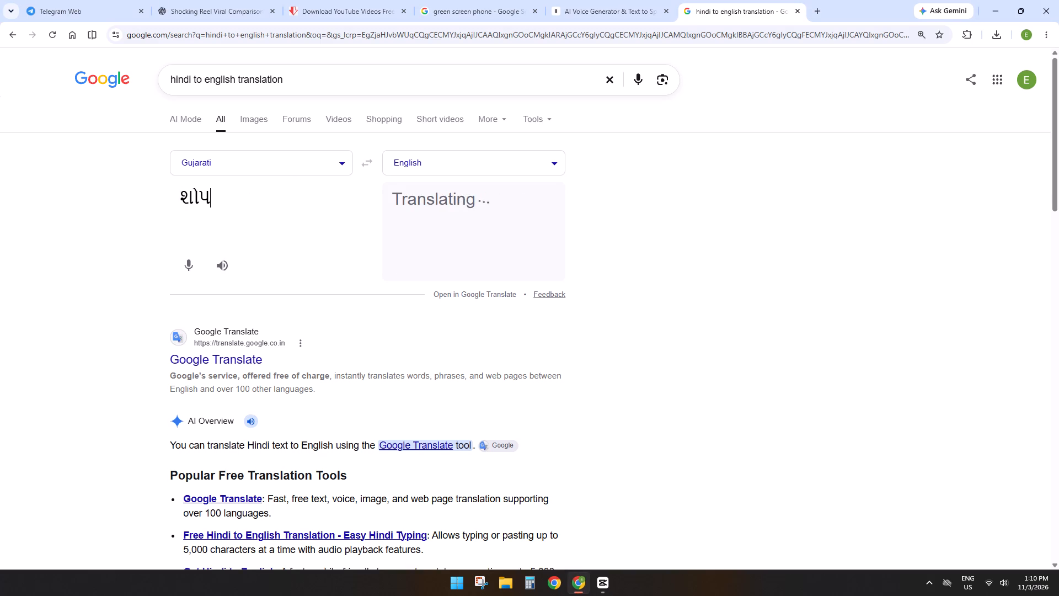
pyautogui.moveTo(202, 216); pyautogui.dragTo(118, 214)
pyautogui.hotkey('ctrl', 'c')
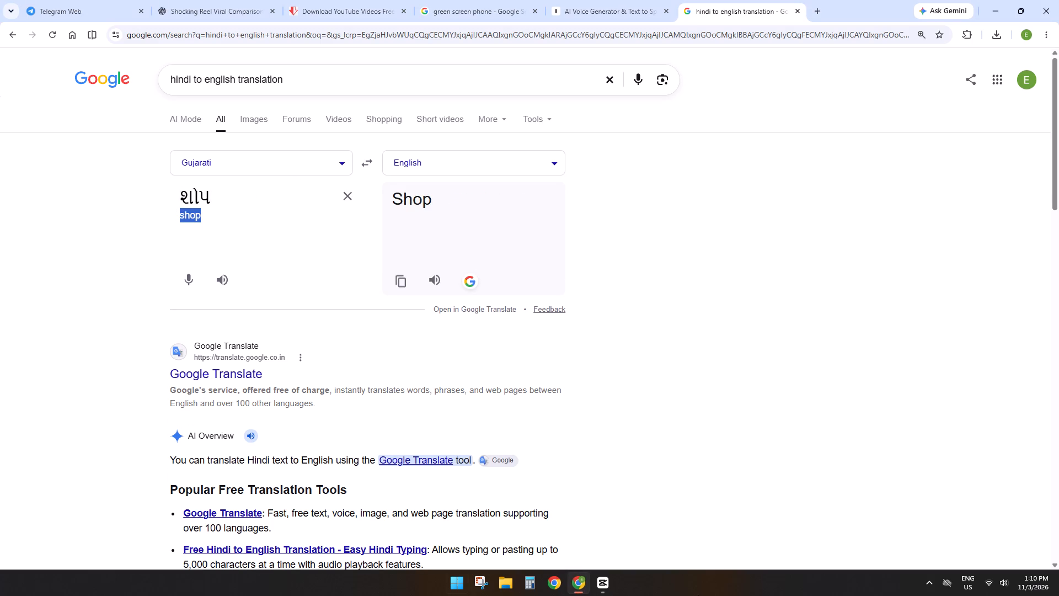
pyautogui.click(592, 585)
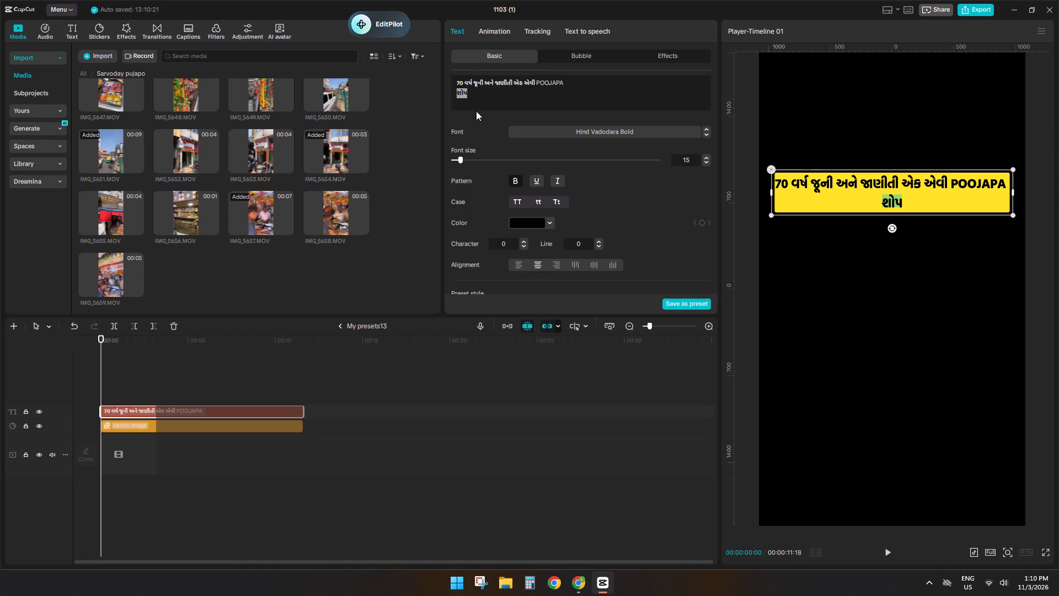
pyautogui.hotkey('ctrl', 'v')
pyautogui.click(519, 201)
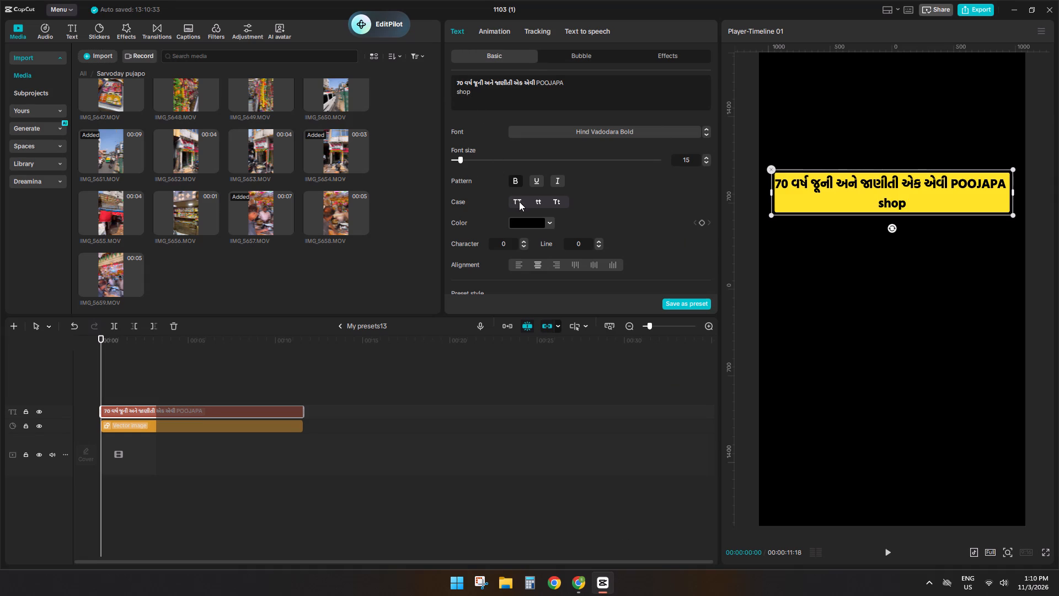
pyautogui.click(770, 212)
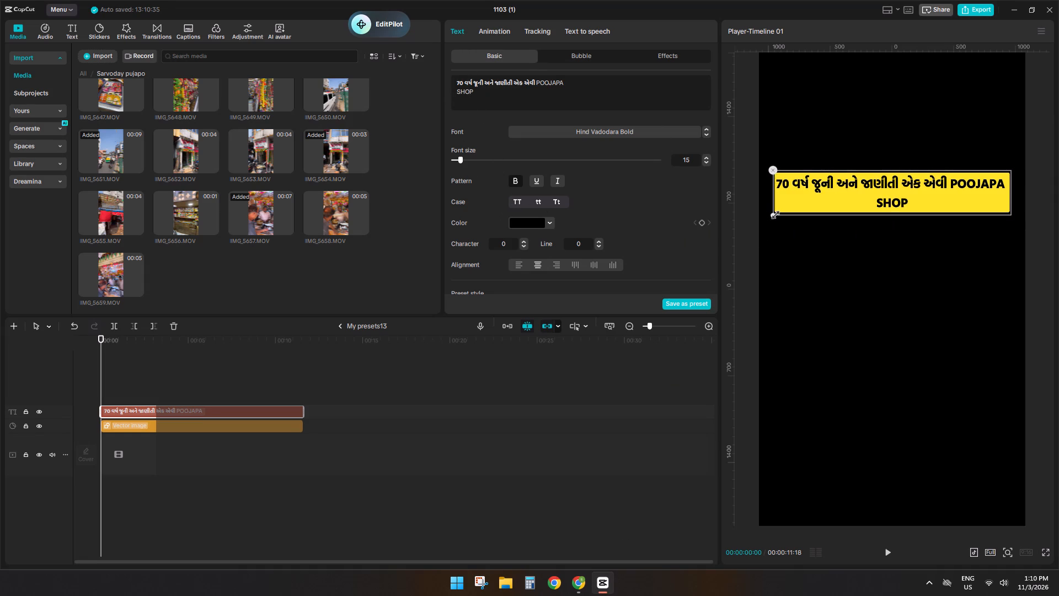
# Set the title's line spacing to -2, return to the main timeline and move the title slightly higher in the frame.
pyautogui.doubleClick(599, 246)
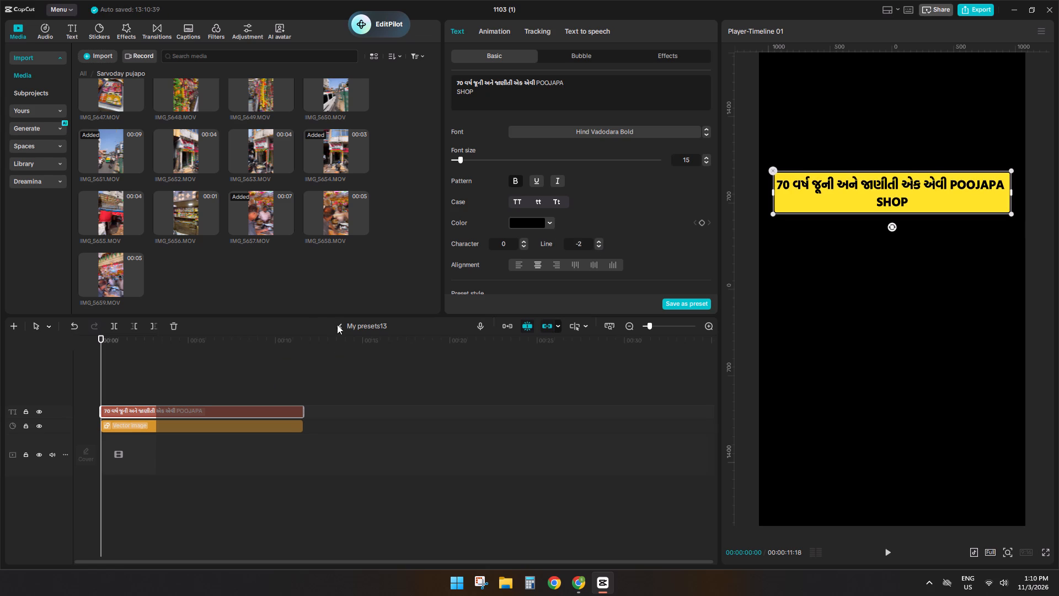
pyautogui.click(341, 325)
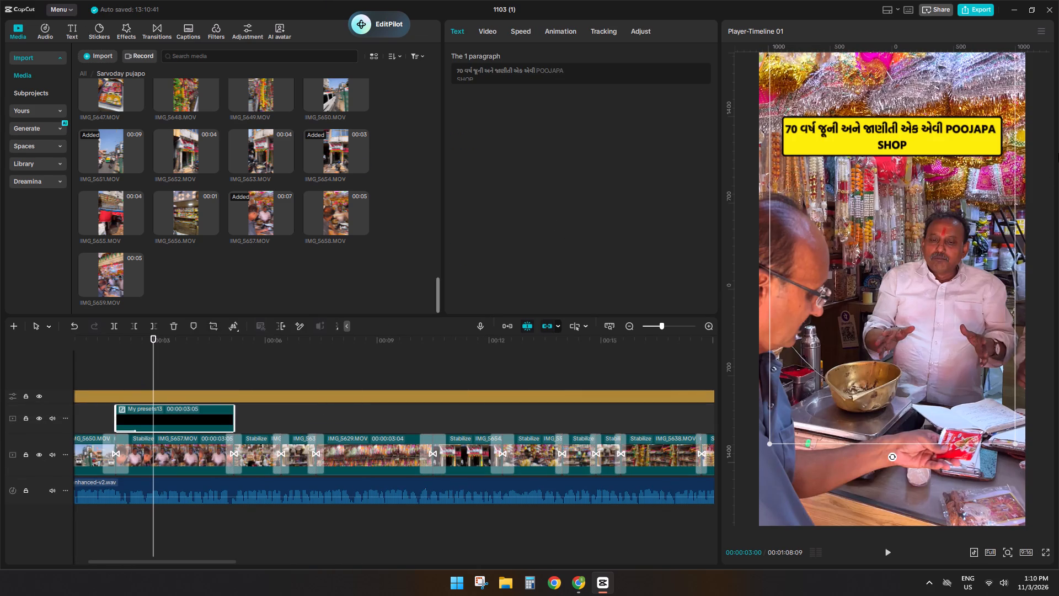
pyautogui.moveTo(922, 153); pyautogui.dragTo(922, 134)
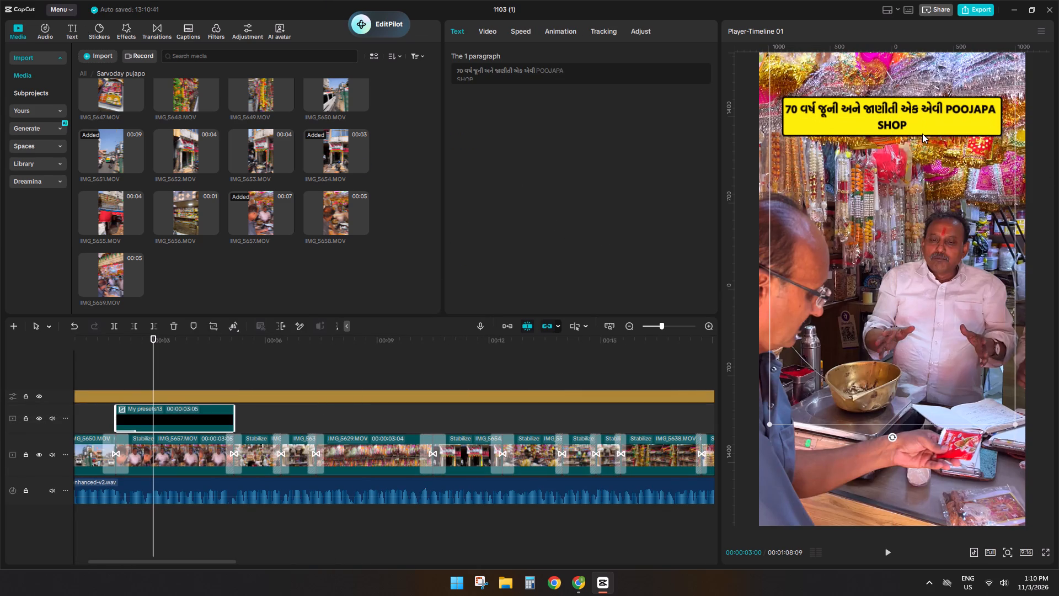
# Play back the title section from the title's start and stop with the playhead at 00:00:06:13.
pyautogui.click(119, 353)
pyautogui.press('space')
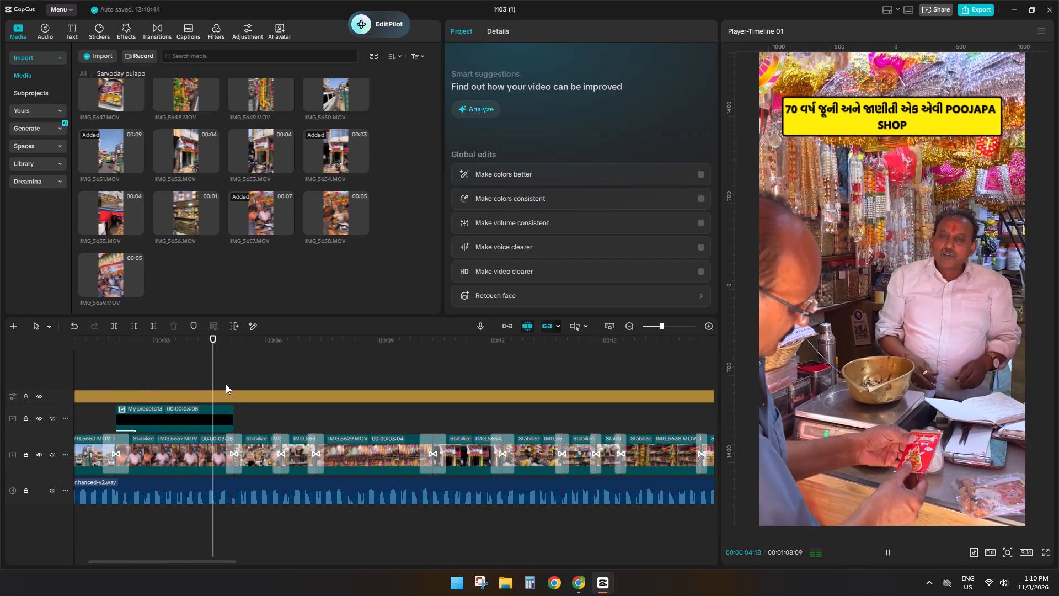
pyautogui.keyDown('ctrl'); pyautogui.scroll(-5, 290, 427); pyautogui.keyUp('ctrl')
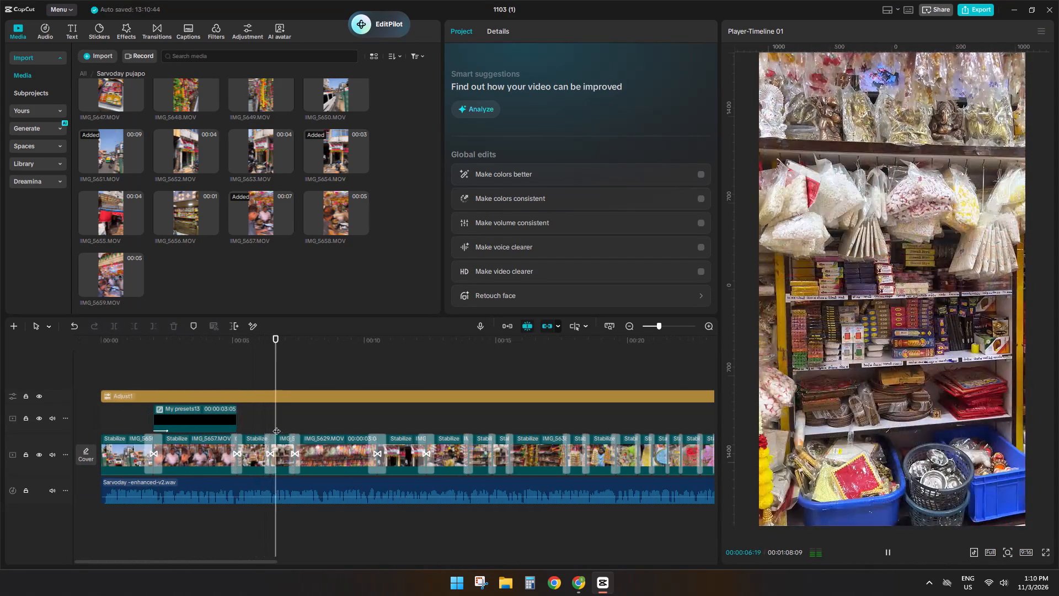
pyautogui.click(272, 422)
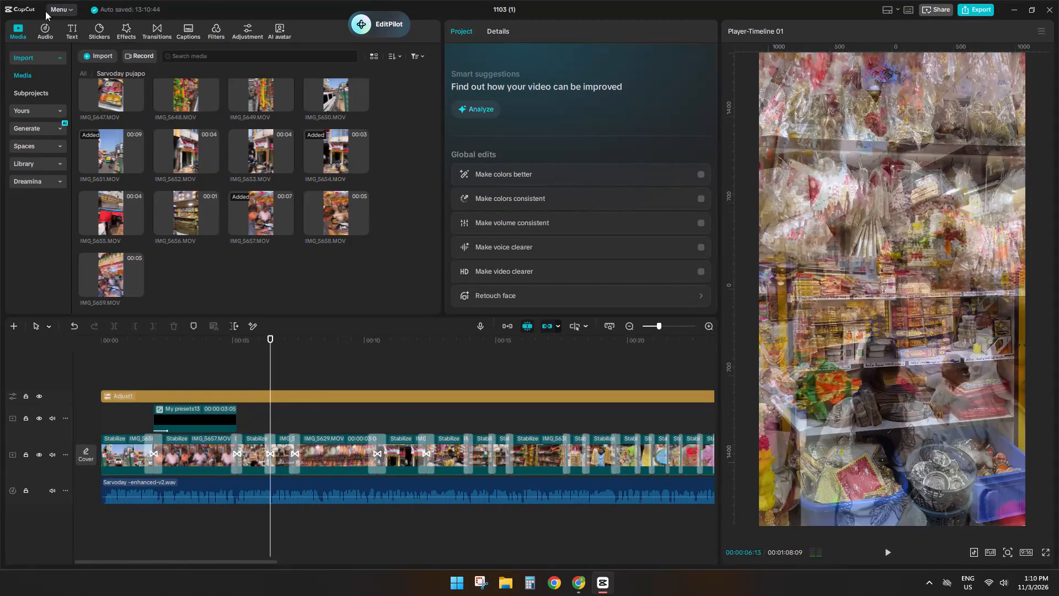
# Browse the saved presets inside and outside the All folder, previewing several to find the next on-screen text.
pyautogui.click(37, 99)
pyautogui.click(33, 111)
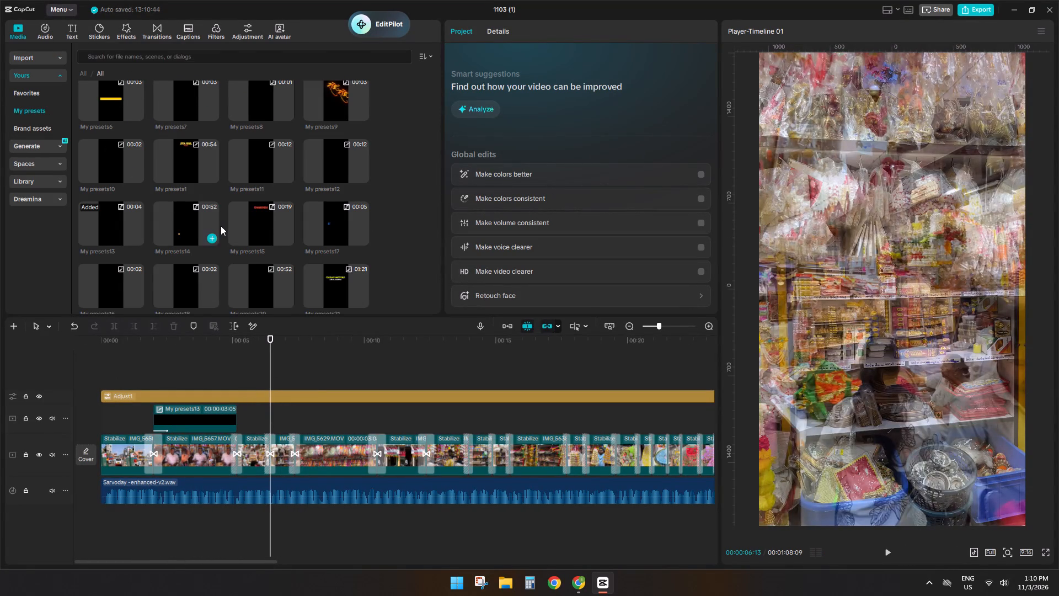
pyautogui.scroll(-3, 221, 226)
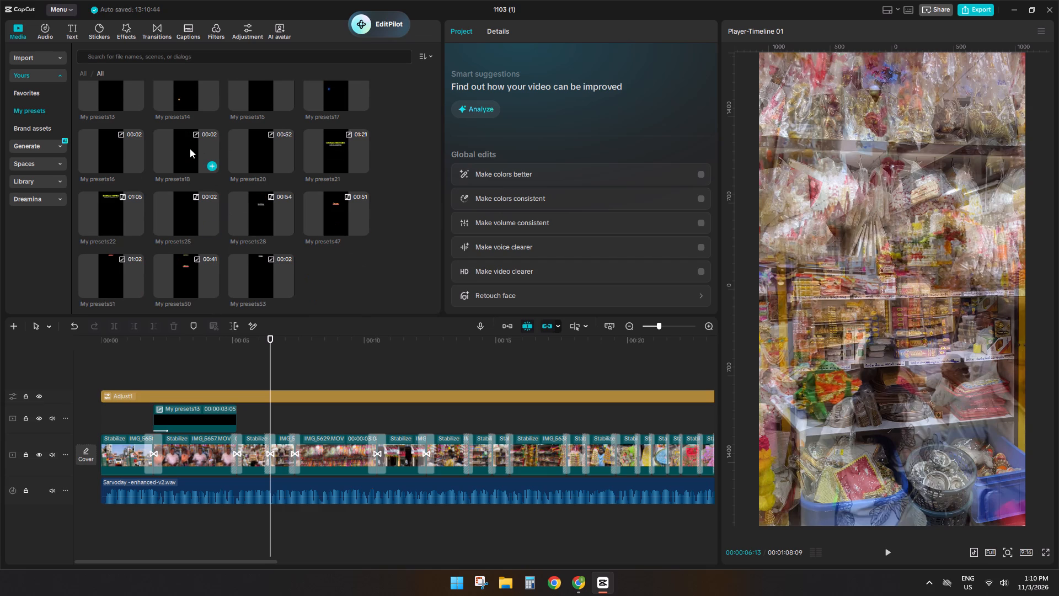
pyautogui.scroll(1, 190, 148)
pyautogui.click(125, 189)
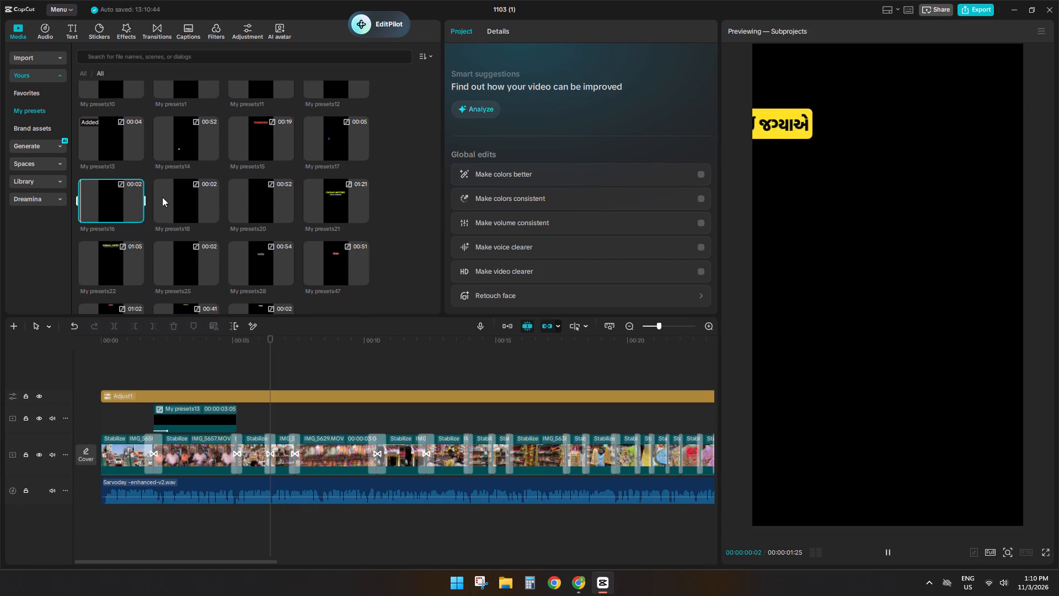
pyautogui.click(172, 199)
pyautogui.scroll(-5, 182, 196)
pyautogui.scroll(3, 184, 194)
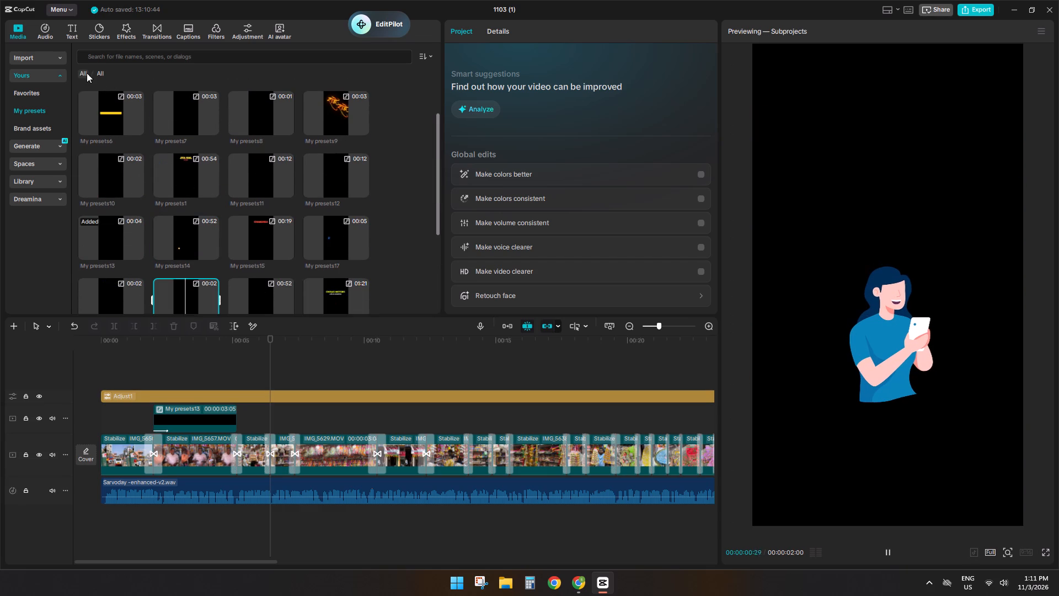
pyautogui.click(87, 71)
pyautogui.scroll(7, 133, 215)
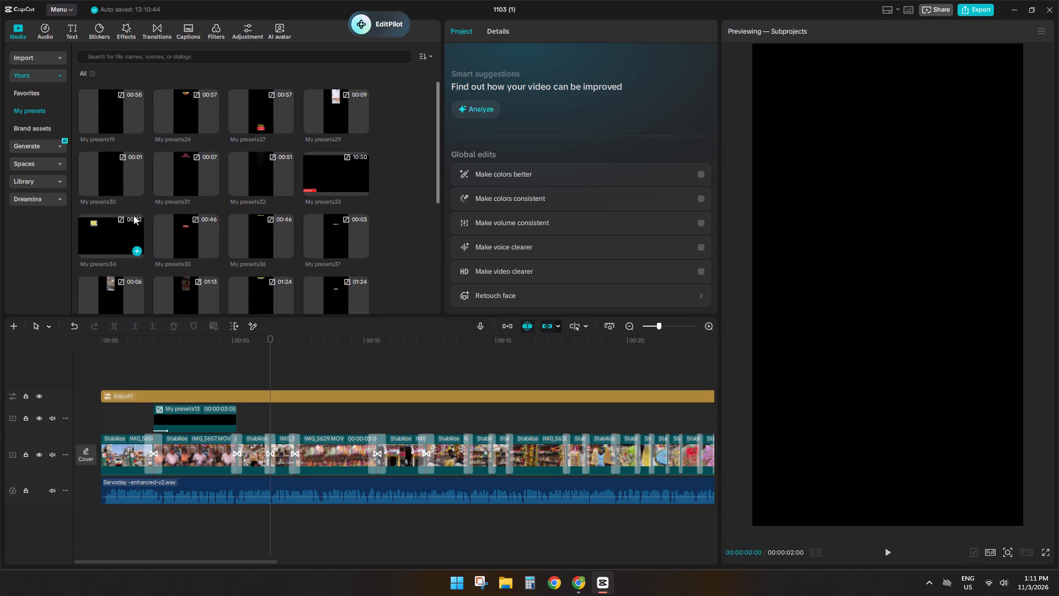
pyautogui.scroll(-7, 133, 215)
pyautogui.click(263, 214)
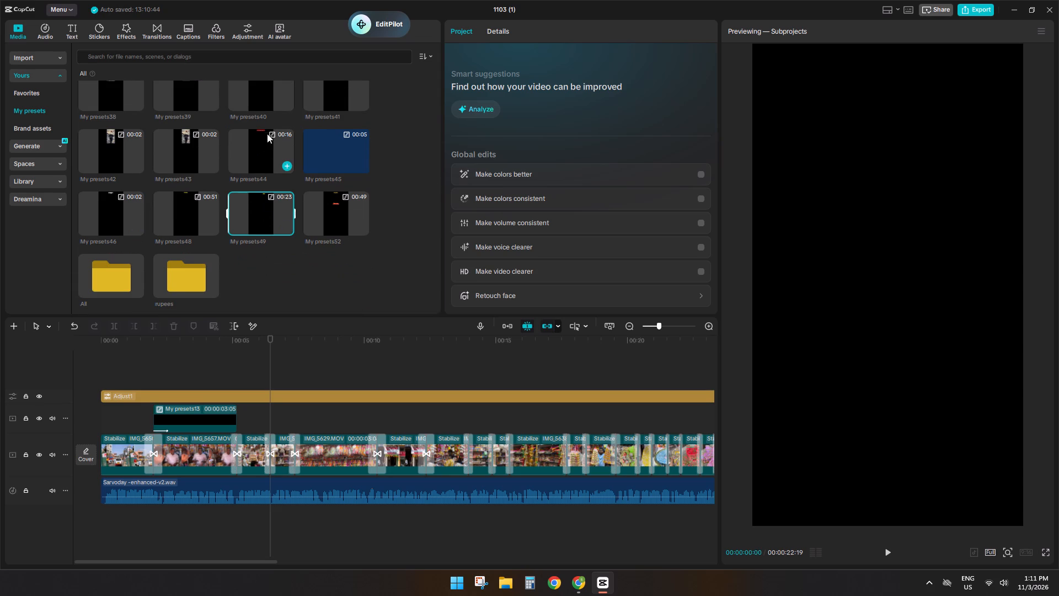
pyautogui.click(179, 211)
pyautogui.click(119, 206)
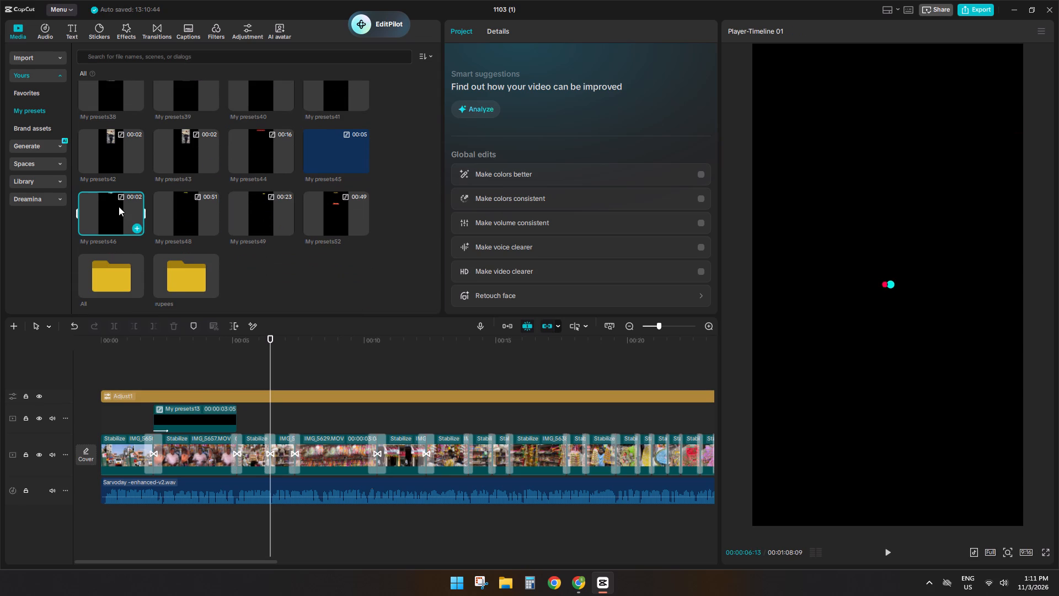
pyautogui.click(119, 206)
pyautogui.click(188, 211)
pyautogui.click(189, 173)
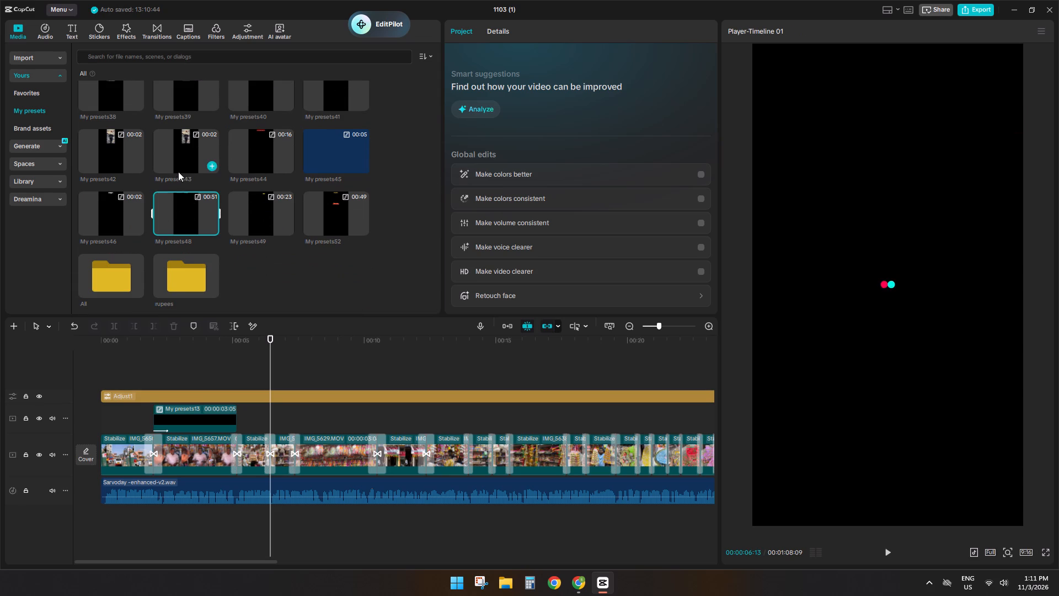
pyautogui.click(117, 213)
pyautogui.click(113, 152)
# Place My presets46 above the clips at 00:00:06:13, undo its compound clip and select the CORPORATE text.
pyautogui.click(110, 217)
pyautogui.moveTo(110, 217); pyautogui.dragTo(231, 362)
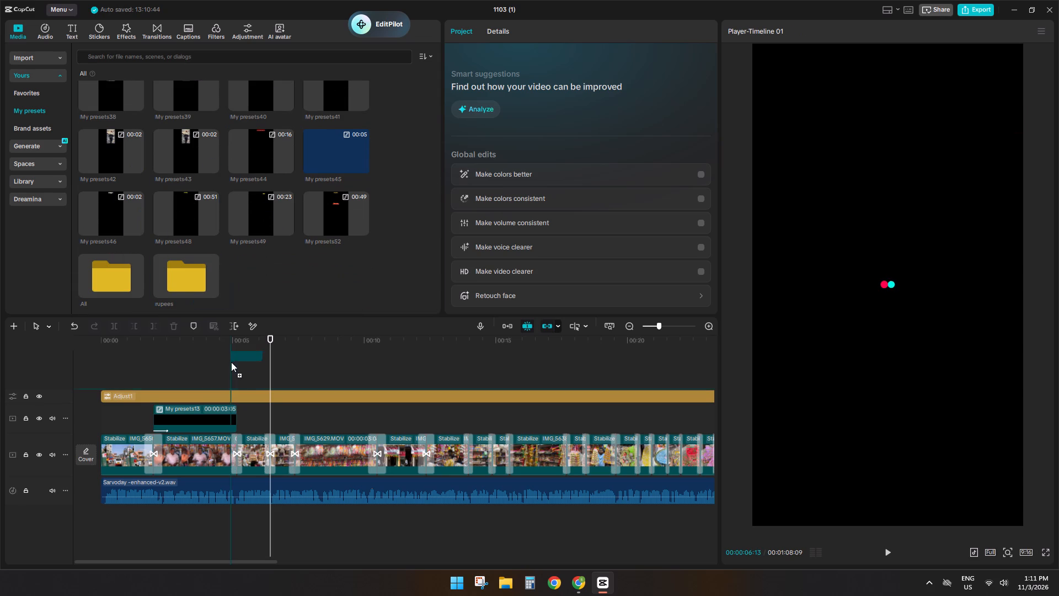
pyautogui.moveTo(231, 362); pyautogui.dragTo(268, 414)
pyautogui.rightClick(291, 414)
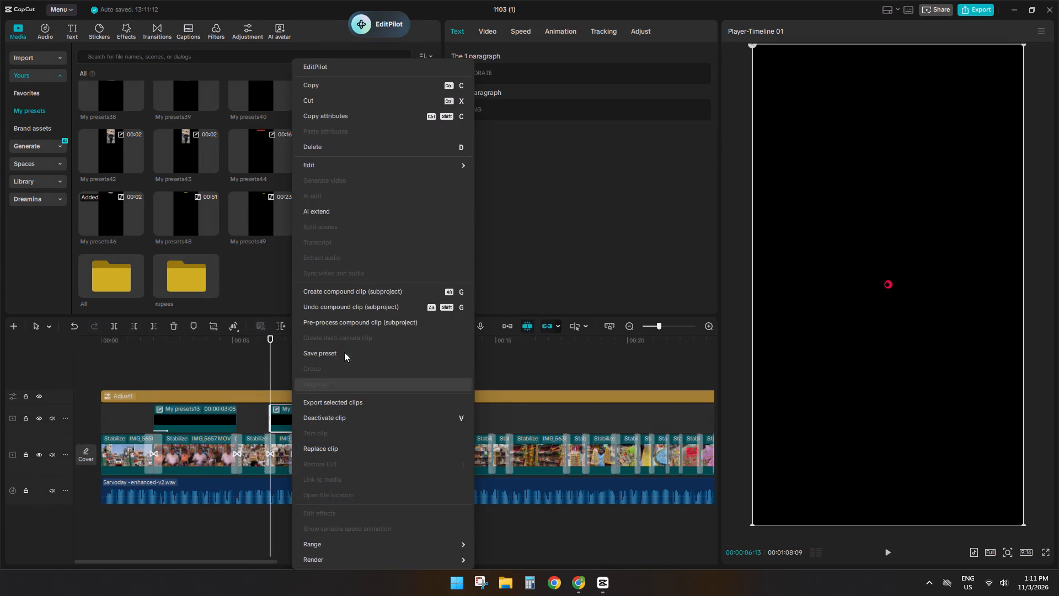
pyautogui.click(326, 312)
pyautogui.click(287, 401)
pyautogui.click(283, 412)
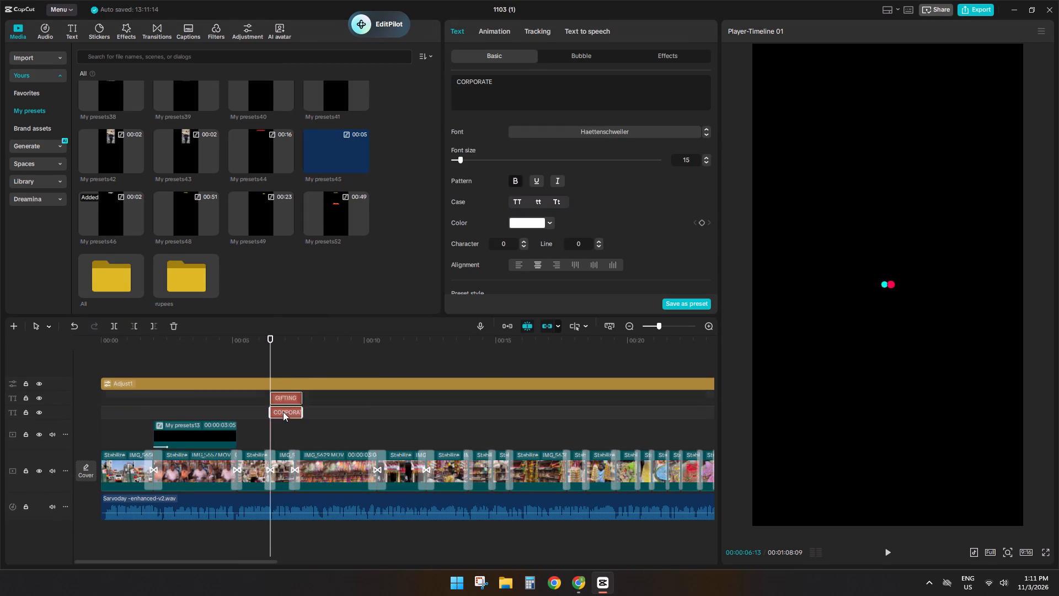
pyautogui.click(283, 432)
pyautogui.click(289, 414)
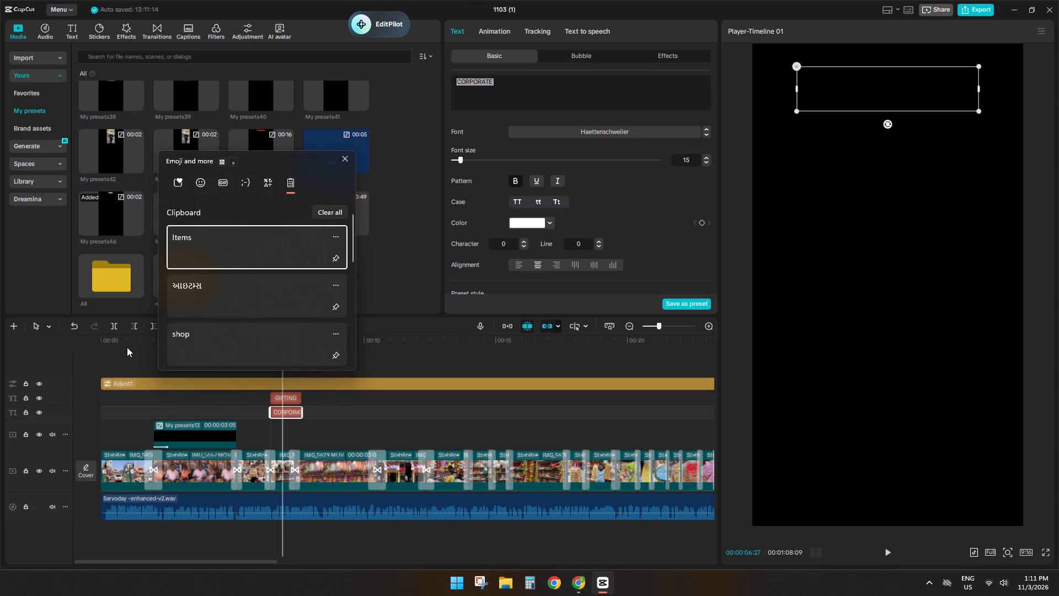
pyautogui.scroll(-2, 193, 343)
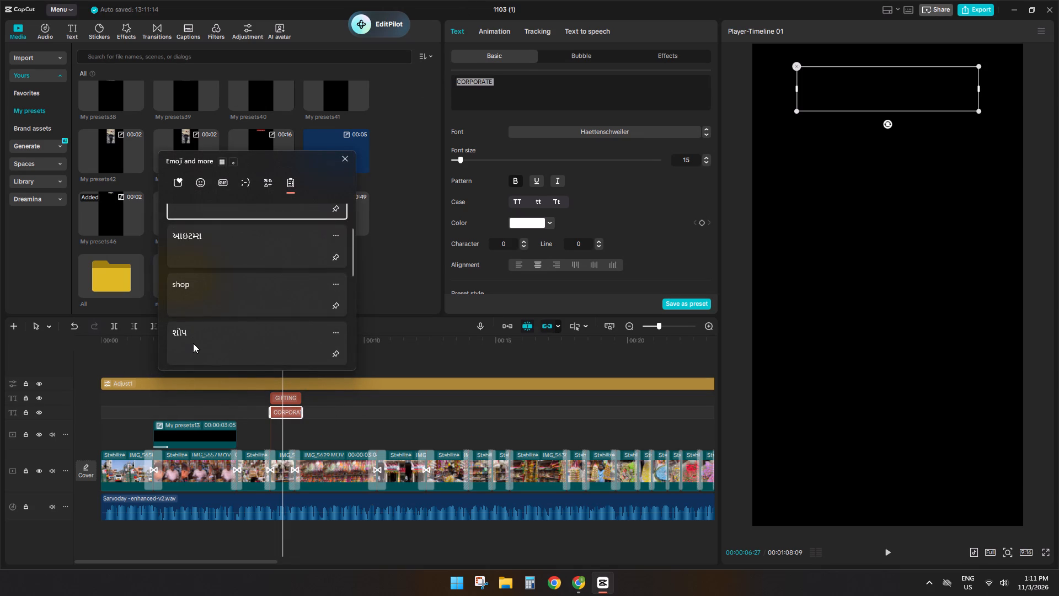
pyautogui.scroll(-2, 196, 336)
pyautogui.click(196, 338)
pyautogui.hotkey('ctrl', 'v')
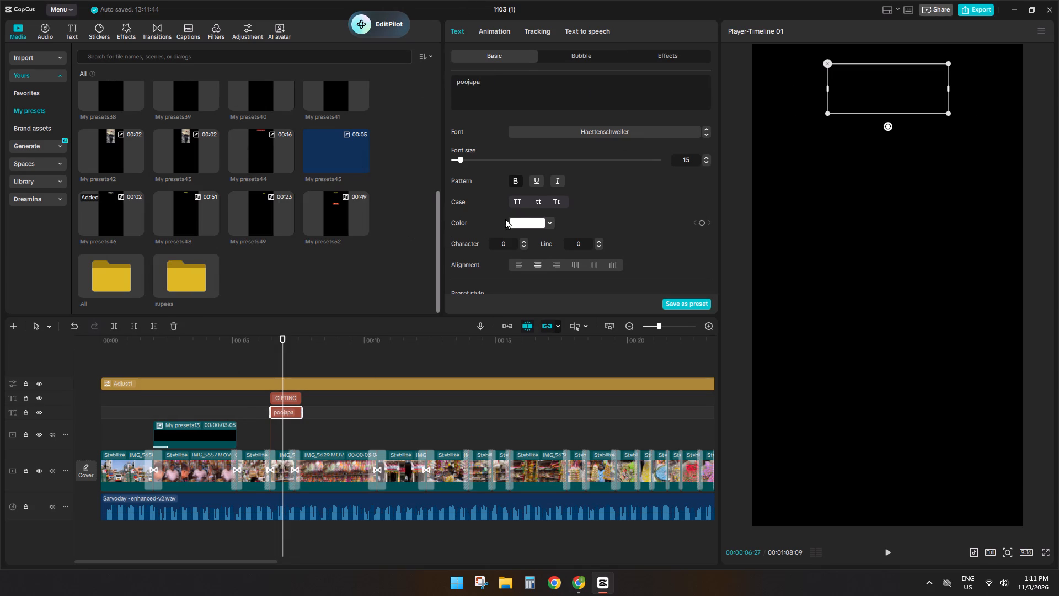
pyautogui.click(518, 197)
# Replace the GIFTING text with the copied word "Items" and set it to title case.
pyautogui.click(290, 399)
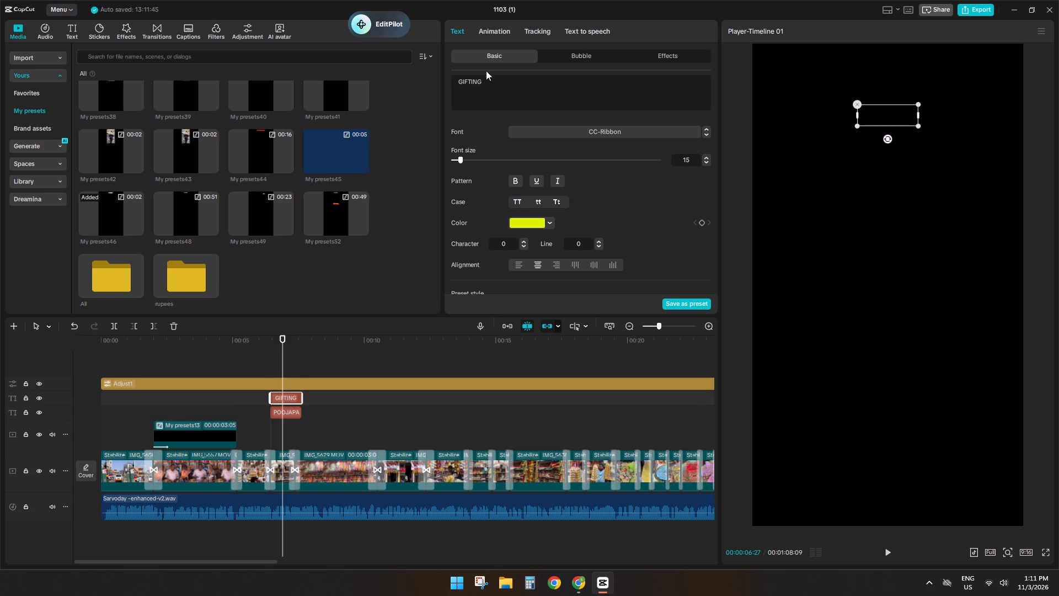
pyautogui.moveTo(502, 90); pyautogui.dragTo(322, 70)
pyautogui.press('super+v')
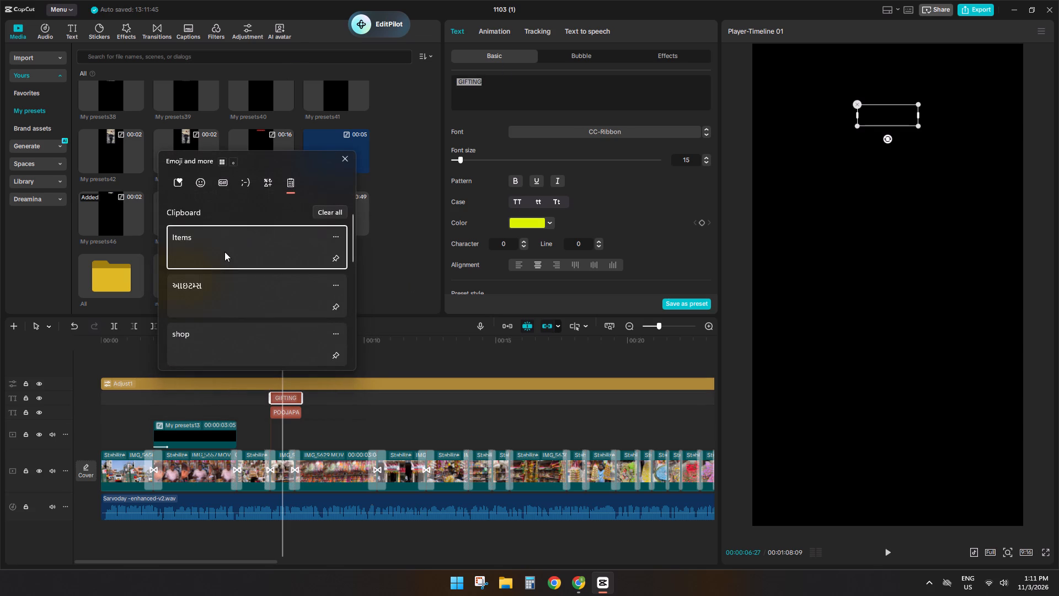
pyautogui.click(207, 247)
pyautogui.hotkey('ctrl', 'v')
pyautogui.click(517, 200)
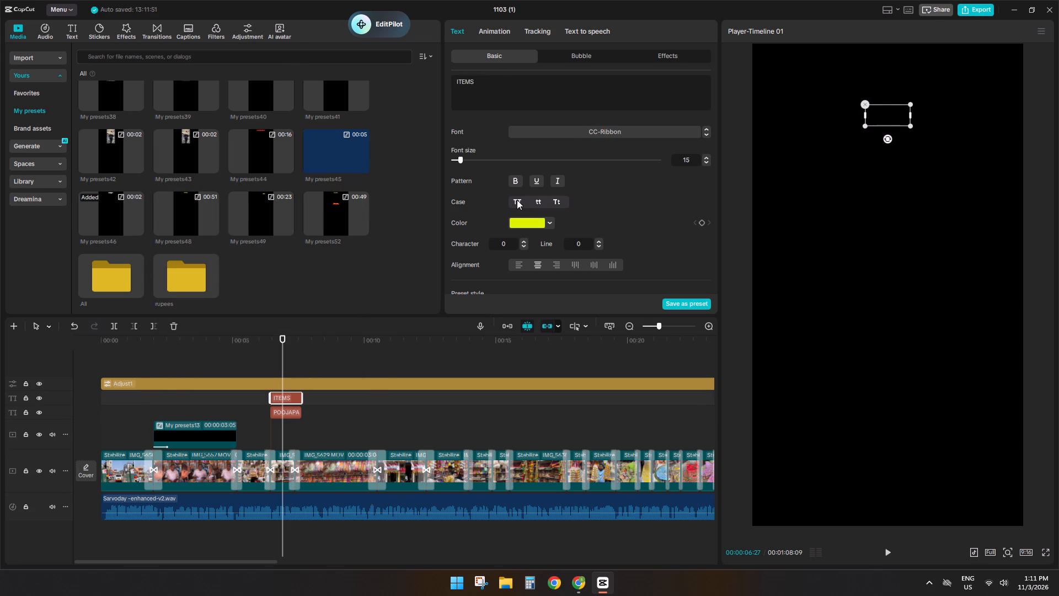
pyautogui.click(554, 203)
# Look through the rupees preset folder, preview My presets24 and return to the All presets list.
pyautogui.click(287, 421)
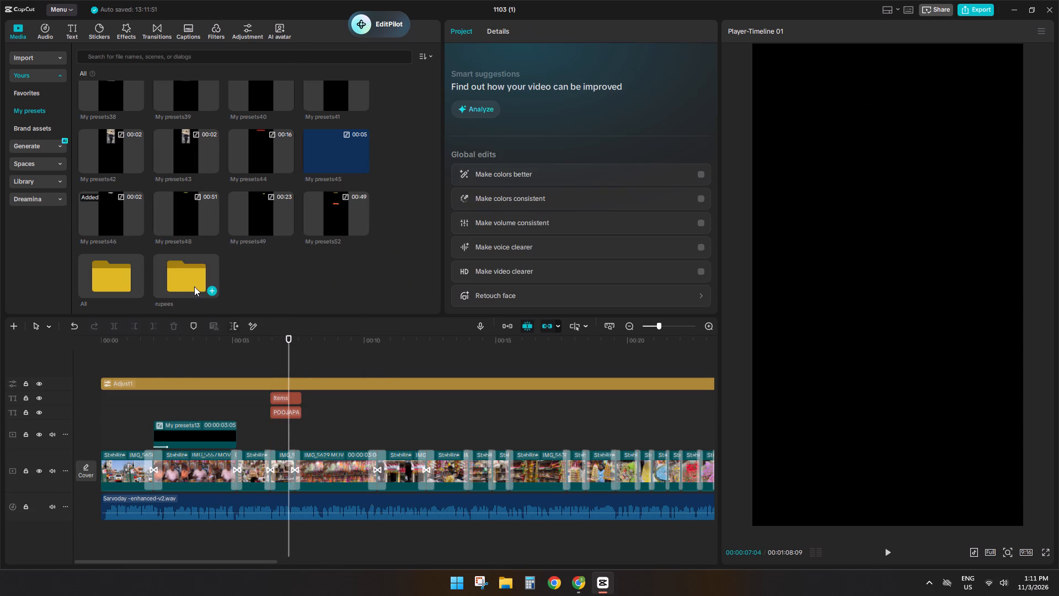
pyautogui.doubleClick(194, 286)
pyautogui.click(190, 134)
pyautogui.click(187, 107)
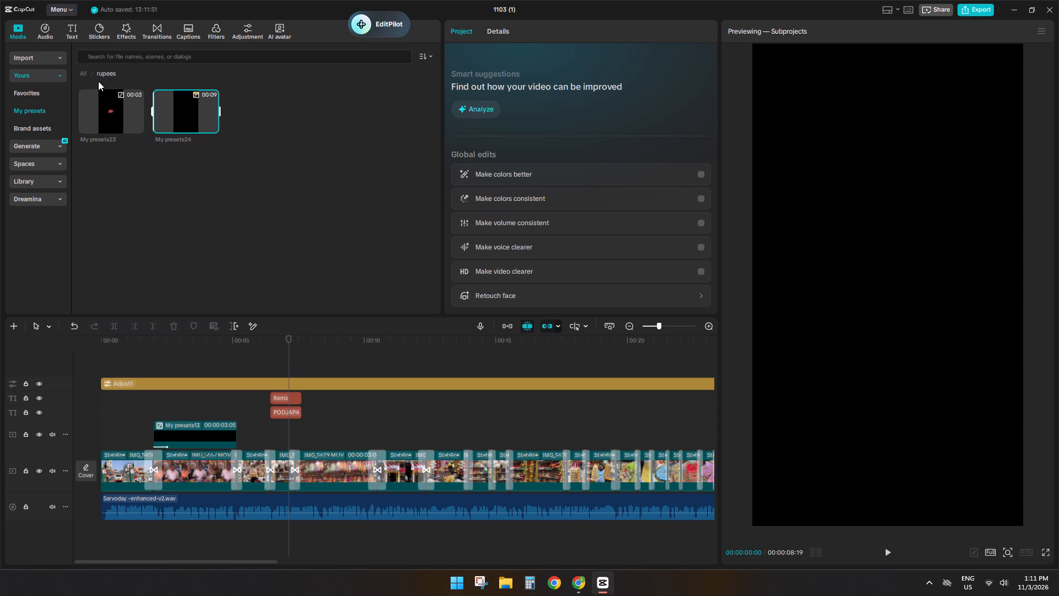
pyautogui.click(85, 73)
# Combine the POOJAPA and Items texts into one compound clip.
pyautogui.click(324, 476)
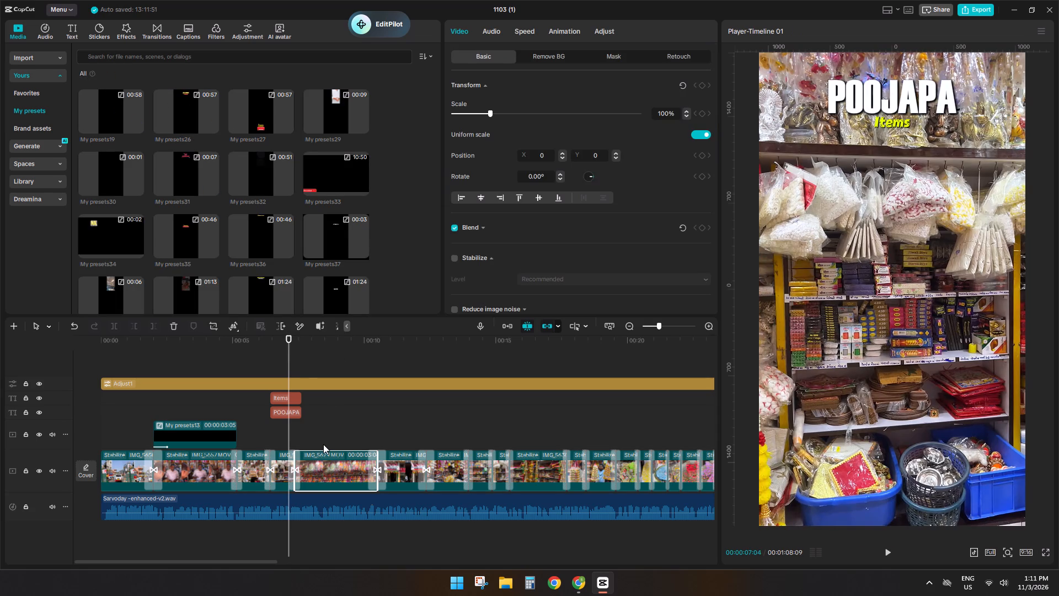
pyautogui.click(320, 443)
pyautogui.moveTo(320, 443); pyautogui.dragTo(286, 440)
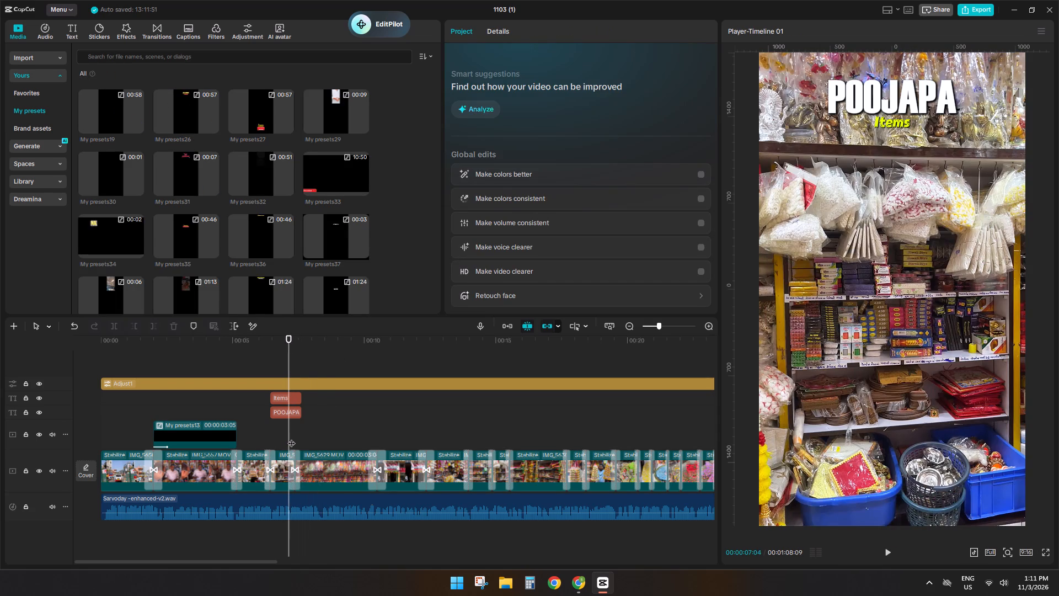
pyautogui.moveTo(307, 436); pyautogui.dragTo(288, 401)
pyautogui.hotkey('alt', 'g')
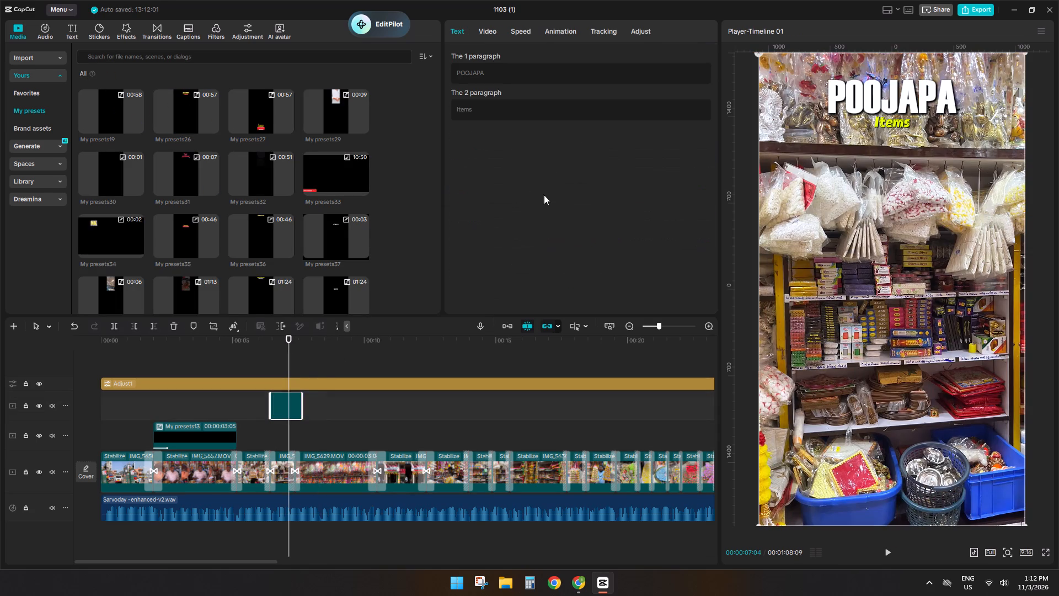
# Browse the Trending, Basic and favourite In animations for an entrance effect for the compound title clip.
pyautogui.click(566, 31)
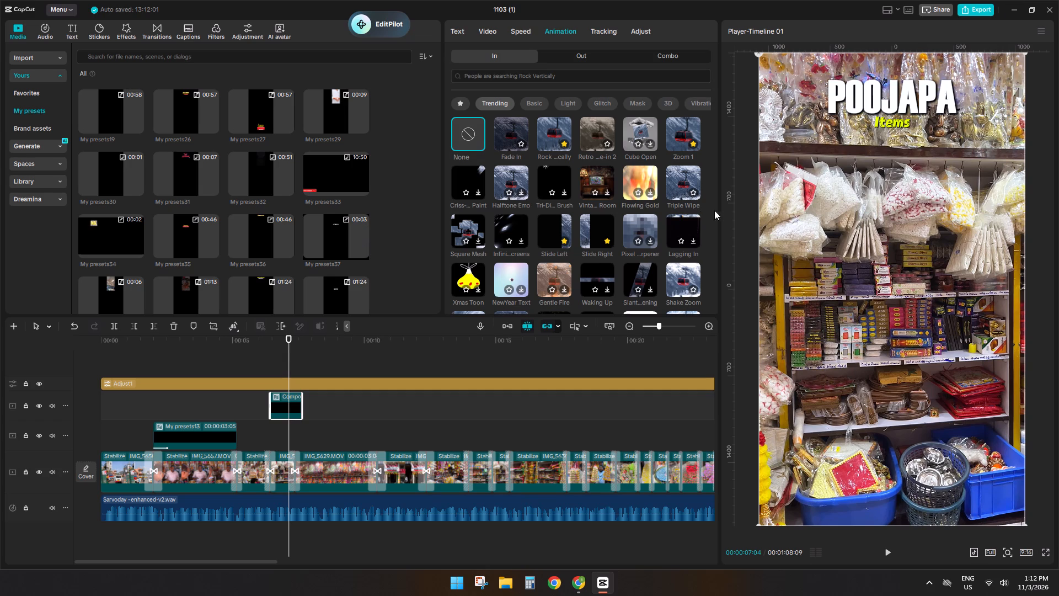
pyautogui.scroll(-15, 621, 217)
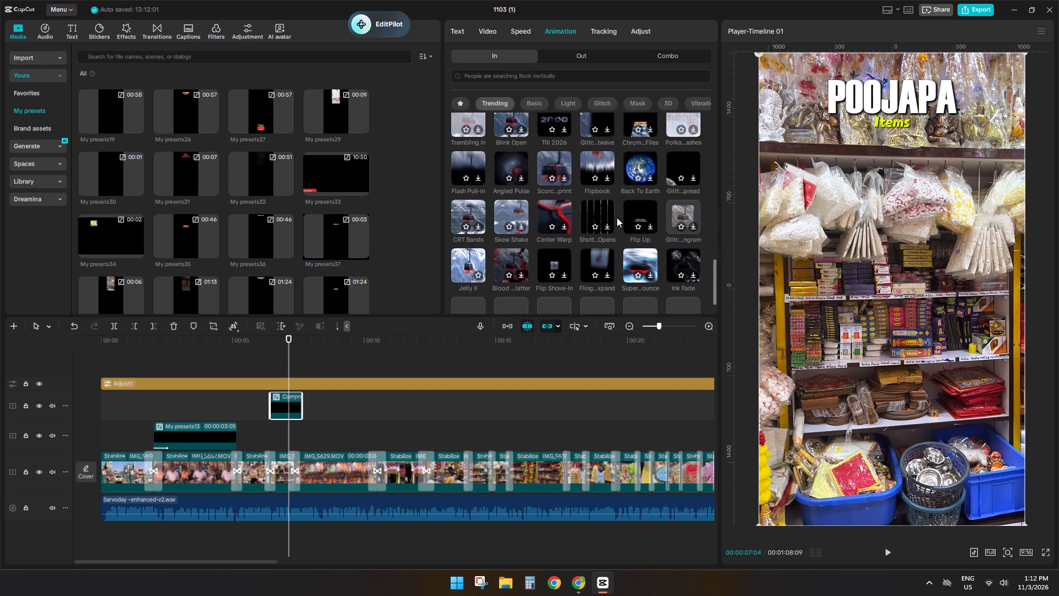
pyautogui.scroll(-6, 617, 217)
pyautogui.click(539, 101)
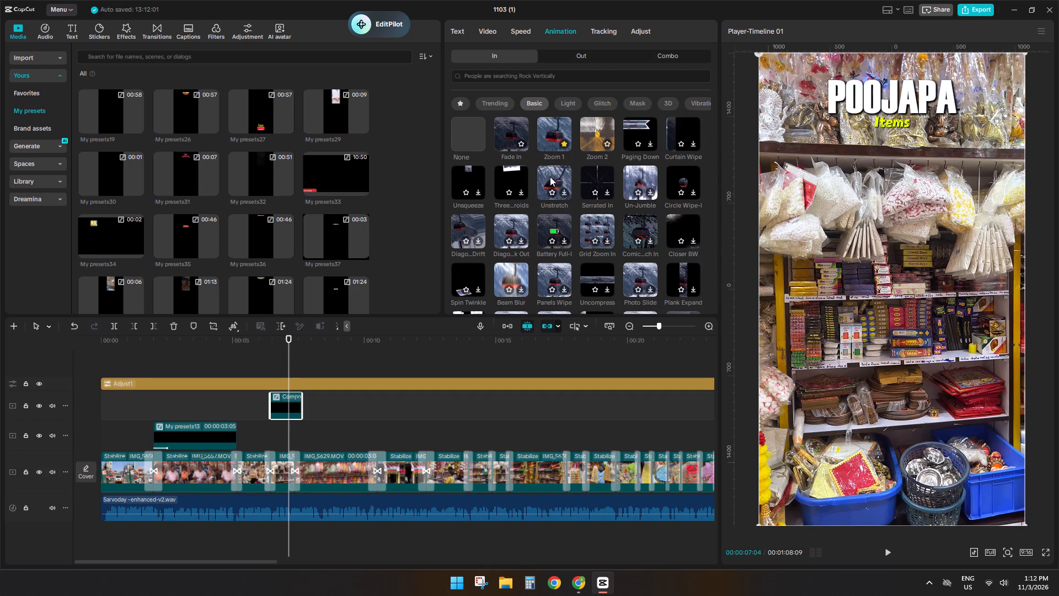
pyautogui.scroll(-5, 550, 177)
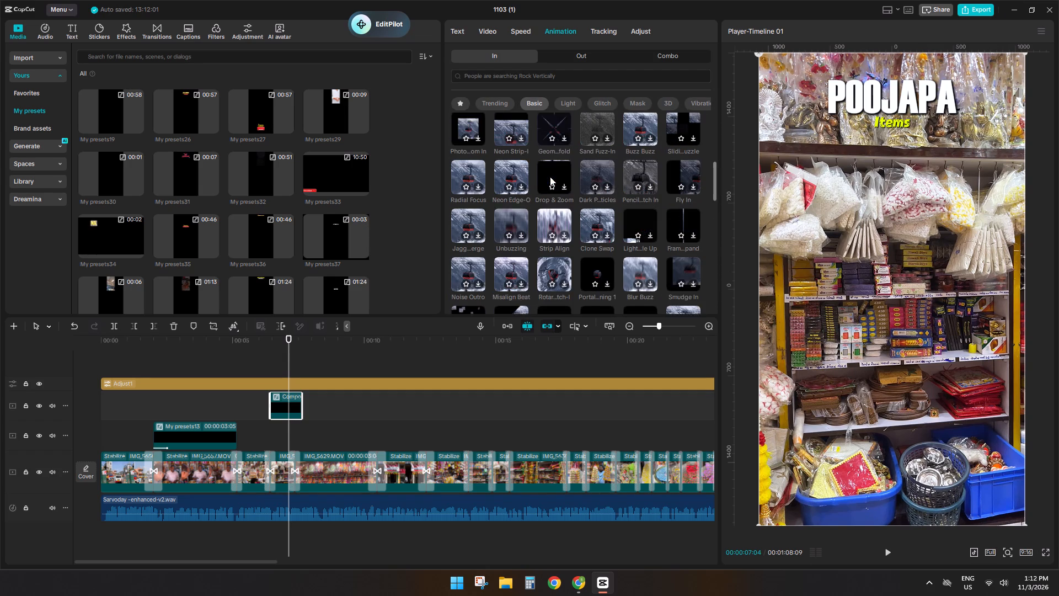
pyautogui.scroll(-10, 550, 177)
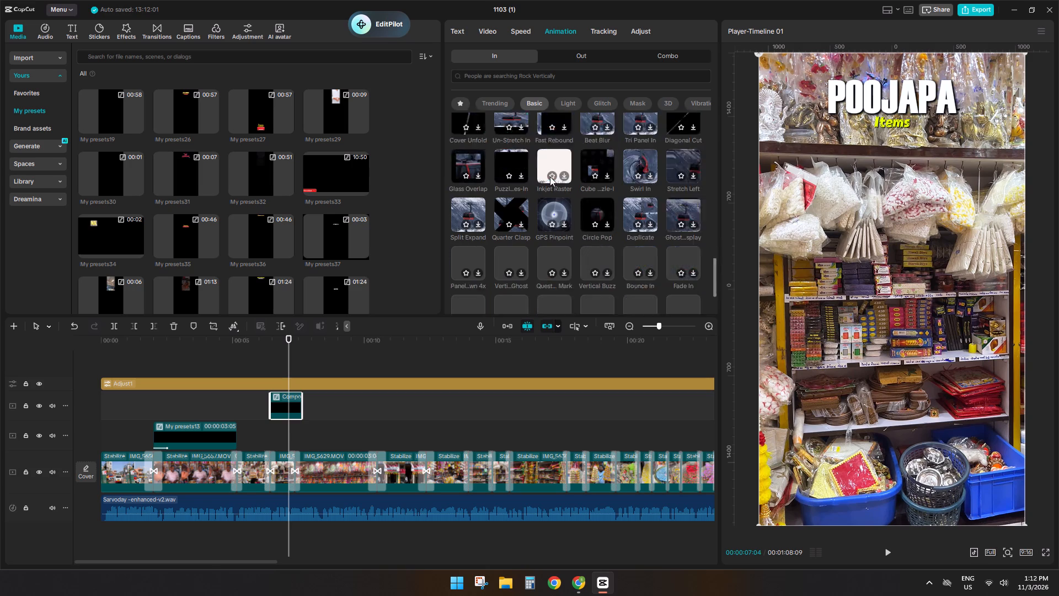
pyautogui.scroll(-4, 550, 177)
pyautogui.click(463, 104)
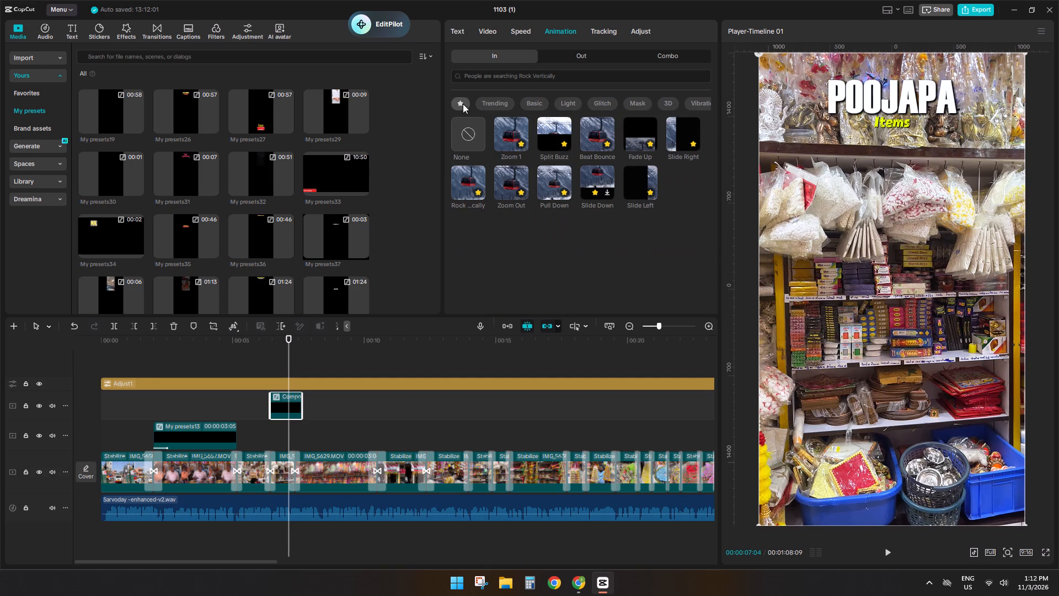
pyautogui.click(501, 103)
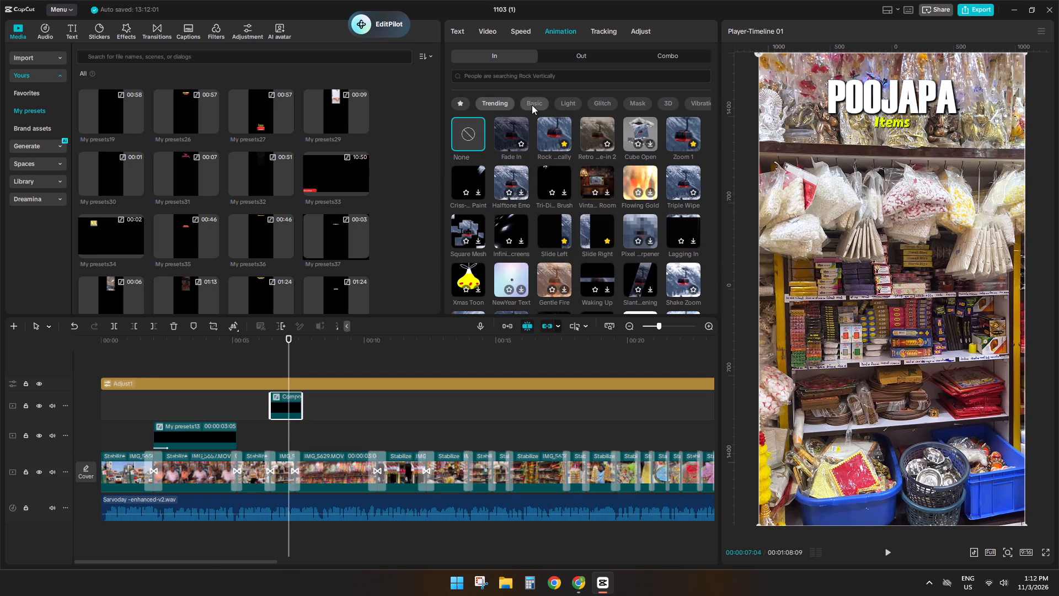
pyautogui.click(534, 106)
pyautogui.scroll(-4, 538, 221)
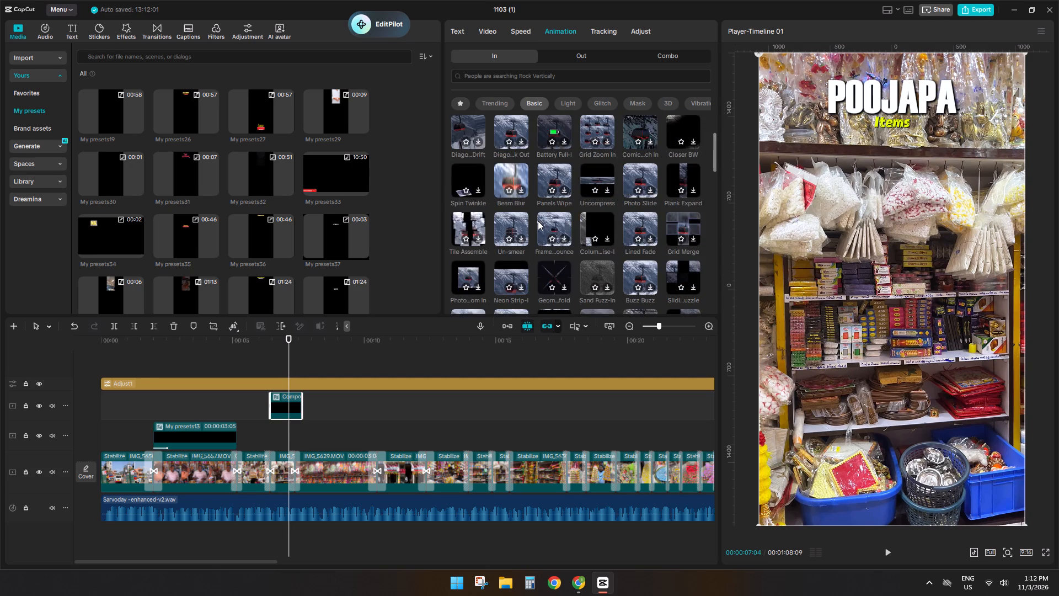
pyautogui.scroll(-18, 538, 221)
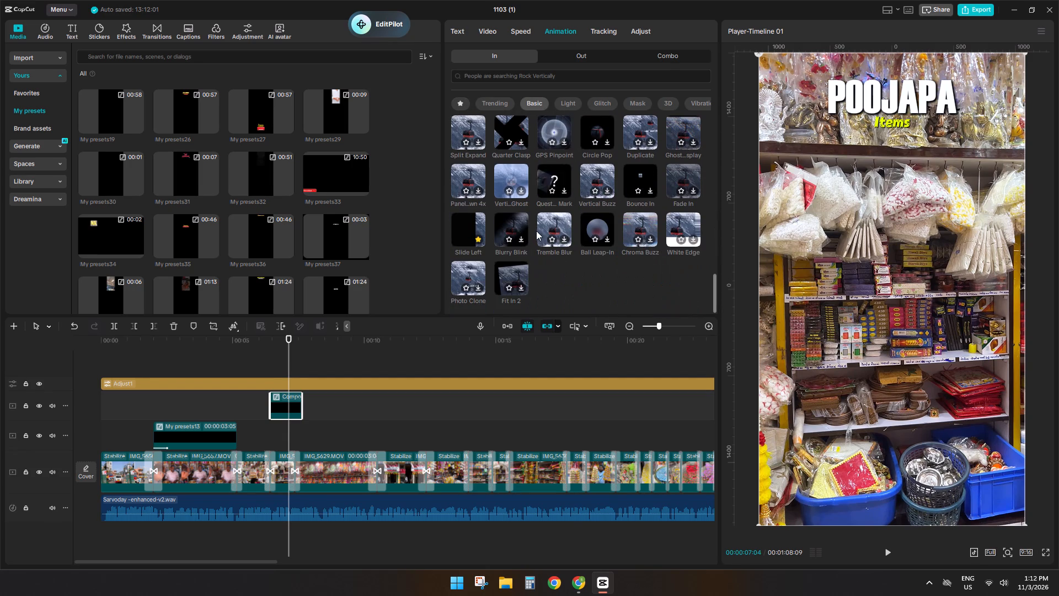
# Turn off uniform scale for the title clip, set its scale width to 1% and keyframe it at 00:00:06:13.
pyautogui.click(462, 32)
pyautogui.click(491, 34)
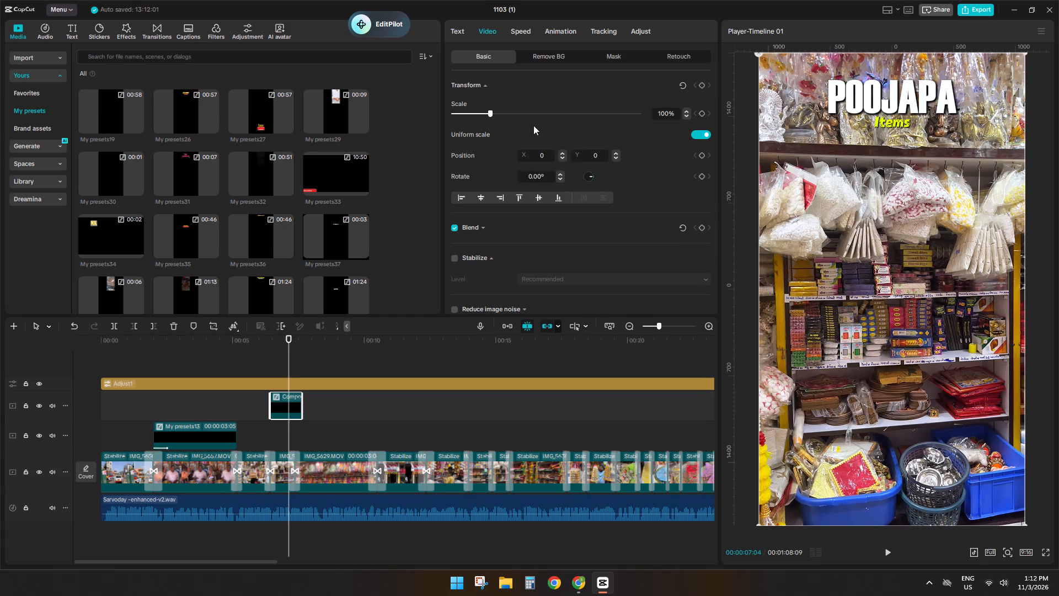
pyautogui.click(700, 134)
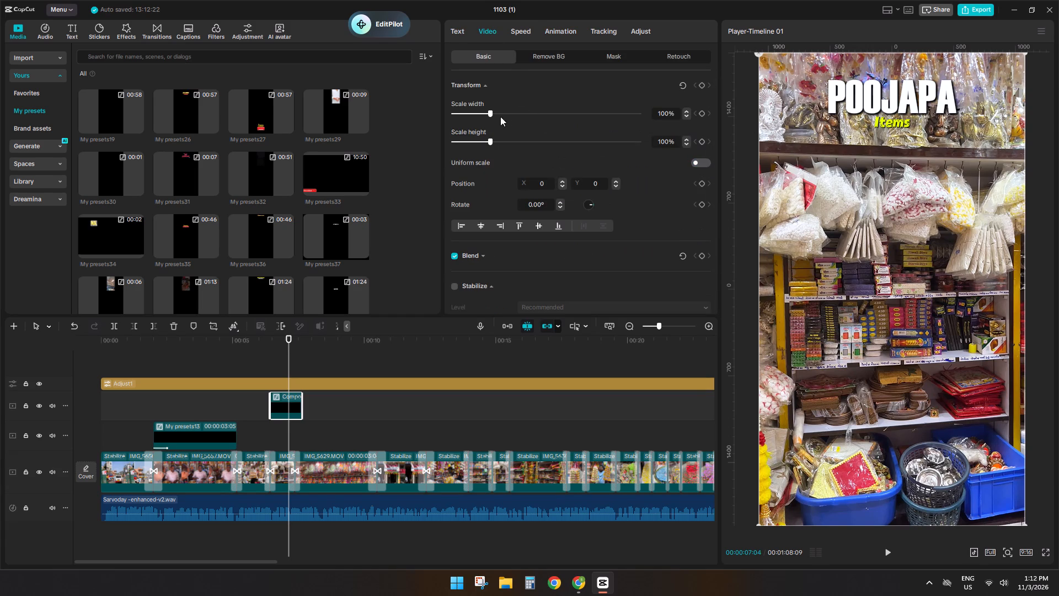
pyautogui.moveTo(489, 111); pyautogui.dragTo(442, 111)
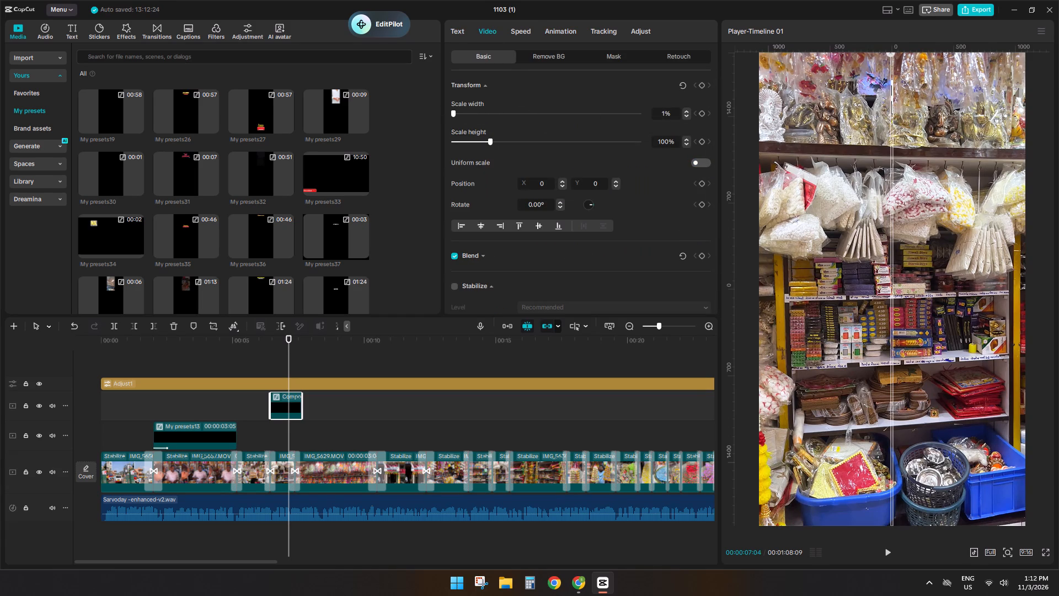
pyautogui.click(702, 111)
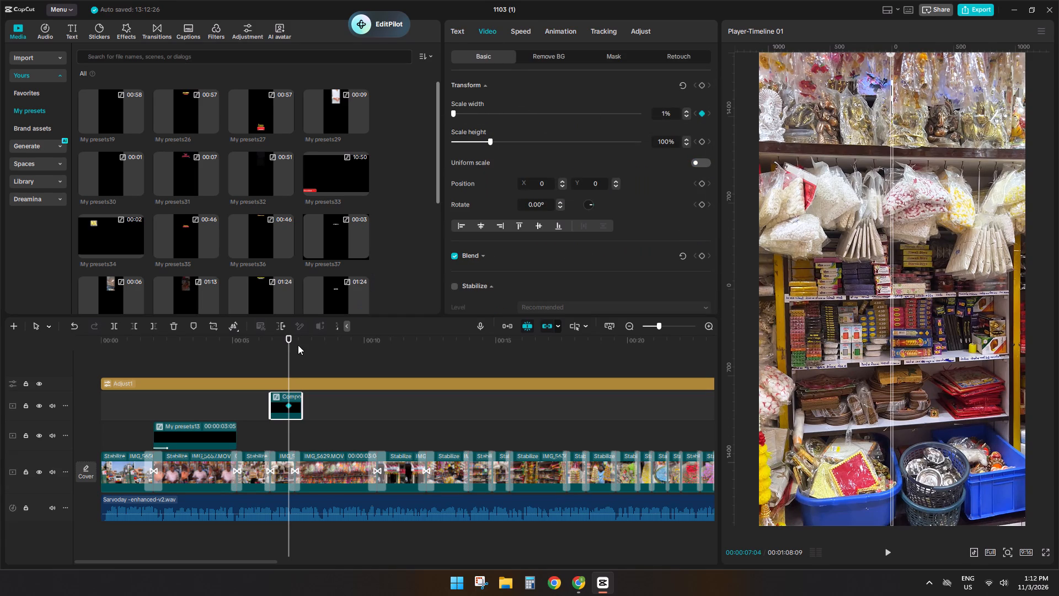
pyautogui.hotkey('ctrl', 'z')
pyautogui.moveTo(291, 352); pyautogui.dragTo(271, 355)
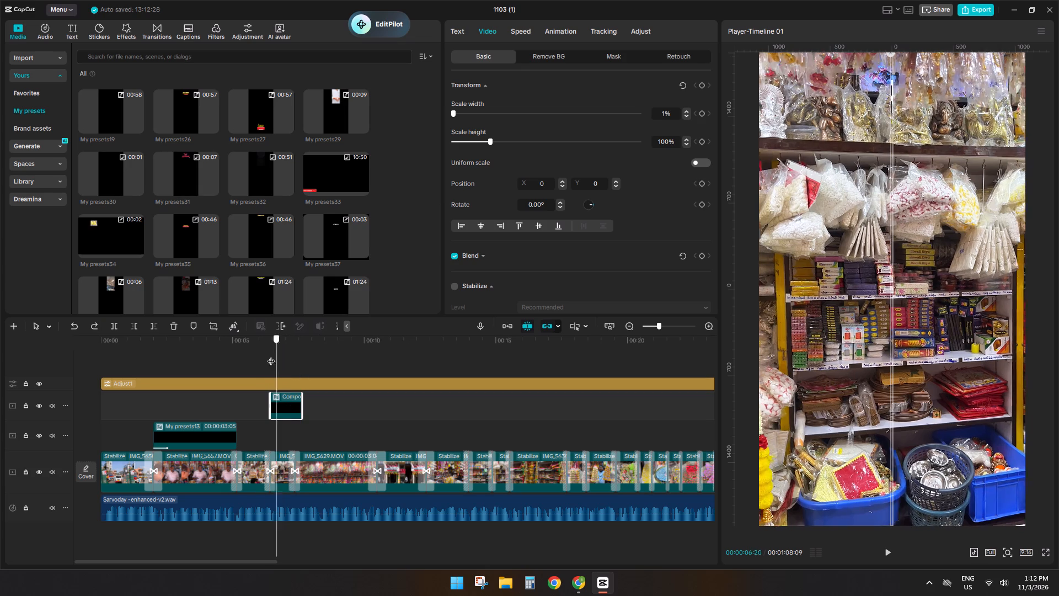
pyautogui.moveTo(271, 355); pyautogui.dragTo(272, 356)
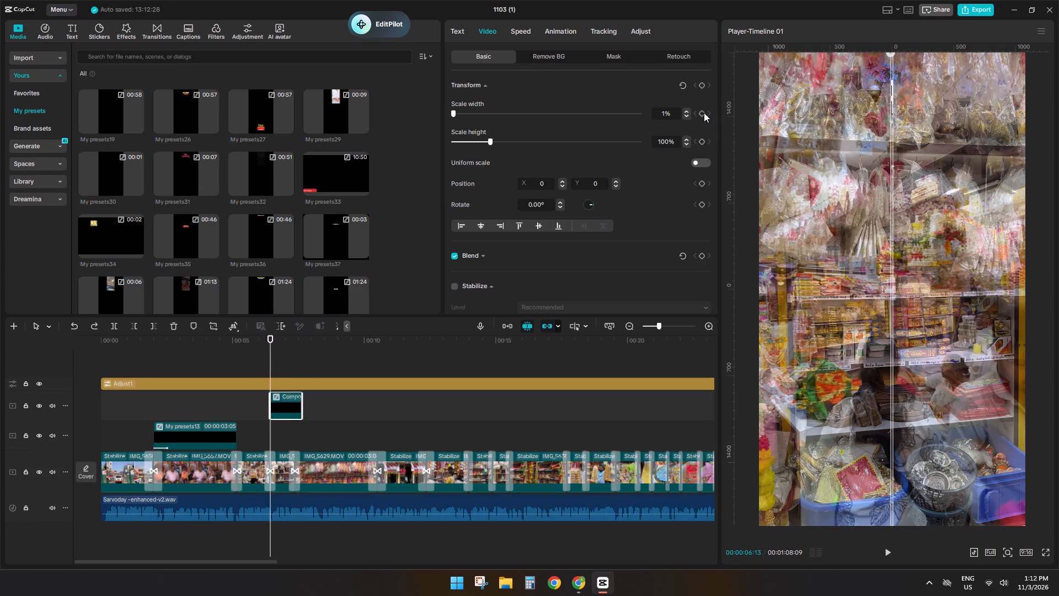
pyautogui.click(701, 114)
# Set the title clip's scale width to 100% at 00:00:06:25 as a second keyframe and turn uniform scale back on.
pyautogui.press('space')
pyautogui.press('space')
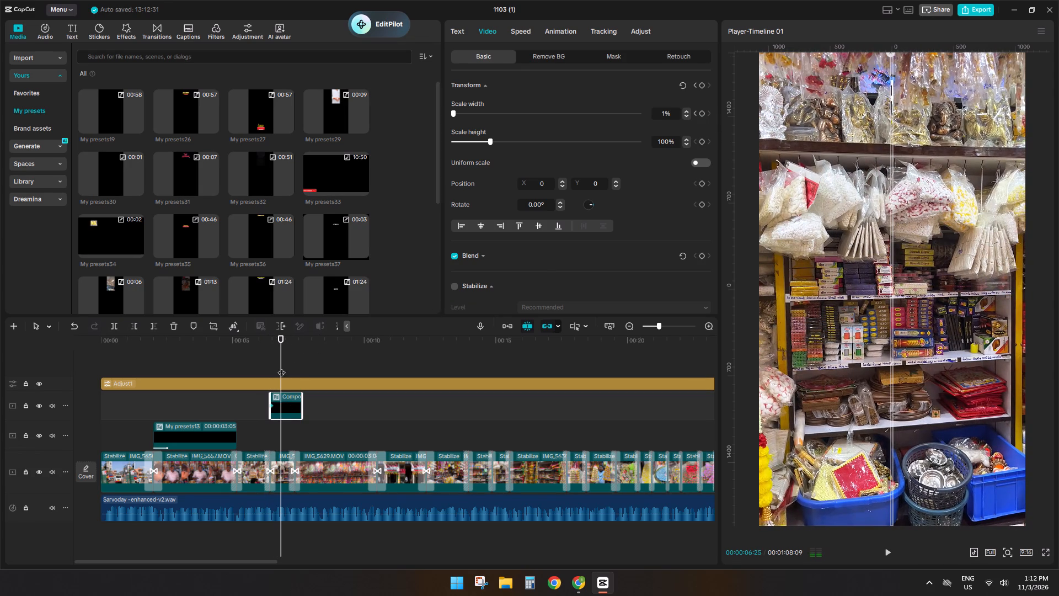
pyautogui.click(468, 109)
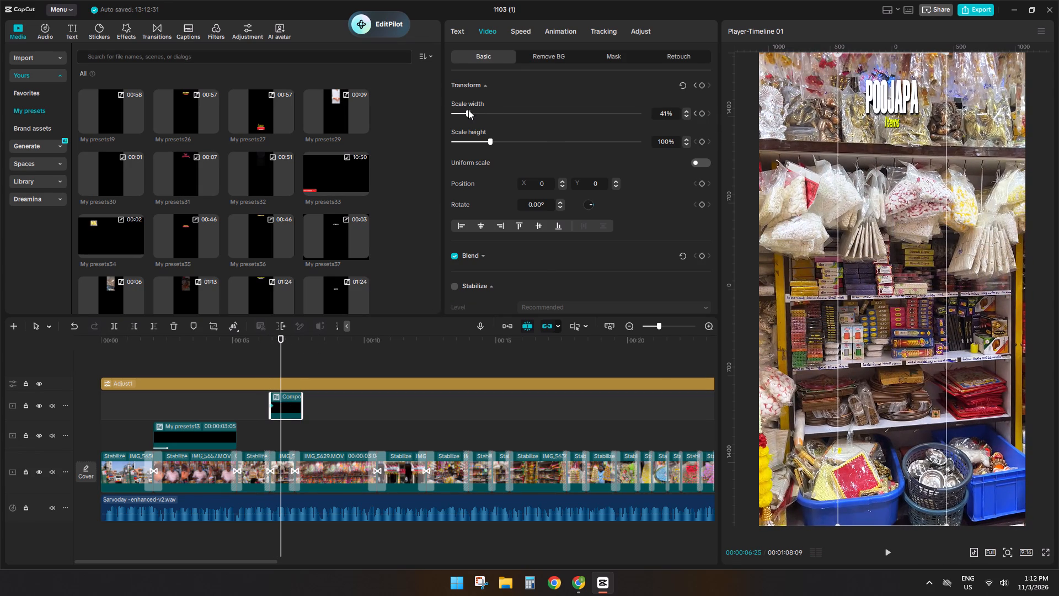
pyautogui.moveTo(660, 113); pyautogui.dragTo(676, 113)
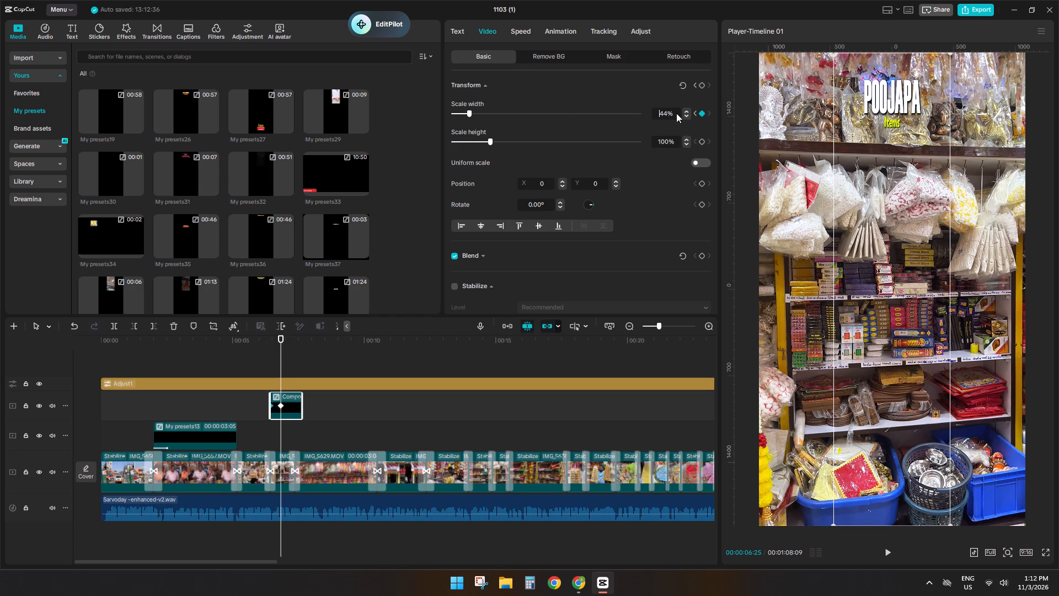
pyautogui.moveTo(676, 113); pyautogui.dragTo(697, 113)
pyautogui.press('1')
pyautogui.write('00')
pyautogui.press('Return')
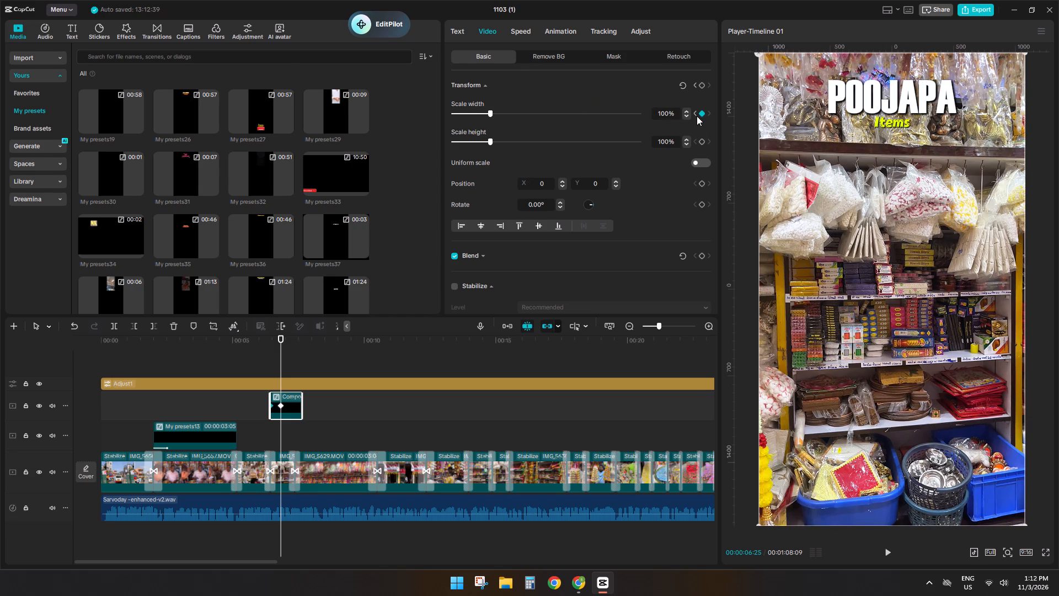
pyautogui.click(698, 160)
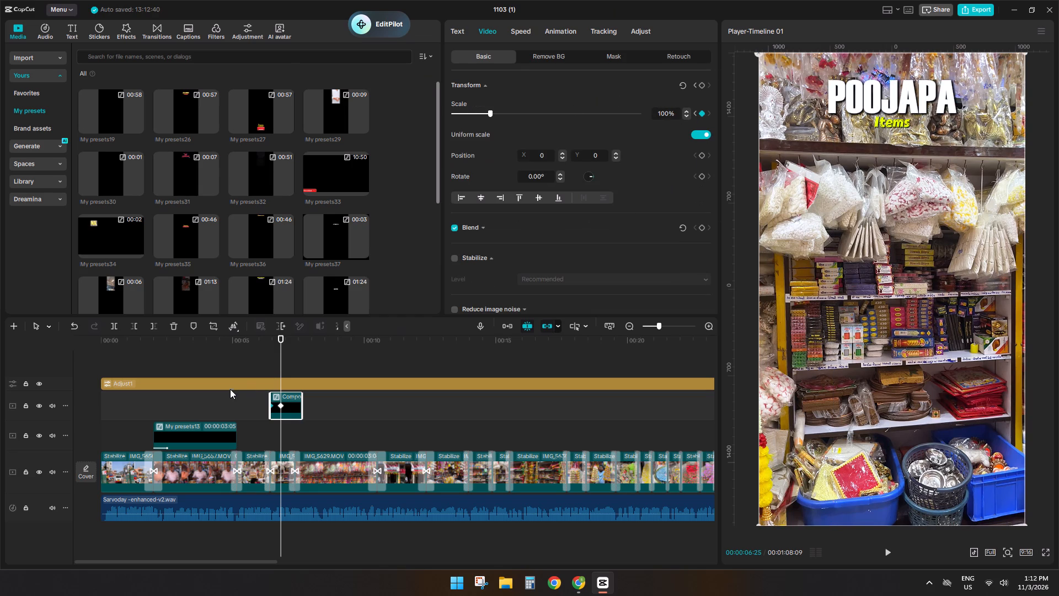
# Play back the title's width animation from just before its start, stop, and select the compound clip.
pyautogui.click(266, 366)
pyautogui.press('space')
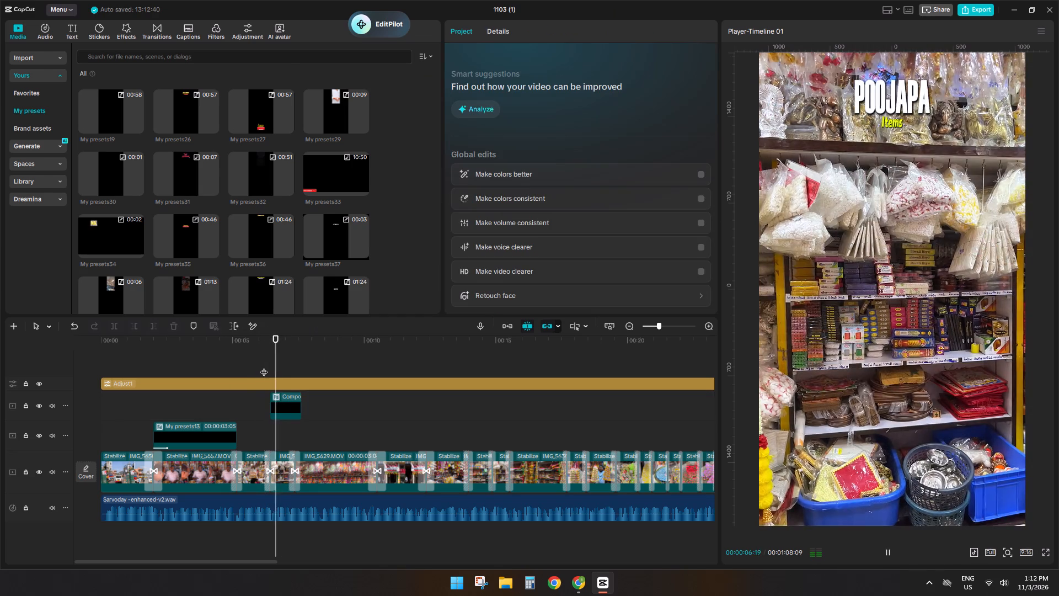
pyautogui.click(278, 405)
pyautogui.press('space')
pyautogui.click(278, 405)
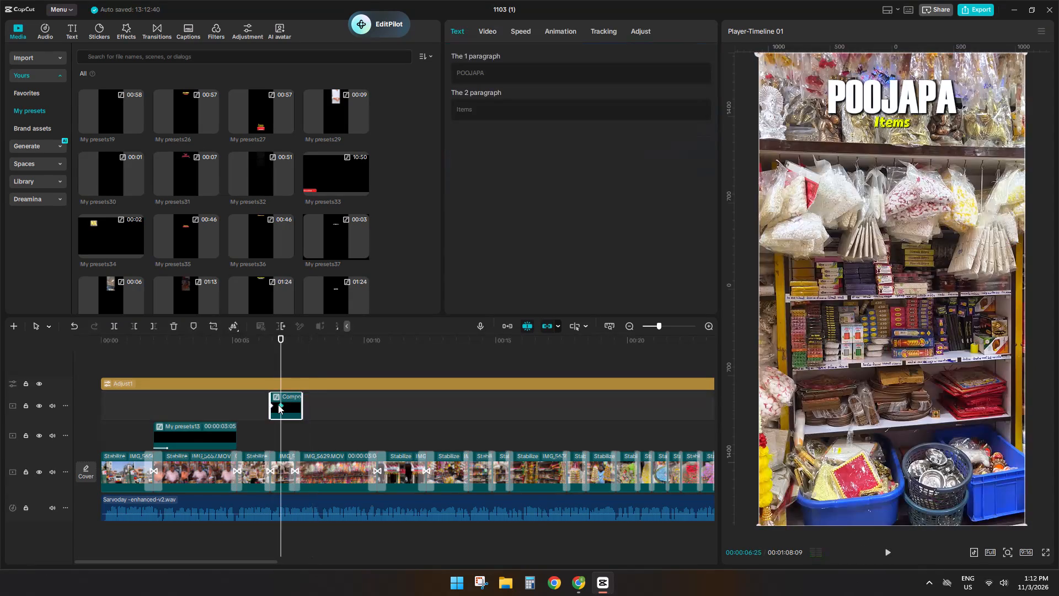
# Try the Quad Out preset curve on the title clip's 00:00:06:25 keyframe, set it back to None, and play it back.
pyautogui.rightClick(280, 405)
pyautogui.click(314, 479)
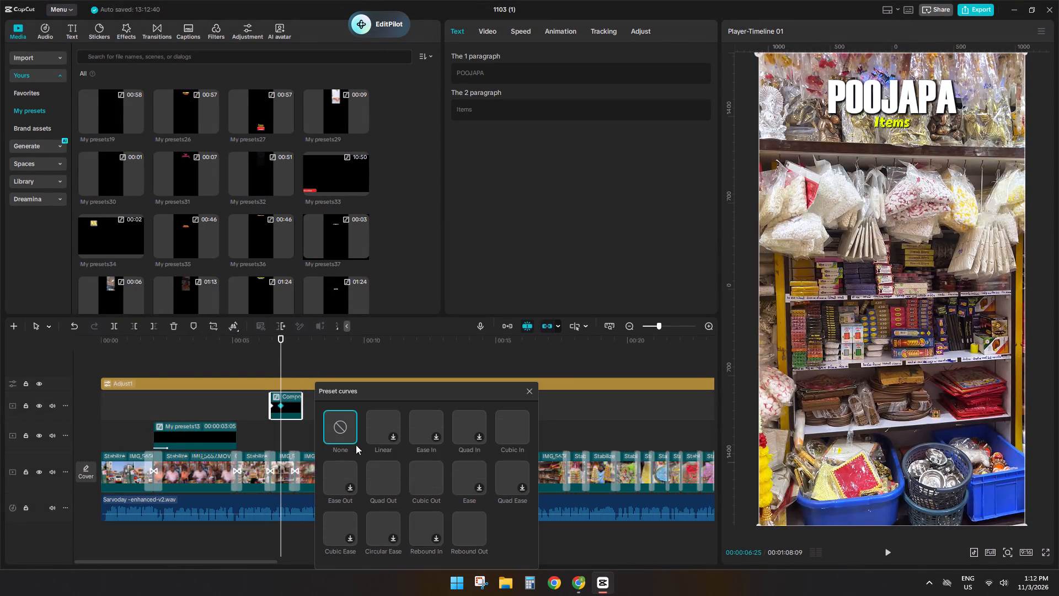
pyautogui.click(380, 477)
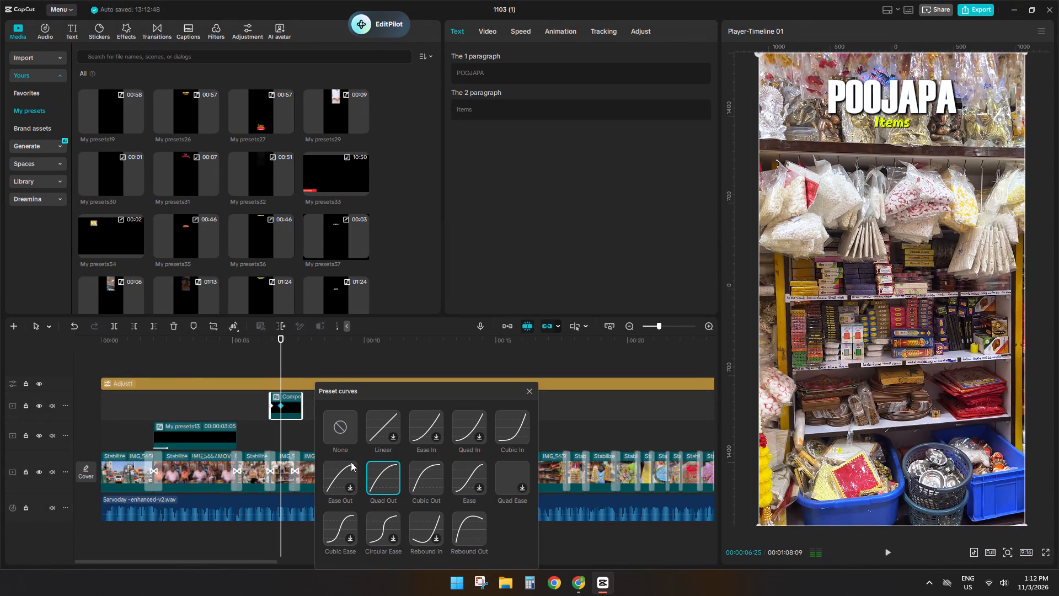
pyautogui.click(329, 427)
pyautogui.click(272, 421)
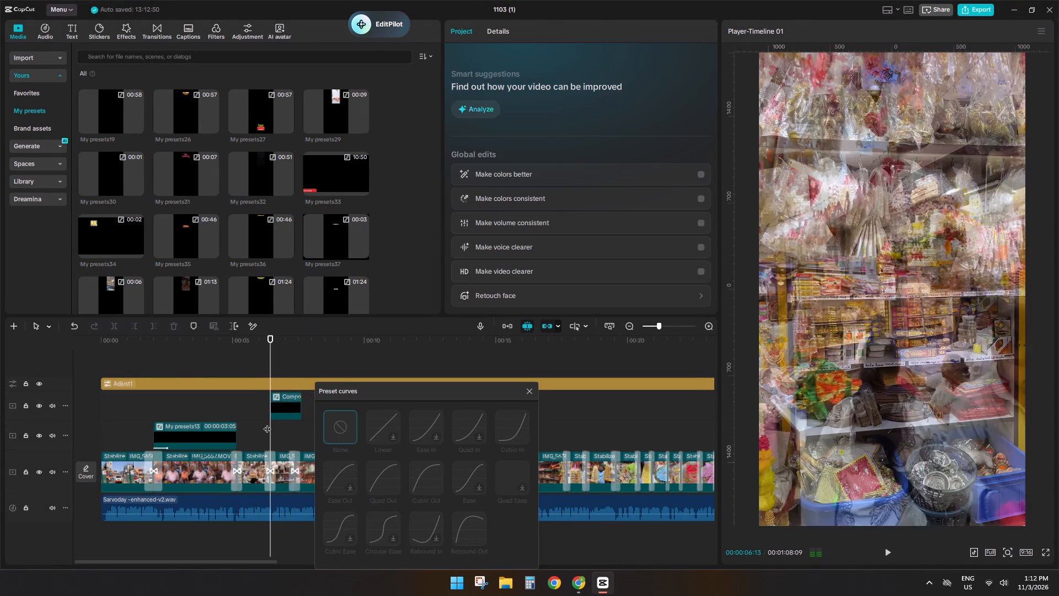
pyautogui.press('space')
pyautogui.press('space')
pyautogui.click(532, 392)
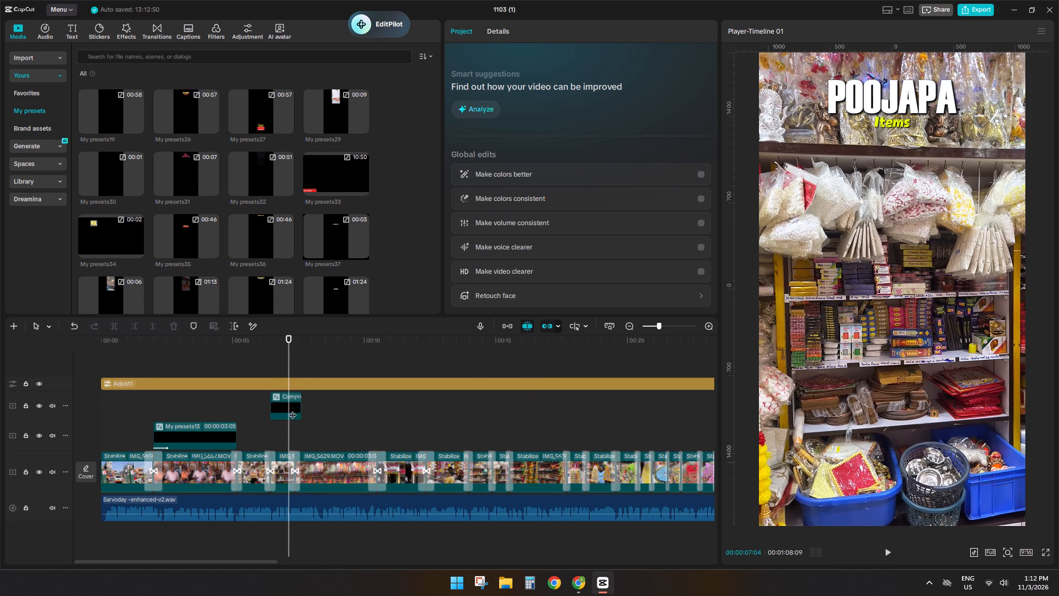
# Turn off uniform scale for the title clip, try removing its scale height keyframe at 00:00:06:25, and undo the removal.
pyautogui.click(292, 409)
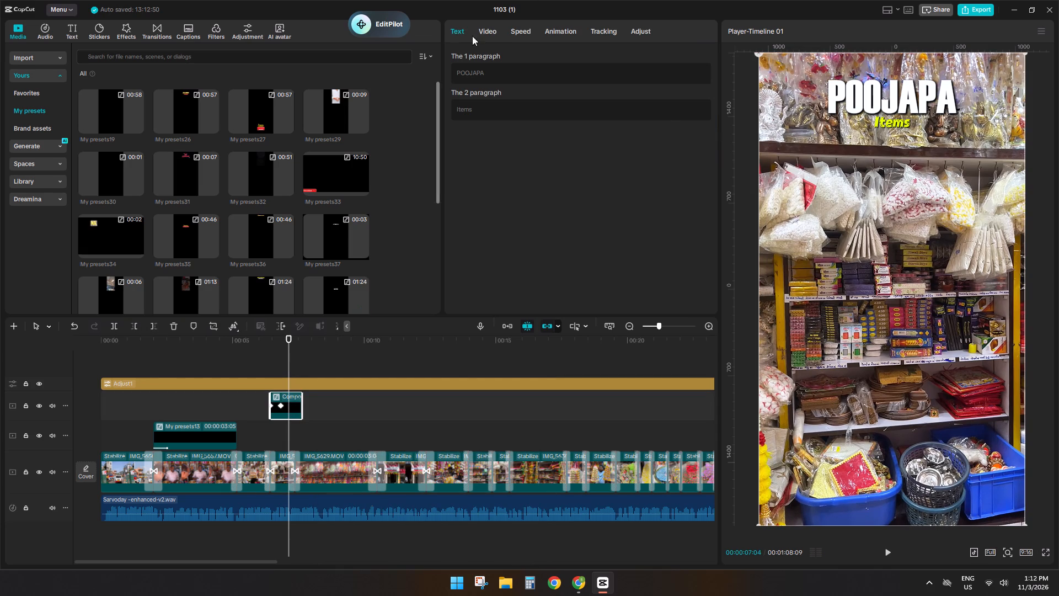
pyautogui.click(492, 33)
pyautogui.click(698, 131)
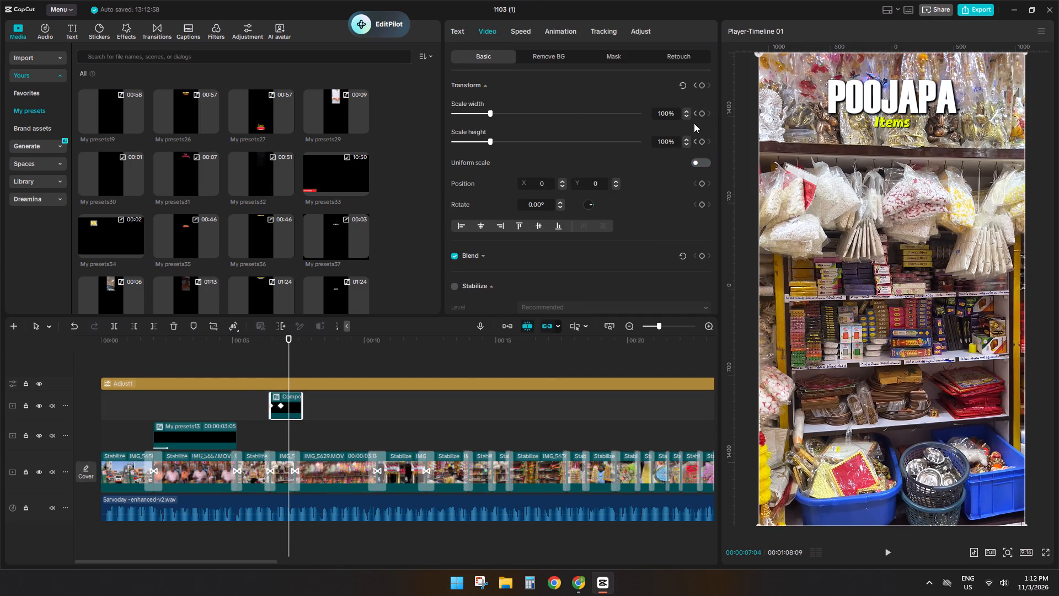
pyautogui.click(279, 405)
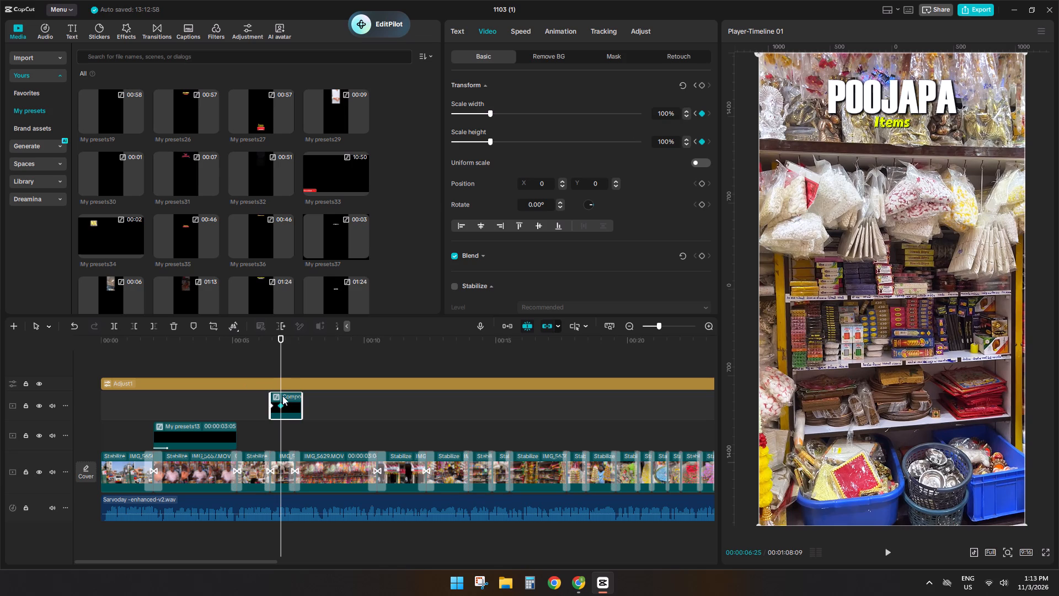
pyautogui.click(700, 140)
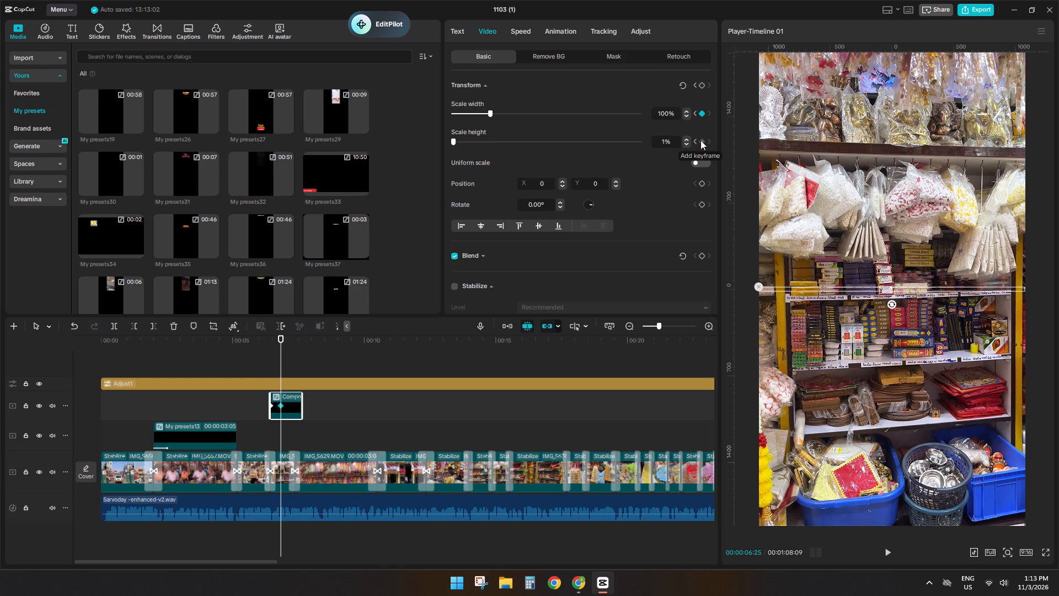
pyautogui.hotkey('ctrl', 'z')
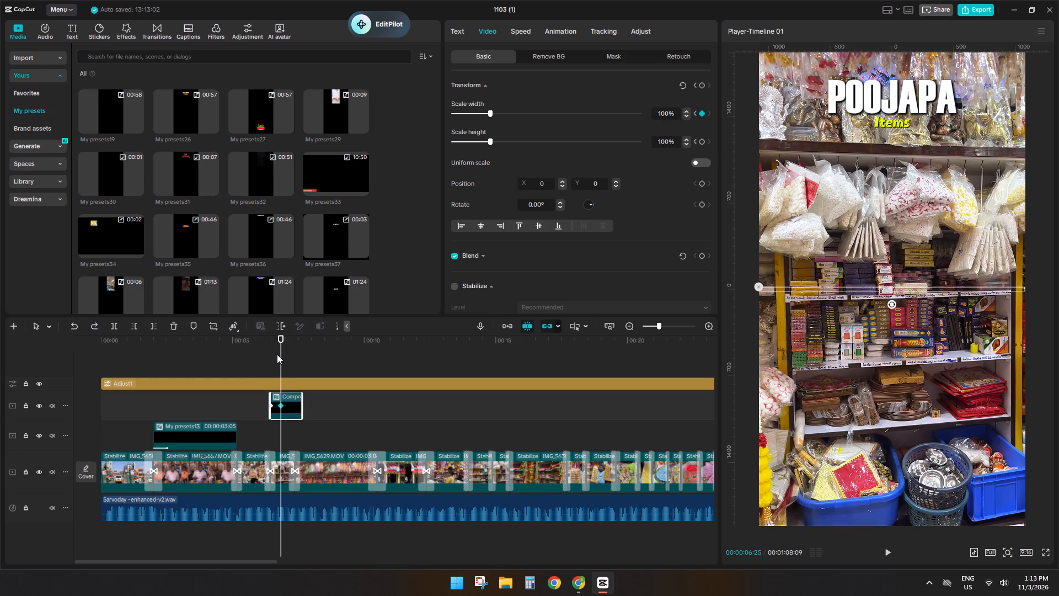
# Play back the title clip's entrance animation and inspect the title partway through at 00:00:06:20.
pyautogui.keyDown('ctrl'); pyautogui.click(266, 354); pyautogui.keyUp('ctrl')
pyautogui.press('space')
pyautogui.click(268, 354)
pyautogui.press('space')
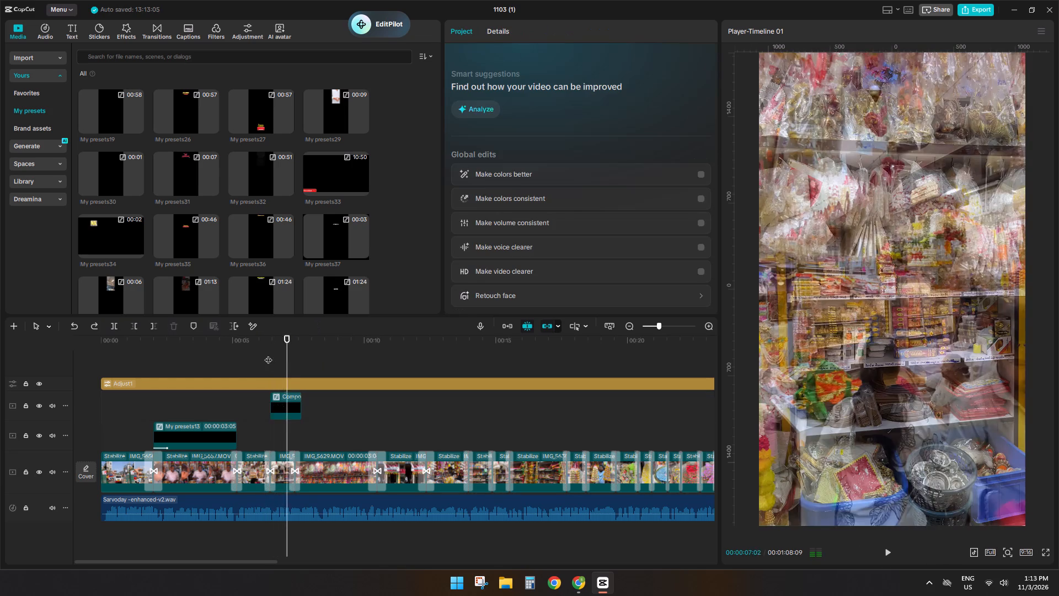
pyautogui.moveTo(268, 354); pyautogui.dragTo(277, 354)
pyautogui.click(279, 397)
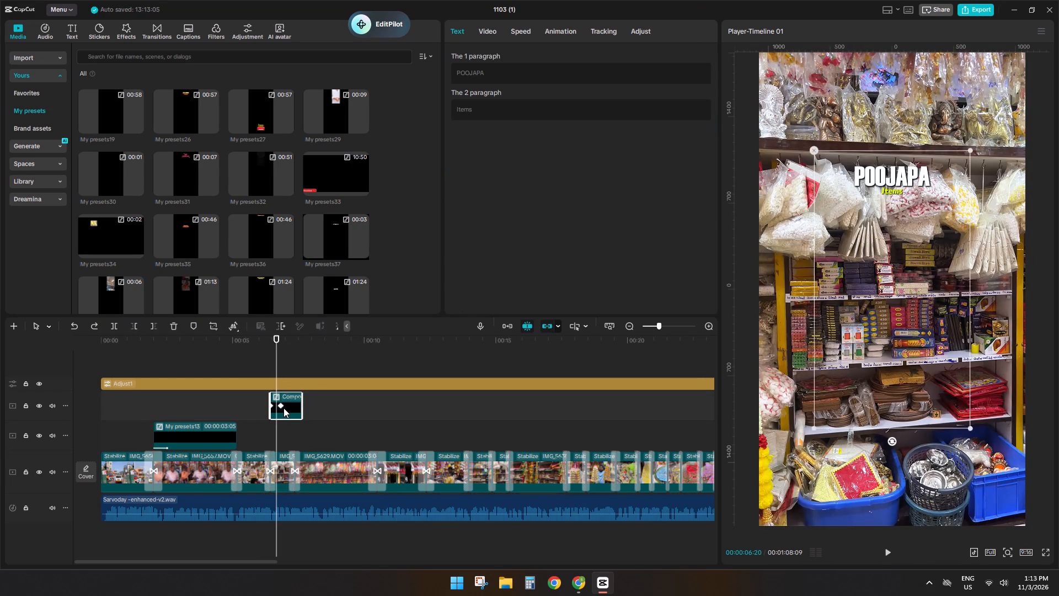
# Delete both scale keyframes from the title's compound clip, undoing the accidental deletion of the clip itself.
pyautogui.click(281, 406)
pyautogui.press('d')
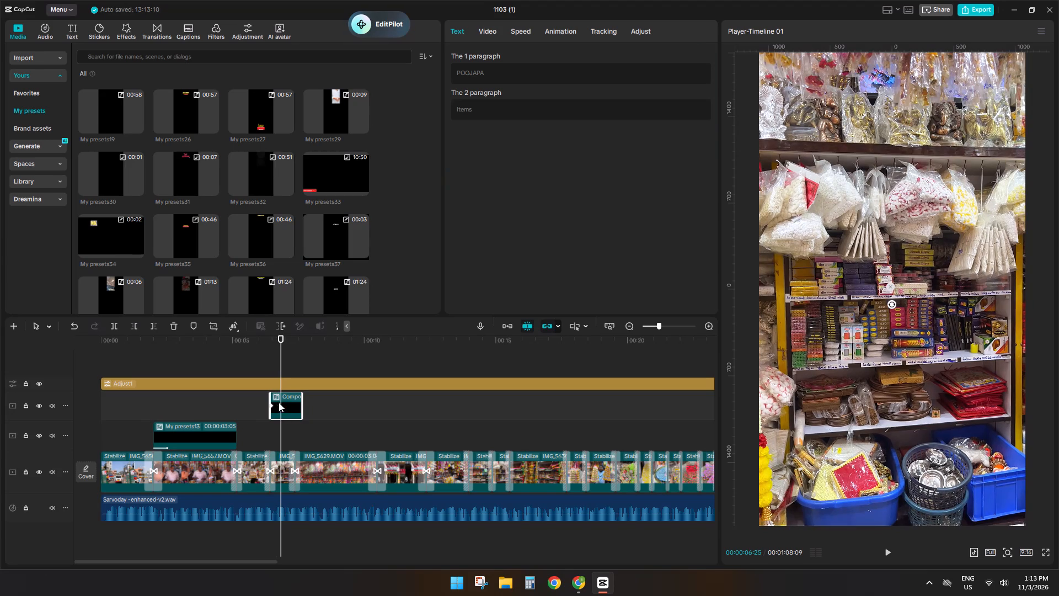
pyautogui.moveTo(280, 368); pyautogui.dragTo(272, 370)
pyautogui.press('d')
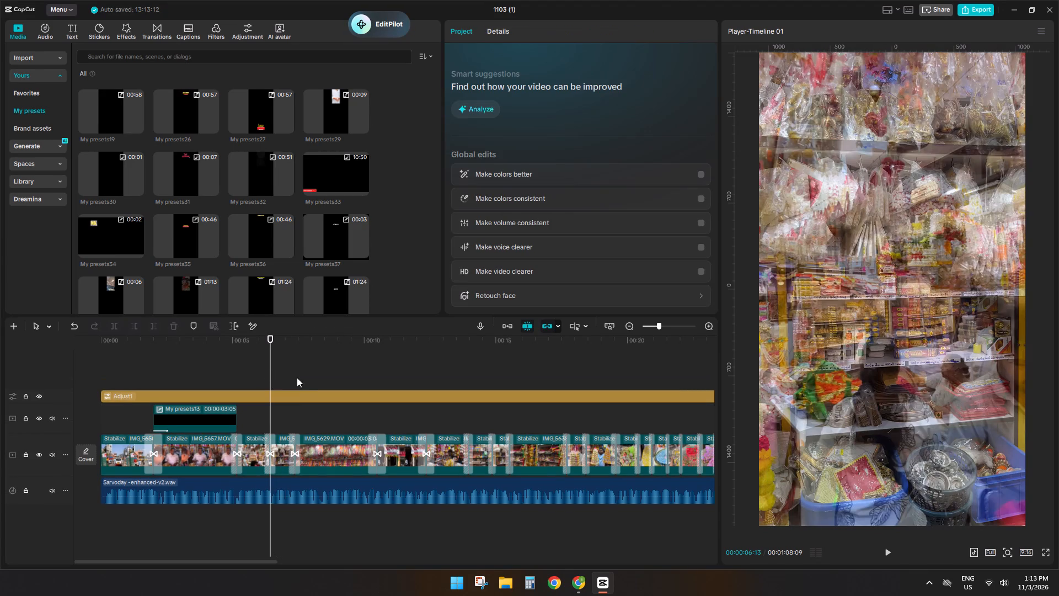
pyautogui.hotkey('ctrl', 'z')
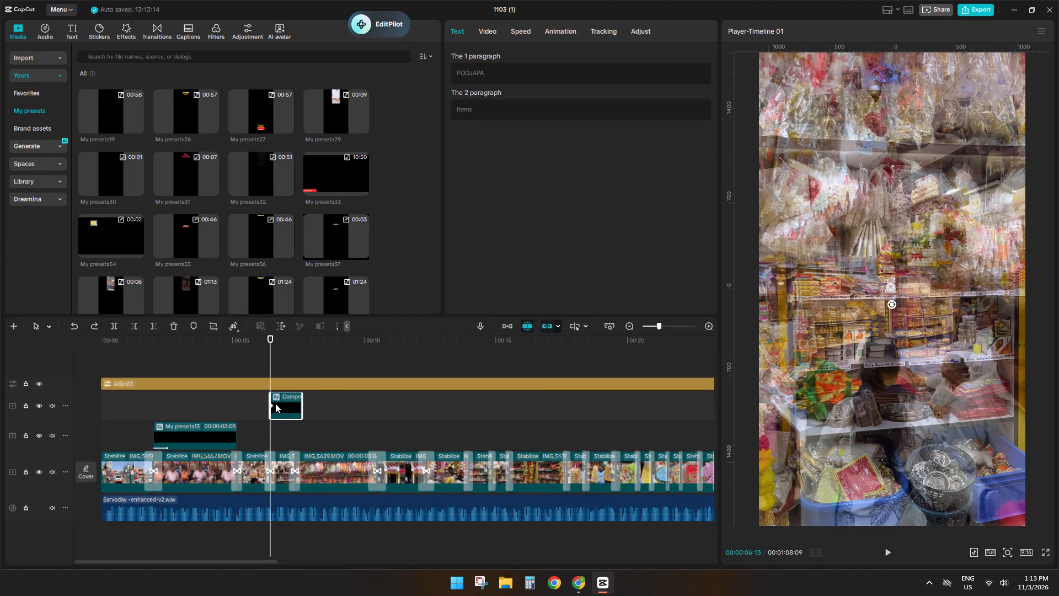
pyautogui.click(273, 403)
pyautogui.rightClick(273, 403)
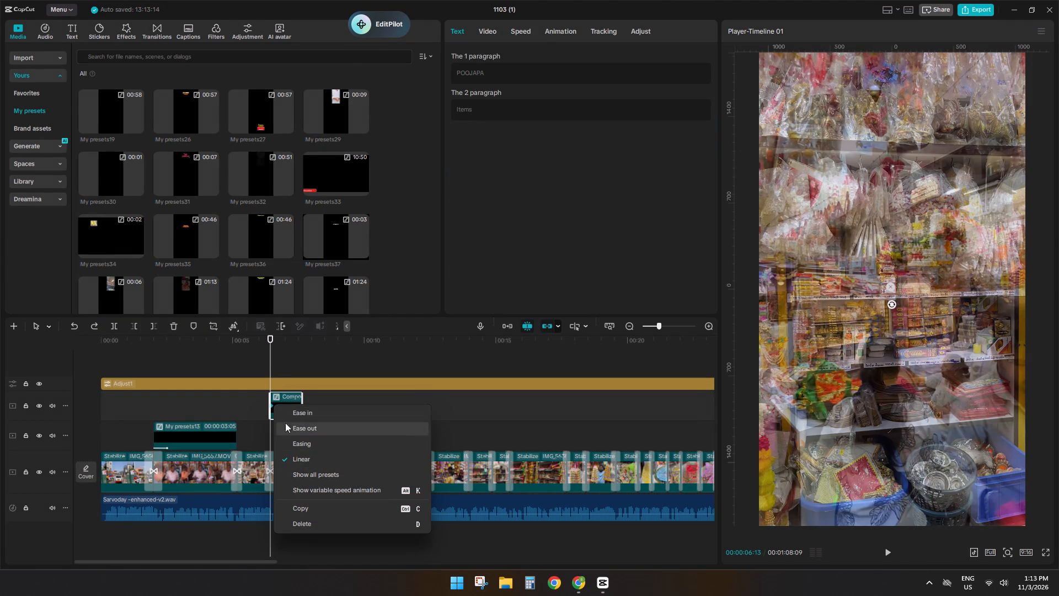
pyautogui.click(272, 408)
pyautogui.press('d')
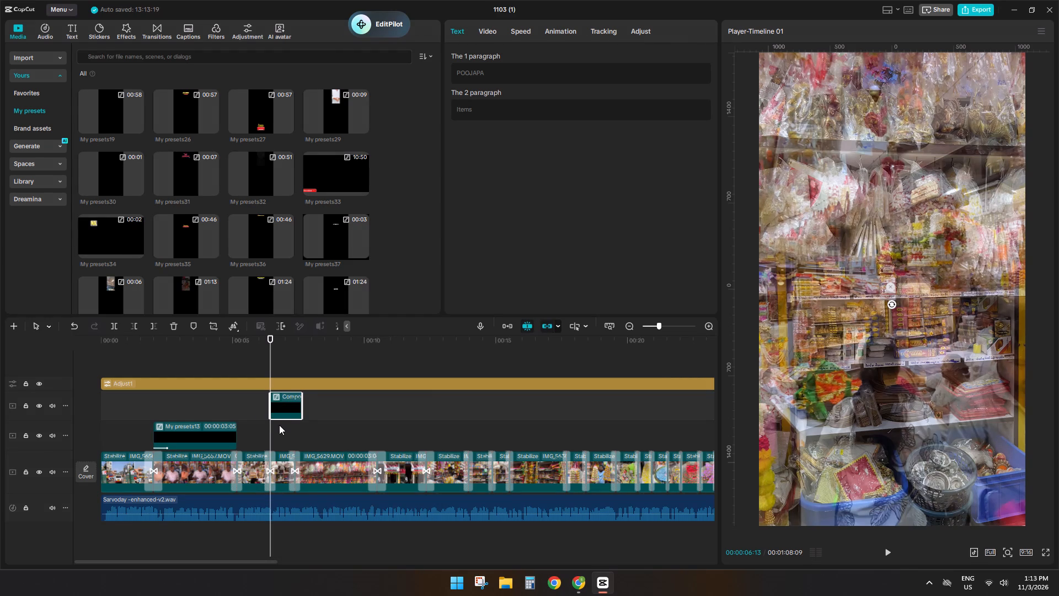
# Turn on uniform scale for the title clip, scale it to 103% and move it down to Y -168.
pyautogui.click(281, 404)
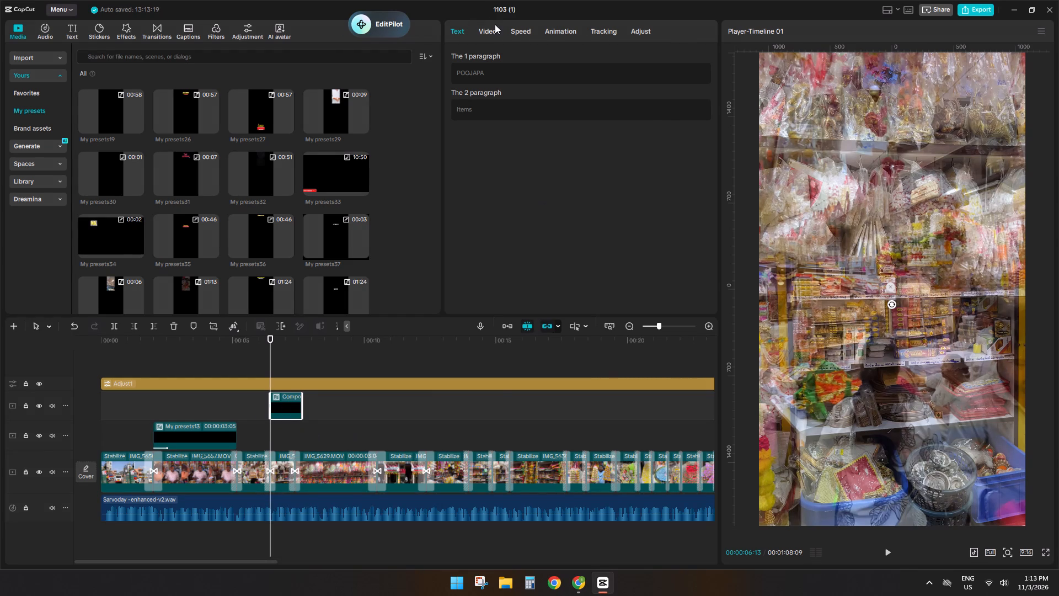
pyautogui.click(487, 31)
pyautogui.click(708, 159)
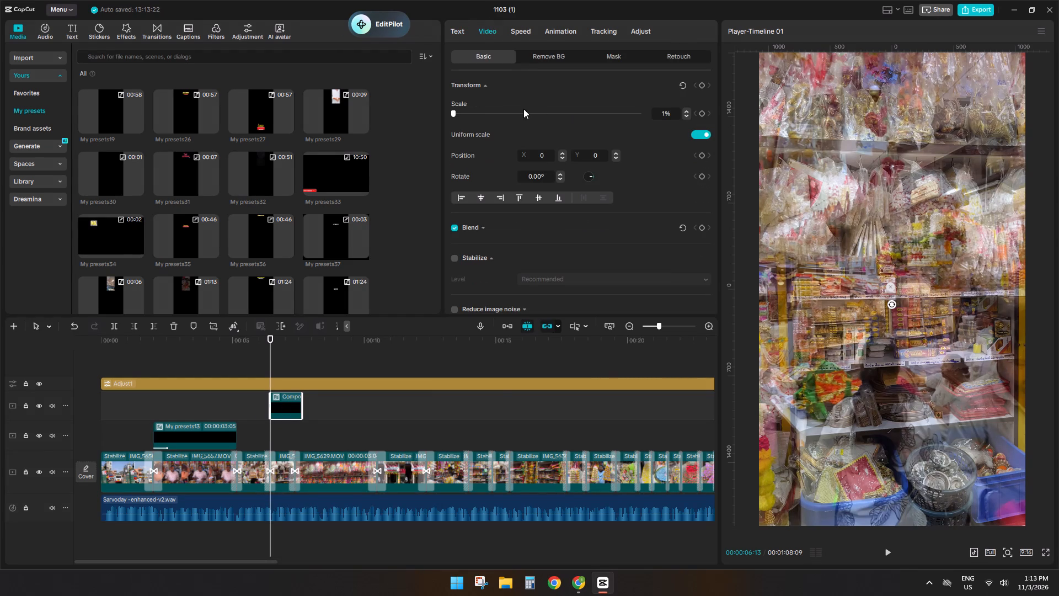
pyautogui.moveTo(469, 112); pyautogui.dragTo(495, 118)
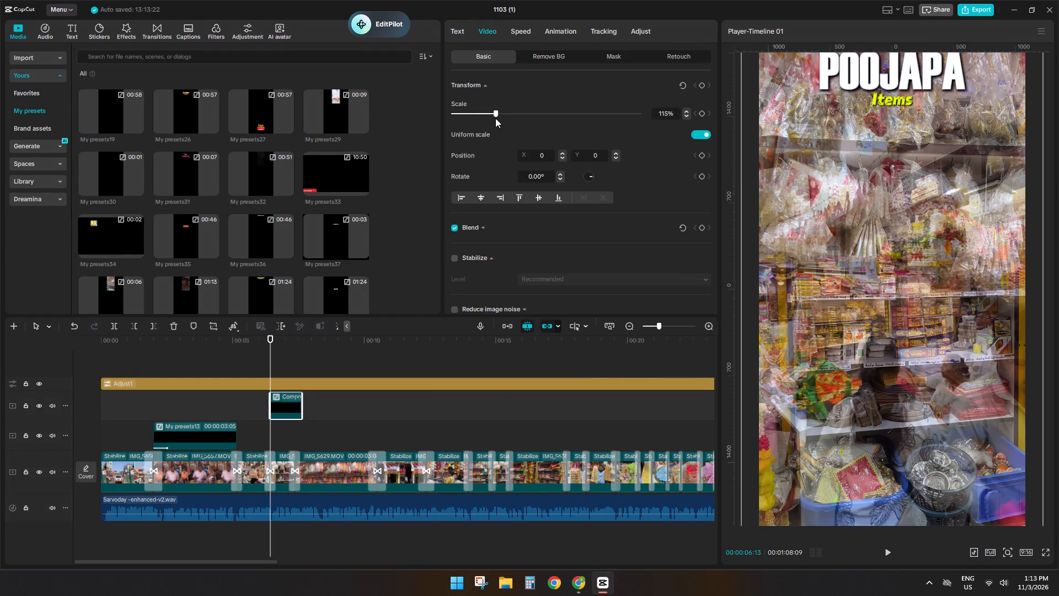
pyautogui.moveTo(495, 118); pyautogui.dragTo(491, 119)
pyautogui.moveTo(935, 137); pyautogui.dragTo(935, 157)
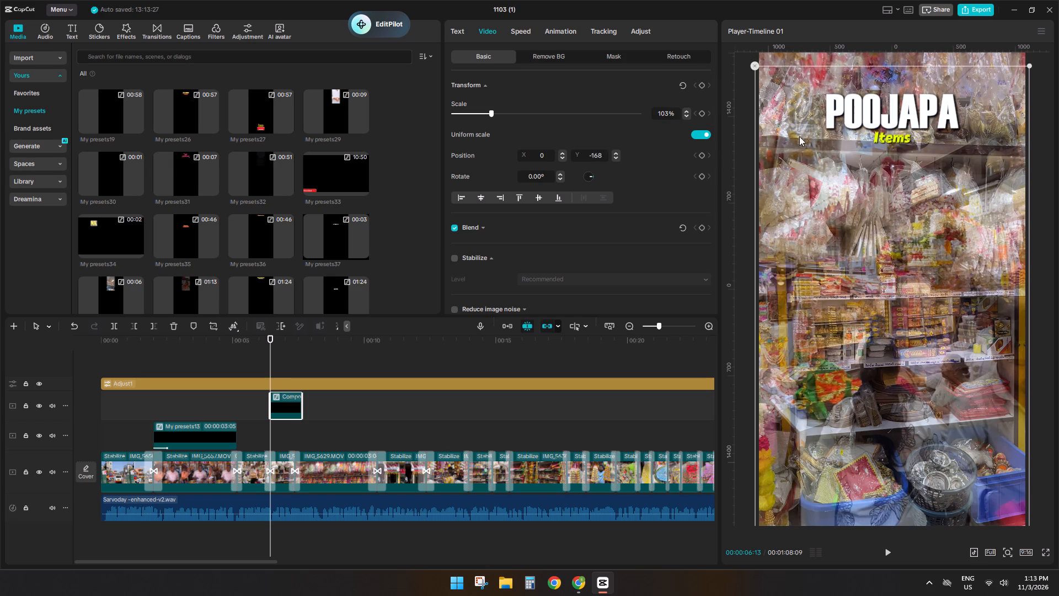
# Turn off uniform scale for the title clip, set its scale width to 1% and keyframe it at 00:00:06:13.
pyautogui.click(695, 133)
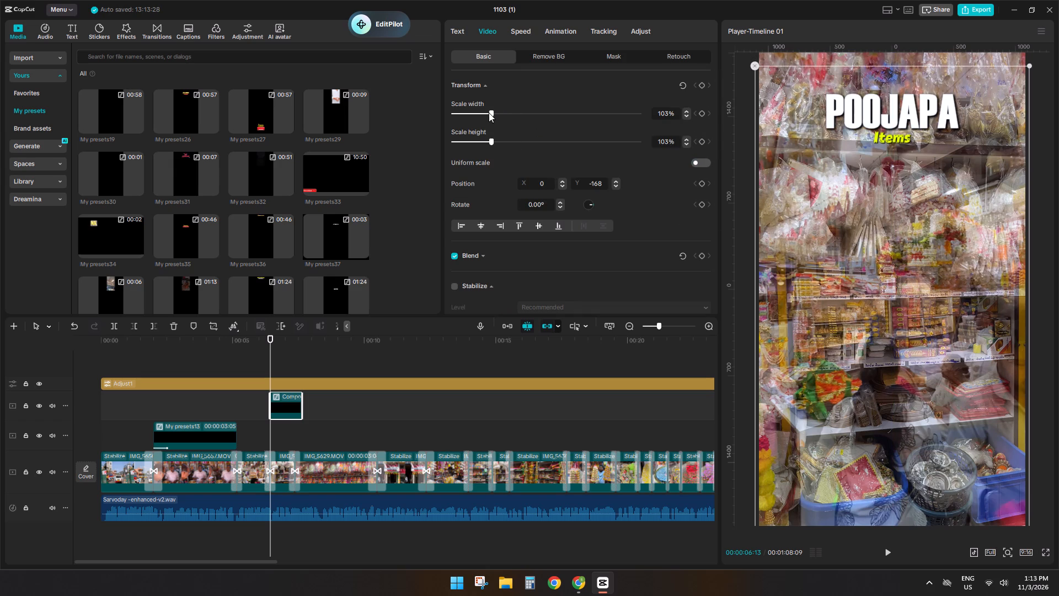
pyautogui.moveTo(489, 113); pyautogui.dragTo(435, 113)
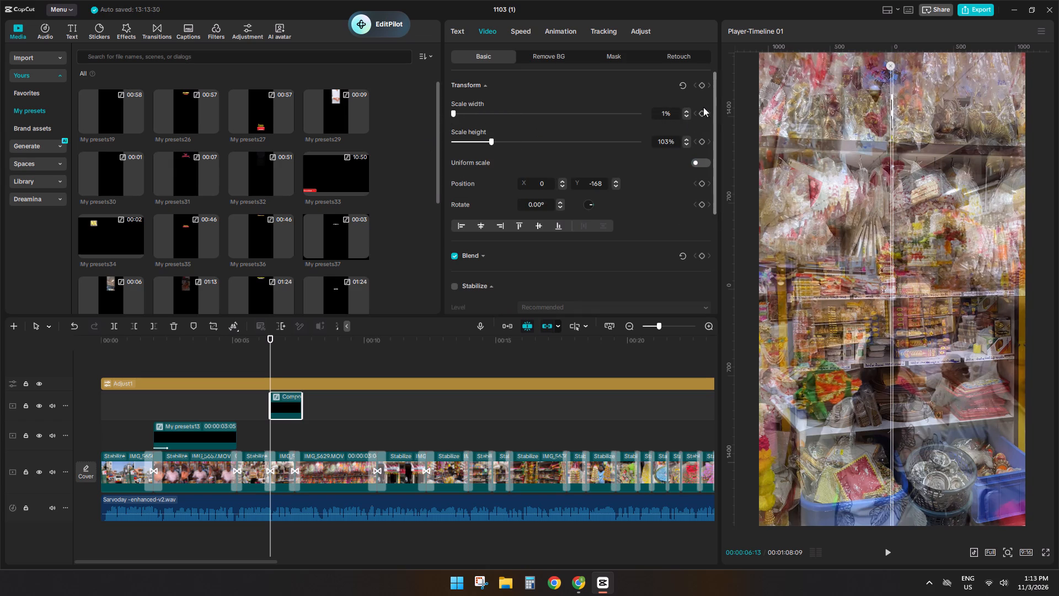
pyautogui.click(701, 111)
# Set the title clip's scale width to 100% at 00:00:06:20 as the second keyframe.
pyautogui.moveTo(272, 352); pyautogui.dragTo(279, 353)
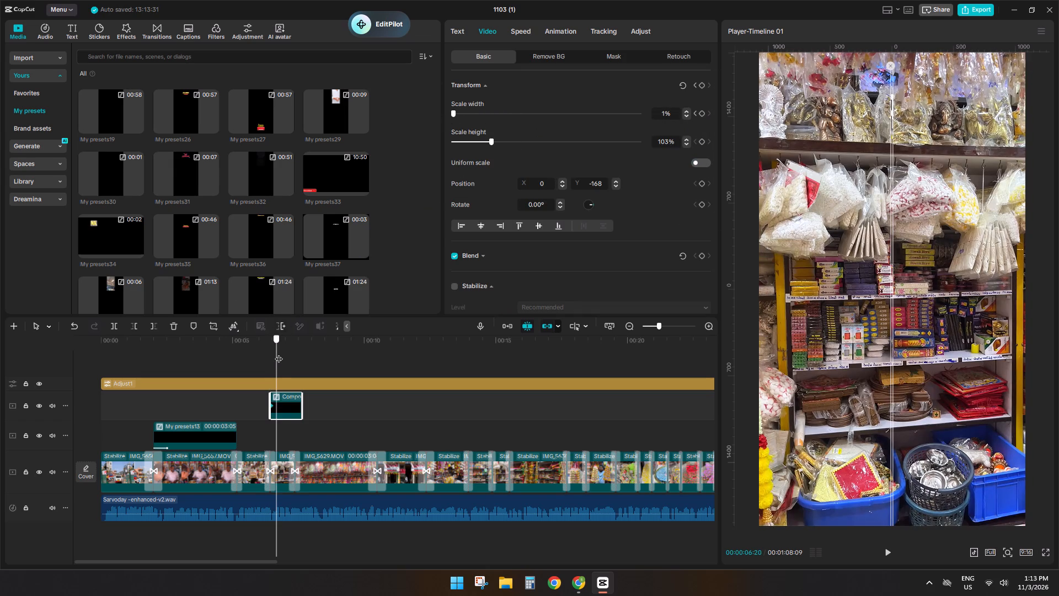
pyautogui.moveTo(279, 353); pyautogui.dragTo(278, 355)
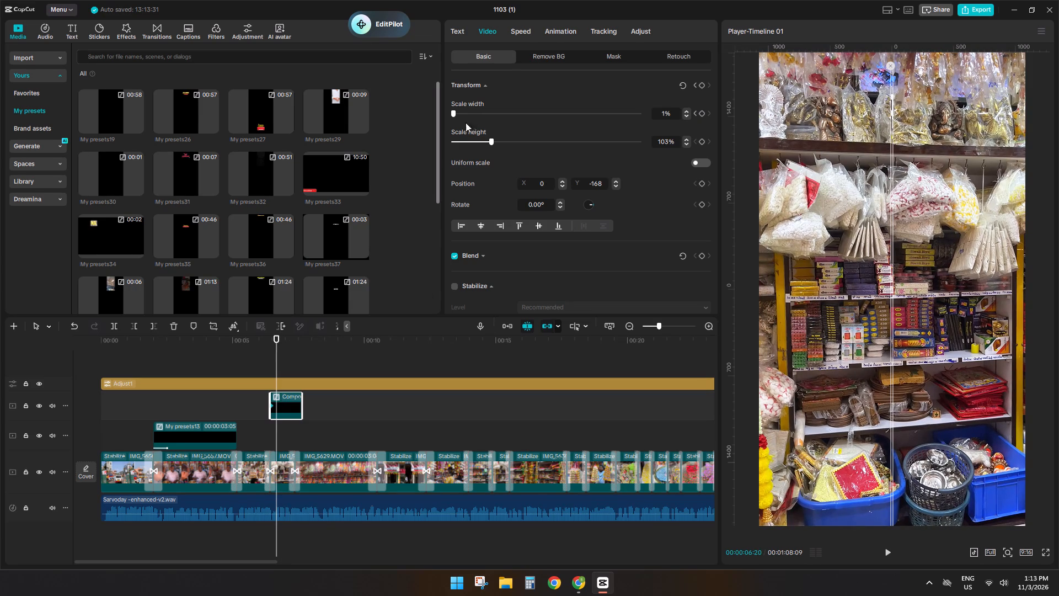
pyautogui.moveTo(674, 114); pyautogui.dragTo(650, 114)
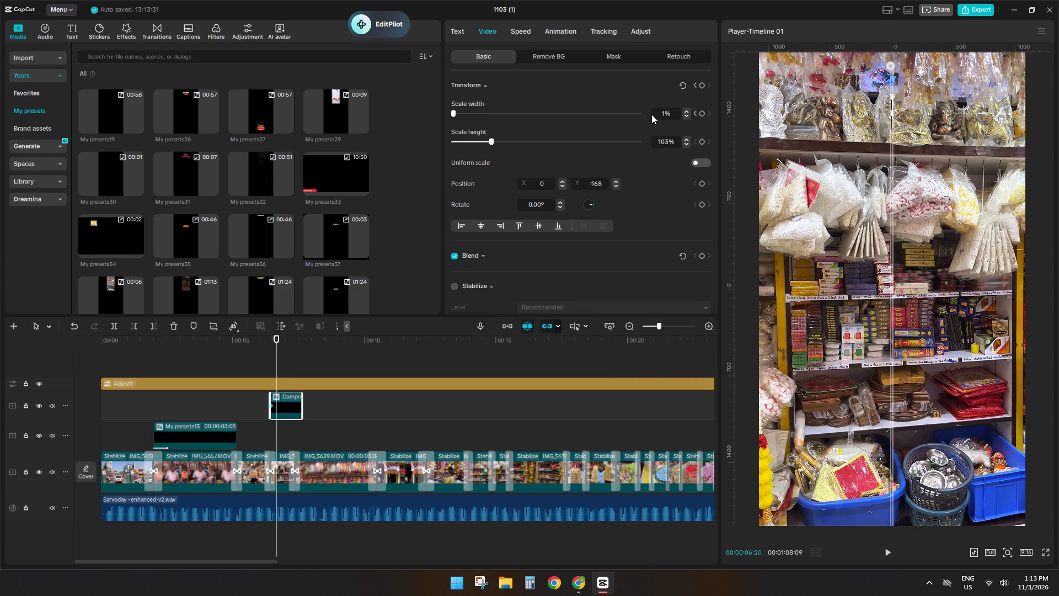
pyautogui.moveTo(657, 111); pyautogui.dragTo(680, 111)
pyautogui.write('100')
pyautogui.press('Return')
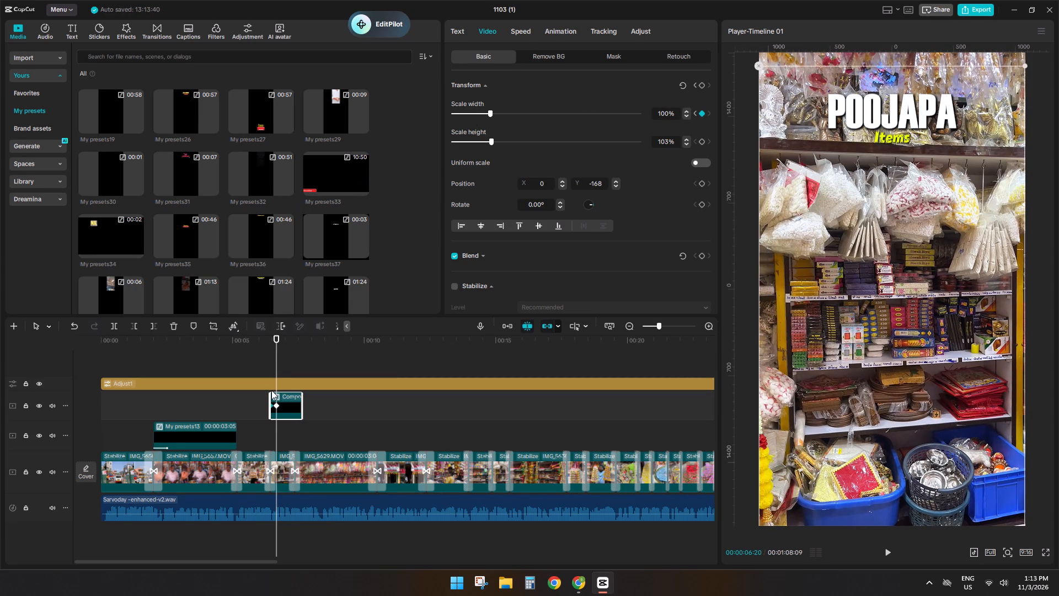
# Apply the Quad Out preset curve to the title's width animation and play it back from just before the title.
pyautogui.rightClick(275, 407)
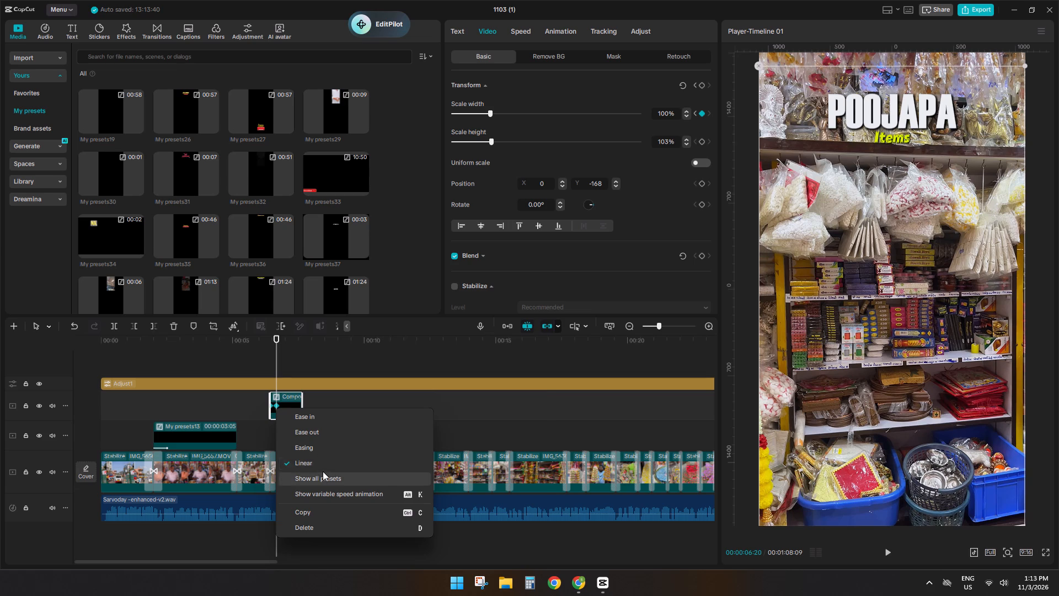
pyautogui.click(323, 471)
pyautogui.click(398, 468)
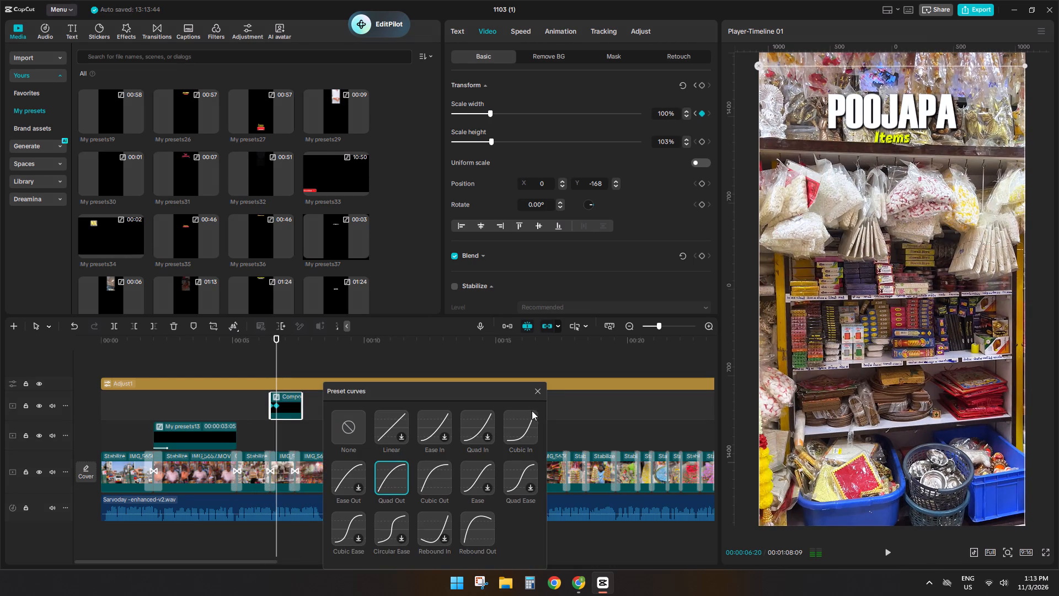
pyautogui.click(534, 397)
pyautogui.click(265, 415)
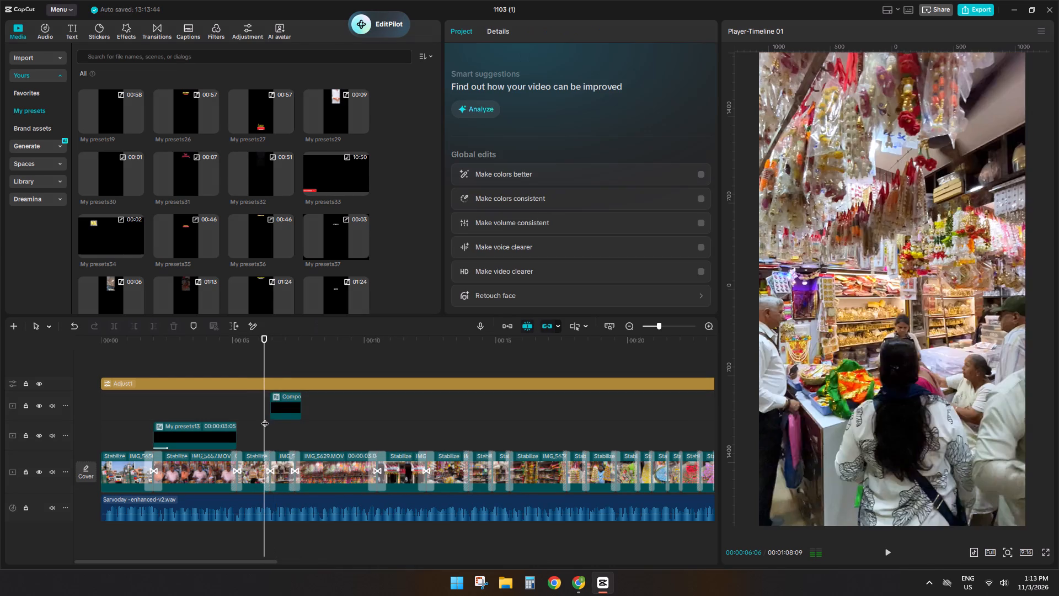
pyautogui.press('space')
# Split the title's compound clip at 00:00:07:11 and delete the part after the cut.
pyautogui.click(293, 423)
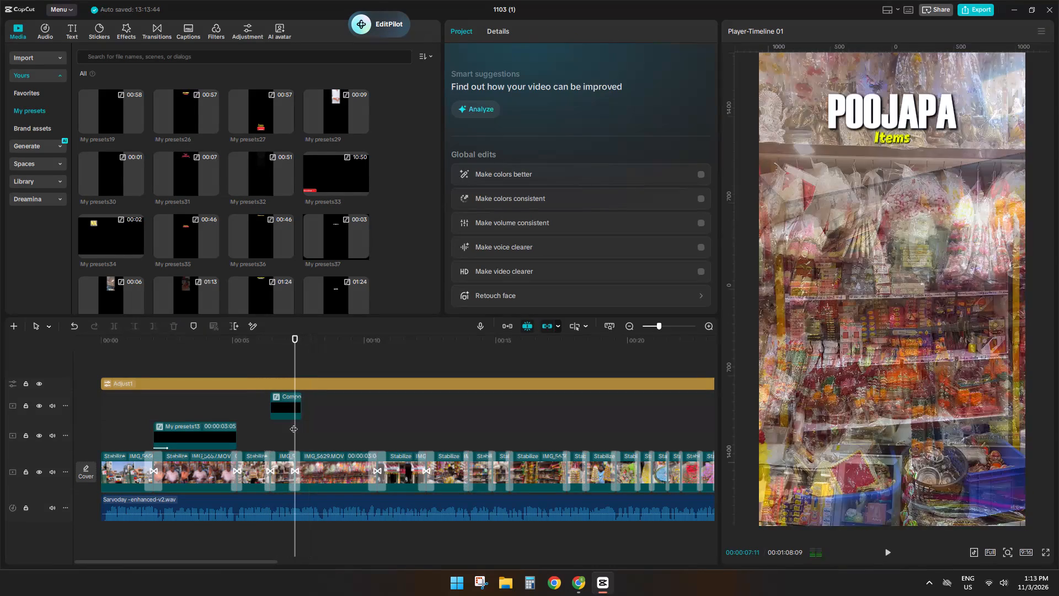
pyautogui.click(293, 423)
pyautogui.click(296, 405)
pyautogui.press('s')
pyautogui.press('d')
# Copy the trimmed title clip, paste it at 00:00:07:11 and extend the copy's end to about 00:00:08:17.
pyautogui.click(285, 407)
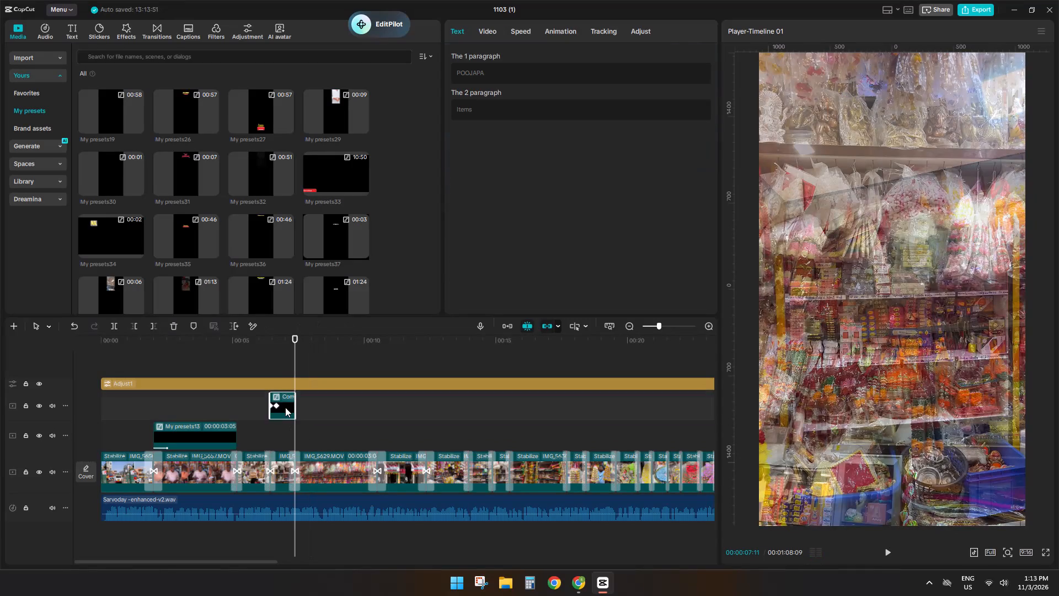
pyautogui.hotkey('ctrl', 'c')
pyautogui.hotkey('ctrl', 'v')
pyautogui.click(315, 405)
pyautogui.moveTo(320, 405); pyautogui.dragTo(340, 406)
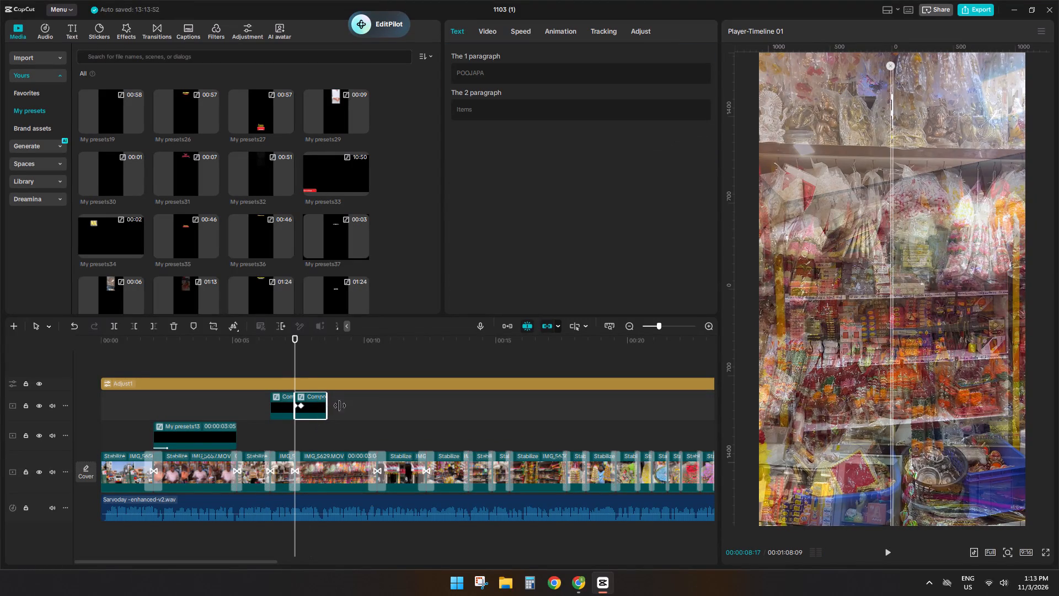
pyautogui.moveTo(340, 406); pyautogui.dragTo(367, 407)
# Play back the section under the copied title, stop at about 00:00:08:02 and select the copy.
pyautogui.press('space')
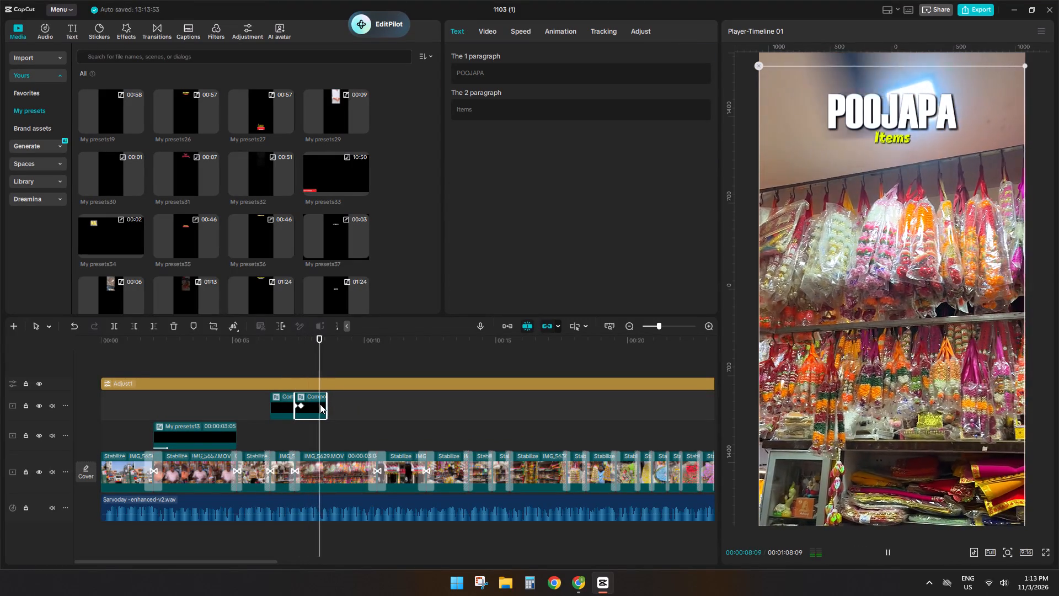
pyautogui.press('space')
pyautogui.click(316, 423)
pyautogui.click(309, 424)
pyautogui.press('space')
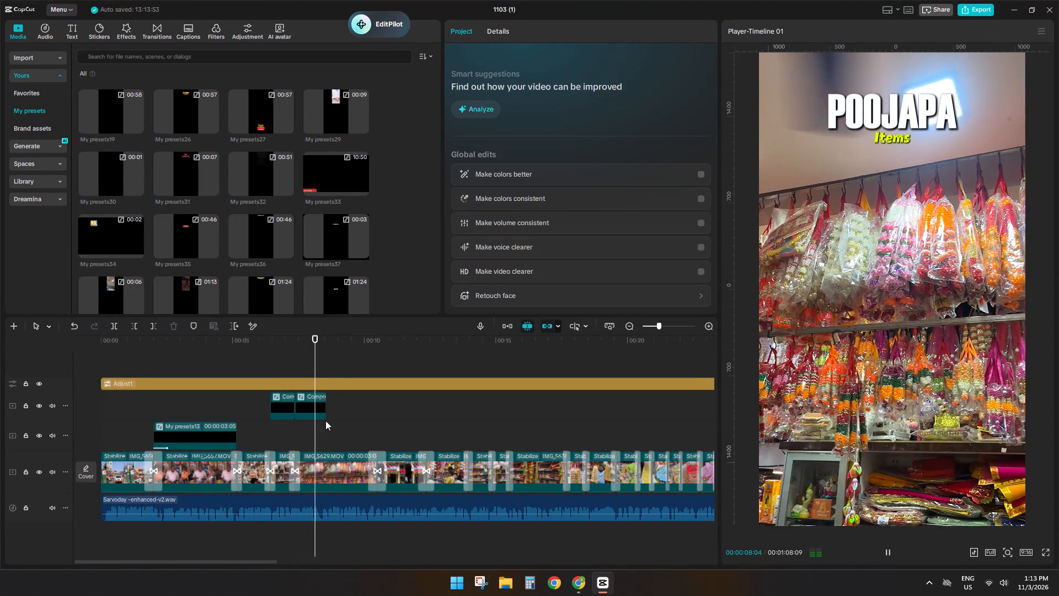
pyautogui.press('space')
pyautogui.click(311, 416)
pyautogui.click(313, 420)
pyautogui.click(318, 406)
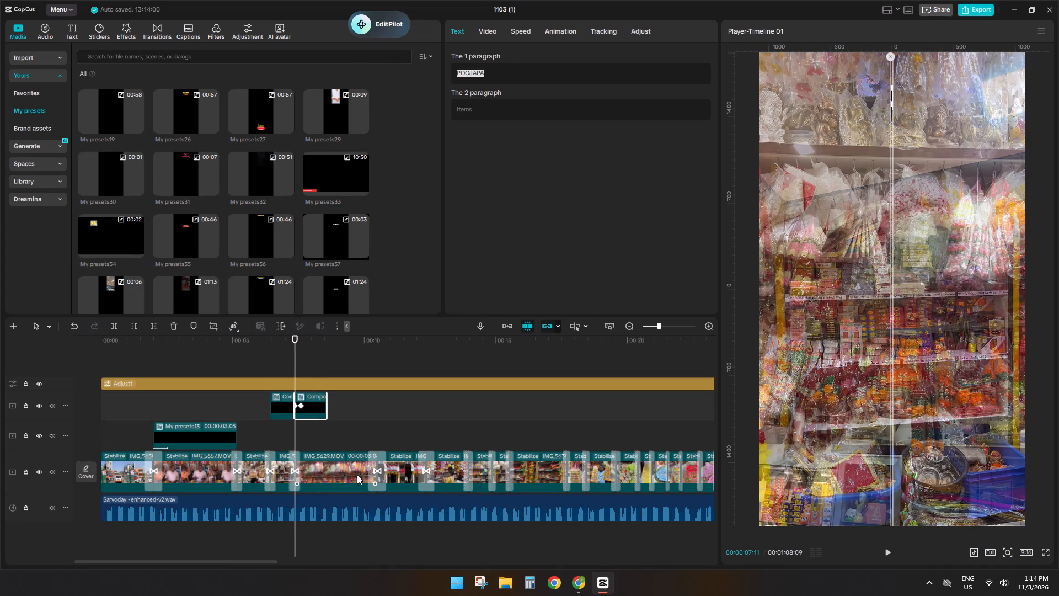
pyautogui.doubleClick(311, 412)
pyautogui.click(192, 428)
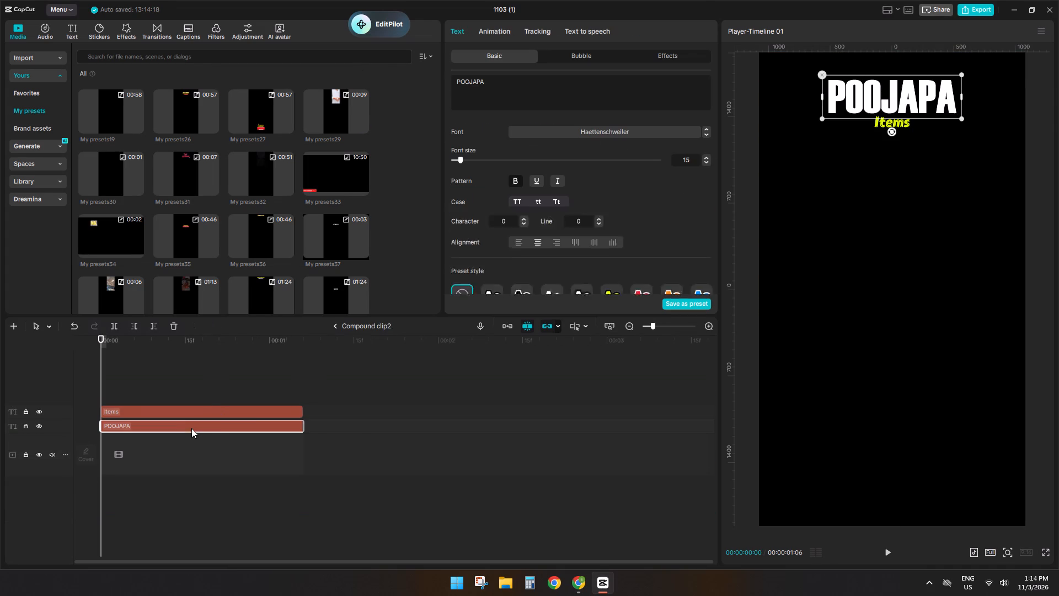
pyautogui.moveTo(491, 85); pyautogui.dragTo(232, 18)
pyautogui.hotkey('ctrl', 'v')
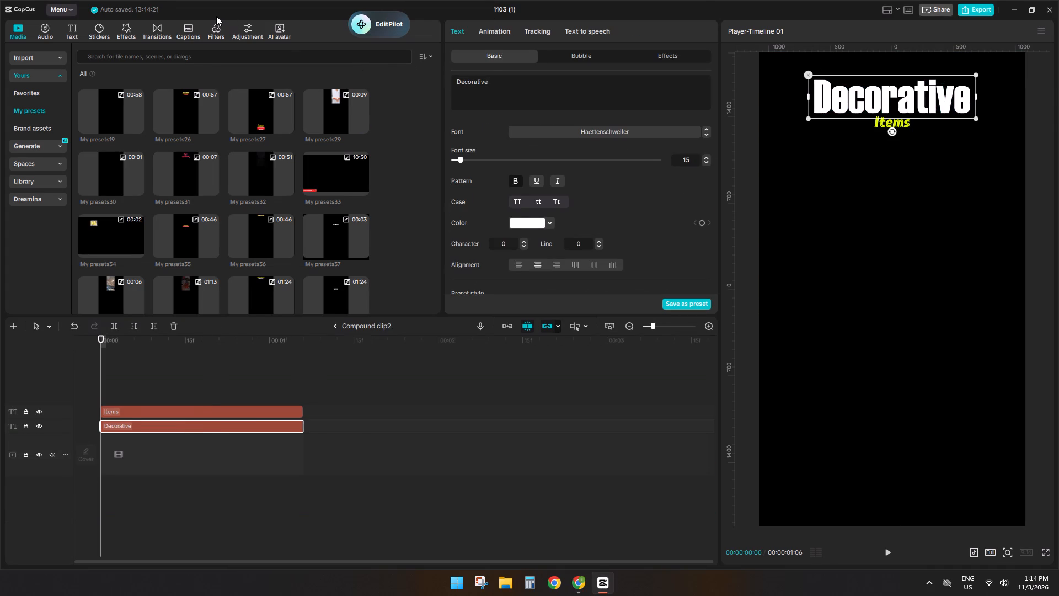
pyautogui.click(514, 210)
pyautogui.click(514, 206)
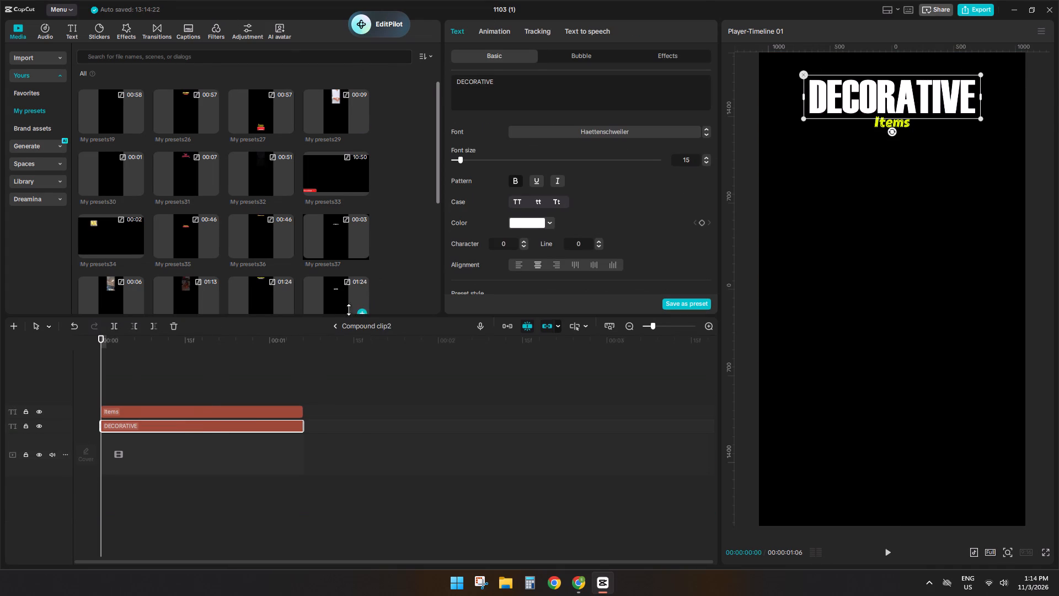
pyautogui.click(331, 329)
# Play the start of the DECORATIVE title and shift its second width keyframe slightly later.
pyautogui.press('space')
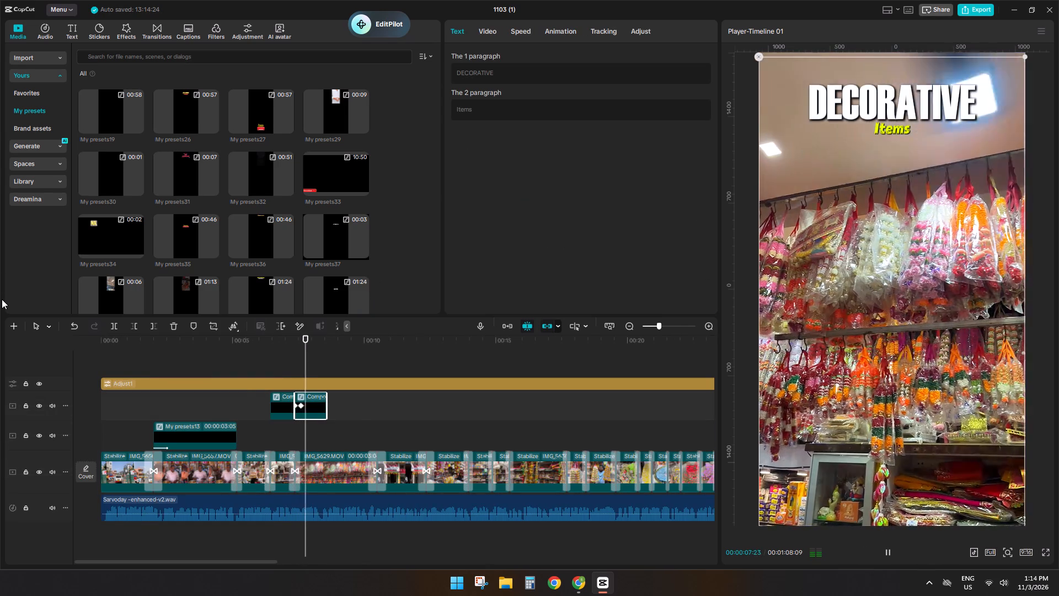
pyautogui.press('space')
pyautogui.moveTo(302, 406); pyautogui.dragTo(304, 407)
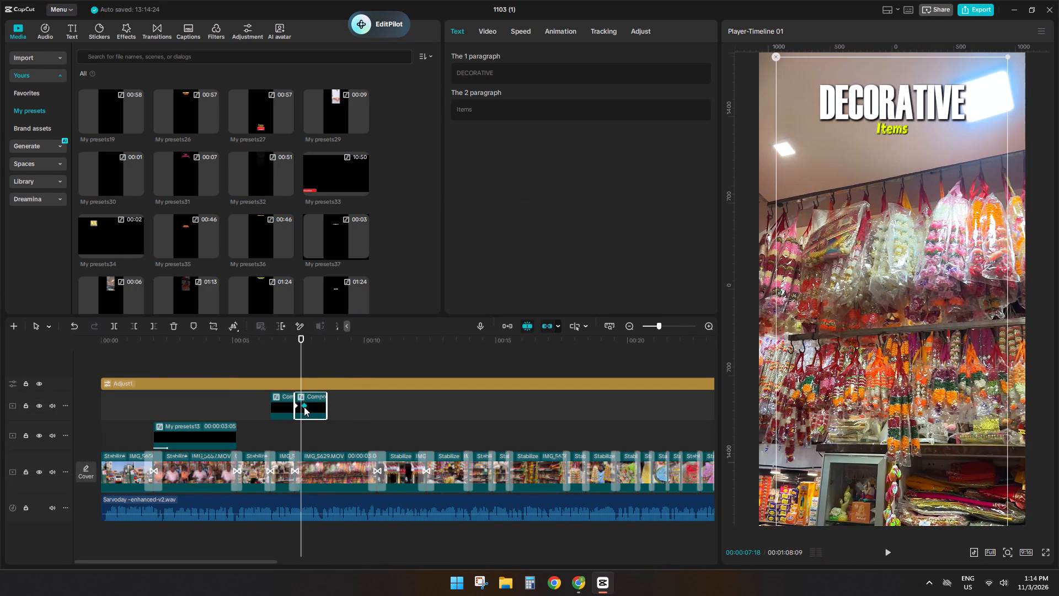
pyautogui.moveTo(304, 407); pyautogui.dragTo(307, 407)
# Play back both short titles from just before the first one to check their animation and timing.
pyautogui.click(283, 405)
pyautogui.click(277, 405)
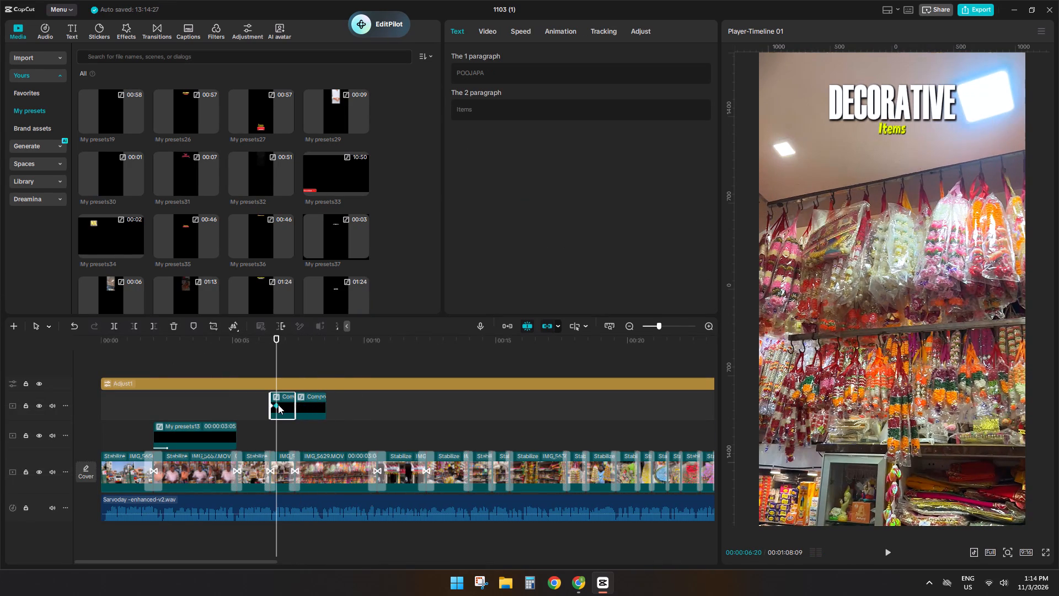
pyautogui.click(264, 407)
pyautogui.press('space')
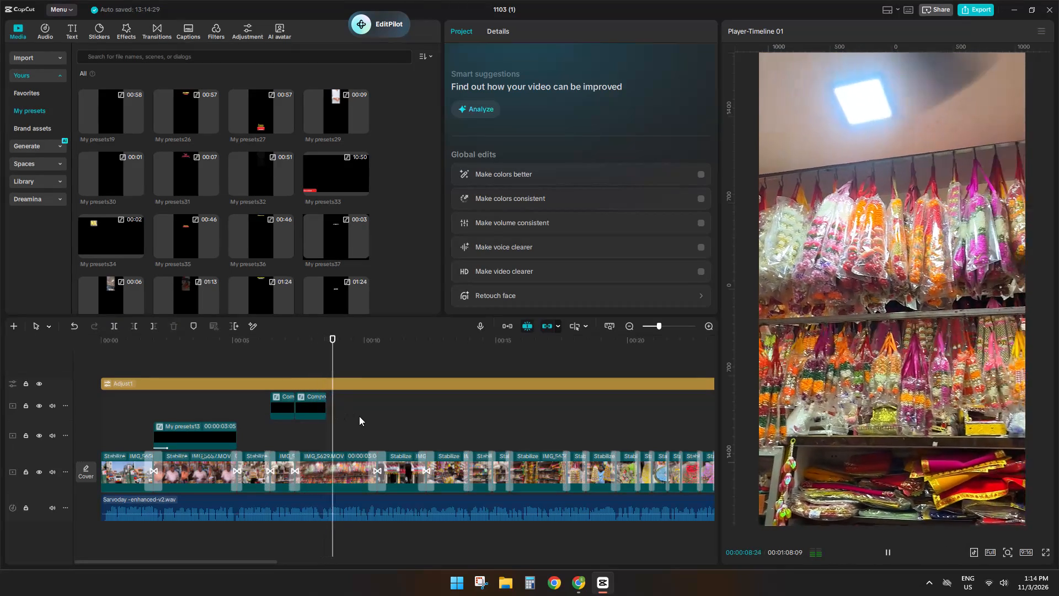
pyautogui.click(304, 422)
pyautogui.press('space')
pyautogui.press('space')
pyautogui.press('space')
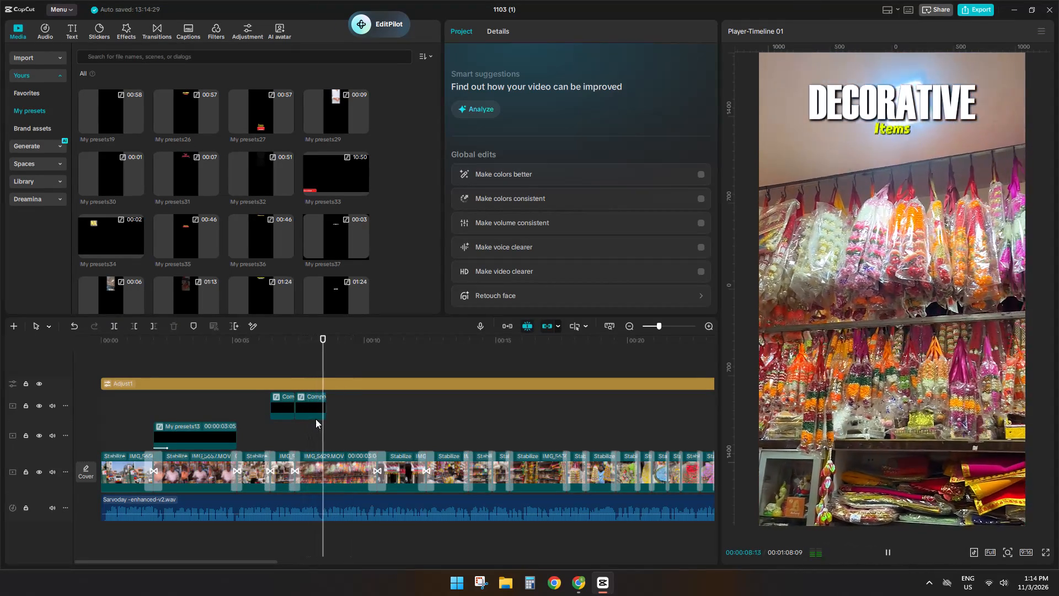
# Locate the start of the storefront shot and place My presets22 from the All preset folder there, at 00:00:10:15.
pyautogui.keyDown('ctrl'); pyautogui.scroll(-5, 373, 432); pyautogui.keyUp('ctrl')
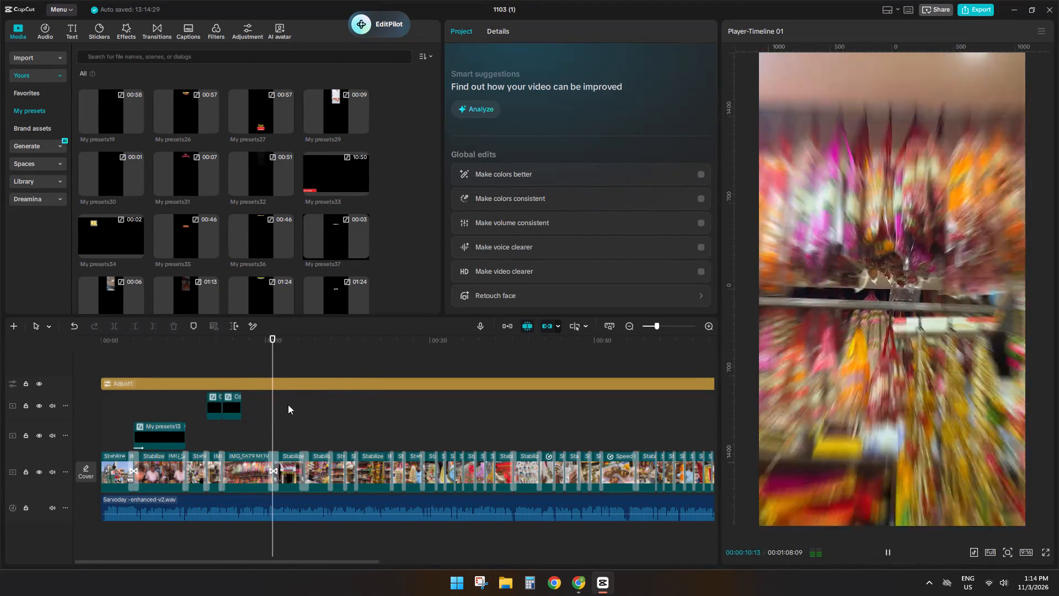
pyautogui.click(275, 415)
pyautogui.click(275, 415)
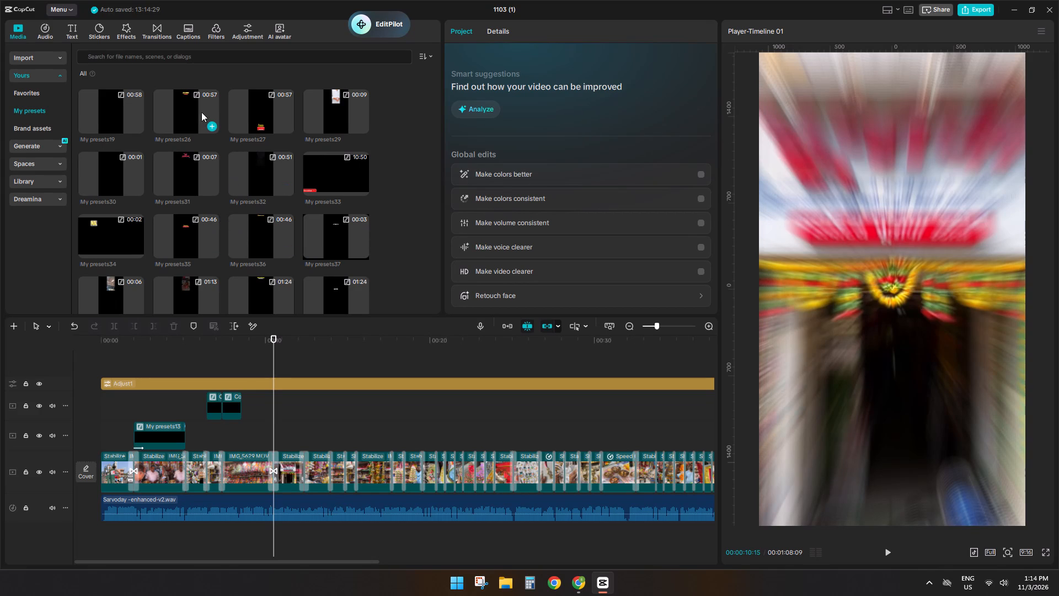
pyautogui.press('space')
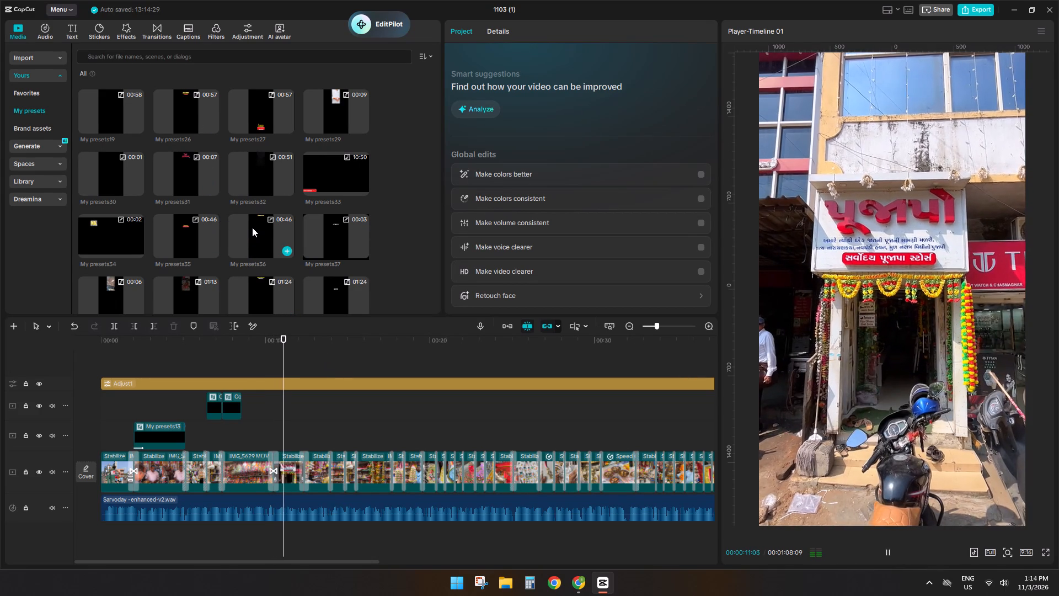
pyautogui.press('space')
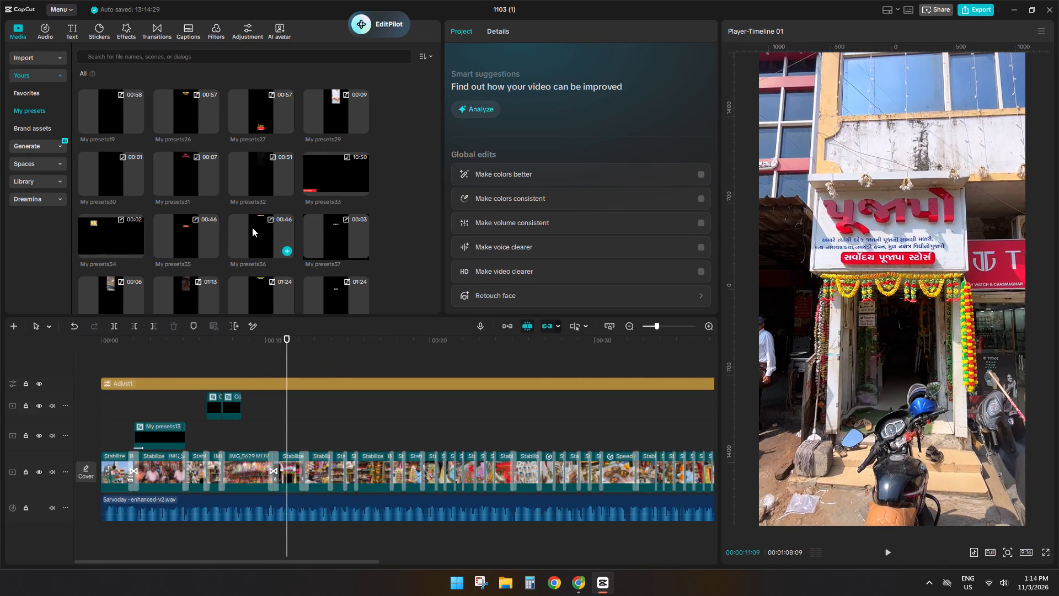
pyautogui.scroll(-7, 224, 239)
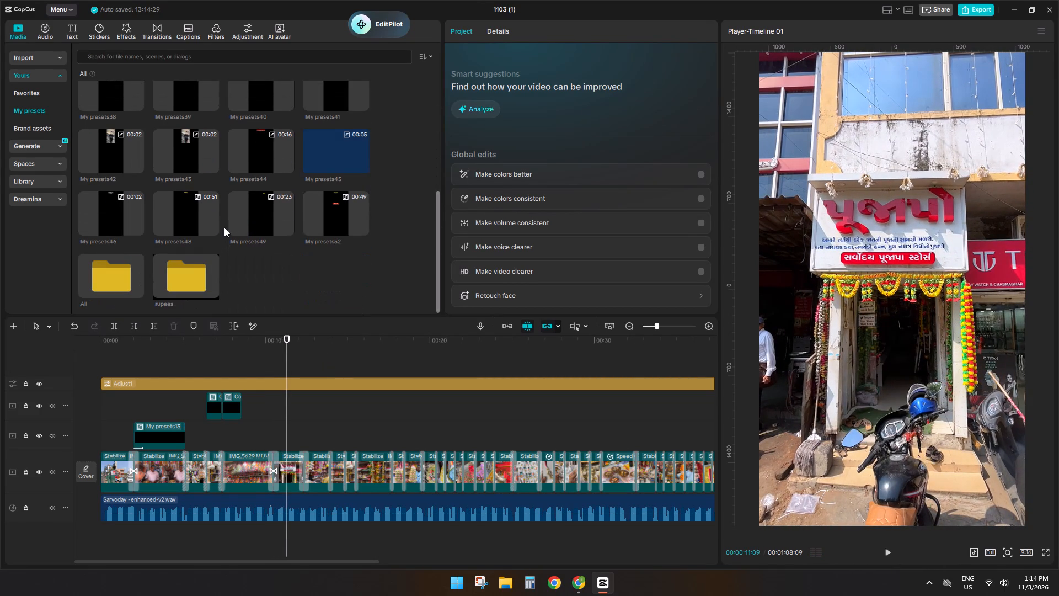
pyautogui.doubleClick(92, 283)
pyautogui.scroll(-4, 145, 264)
pyautogui.moveTo(104, 211); pyautogui.dragTo(274, 434)
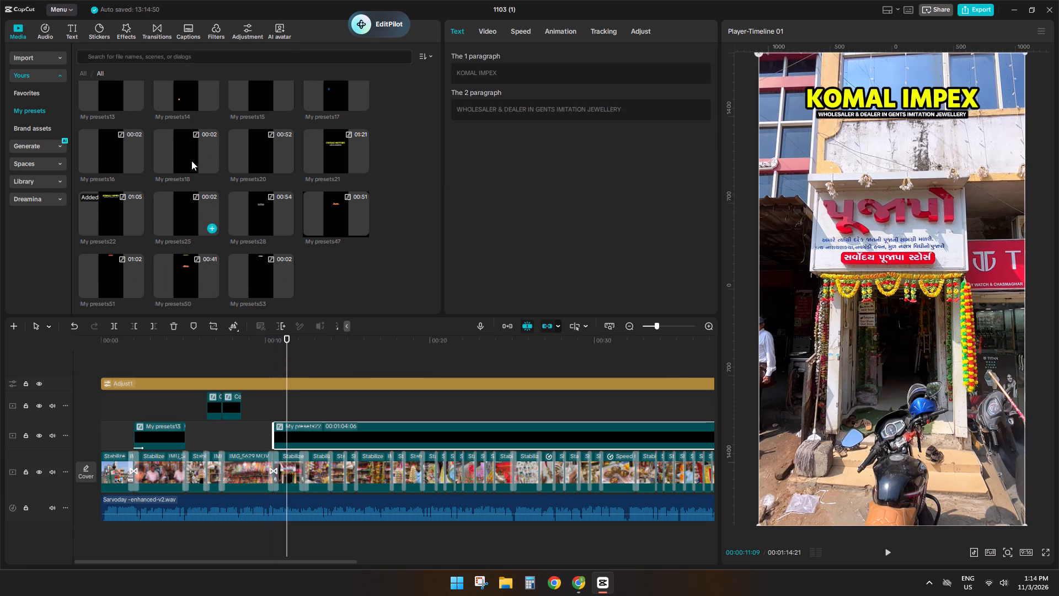
# Add the contact-details preset My presets14 above the heading preset, also starting at 00:00:10:15.
pyautogui.moveTo(183, 99); pyautogui.dragTo(274, 400)
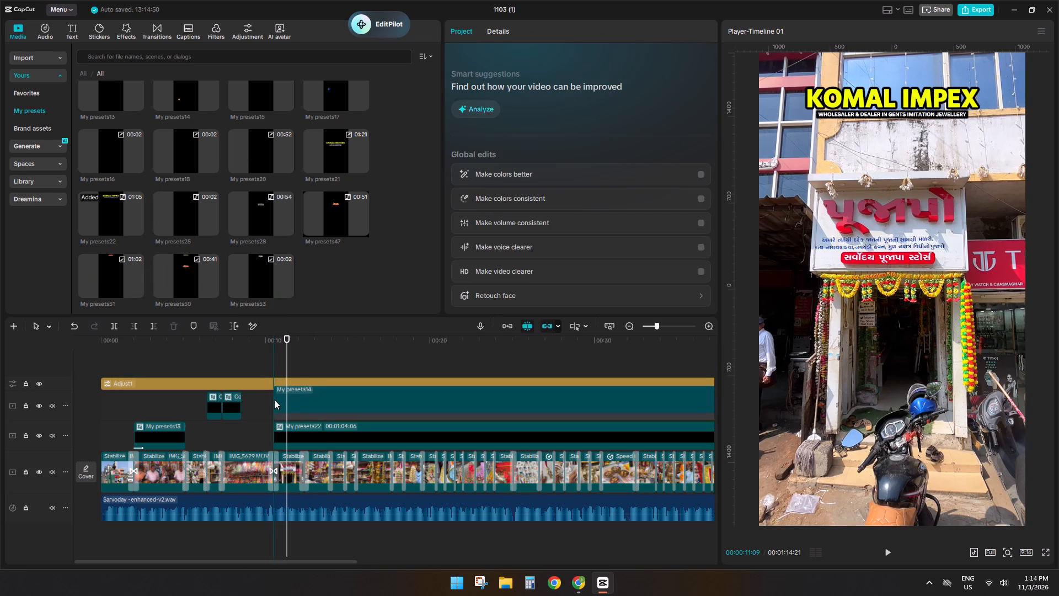
pyautogui.keyDown('ctrl'); pyautogui.scroll(-10, 344, 418); pyautogui.keyUp('ctrl')
# Rebuild the contact-details preset as a longer compound clip that extends well past the end of the video.
pyautogui.rightClick(408, 397)
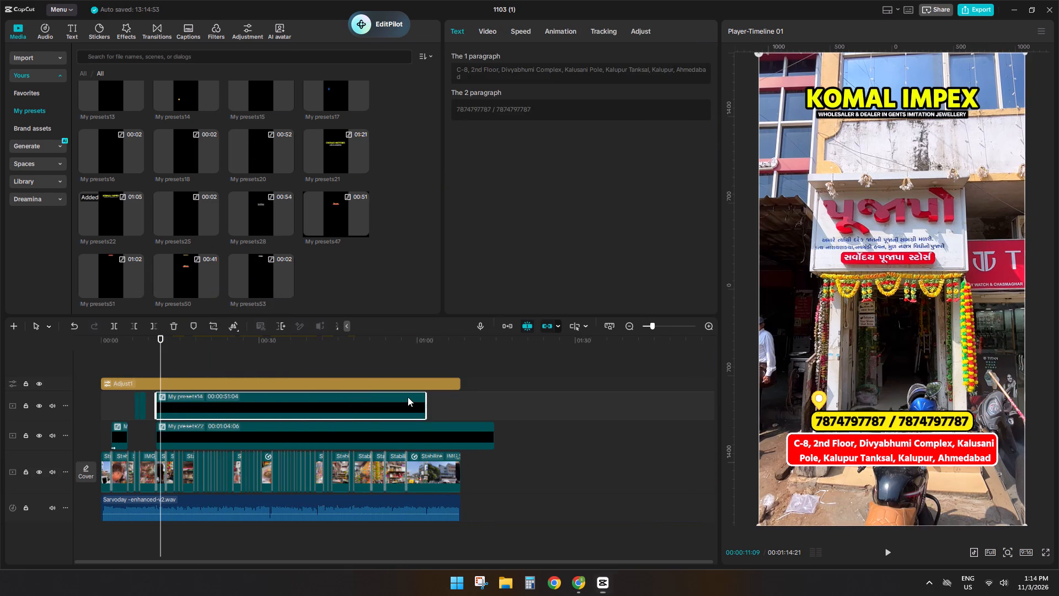
pyautogui.click(459, 311)
pyautogui.moveTo(410, 400); pyautogui.dragTo(783, 428)
pyautogui.hotkey('alt', 'g')
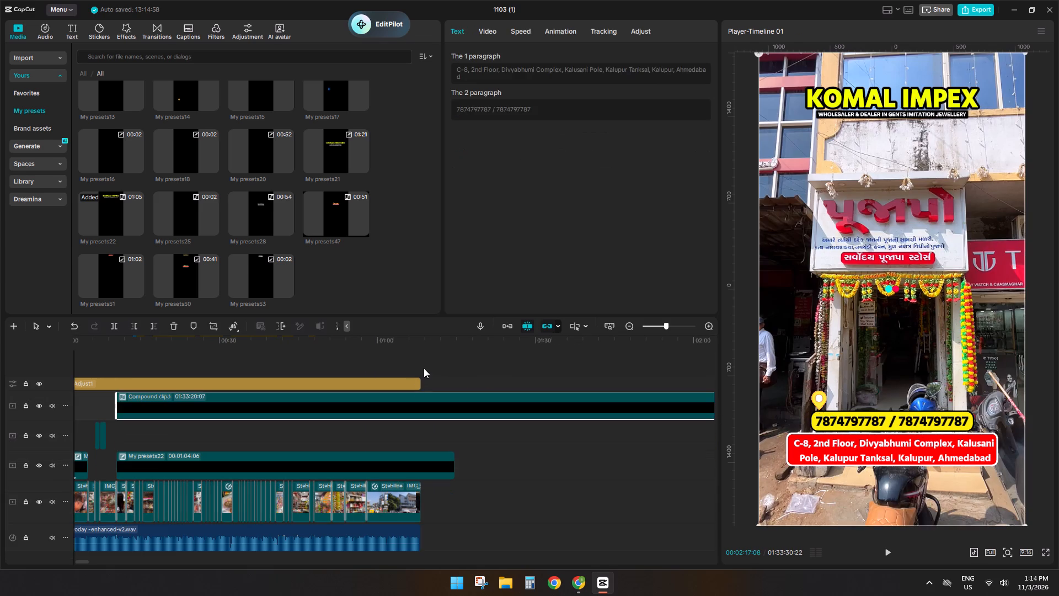
# Cut the contact-details compound clip and My presets22 at the video's end, 00:01:08:09, and remove the excess of both.
pyautogui.click(421, 366)
pyautogui.click(426, 409)
pyautogui.press('s')
pyautogui.press('d')
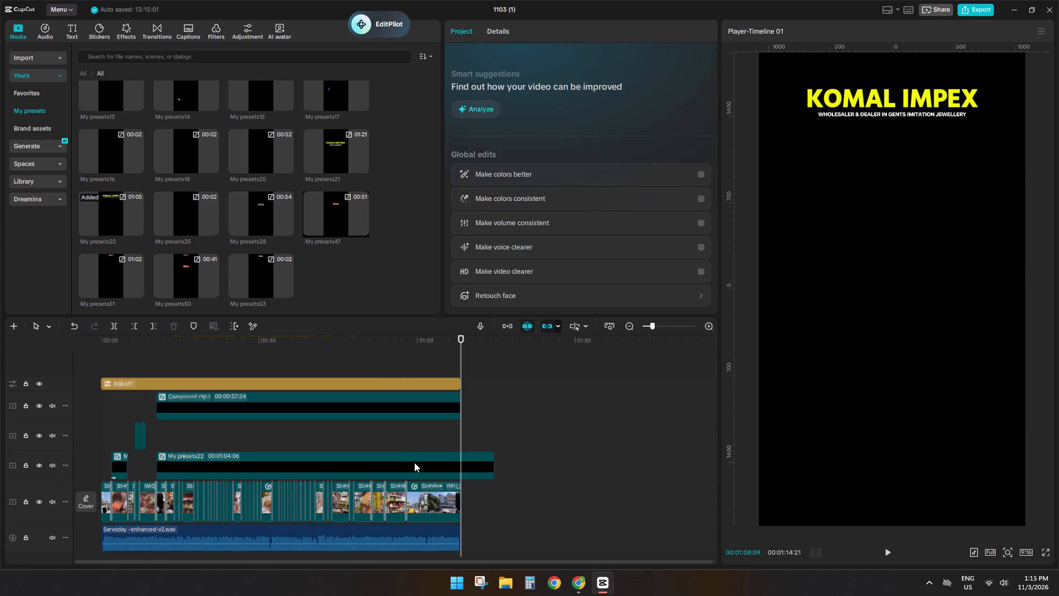
pyautogui.click(421, 463)
pyautogui.press('s')
pyautogui.press('d')
# Move the contact-details compound clip down onto the track that holds the two short titles.
pyautogui.moveTo(295, 407); pyautogui.dragTo(295, 427)
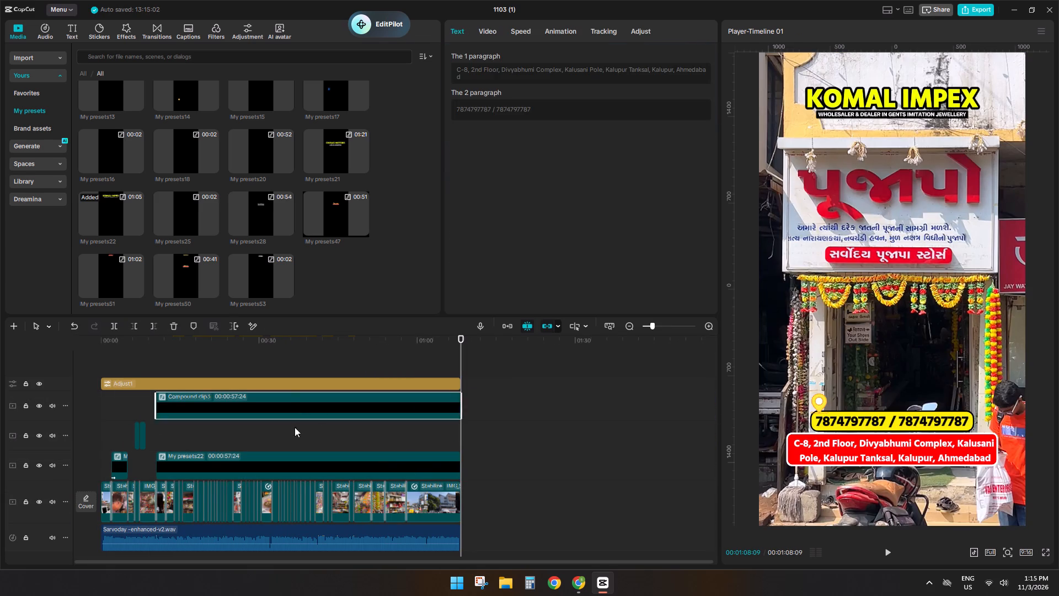
pyautogui.moveTo(295, 427); pyautogui.dragTo(295, 437)
# Preview the storefront shot up to 00:00:11:20 and move the phone and address block lower in the frame.
pyautogui.click(148, 363)
pyautogui.moveTo(149, 362); pyautogui.dragTo(160, 362)
pyautogui.press('space')
pyautogui.press('space')
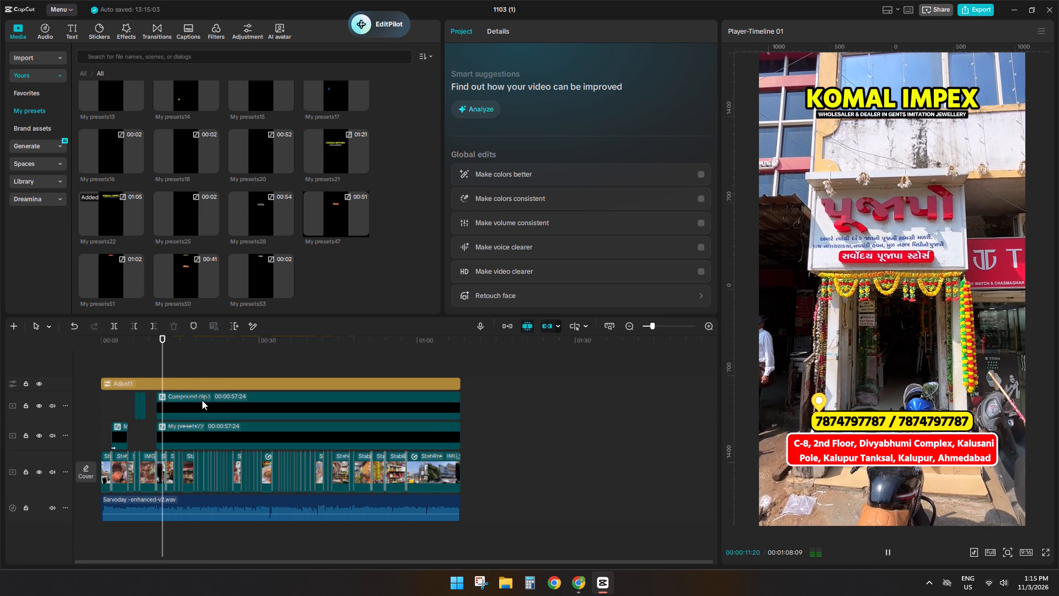
pyautogui.click(202, 400)
pyautogui.moveTo(940, 418); pyautogui.dragTo(943, 437)
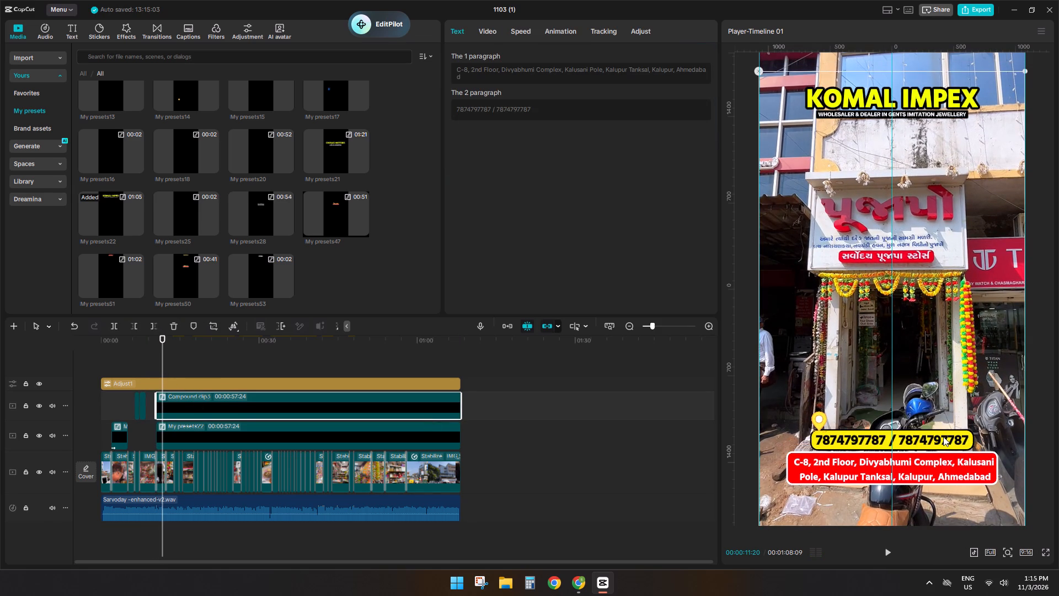
pyautogui.moveTo(943, 437); pyautogui.dragTo(943, 445)
# Select the My presets22 clip and move its KOMAL IMPEX heading slightly higher in the frame.
pyautogui.click(319, 435)
pyautogui.moveTo(907, 184); pyautogui.dragTo(907, 178)
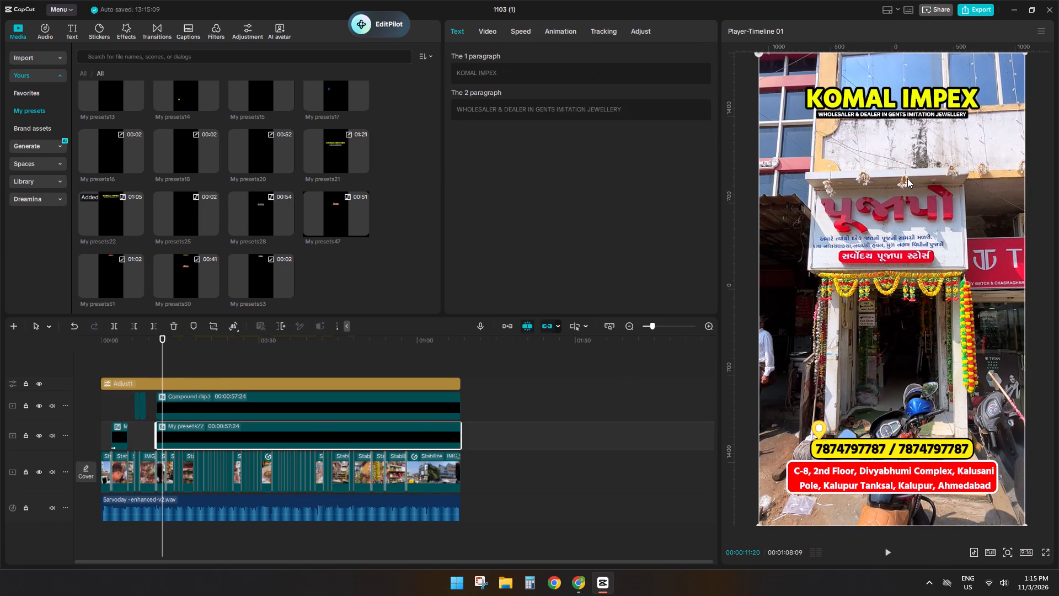
pyautogui.moveTo(907, 178); pyautogui.dragTo(908, 171)
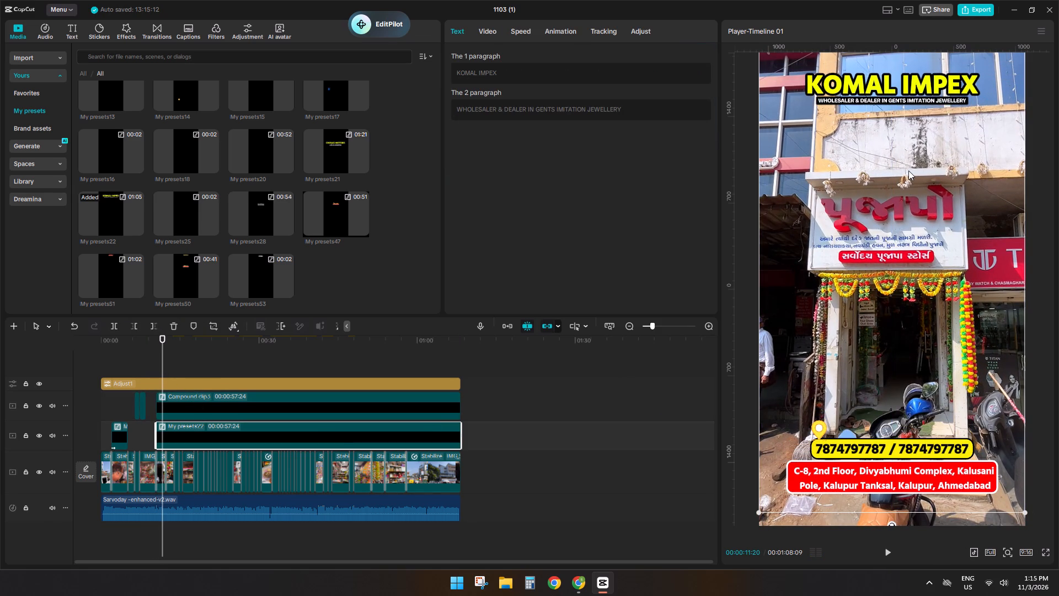
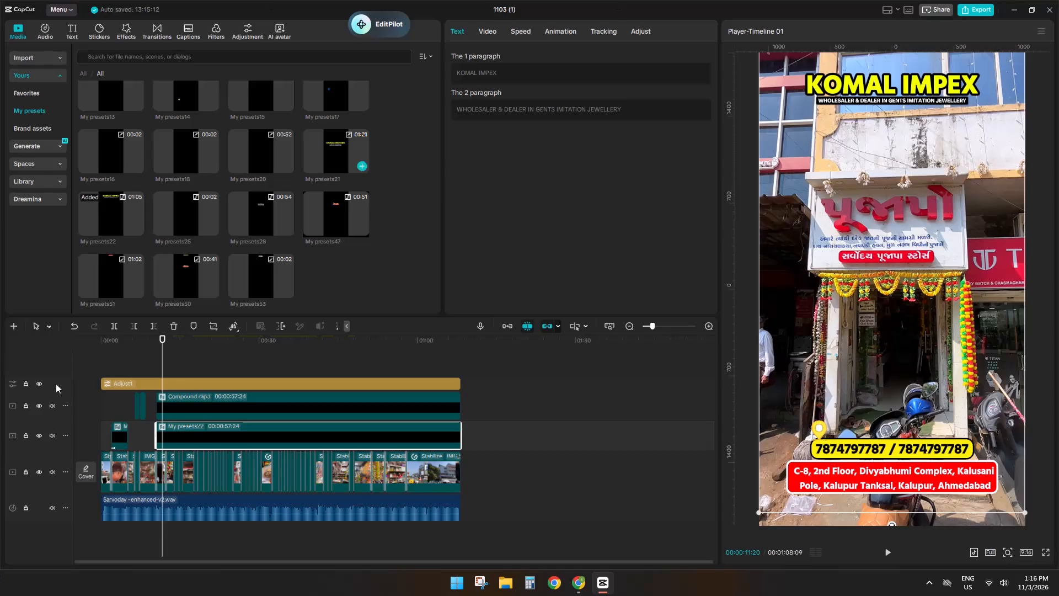
# Play the timeline from about 10 to 15 seconds to review where the next caption belongs.
pyautogui.doubleClick(162, 361)
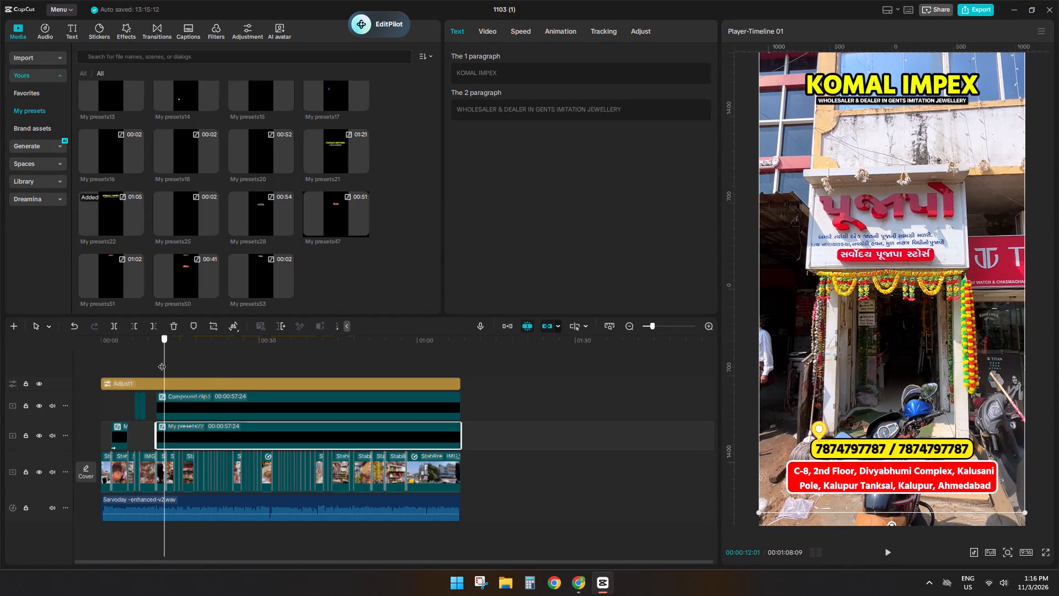
pyautogui.click(178, 358)
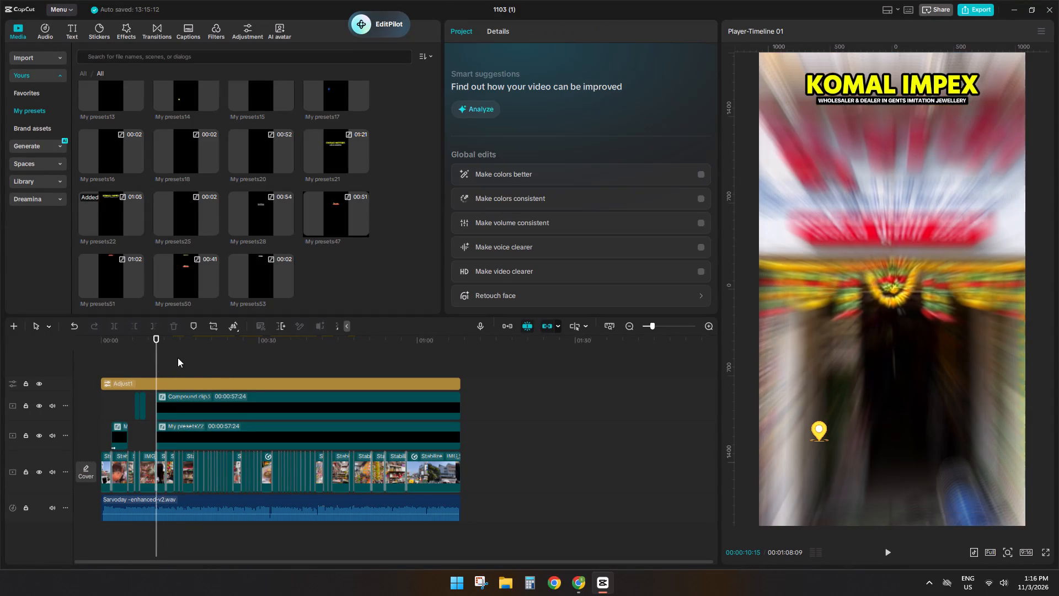
pyautogui.moveTo(178, 358); pyautogui.dragTo(157, 371)
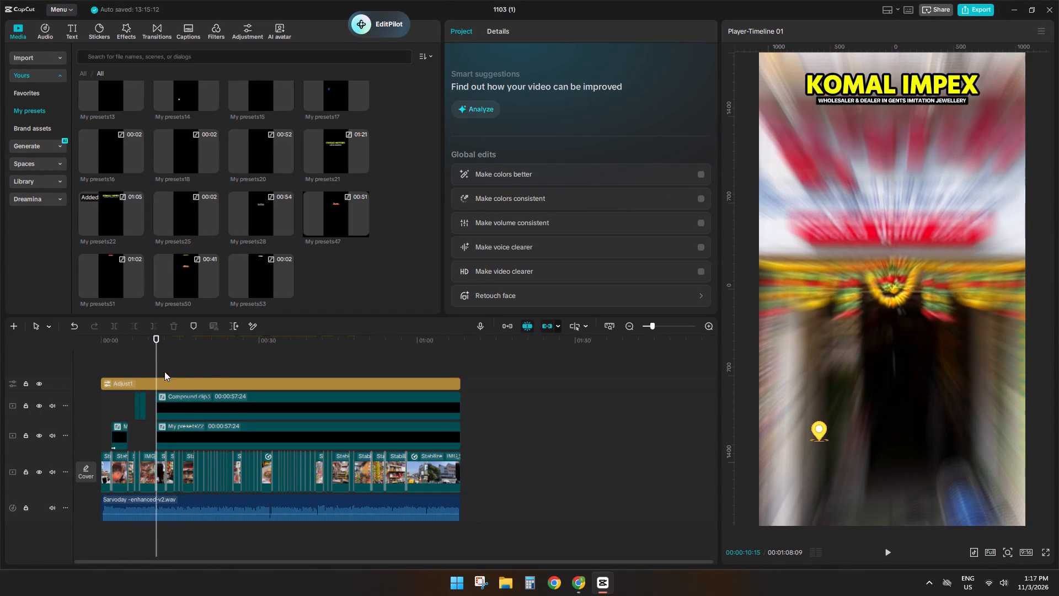
pyautogui.keyDown('ctrl'); pyautogui.scroll(9, 175, 401); pyautogui.keyUp('ctrl')
pyautogui.click(583, 581)
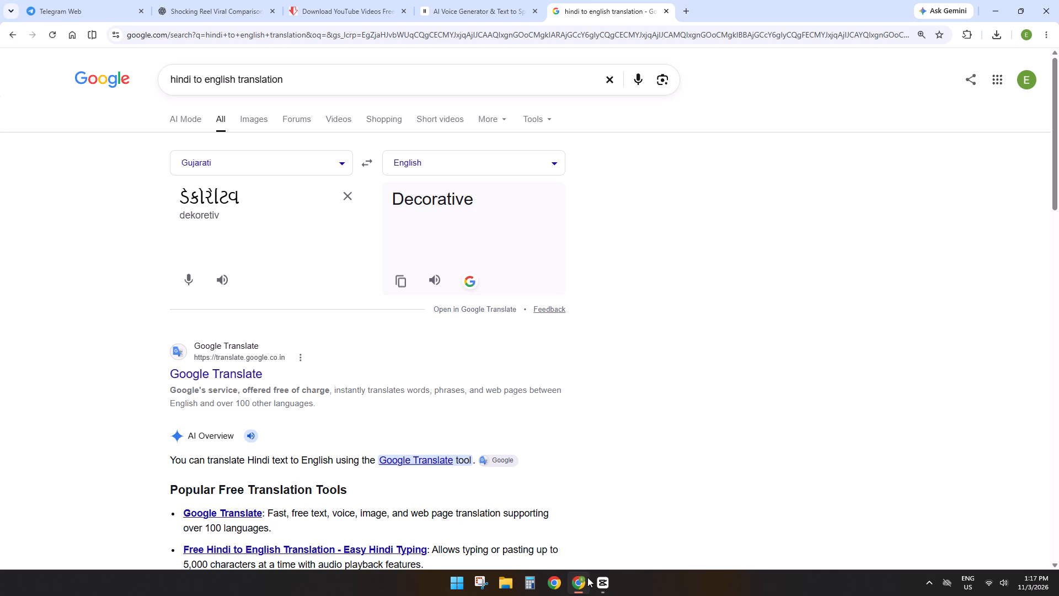
pyautogui.click(600, 581)
pyautogui.press('space')
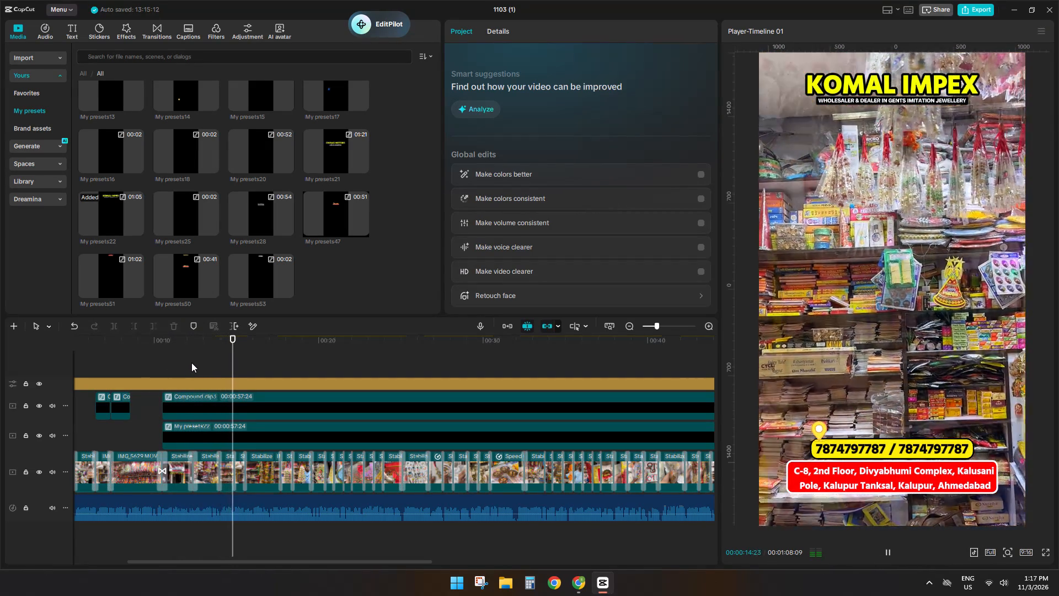
pyautogui.click(191, 363)
pyautogui.press('space')
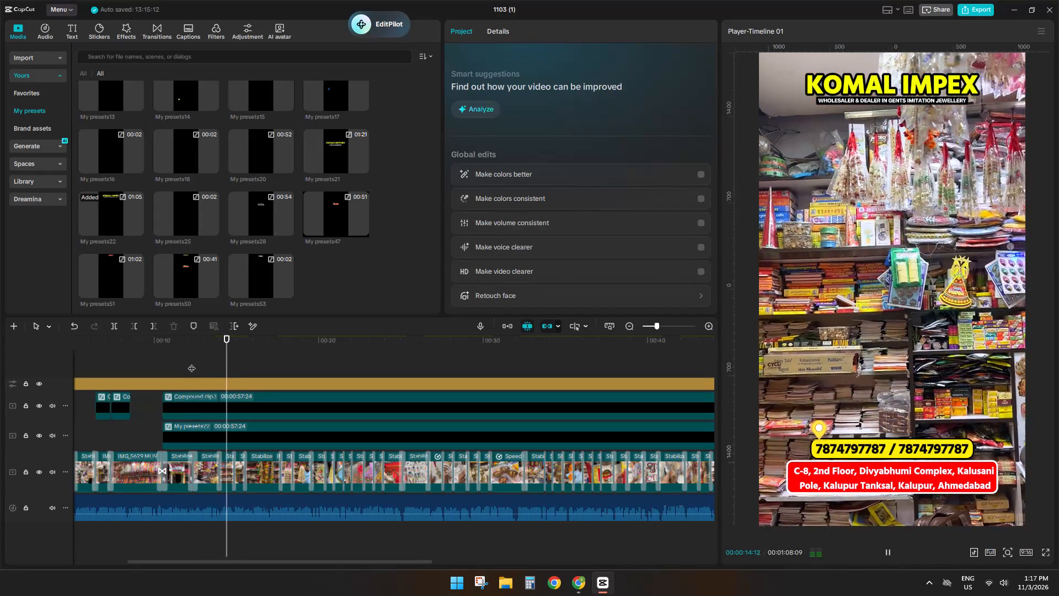
pyautogui.press('space')
# Duplicate the opening yellow Gujarati caption clip to 00:00:12:11, on its own track below the KOMAL IMPEX title clip, and preview it.
pyautogui.click(199, 361)
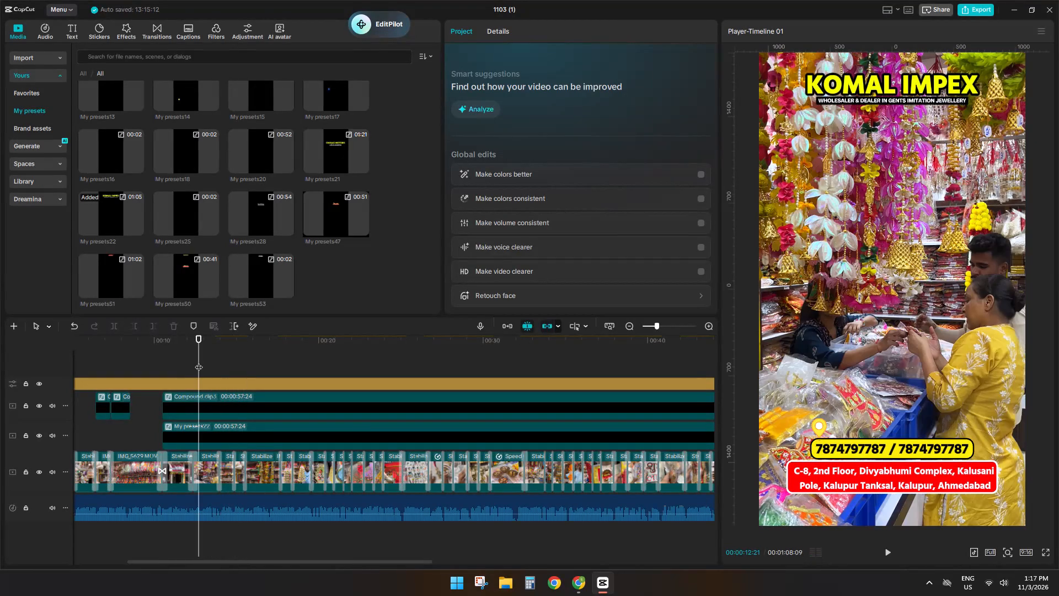
pyautogui.moveTo(199, 361); pyautogui.dragTo(194, 365)
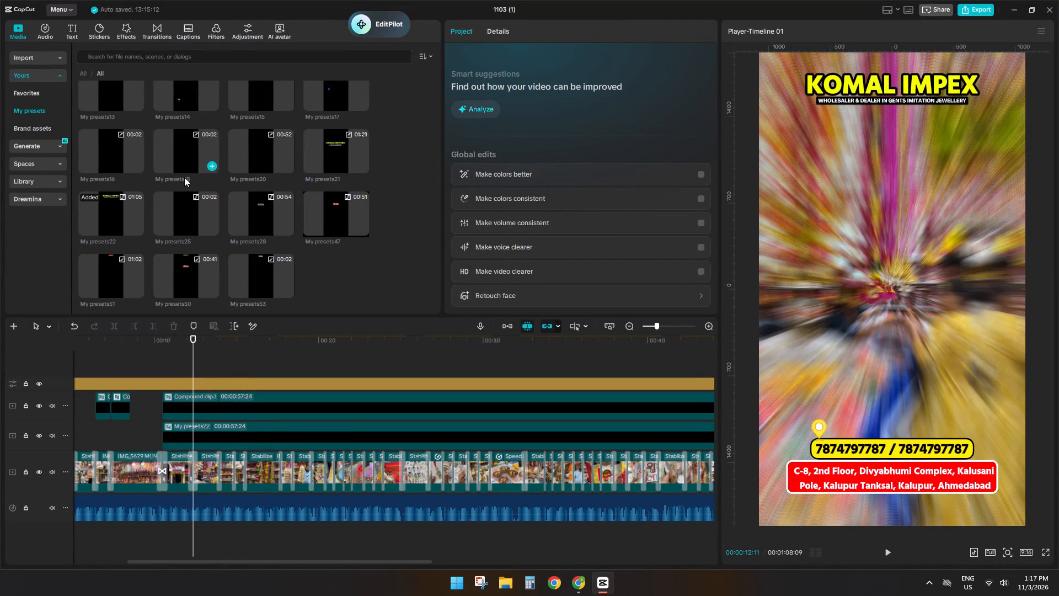
pyautogui.scroll(3, 175, 226)
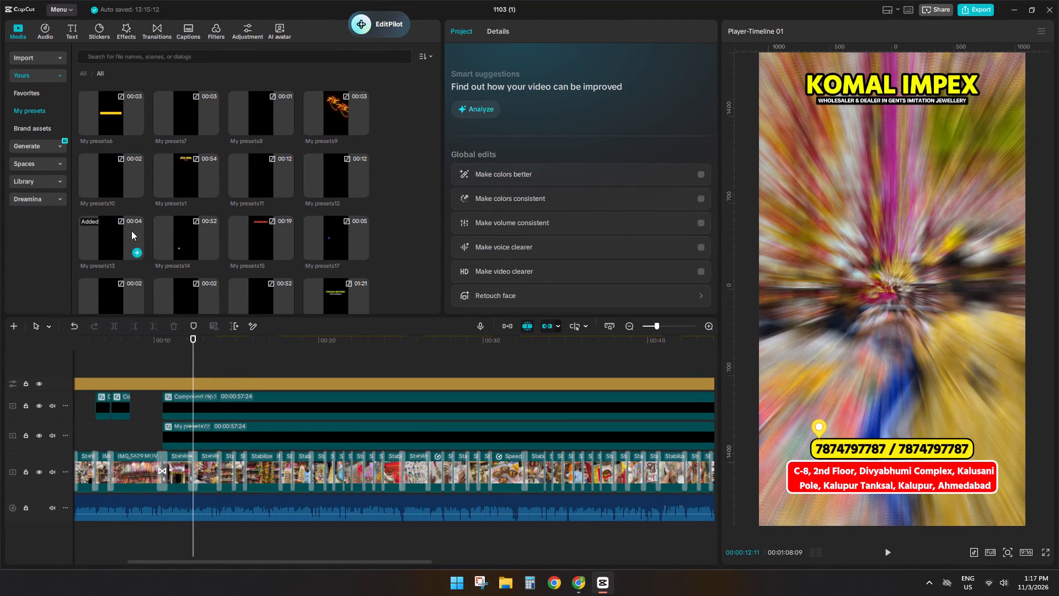
pyautogui.moveTo(121, 231); pyautogui.dragTo(188, 221)
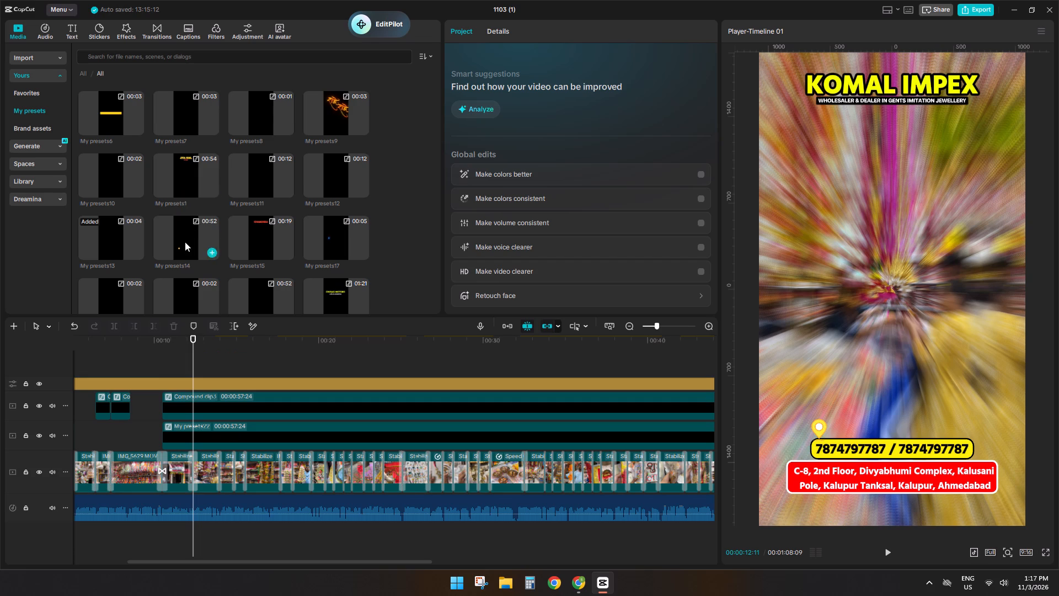
pyautogui.keyDown('ctrl'); pyautogui.scroll(-4, 147, 407); pyautogui.keyUp('ctrl')
pyautogui.keyDown('ctrl'); pyautogui.click(93, 431); pyautogui.keyUp('ctrl')
pyautogui.hotkey('ctrl', 'c')
pyautogui.hotkey('ctrl', 'v')
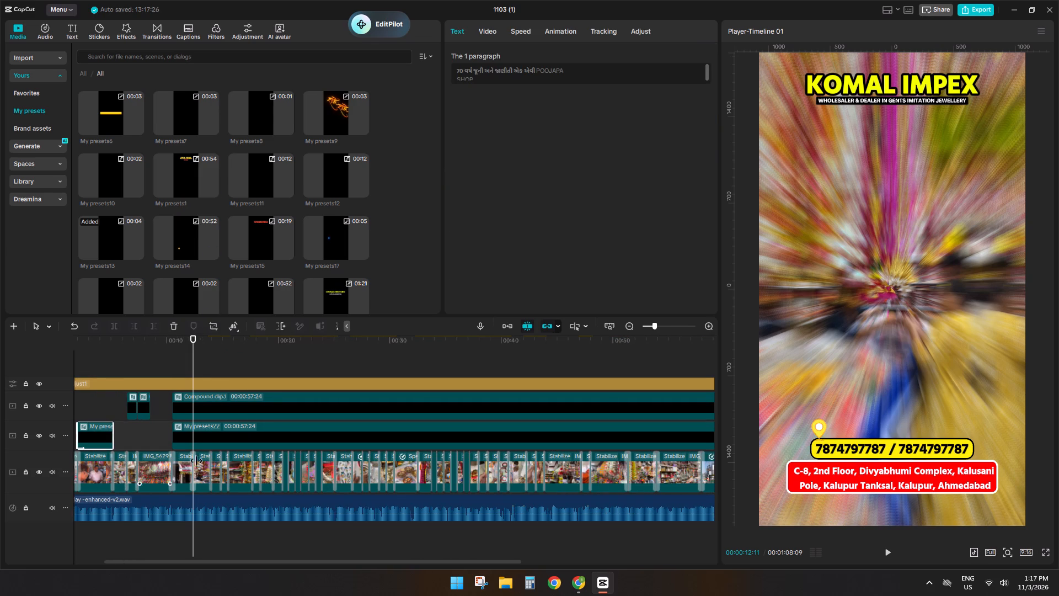
pyautogui.keyDown('ctrl'); pyautogui.scroll(4, 217, 449); pyautogui.keyUp('ctrl')
pyautogui.moveTo(220, 464); pyautogui.dragTo(216, 433)
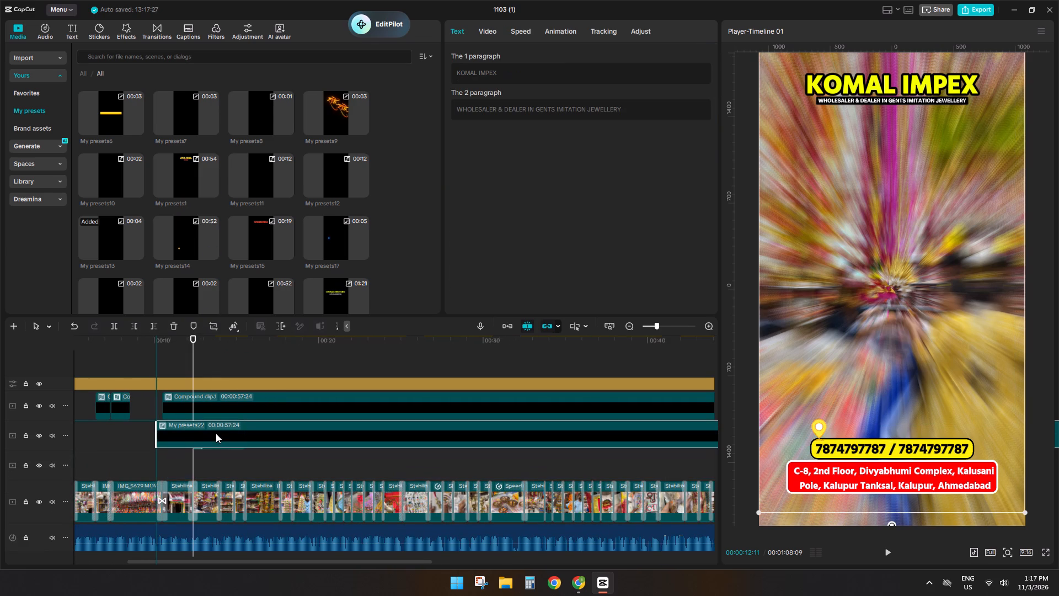
pyautogui.moveTo(216, 433); pyautogui.dragTo(222, 433)
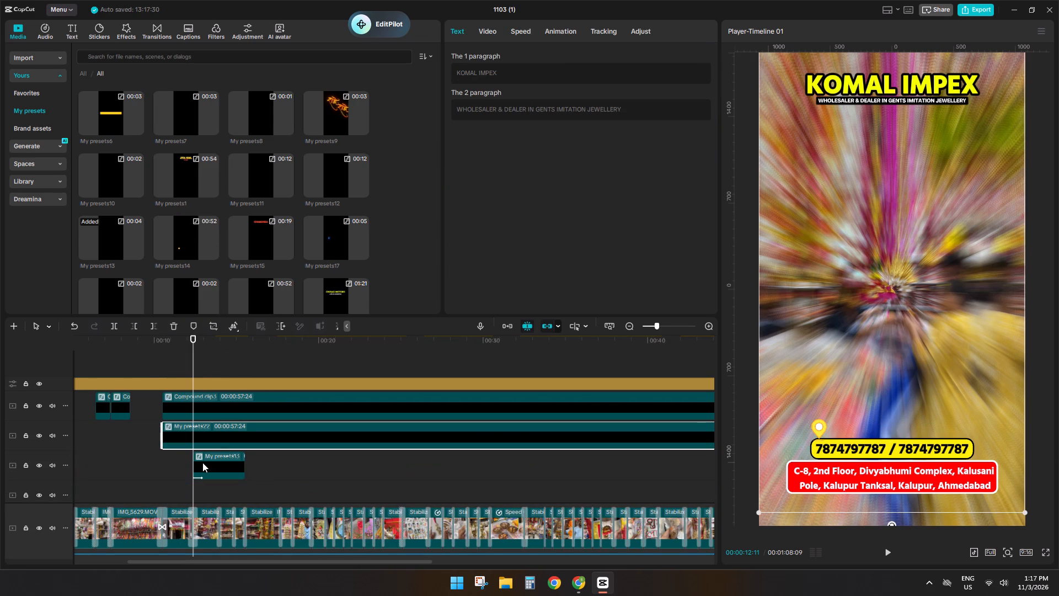
pyautogui.press('space')
pyautogui.press('space')
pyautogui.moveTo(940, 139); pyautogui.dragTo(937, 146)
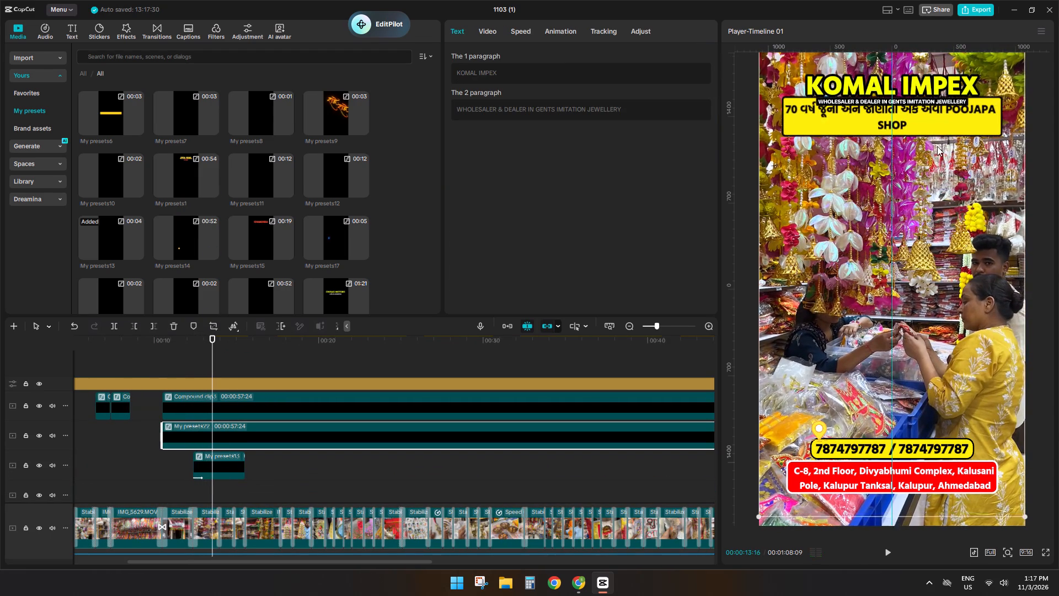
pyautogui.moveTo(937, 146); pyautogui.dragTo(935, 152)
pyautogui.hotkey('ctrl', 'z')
# Move the duplicated yellow caption down in the frame so it sits just below the KOMAL IMPEX title block.
pyautogui.click(227, 460)
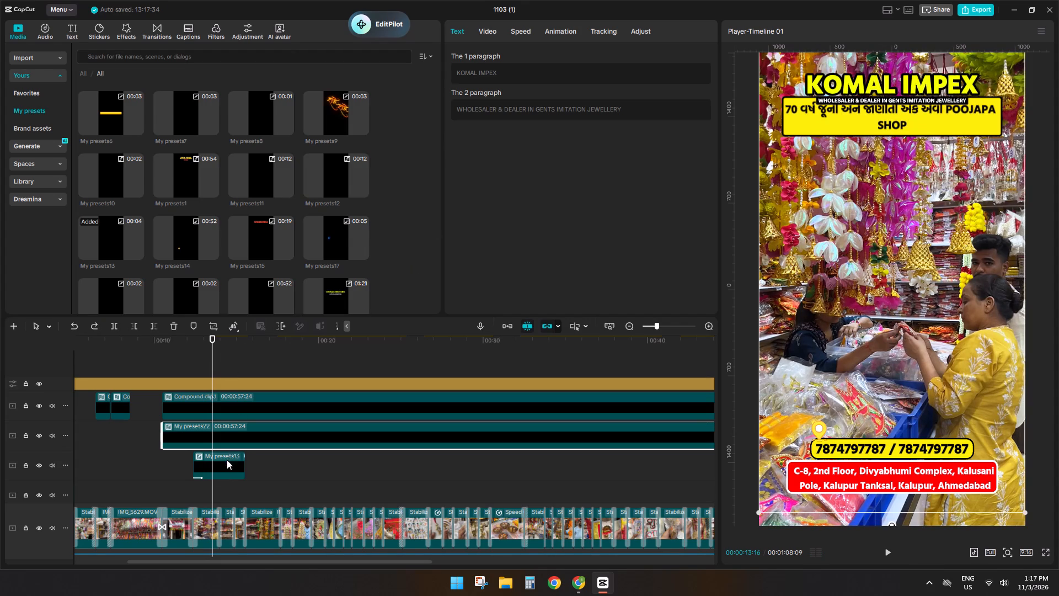
pyautogui.moveTo(935, 161); pyautogui.dragTo(938, 172)
pyautogui.click(580, 586)
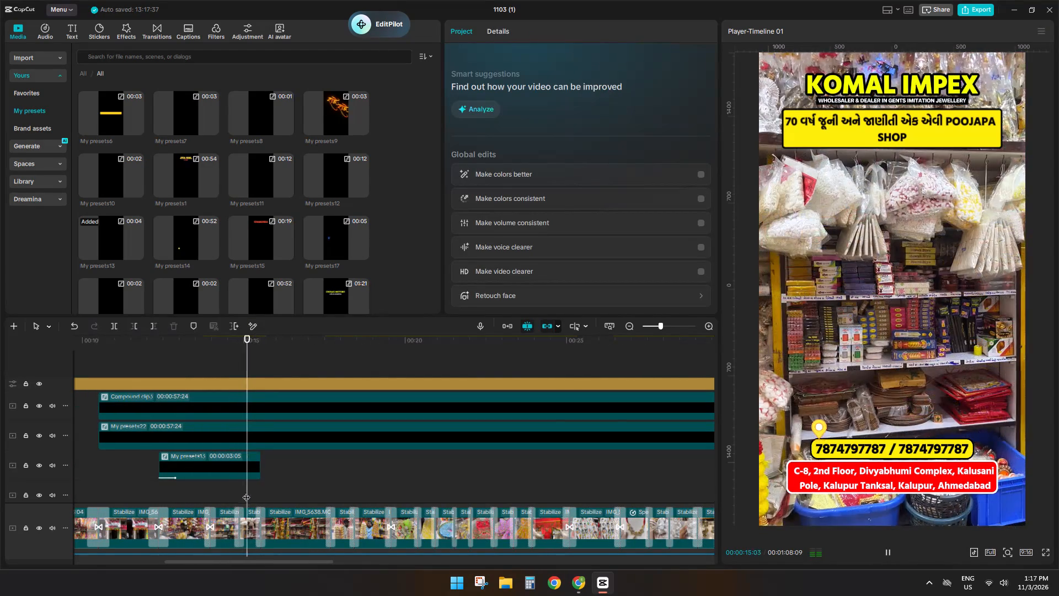
pyautogui.click(259, 492)
pyautogui.press('space')
pyautogui.click(252, 489)
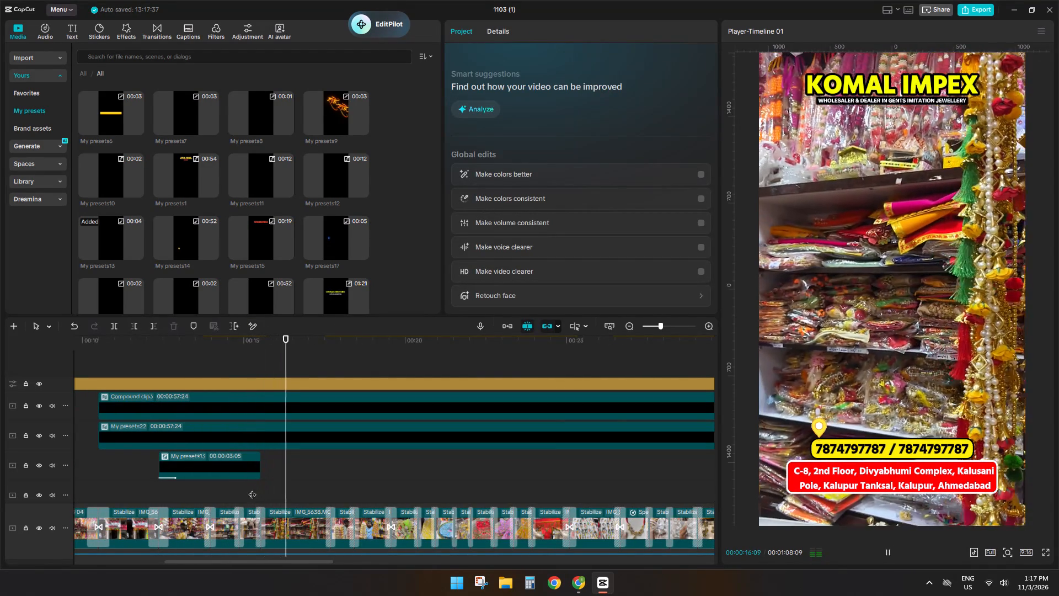
# Open the duplicated caption clip and replace its text with the copied phrase, cutting the ending "એકદમ સસ્તા ભાવે મળી જશે".
pyautogui.doubleClick(243, 473)
pyautogui.click(174, 420)
pyautogui.click(174, 410)
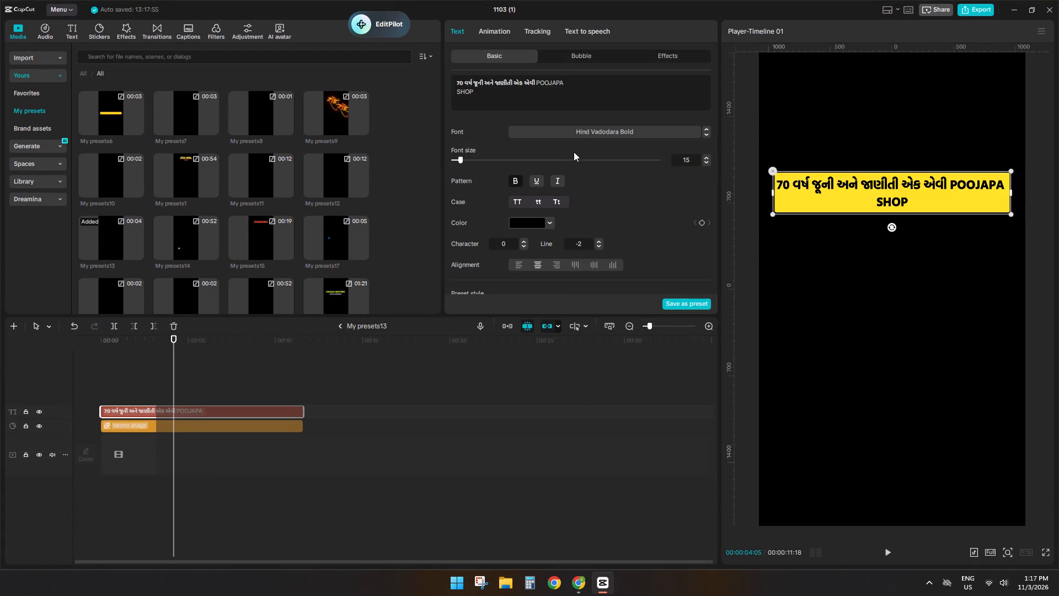
pyautogui.moveTo(567, 96); pyautogui.dragTo(446, 78)
pyautogui.hotkey('ctrl', 'v')
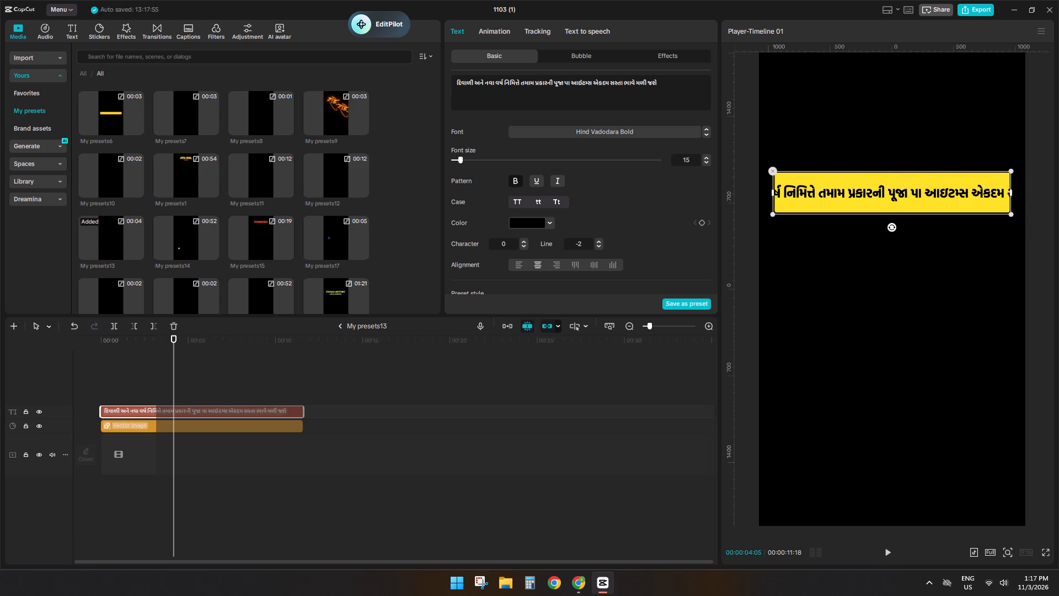
pyautogui.moveTo(594, 82); pyautogui.dragTo(671, 94)
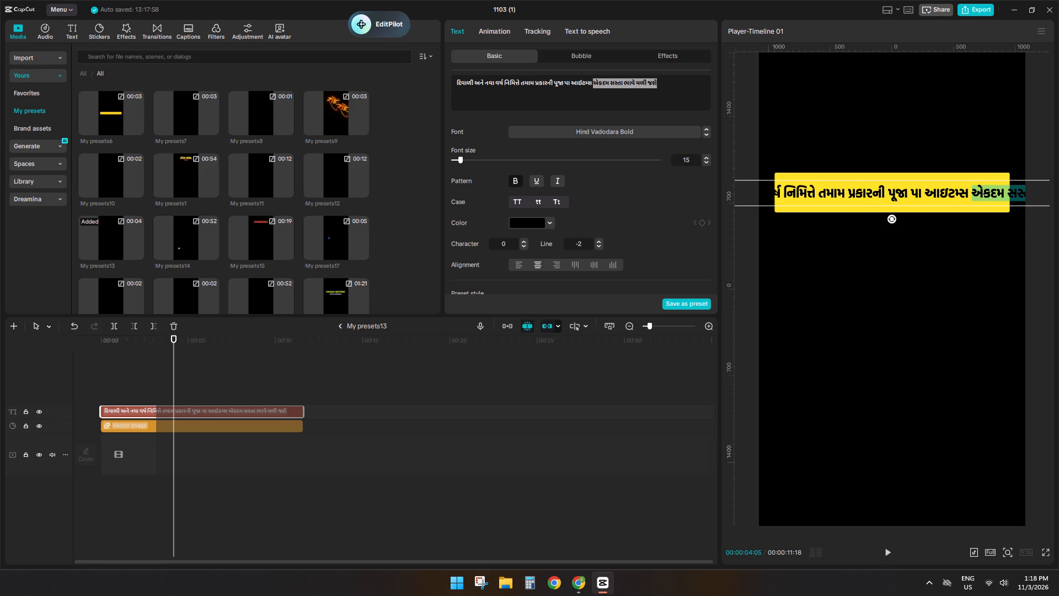
pyautogui.press('BackSpace')
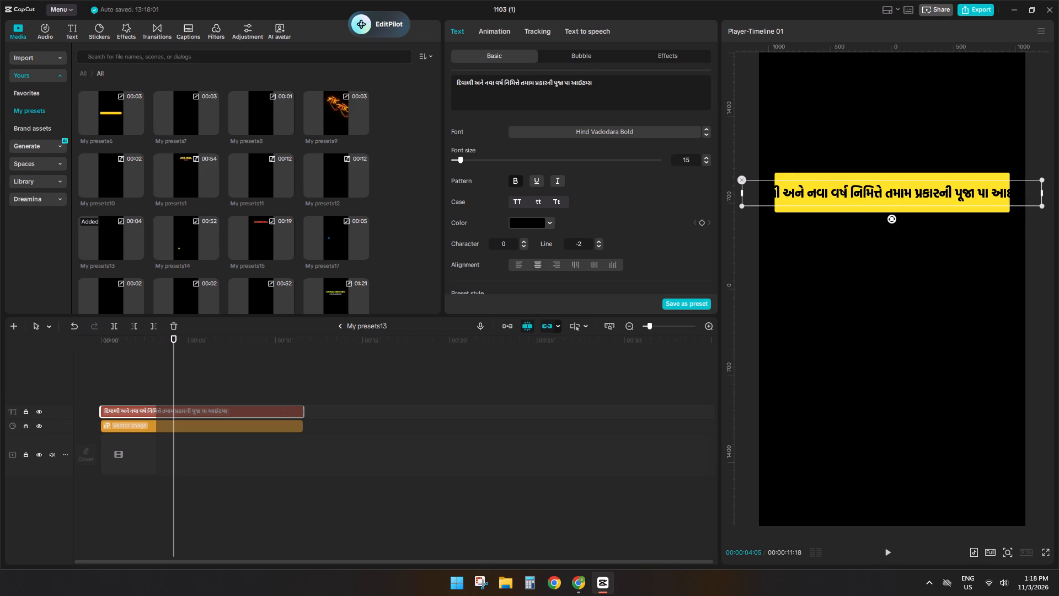
# Break the caption into two lines after "પ્રકારની" and join "પૂજા પા" into "પૂજાપા".
pyautogui.click(535, 82)
pyautogui.press('Return')
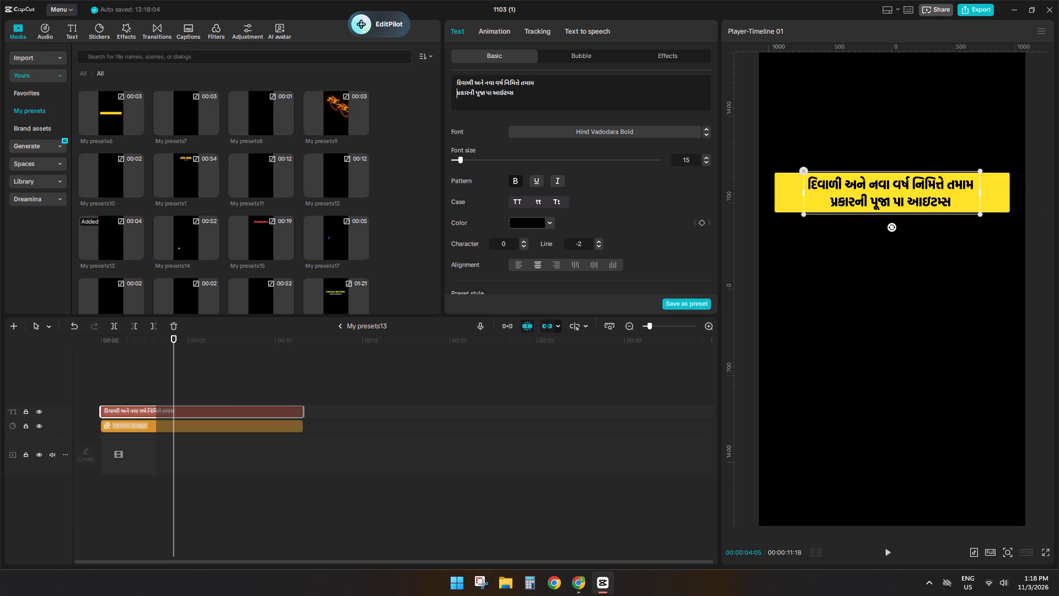
pyautogui.hotkey('ctrl', 'z')
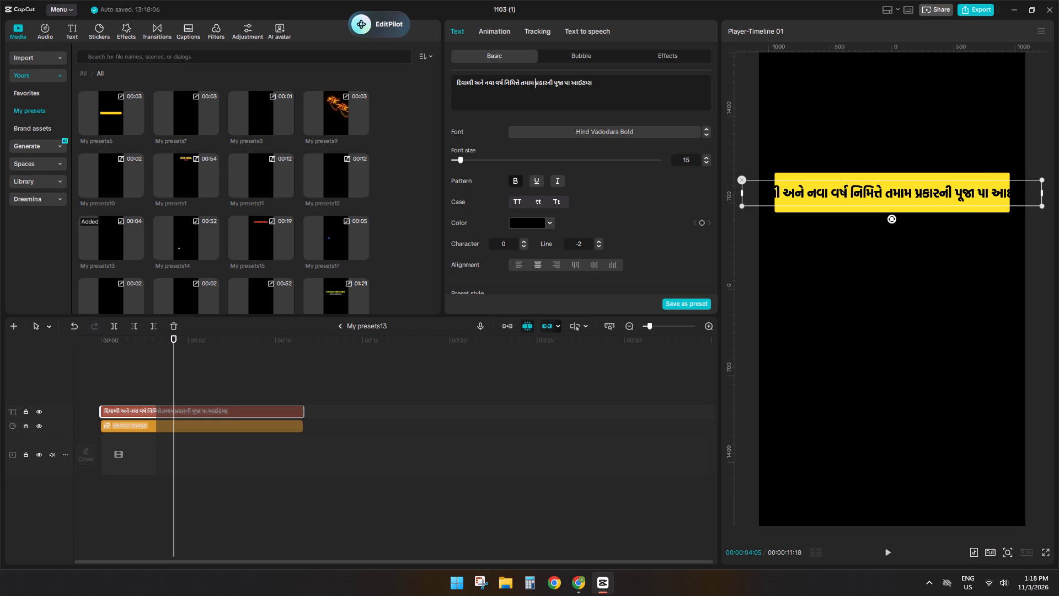
pyautogui.click(555, 81)
pyautogui.press('Return')
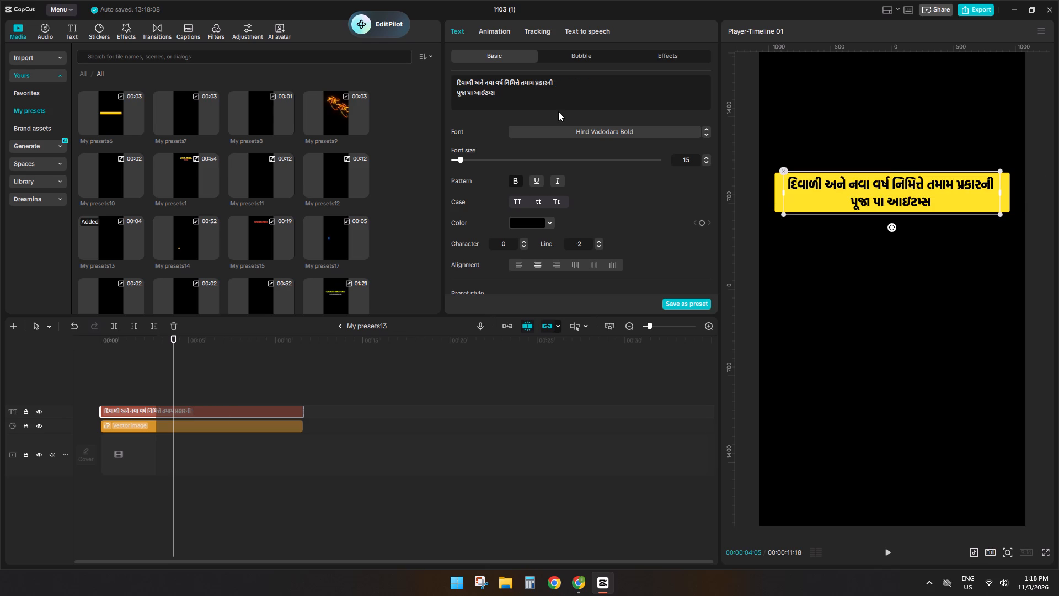
pyautogui.click(469, 95)
pyautogui.press('BackSpace')
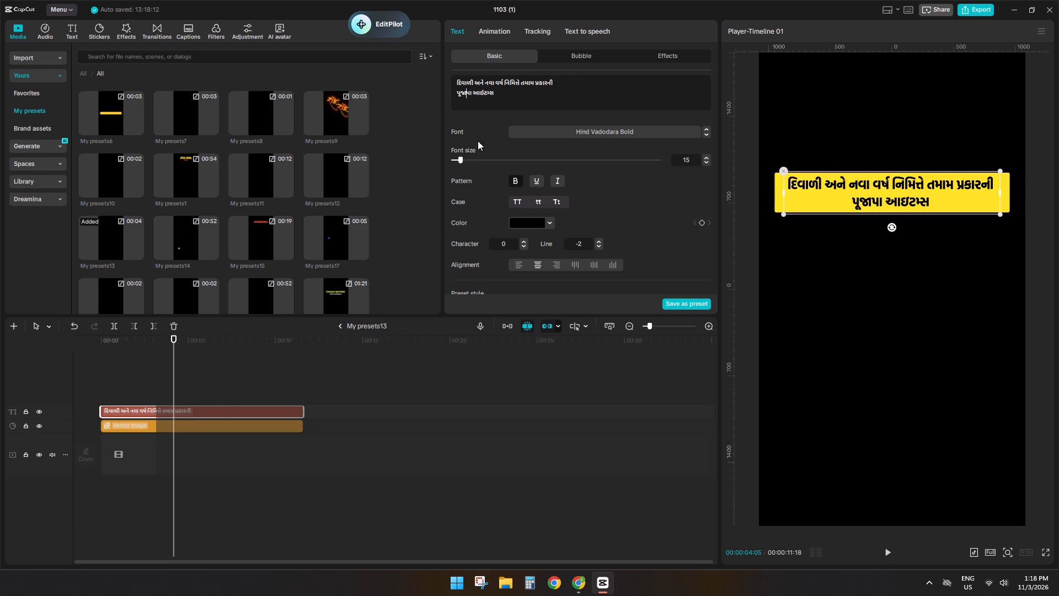
# Delete the caption's second line, "પૂજાપા આઇટમ્સ".
pyautogui.moveTo(499, 93); pyautogui.dragTo(359, 89)
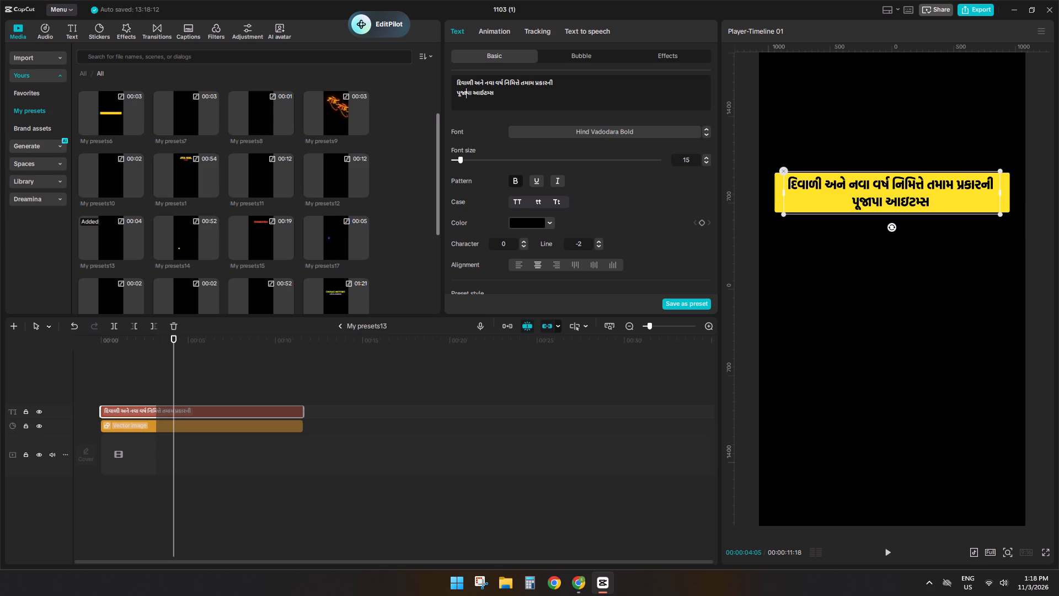
pyautogui.moveTo(493, 95); pyautogui.dragTo(449, 92)
pyautogui.moveTo(502, 91); pyautogui.dragTo(450, 86)
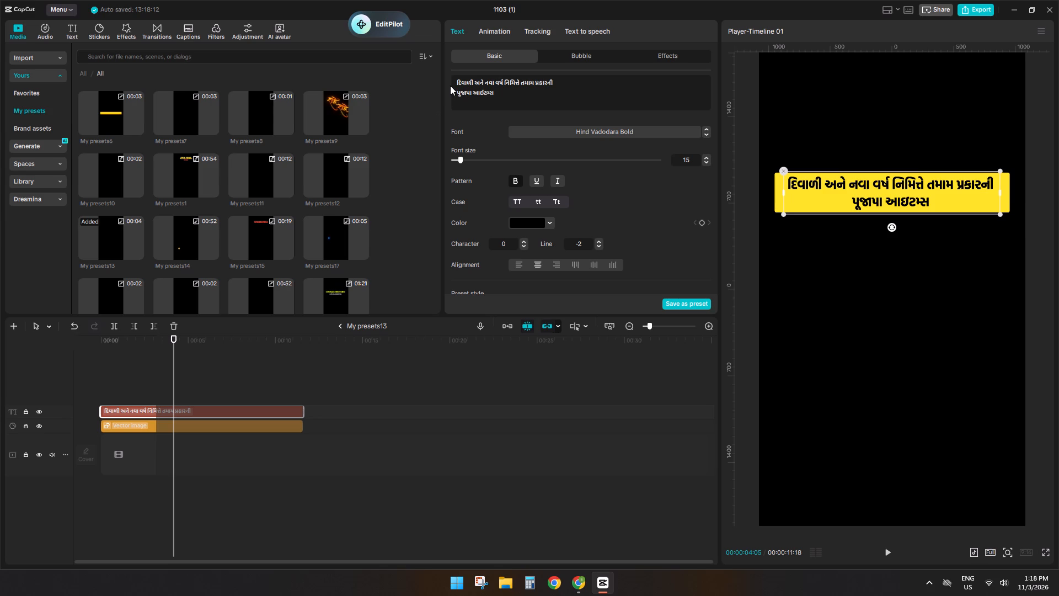
pyautogui.moveTo(450, 86); pyautogui.dragTo(458, 97)
pyautogui.press('space')
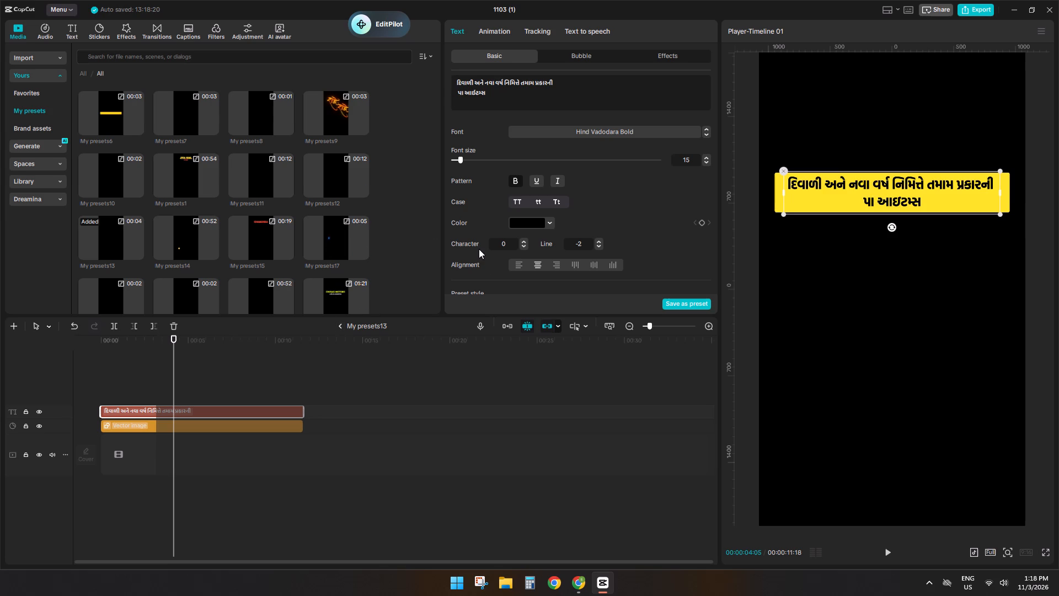
pyautogui.click(466, 113)
pyautogui.click(483, 102)
pyautogui.click(486, 100)
pyautogui.moveTo(488, 95); pyautogui.dragTo(457, 95)
pyautogui.press('BackSpace')
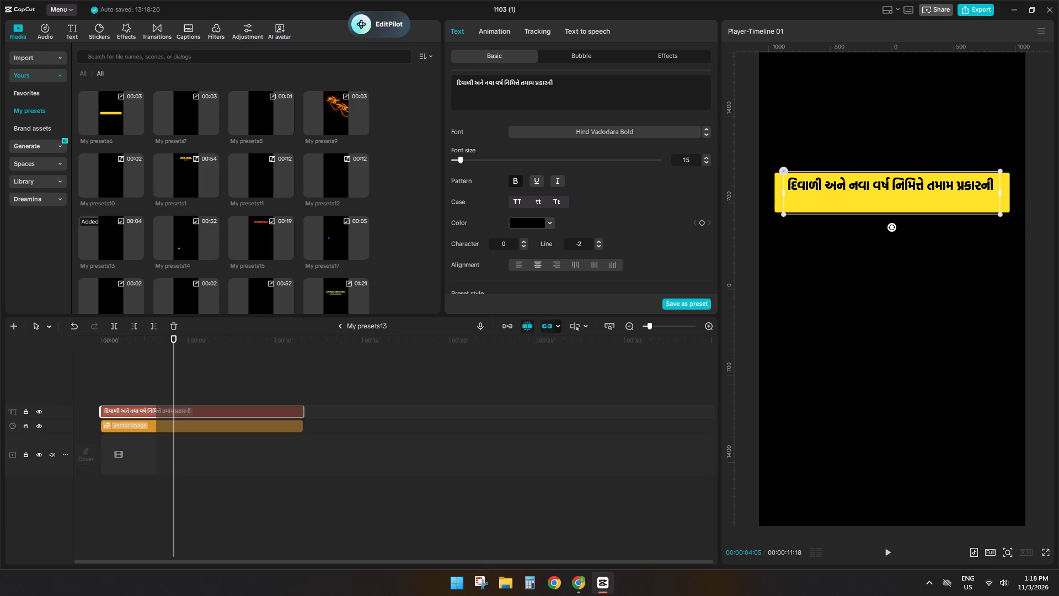
# Fill the caption's second line with "poojapa" and "Items" from the clipboard history and set the text case to uppercase.
pyautogui.press('super+v')
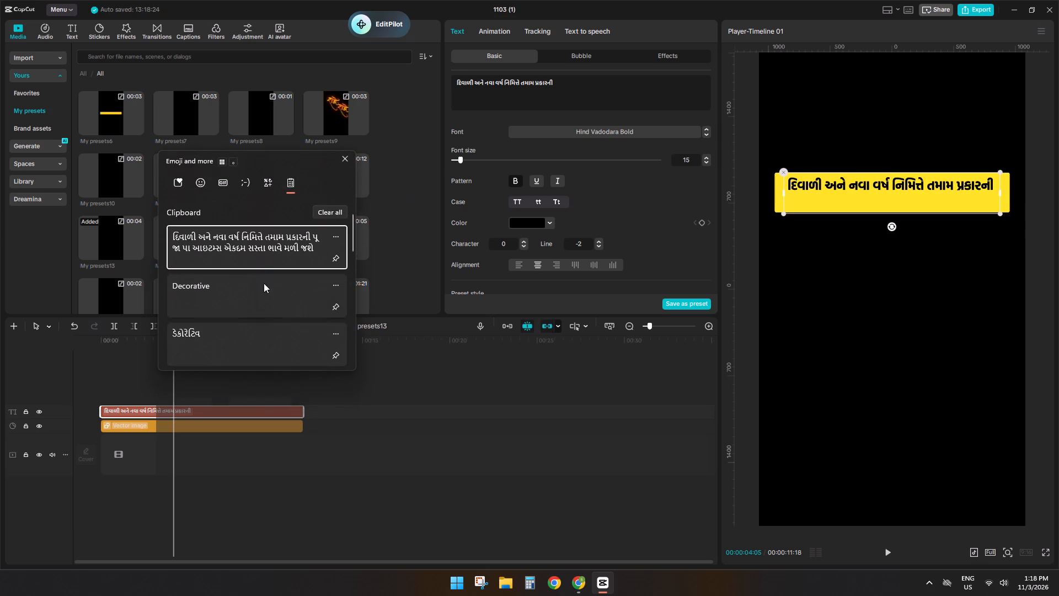
pyautogui.scroll(-7, 202, 304)
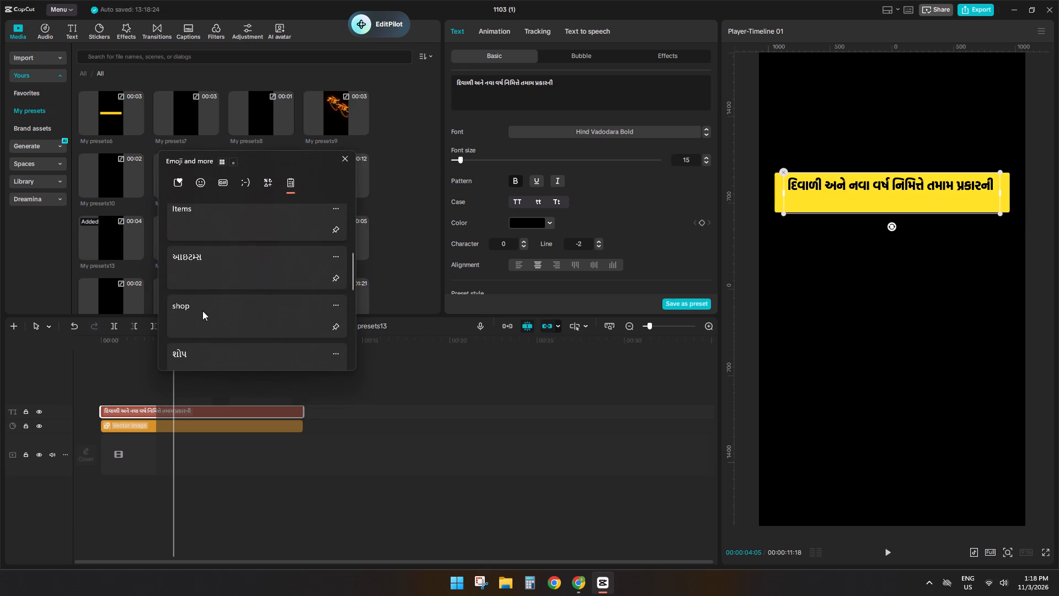
pyautogui.scroll(-4, 202, 307)
pyautogui.click(202, 307)
pyautogui.hotkey('ctrl', 'v')
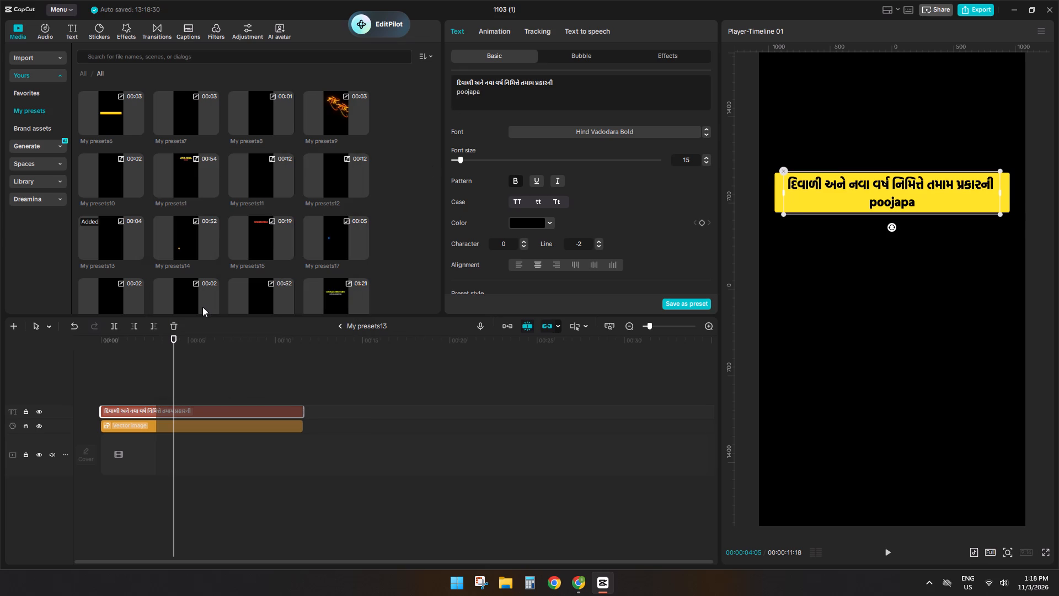
pyautogui.press('space')
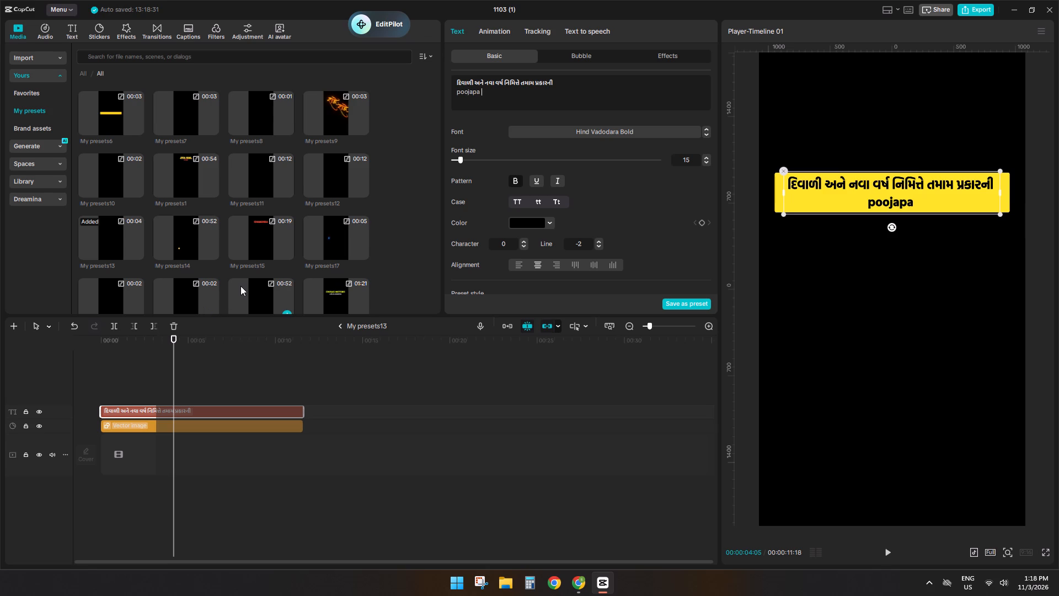
pyautogui.press('super+v')
pyautogui.scroll(-2, 224, 320)
pyautogui.click(213, 338)
pyautogui.hotkey('ctrl', 'v')
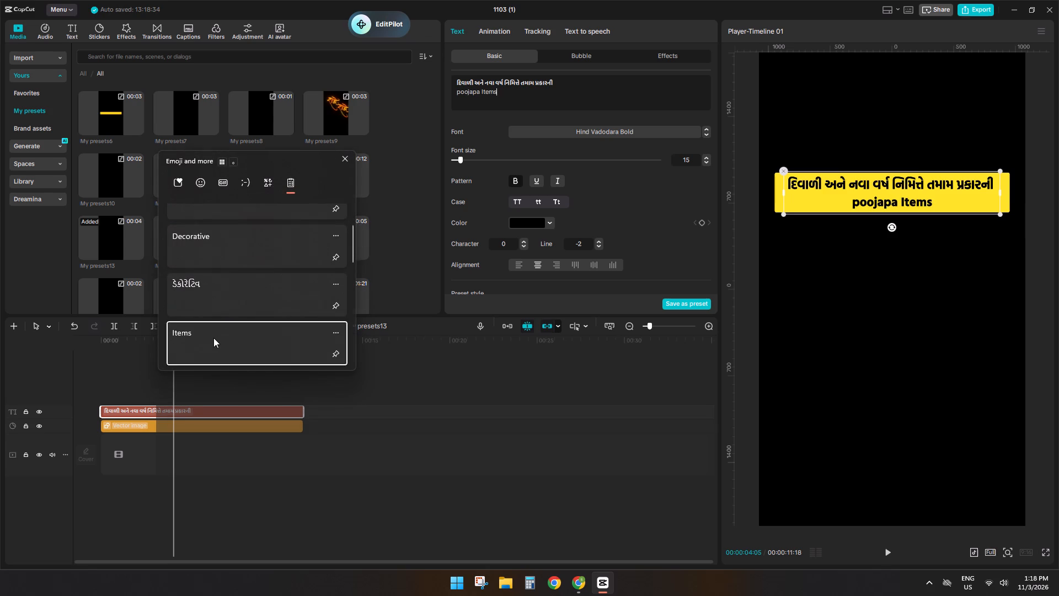
pyautogui.click(518, 205)
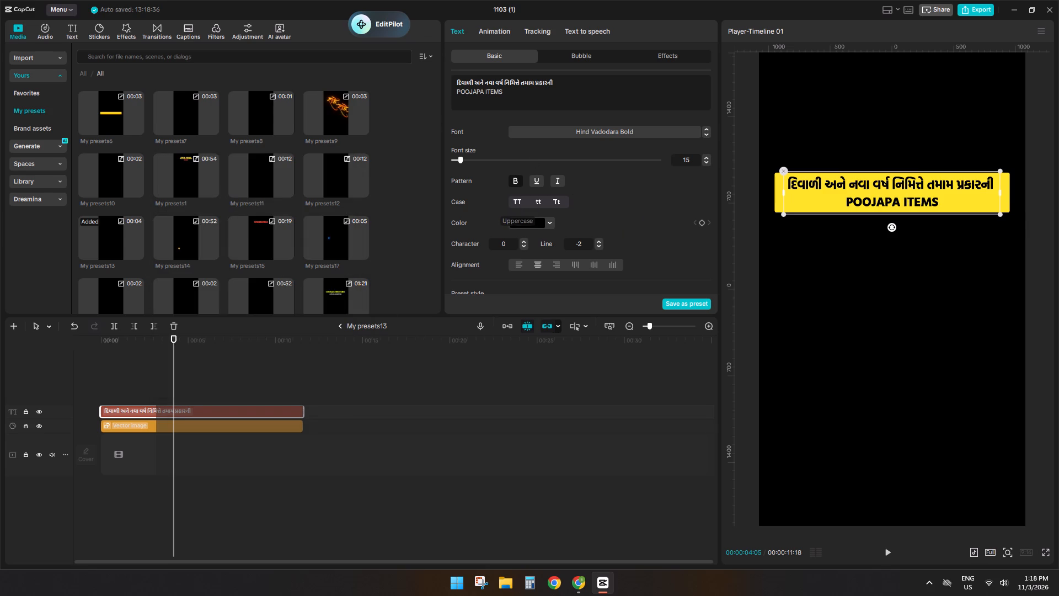
# Enlarge the caption text to fill the yellow bar, set line spacing to -4, and return to the main timeline.
pyautogui.moveTo(787, 215); pyautogui.dragTo(775, 220)
pyautogui.doubleClick(599, 246)
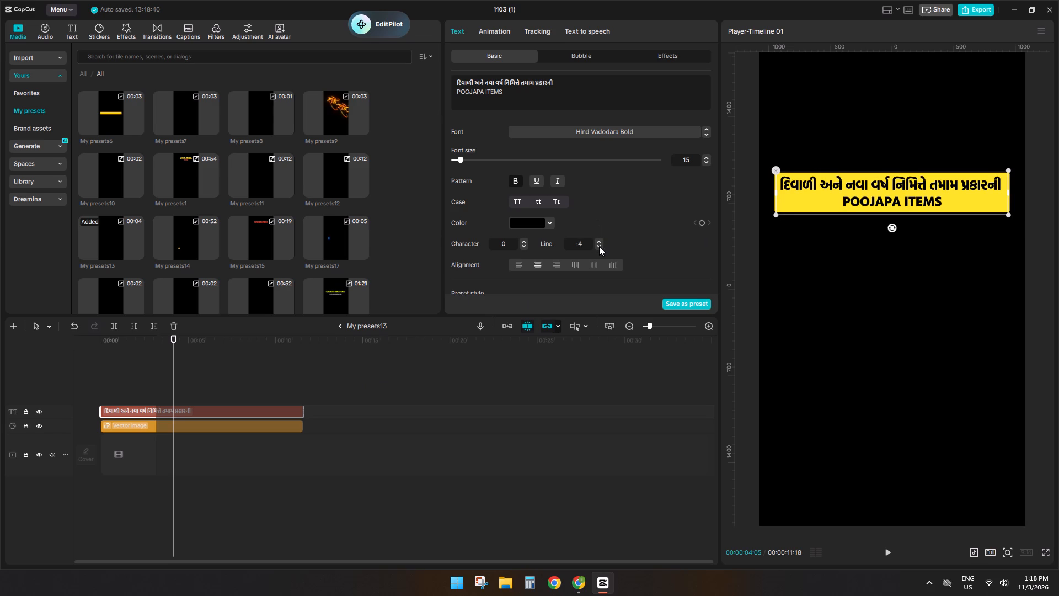
pyautogui.click(344, 322)
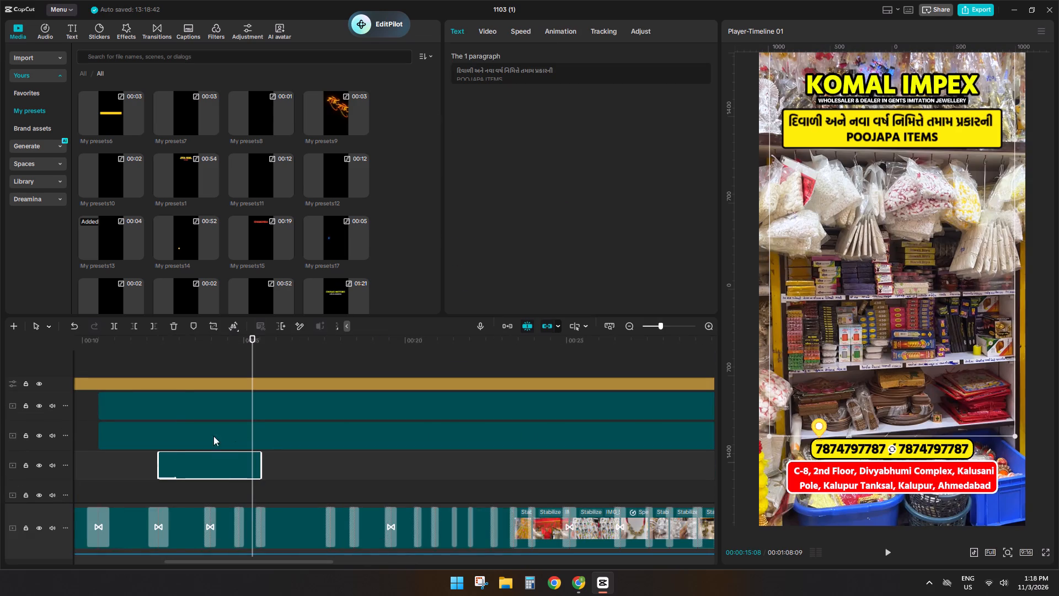
# Play the reel from the start of the edited caption clip to find where the next caption should begin.
pyautogui.click(153, 485)
pyautogui.moveTo(154, 485); pyautogui.dragTo(159, 485)
pyautogui.press('space')
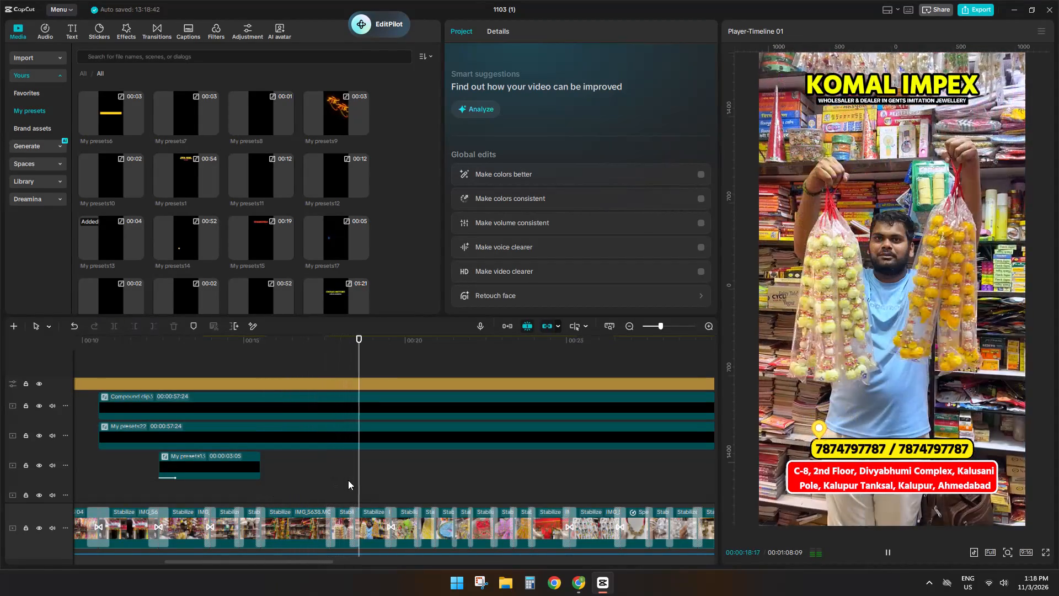
pyautogui.click(352, 484)
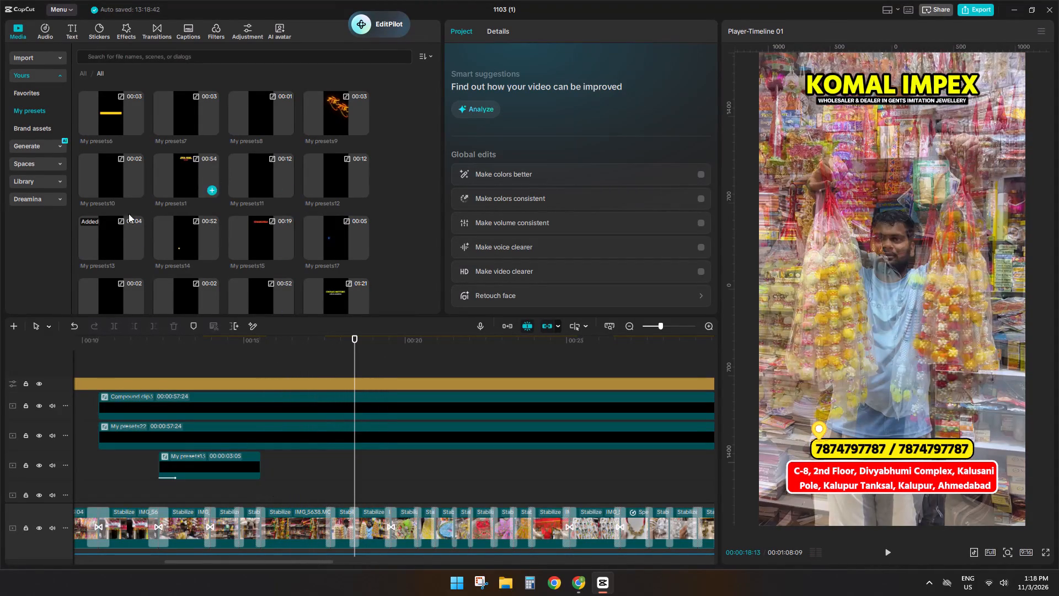
# Place My presets12 above the main video from about 00:00:18:13 and raise its "LINGERIE ACCESSORY" caption closer to the shop title.
pyautogui.moveTo(334, 174); pyautogui.dragTo(394, 386)
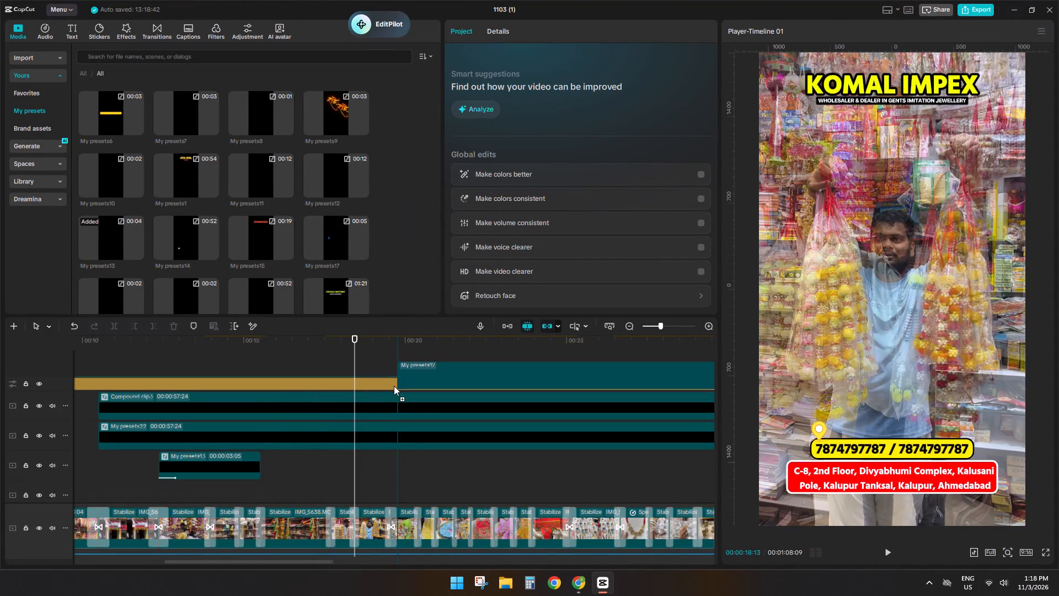
pyautogui.moveTo(394, 386); pyautogui.dragTo(357, 483)
pyautogui.press('space')
pyautogui.press('space')
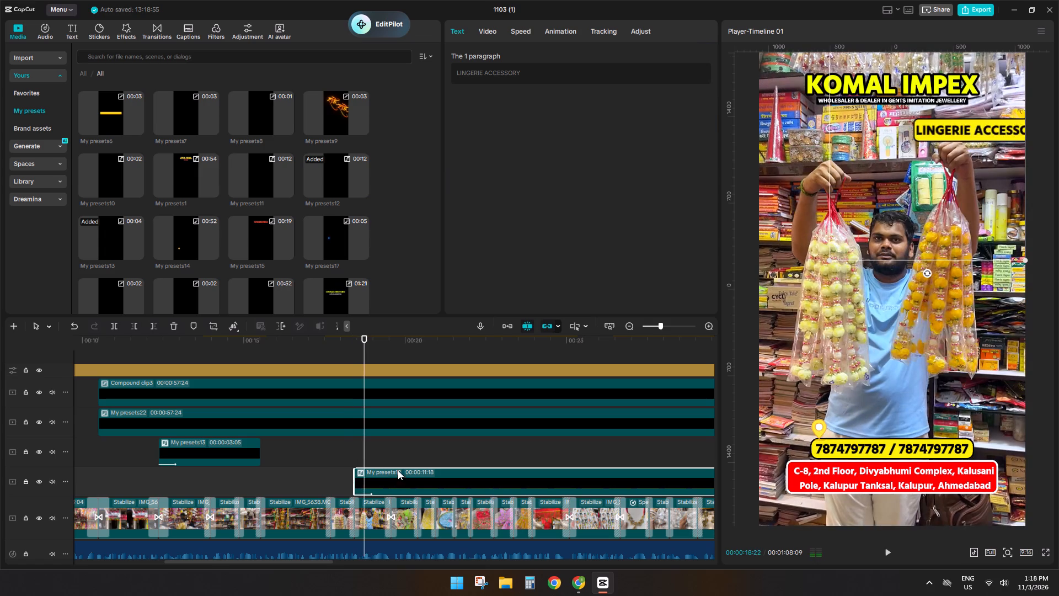
pyautogui.press('space')
pyautogui.click(393, 456)
pyautogui.click(387, 480)
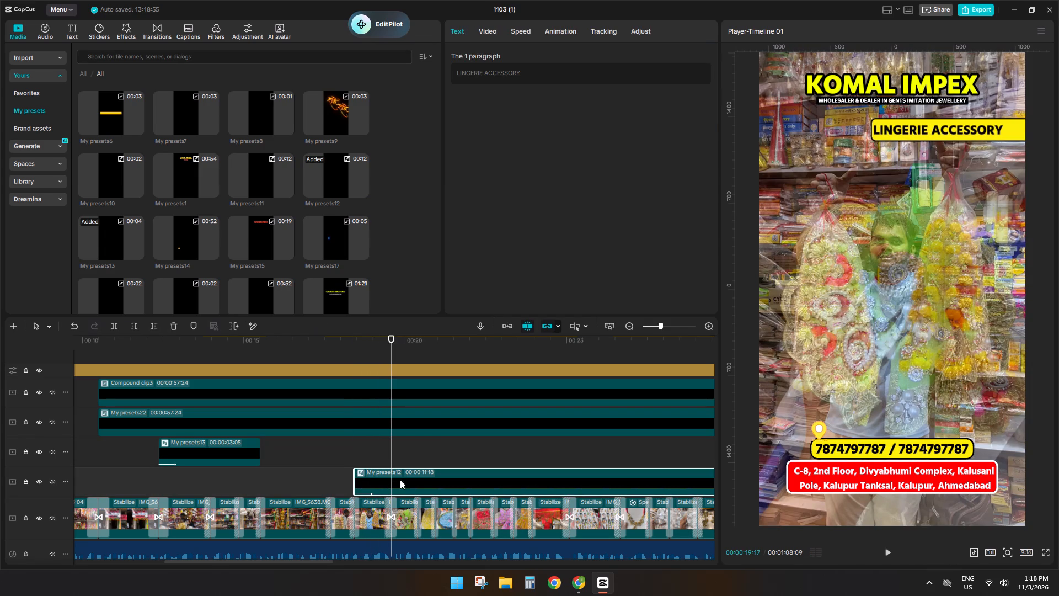
pyautogui.moveTo(962, 168); pyautogui.dragTo(961, 158)
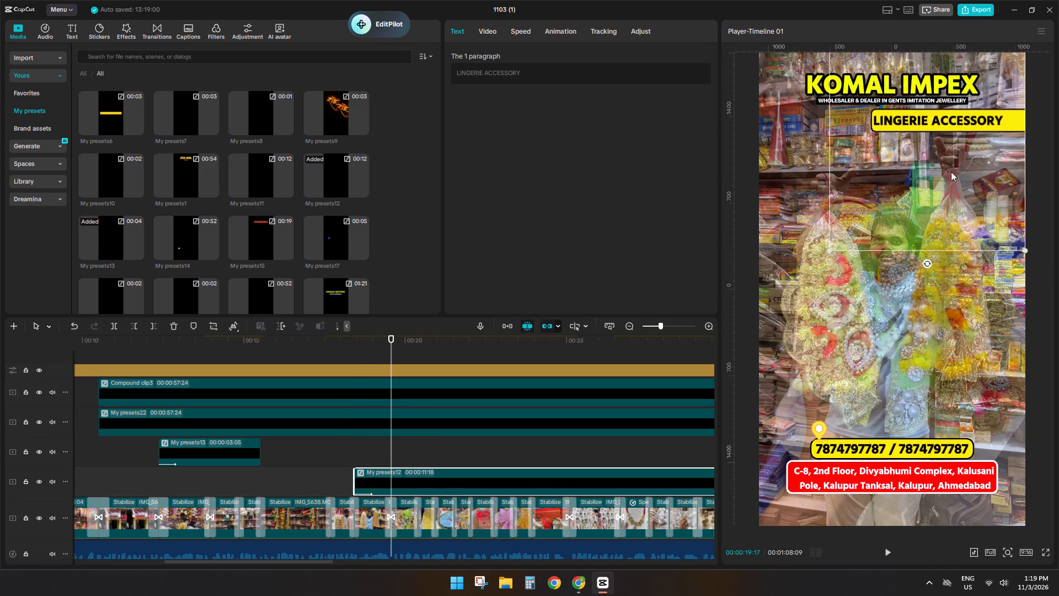
# Switch to Chrome's ElevenLabs transcript and select the phrase "પ્રીમિયમ માળાઓ".
pyautogui.click(580, 595)
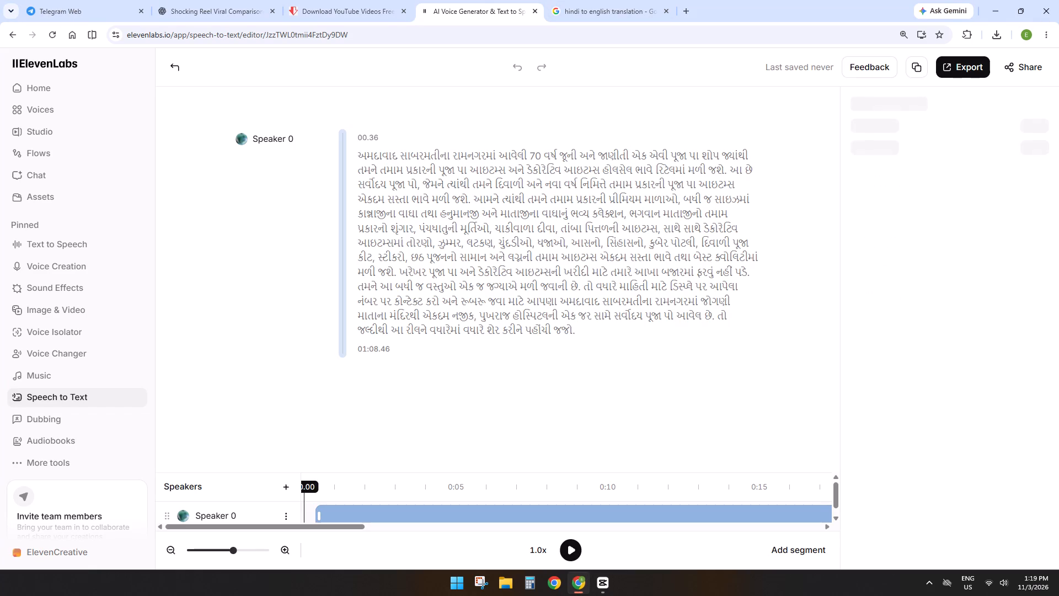
pyautogui.moveTo(608, 198); pyautogui.dragTo(664, 199)
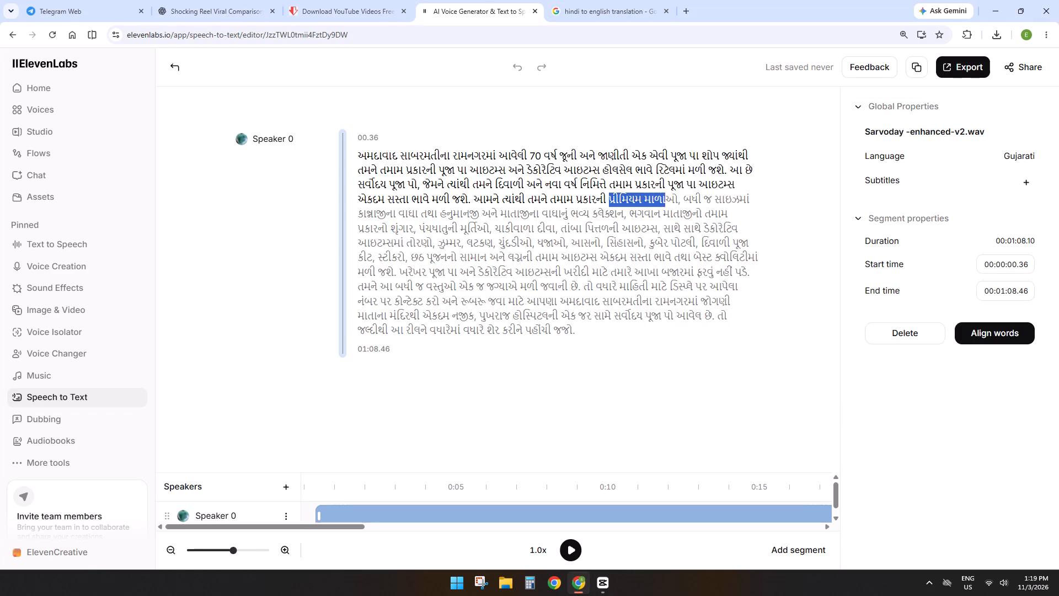
pyautogui.moveTo(664, 199); pyautogui.dragTo(677, 199)
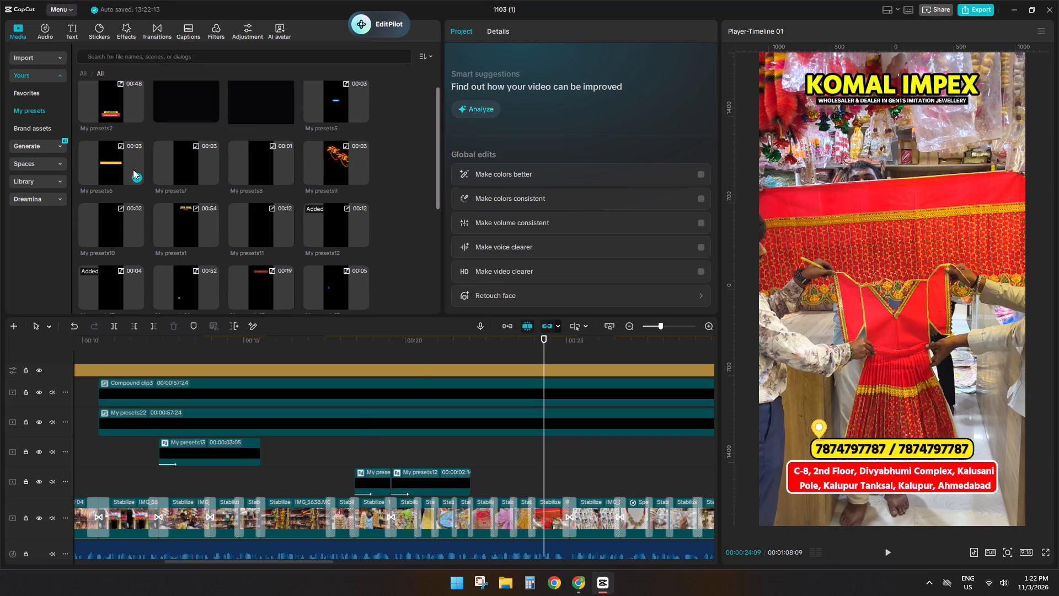
pyautogui.moveTo(180, 159); pyautogui.dragTo(472, 473)
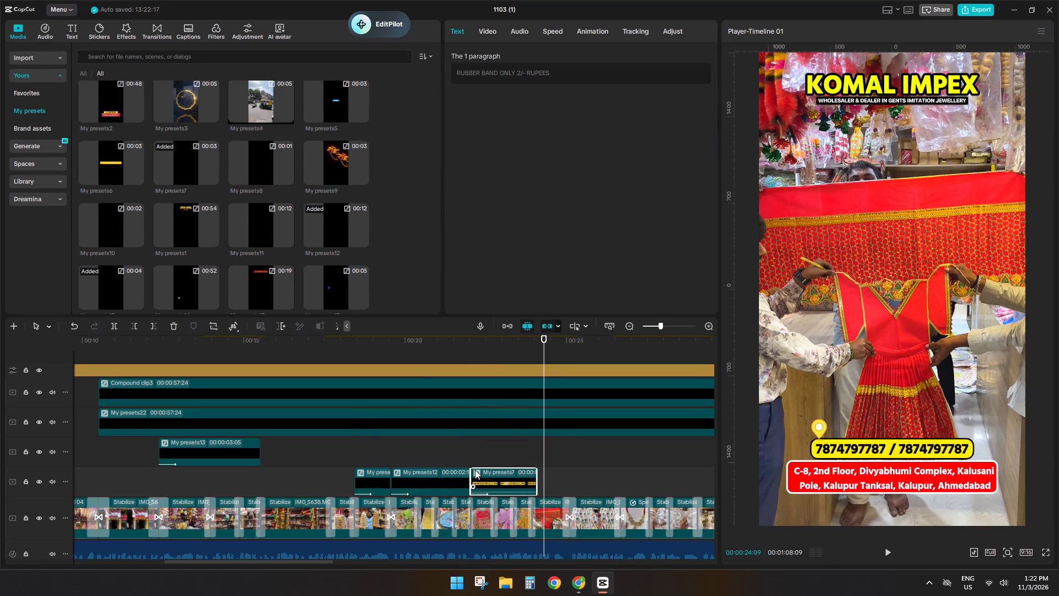
# Break the My presets7 clip apart into its separate compound clip, text and vector layers.
pyautogui.moveTo(475, 470); pyautogui.dragTo(455, 470, button='right')
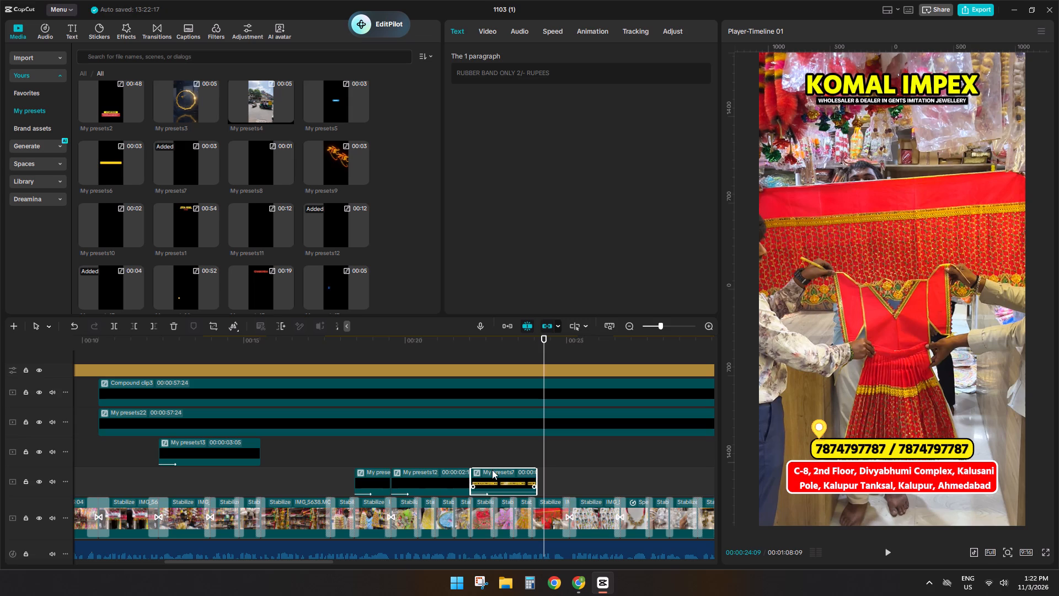
pyautogui.rightClick(493, 470)
pyautogui.click(532, 315)
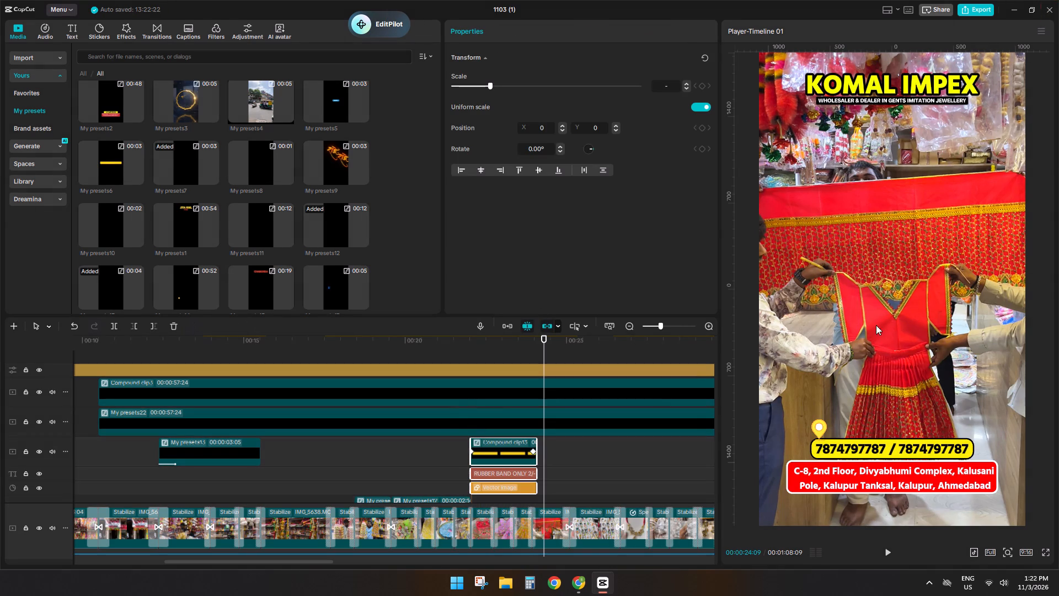
# Inside Compound clip13, extend the yellow vector bar to about 00:00:09:08, and return to the main timeline.
pyautogui.doubleClick(502, 460)
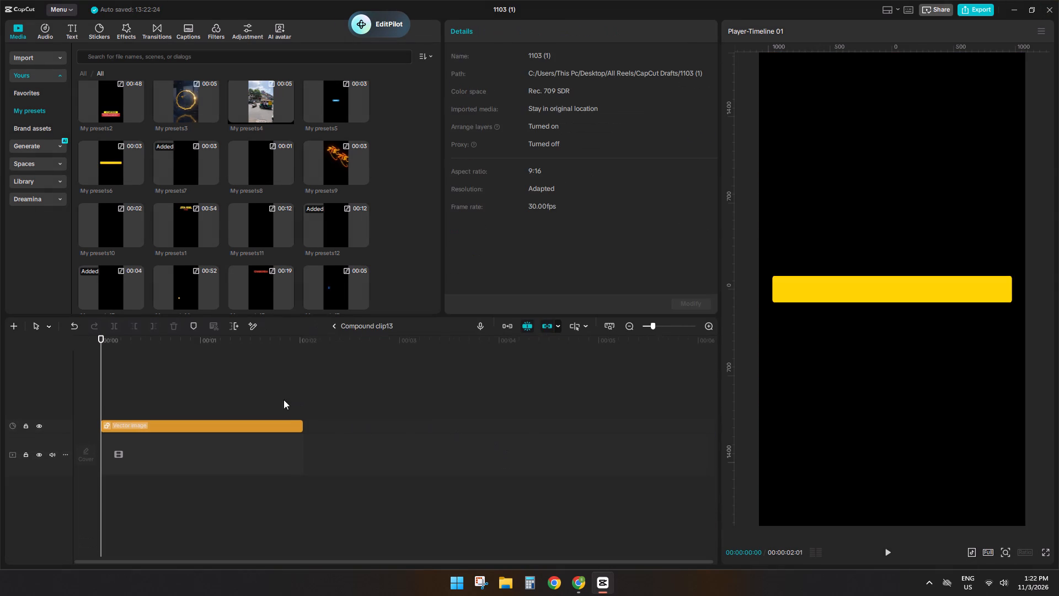
pyautogui.moveTo(277, 400); pyautogui.dragTo(324, 456)
pyautogui.moveTo(302, 432); pyautogui.dragTo(1001, 497)
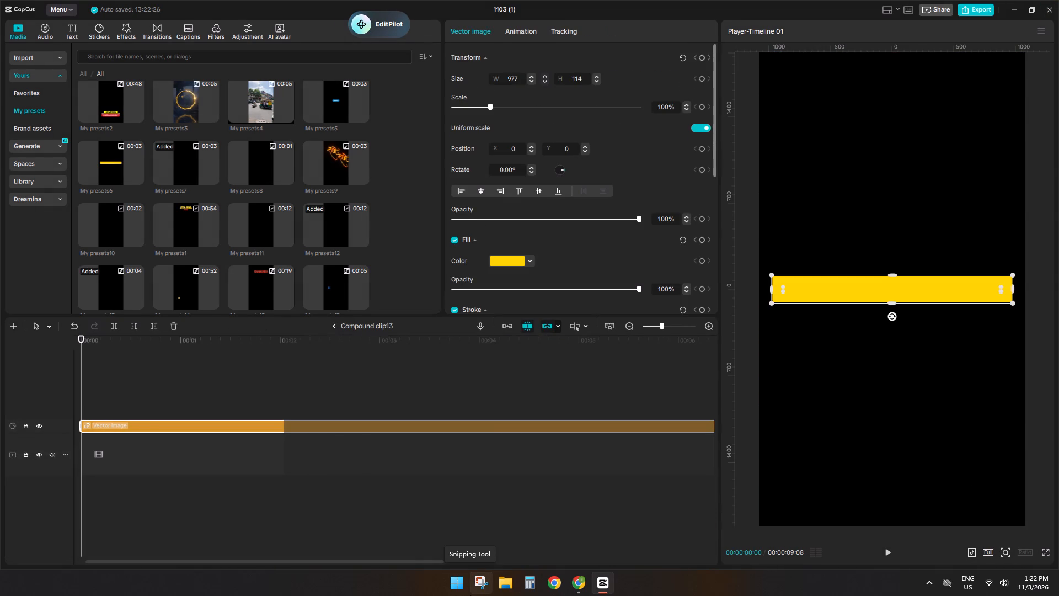
pyautogui.click(333, 328)
# Extend the compound clip, text and vector layers of the new caption together to a duration of 00:00:05:02.
pyautogui.moveTo(564, 494); pyautogui.dragTo(532, 464)
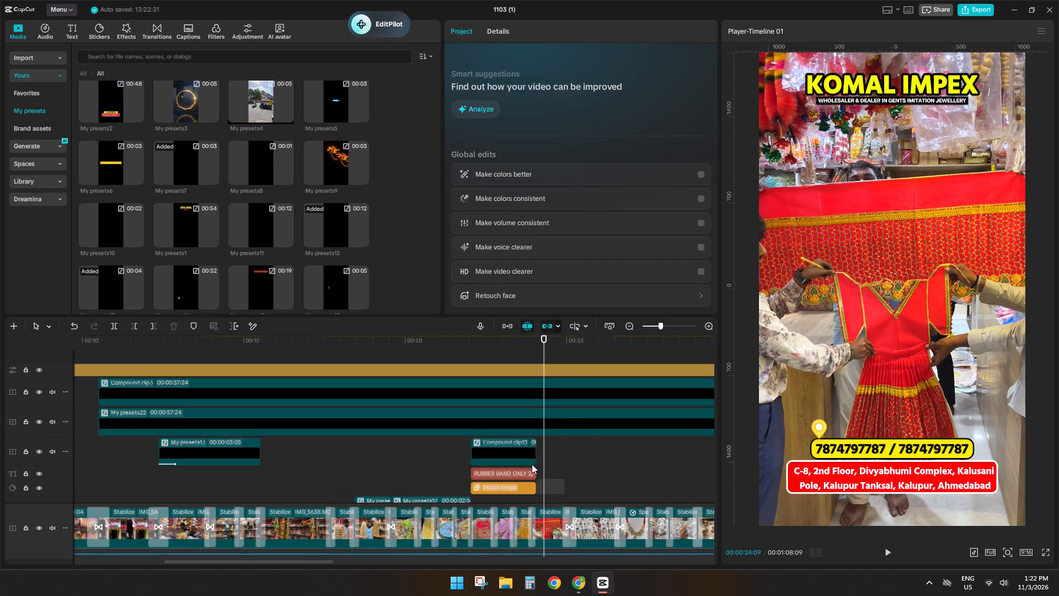
pyautogui.moveTo(532, 464); pyautogui.dragTo(529, 454)
pyautogui.moveTo(538, 461); pyautogui.dragTo(634, 468)
# Replace the "RUBBER BAND ONLY 2/- RUPEES" caption text with "હનુમાનજી & માતાજીના વાઘાનું COLLECTION" and shrink it to fit inside the yellow bar.
pyautogui.click(570, 471)
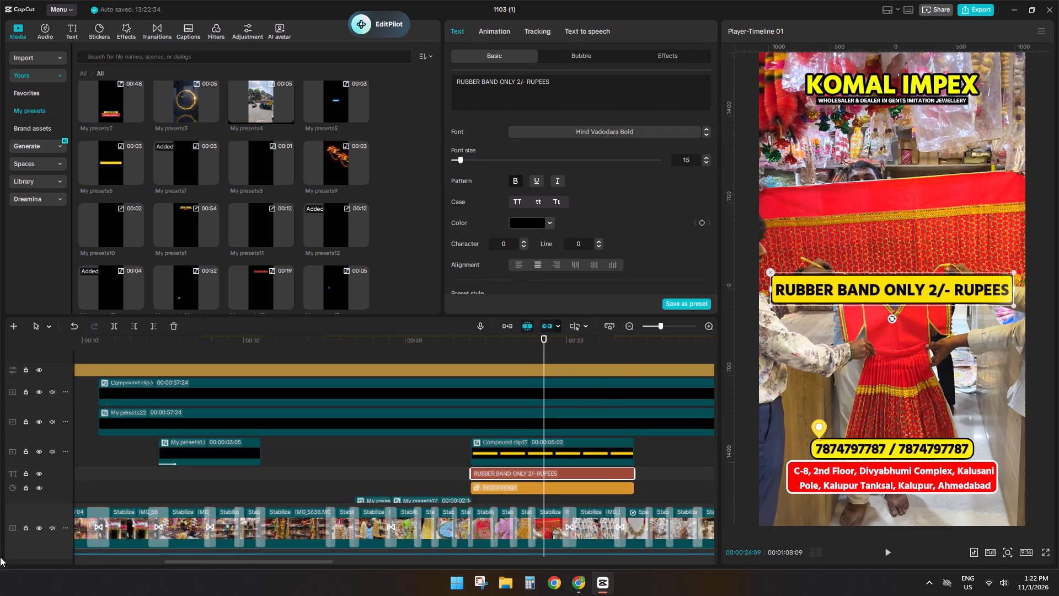
pyautogui.moveTo(576, 89); pyautogui.dragTo(109, 69)
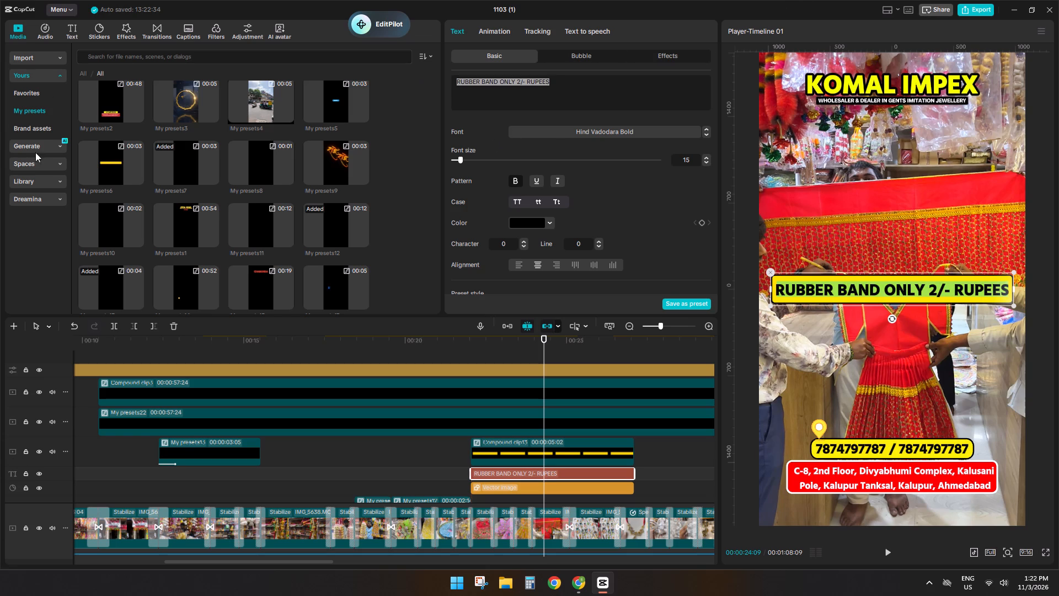
pyautogui.press('super+v')
pyautogui.click(215, 254)
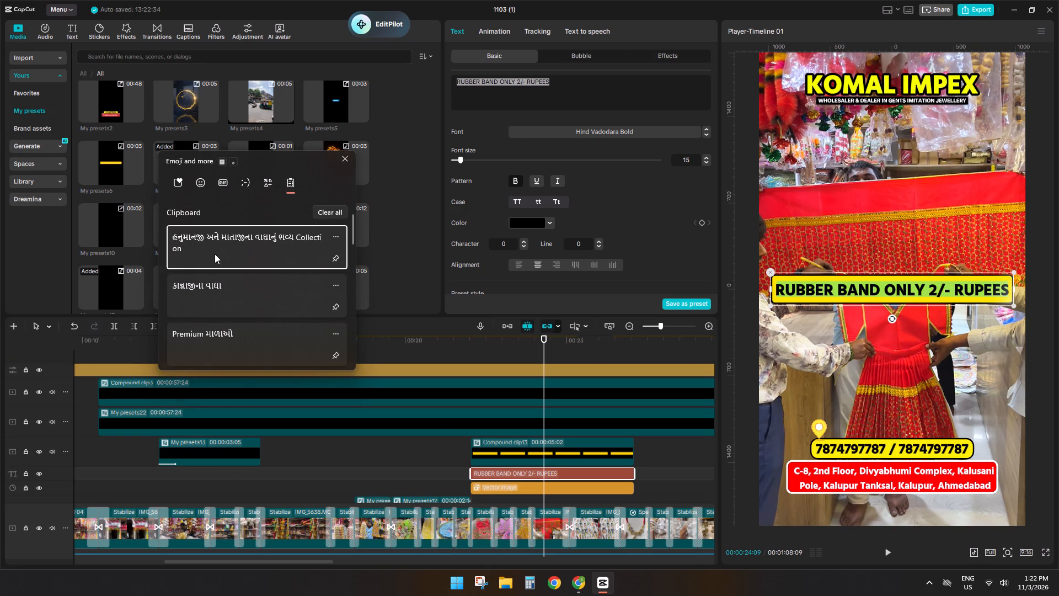
pyautogui.hotkey('ctrl', 'v')
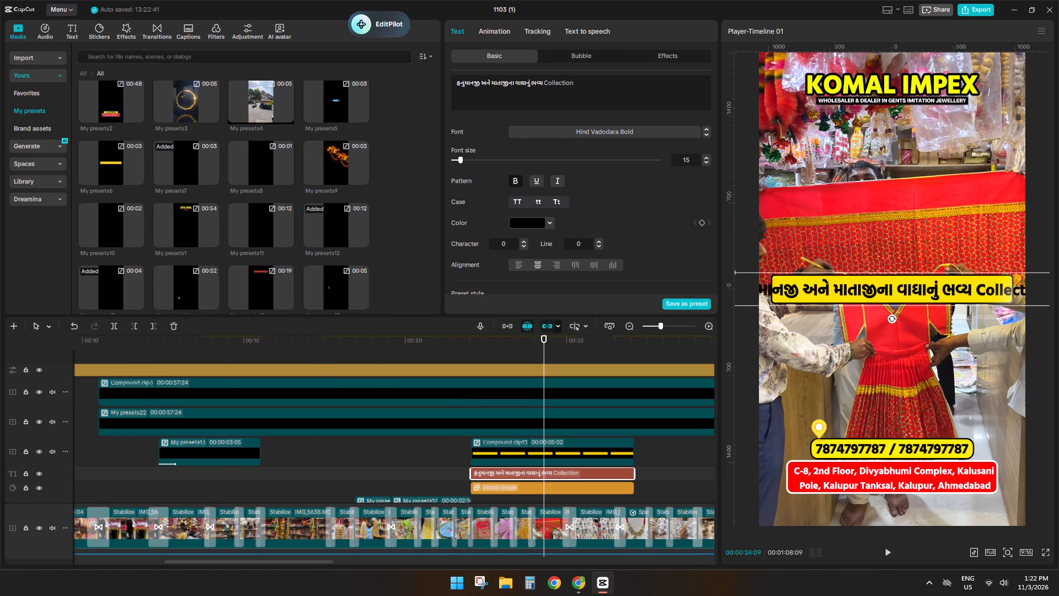
pyautogui.moveTo(532, 83); pyautogui.dragTo(542, 82)
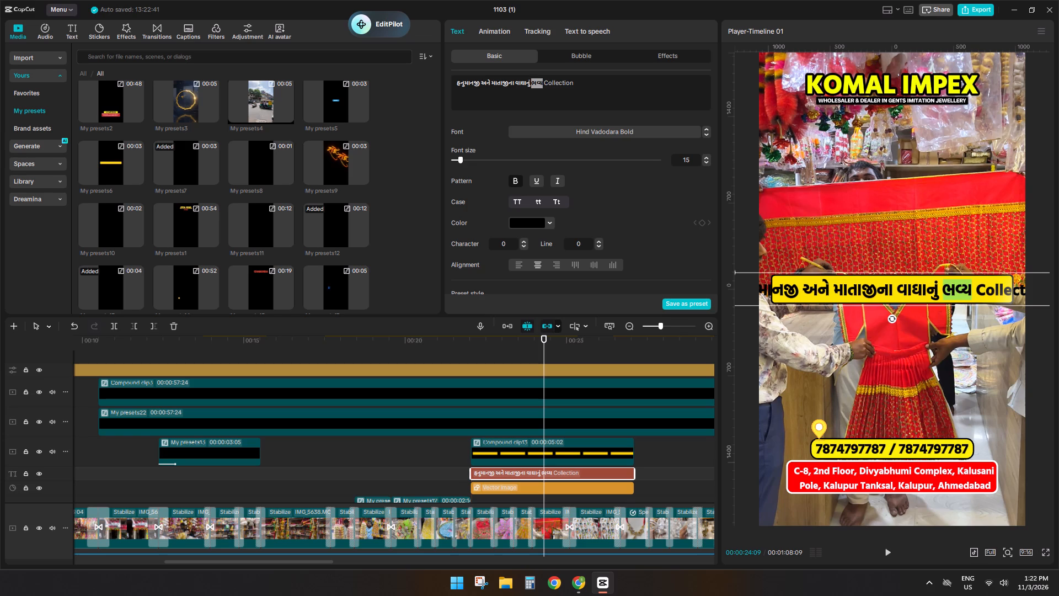
pyautogui.press('BackSpace')
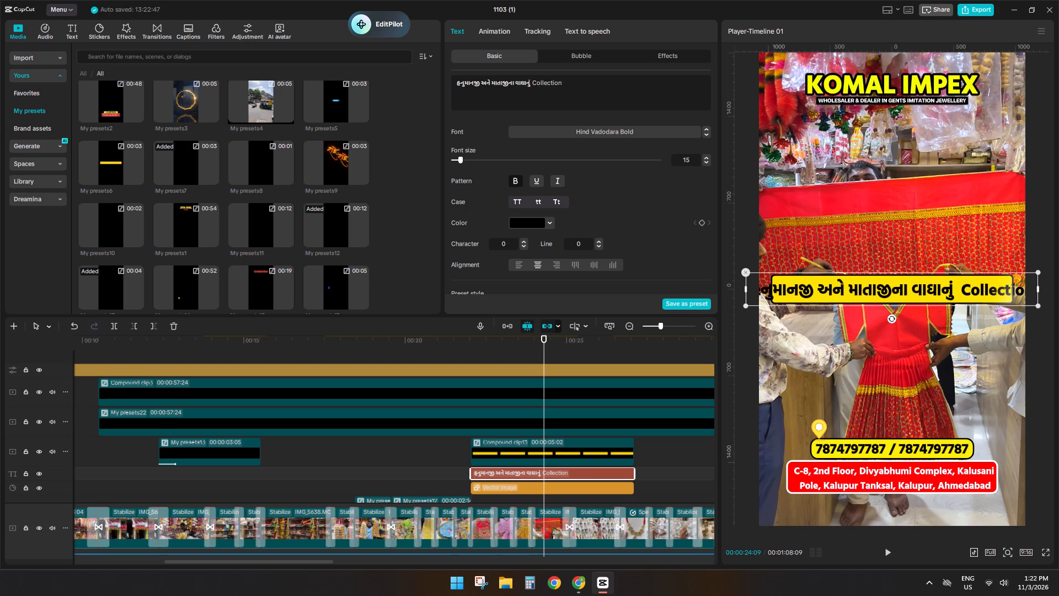
pyautogui.moveTo(482, 84); pyautogui.dragTo(490, 84)
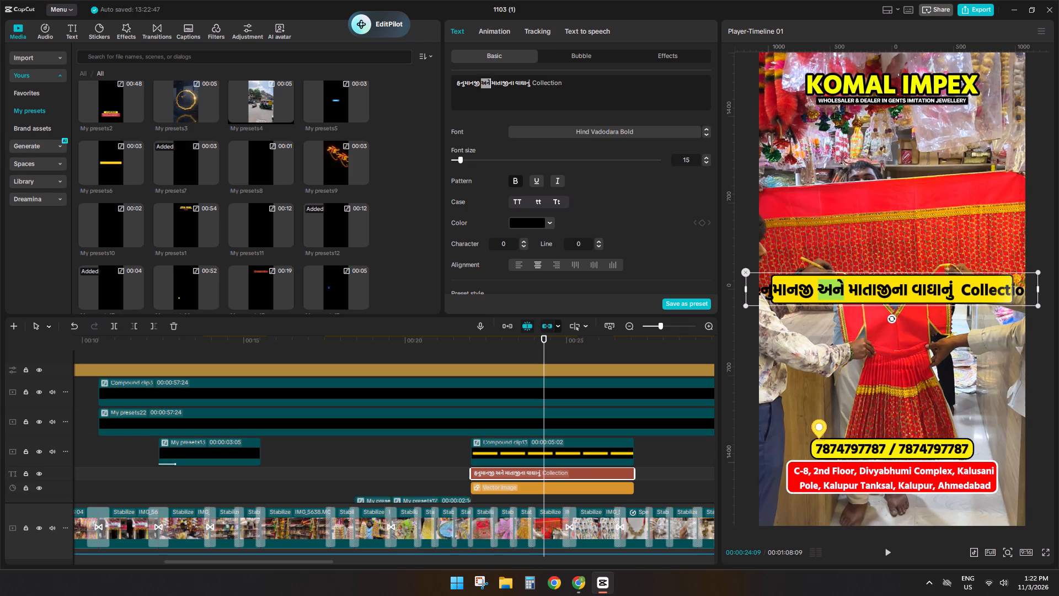
pyautogui.hotkey('shift', '&')
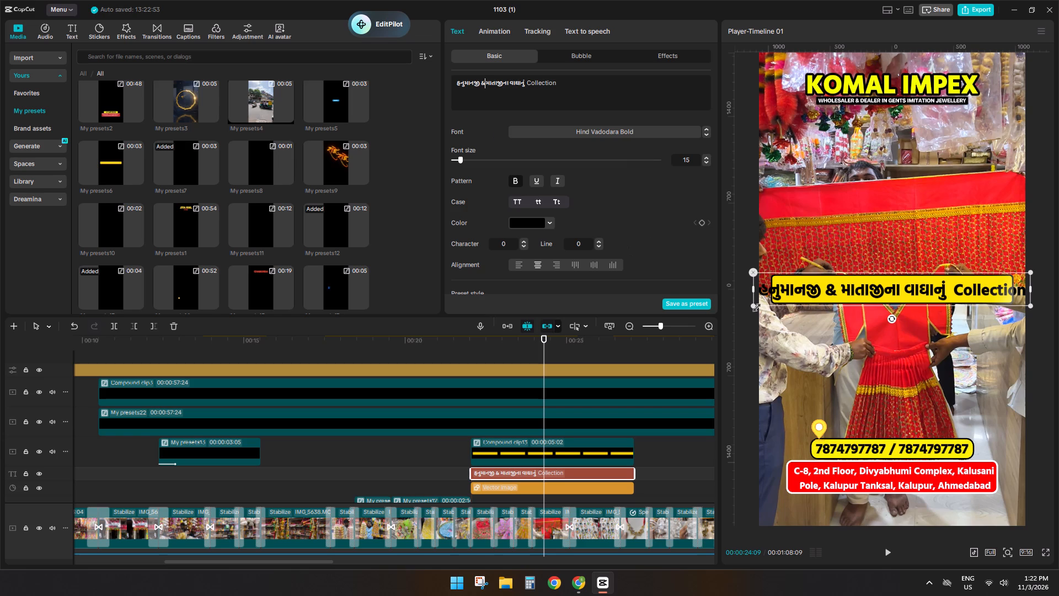
pyautogui.click(516, 202)
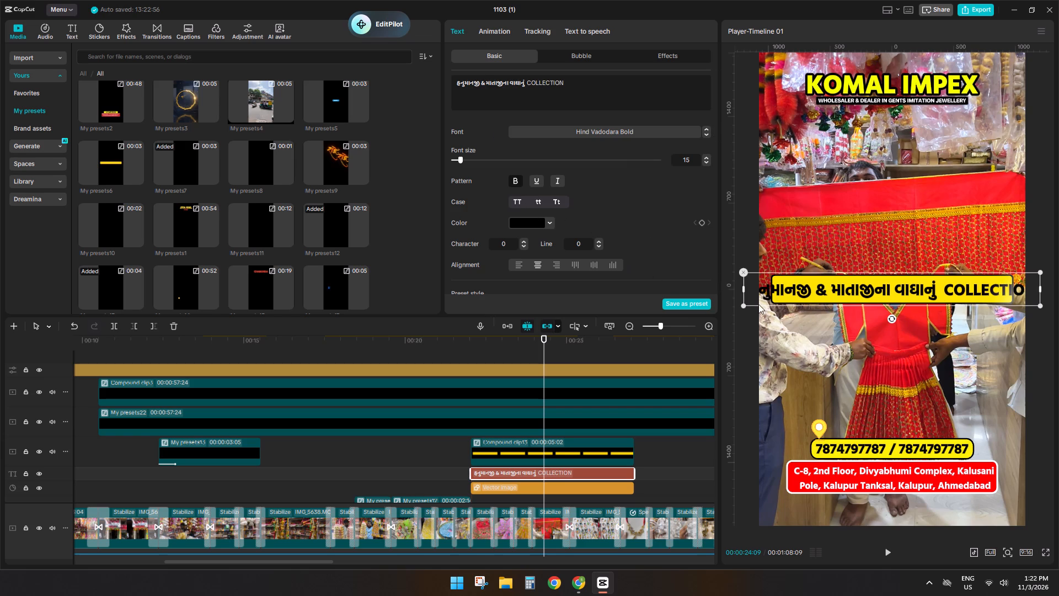
pyautogui.moveTo(744, 304); pyautogui.dragTo(792, 299)
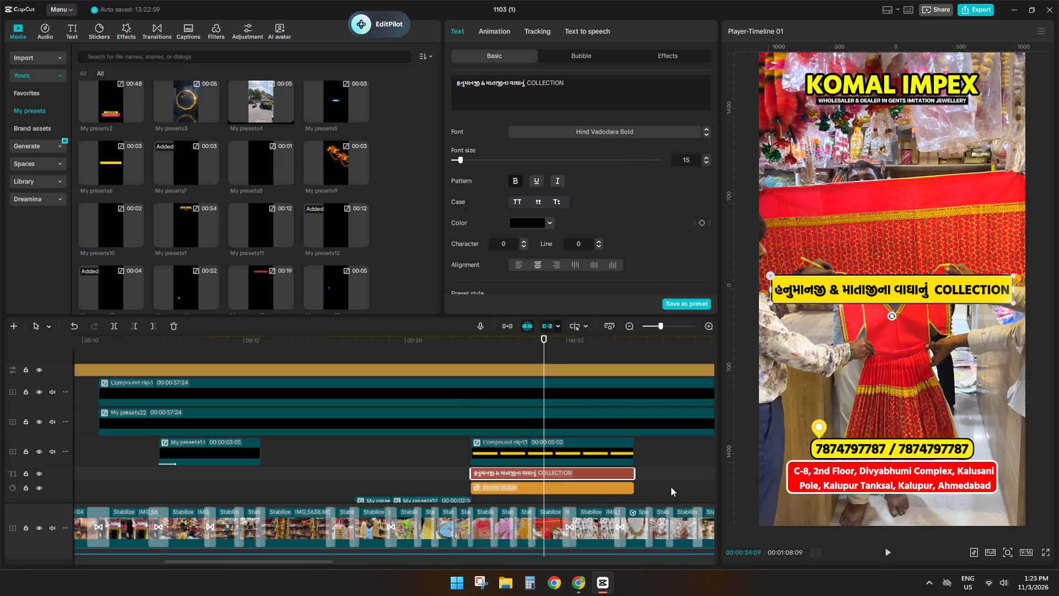
# Combine the new caption's compound clip, text and vector layers into one compound clip with the Slide Left in-animation.
pyautogui.moveTo(671, 487); pyautogui.dragTo(606, 441)
pyautogui.hotkey('alt', 'g')
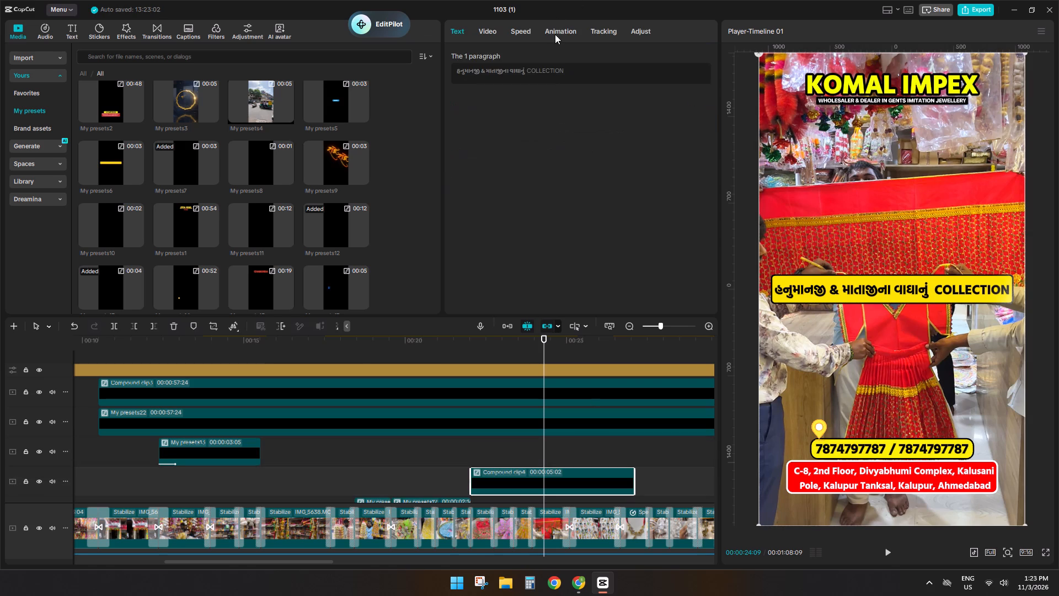
pyautogui.click(555, 34)
pyautogui.click(465, 99)
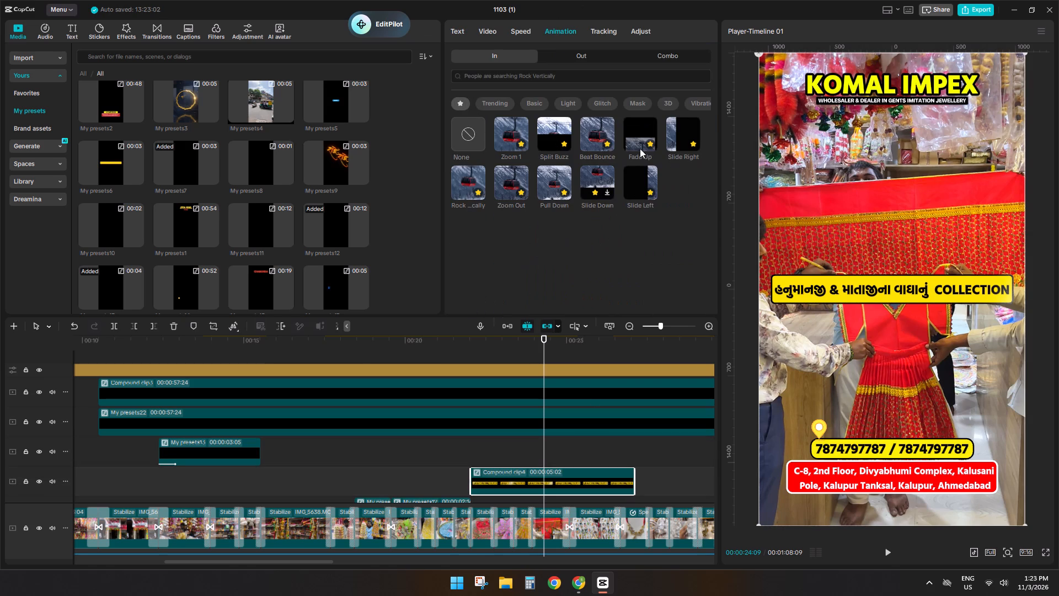
pyautogui.click(639, 178)
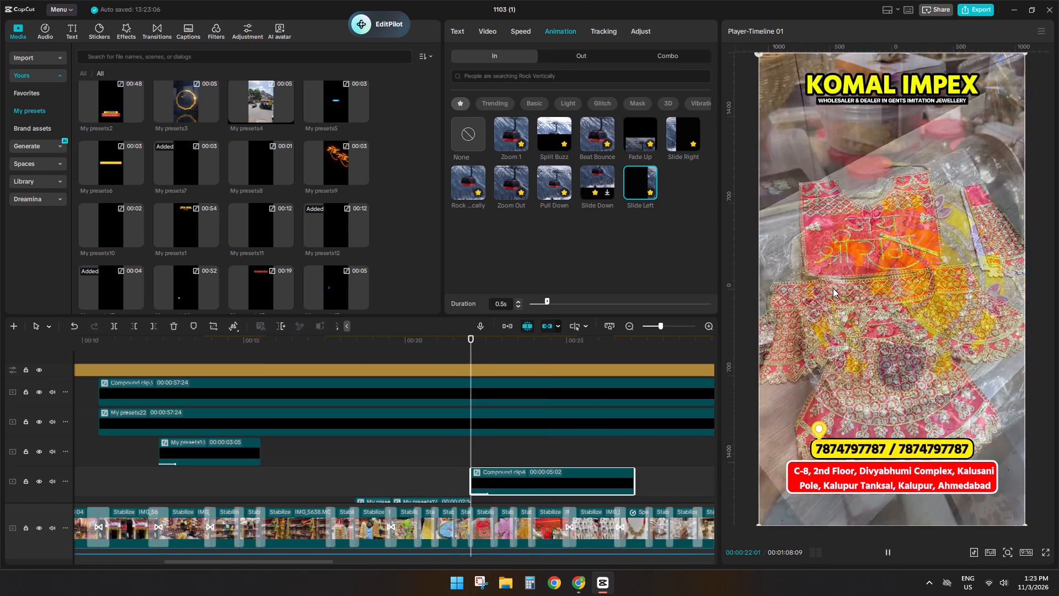
# Move the Hanumanji caption up to just below the KOMAL IMPEX header and scale it down slightly.
pyautogui.moveTo(862, 298); pyautogui.dragTo(865, 130)
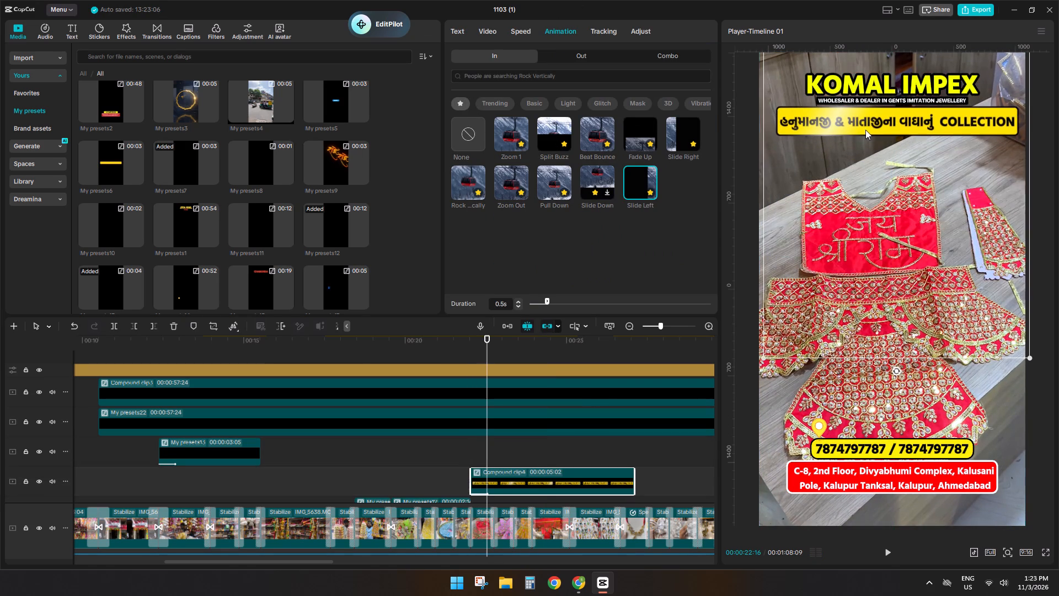
pyautogui.moveTo(865, 130); pyautogui.dragTo(864, 130)
pyautogui.press('space')
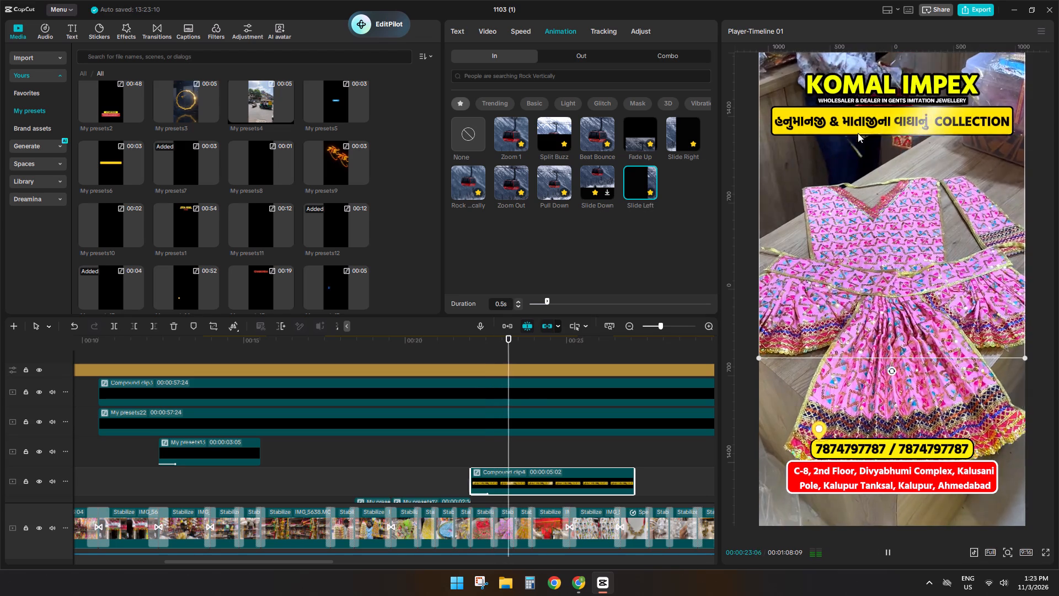
pyautogui.press('space')
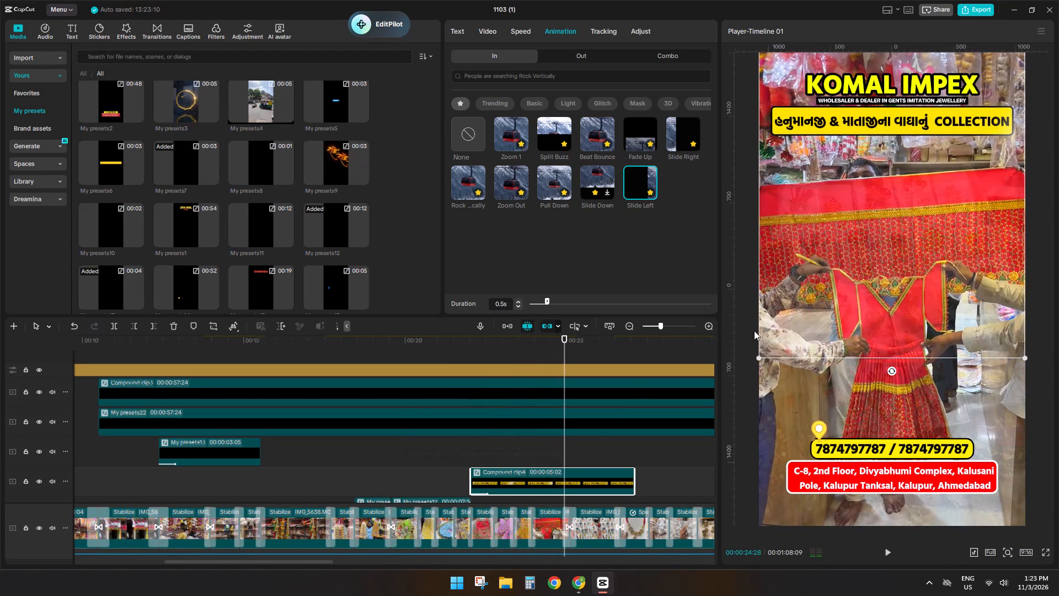
pyautogui.moveTo(757, 361); pyautogui.dragTo(786, 350)
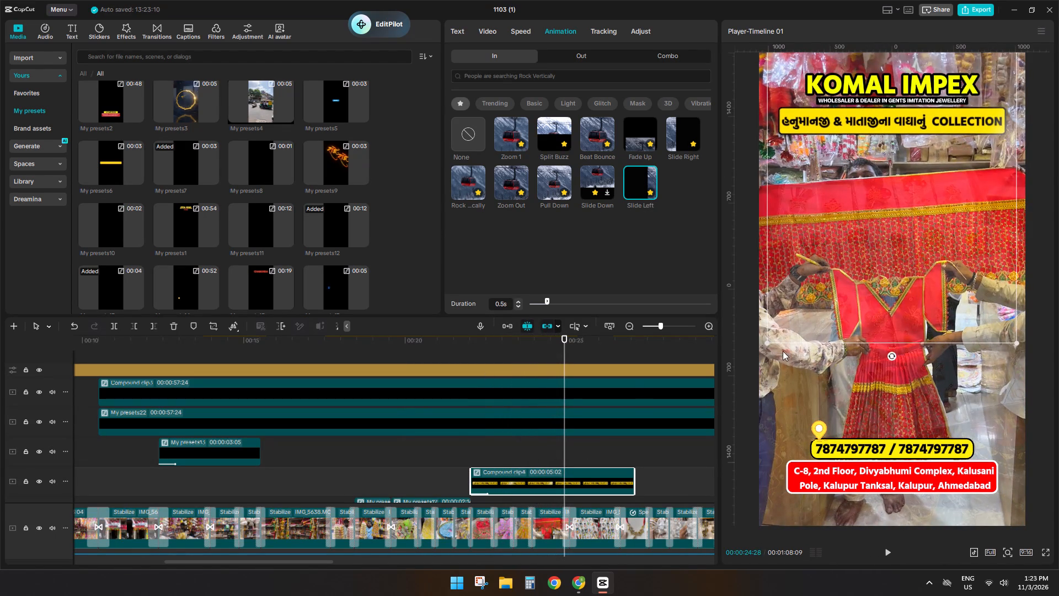
# Cut the Hanumanji caption clip at 00:00:25:03 and remove the part after it.
pyautogui.press('space')
pyautogui.click(570, 454)
pyautogui.click(568, 489)
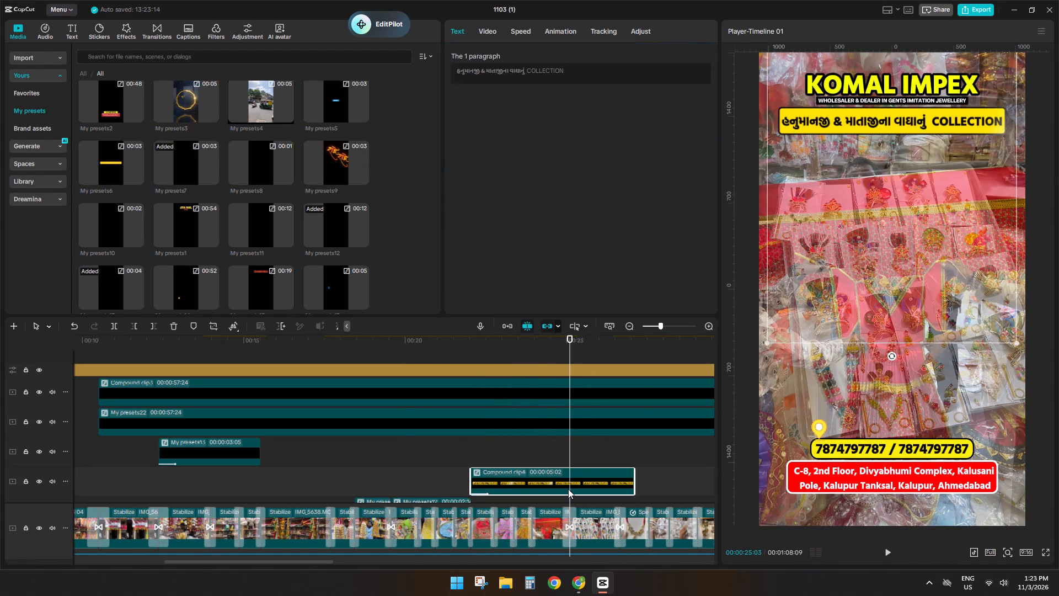
pyautogui.press('s')
pyautogui.press('d')
# Move the trimmed compound clip down onto the caption track, directly after the My presets12 clip.
pyautogui.scroll(-4, 553, 474)
pyautogui.moveTo(522, 420); pyautogui.dragTo(522, 441)
pyautogui.press('space')
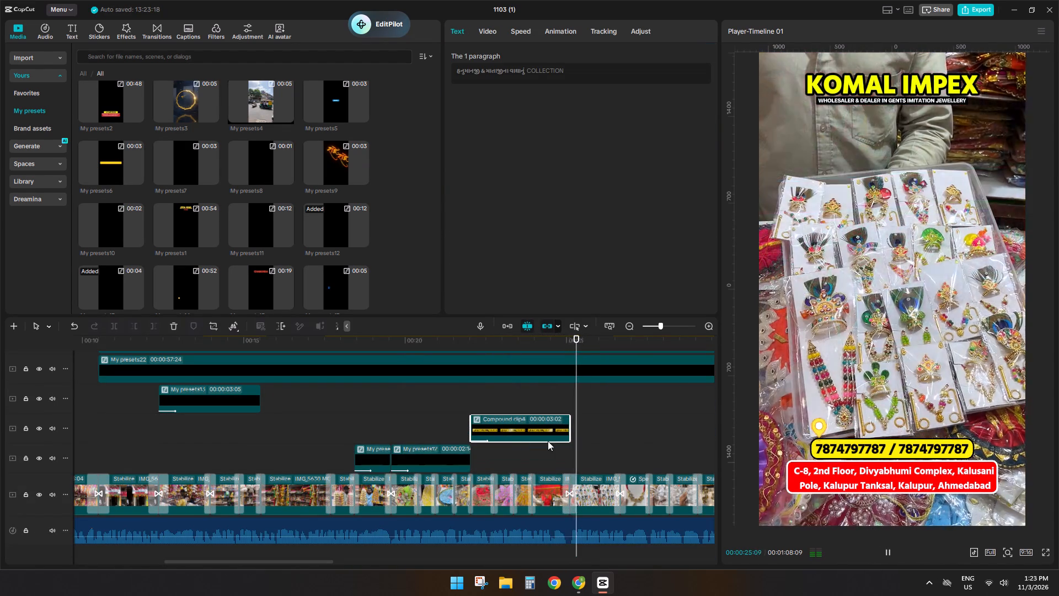
pyautogui.moveTo(541, 434); pyautogui.dragTo(543, 462)
pyautogui.press('space')
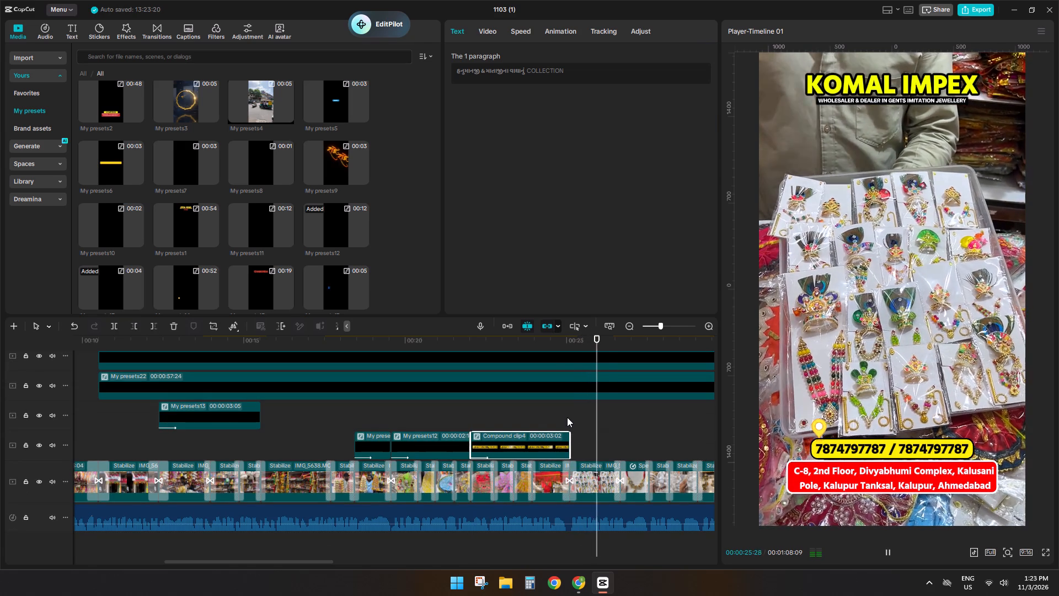
pyautogui.click(571, 408)
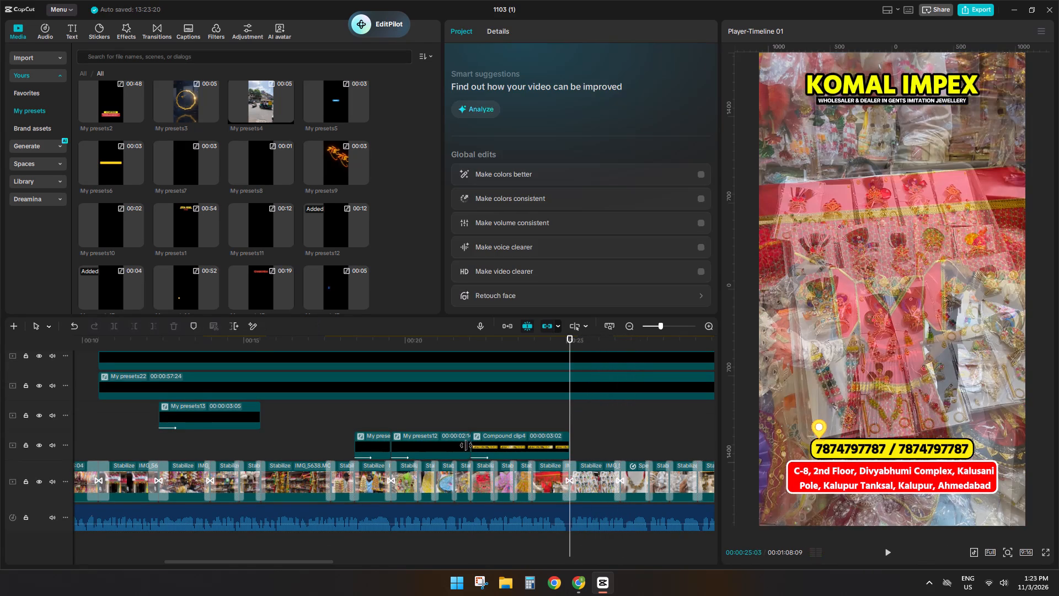
pyautogui.click(466, 445)
pyautogui.hotkey('ctrl', 'c')
pyautogui.hotkey('ctrl', 'v')
pyautogui.press('space')
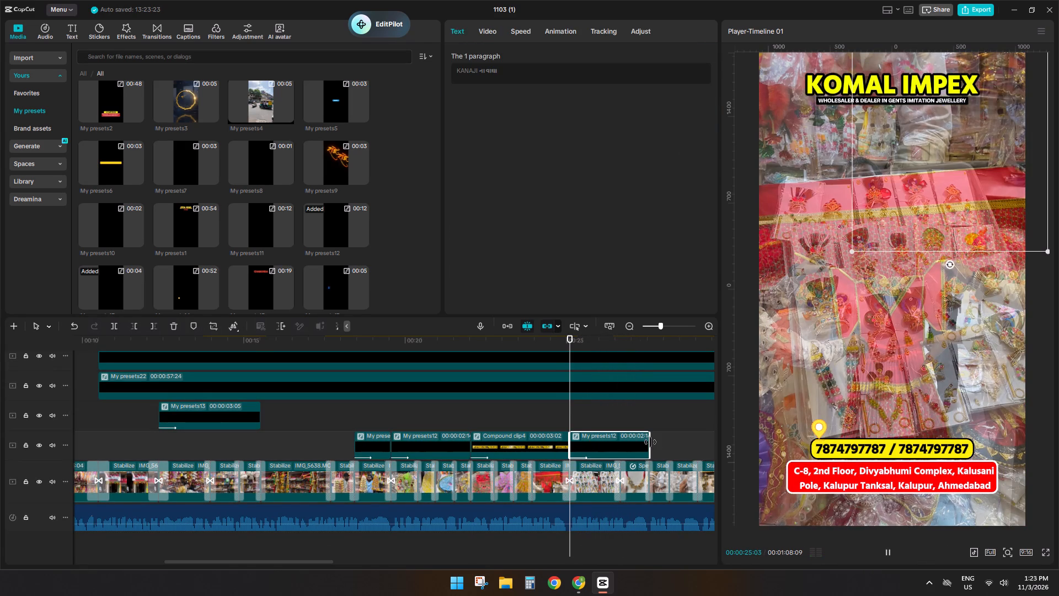
pyautogui.keyDown('ctrl'); pyautogui.scroll(-3, 615, 464); pyautogui.keyUp('ctrl')
pyautogui.keyDown('ctrl'); pyautogui.scroll(4, 650, 462); pyautogui.keyUp('ctrl')
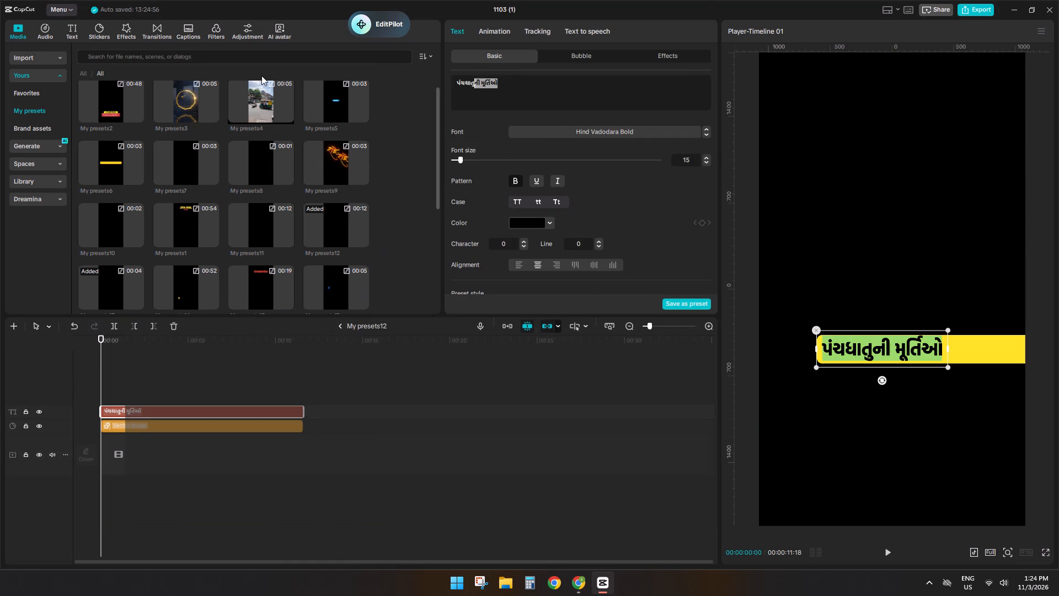
pyautogui.press('super+v')
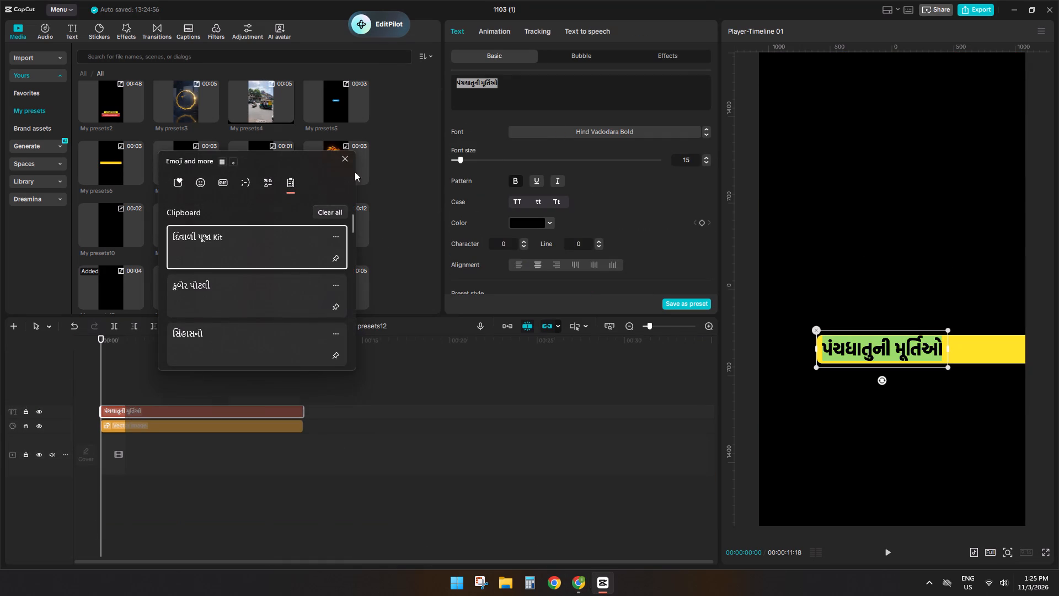
pyautogui.scroll(-10, 226, 295)
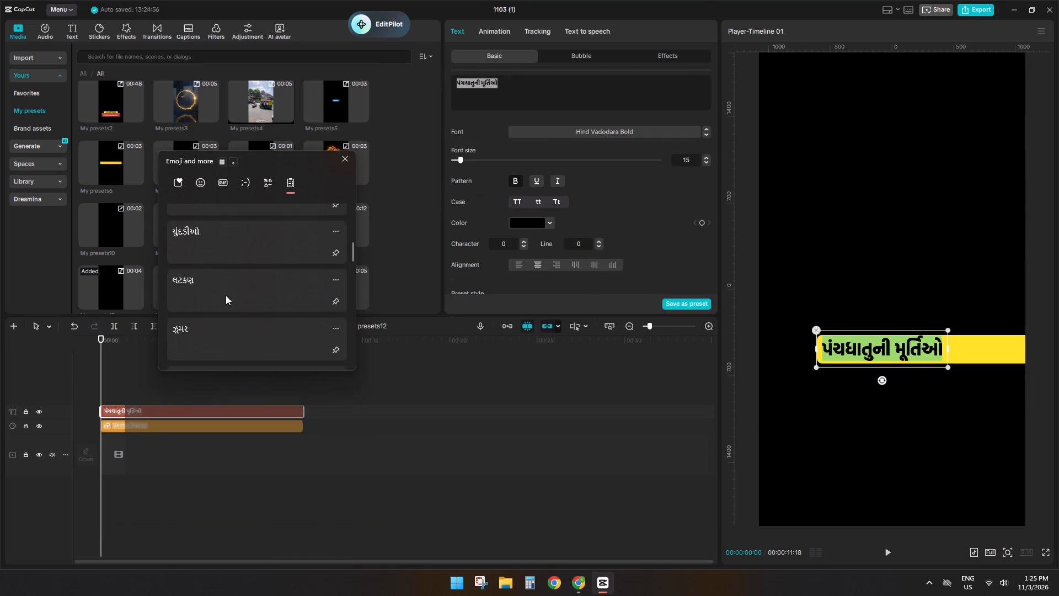
pyautogui.scroll(-4, 226, 295)
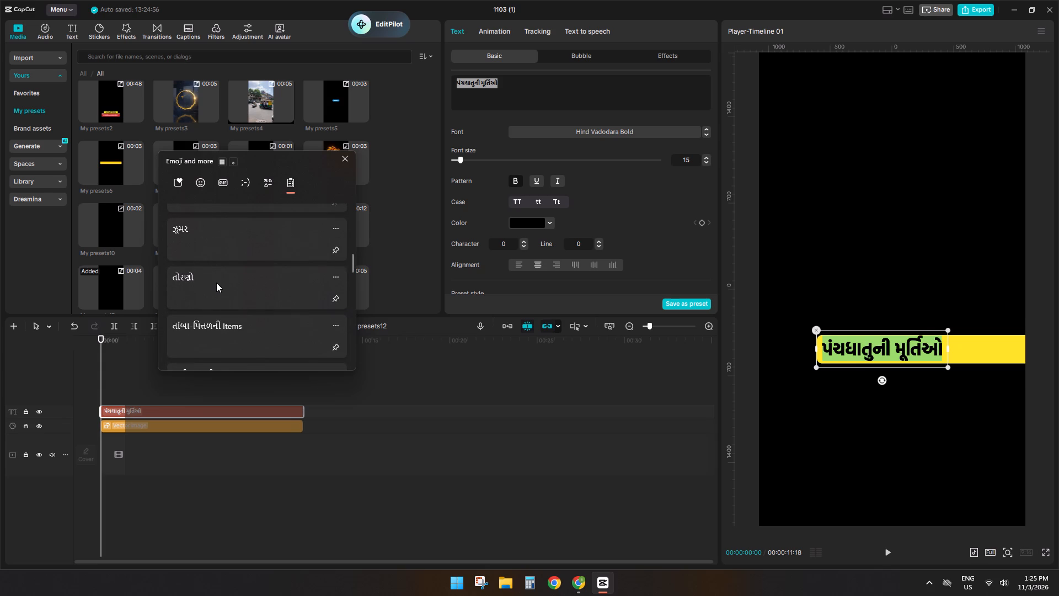
pyautogui.scroll(-4, 216, 283)
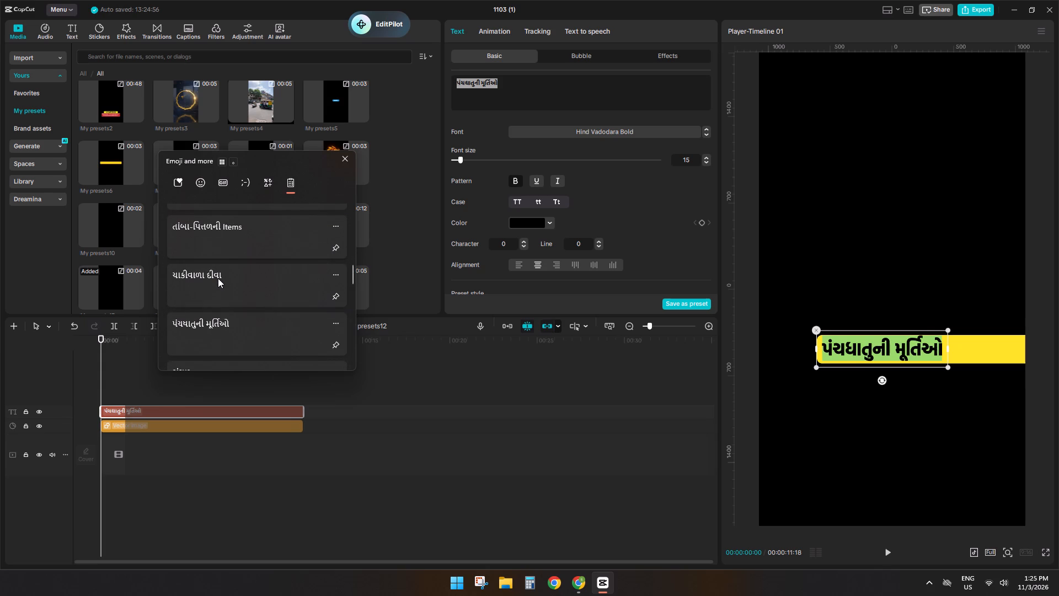
pyautogui.click(226, 279)
pyautogui.hotkey('ctrl', 'v')
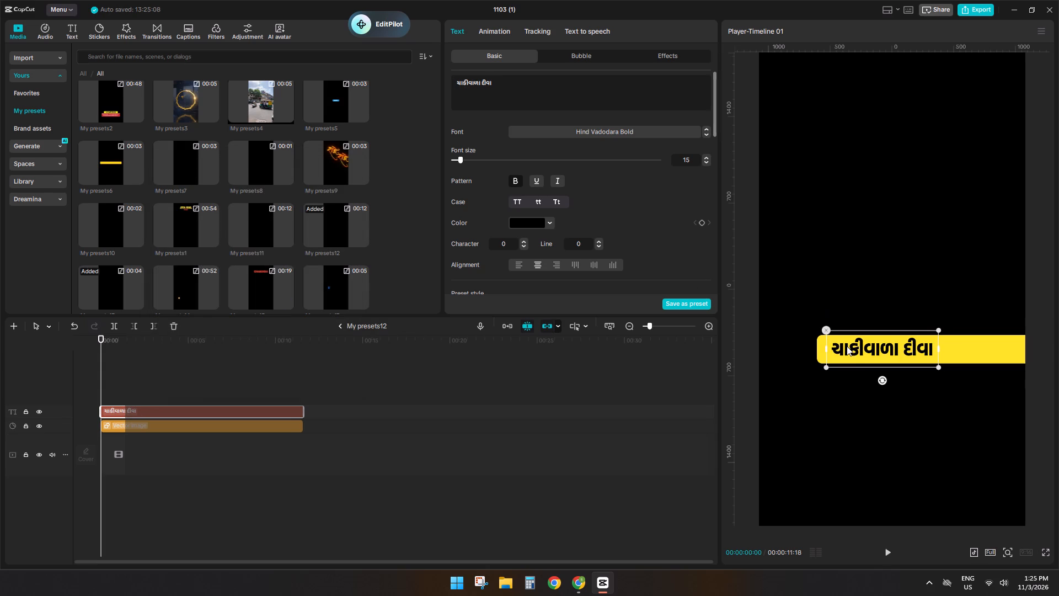
pyautogui.moveTo(847, 350); pyautogui.dragTo(835, 350)
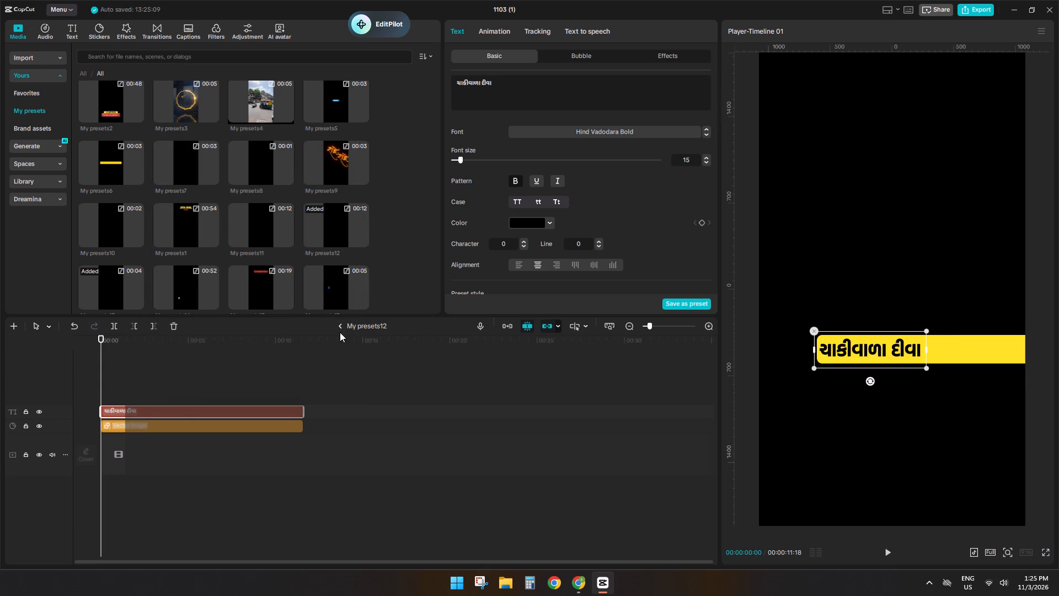
pyautogui.click(346, 332)
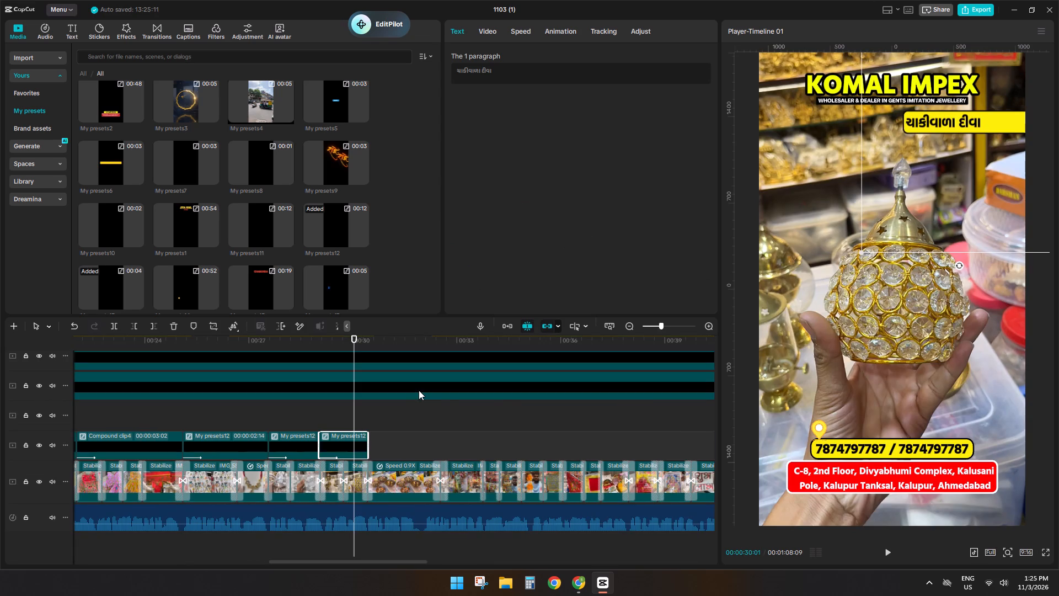
# Duplicate the "ચાકીવાળા દીવા" caption directly after the original at 00:00:30:13 and extend the copy to about 00:00:32:16.
pyautogui.press('space')
pyautogui.click(366, 420)
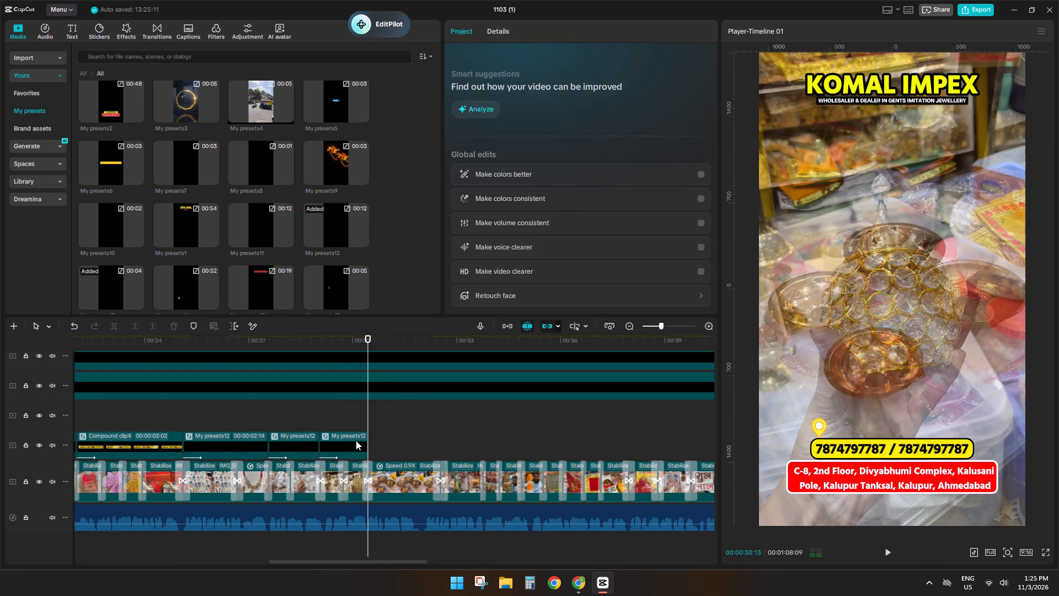
pyautogui.click(356, 440)
pyautogui.hotkey('ctrl', 'c')
pyautogui.hotkey('ctrl', 'v')
pyautogui.press('space')
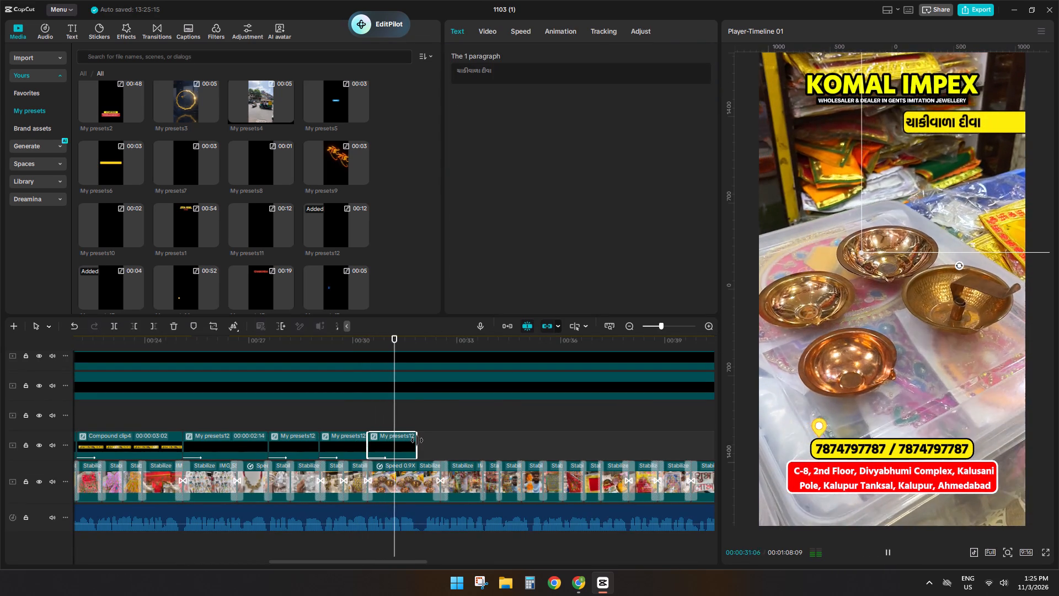
pyautogui.moveTo(417, 440); pyautogui.dragTo(441, 441)
# Replace the new copy's text with "તાંબા-પિત્તળની Items" from the clipboard history, make it uppercase, align it to the bar's left end, and return to the main timeline.
pyautogui.doubleClick(419, 443)
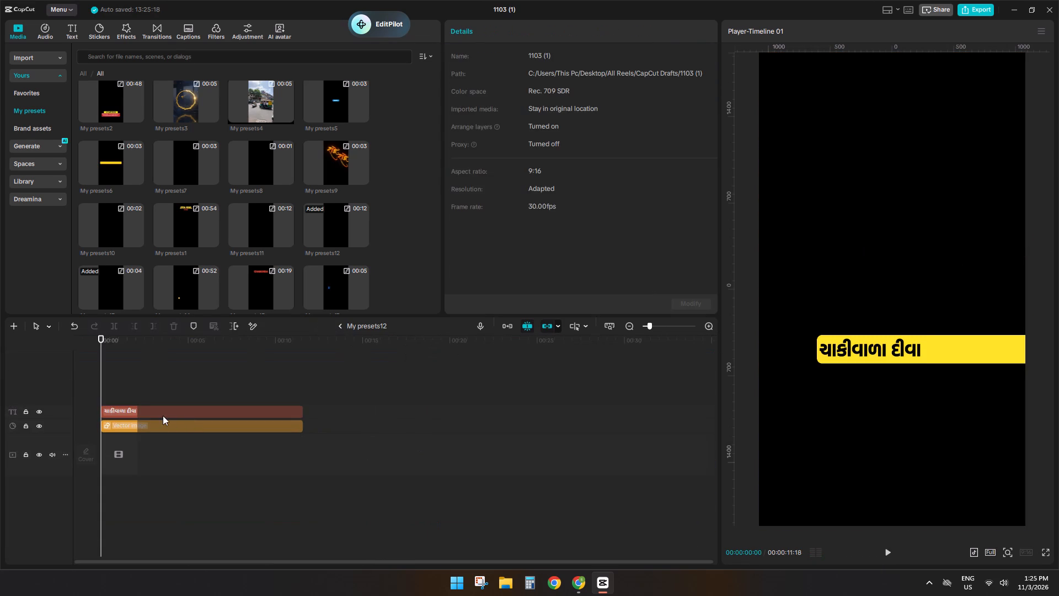
pyautogui.click(163, 416)
pyautogui.moveTo(514, 90); pyautogui.dragTo(144, 44)
pyautogui.press('super+v')
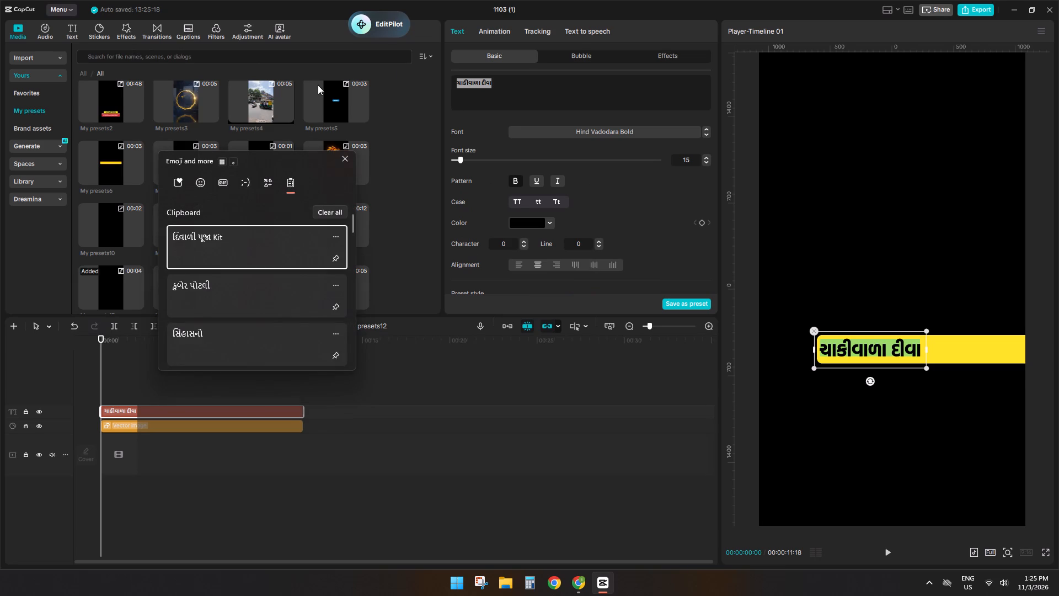
pyautogui.scroll(-12, 183, 285)
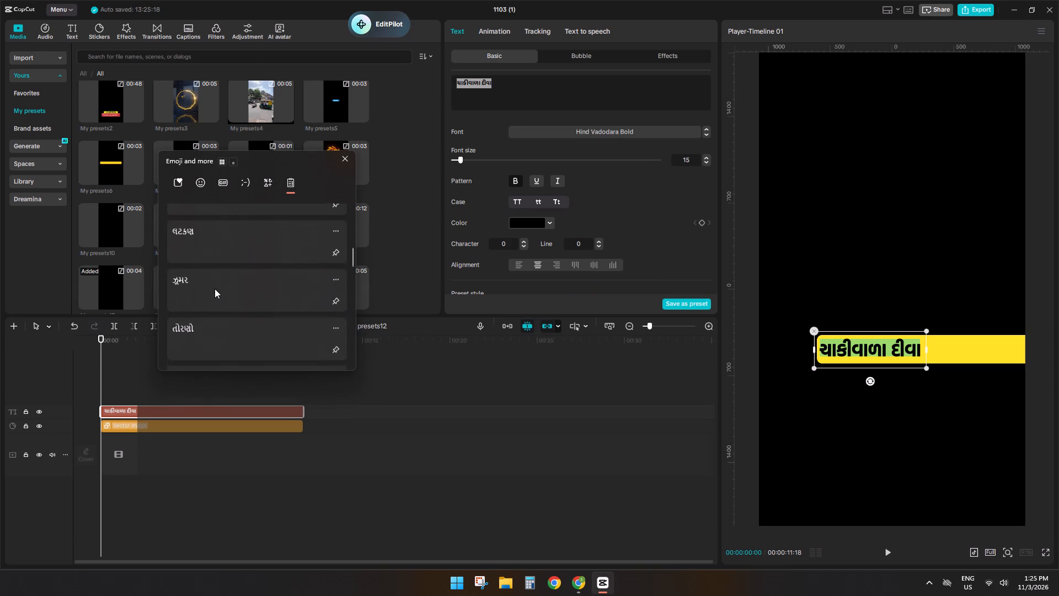
pyautogui.scroll(-5, 215, 289)
pyautogui.click(213, 272)
pyautogui.hotkey('ctrl', 'v')
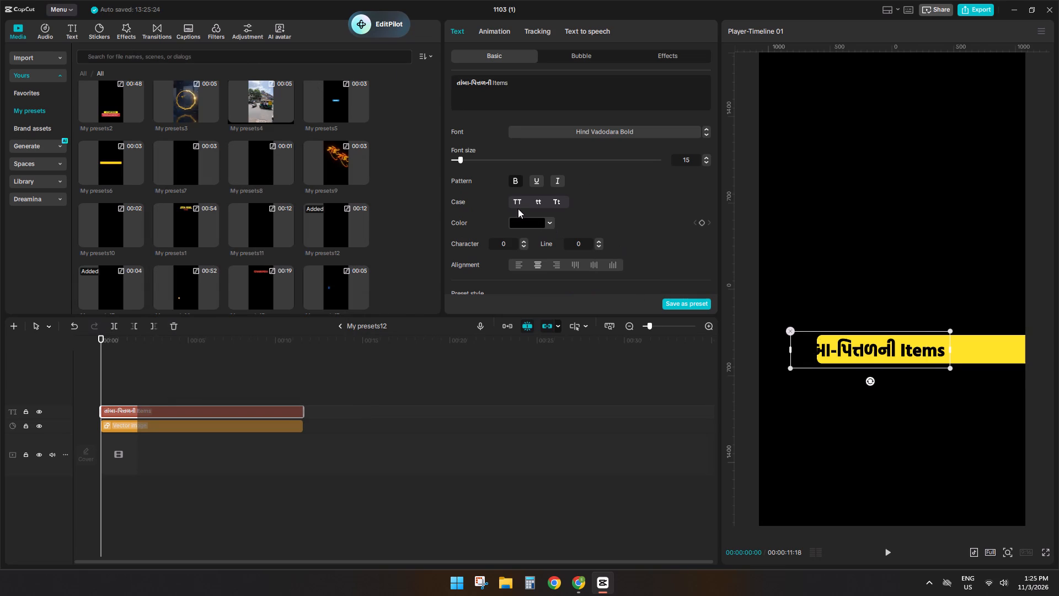
pyautogui.click(518, 206)
pyautogui.moveTo(835, 347); pyautogui.dragTo(864, 346)
pyautogui.click(336, 326)
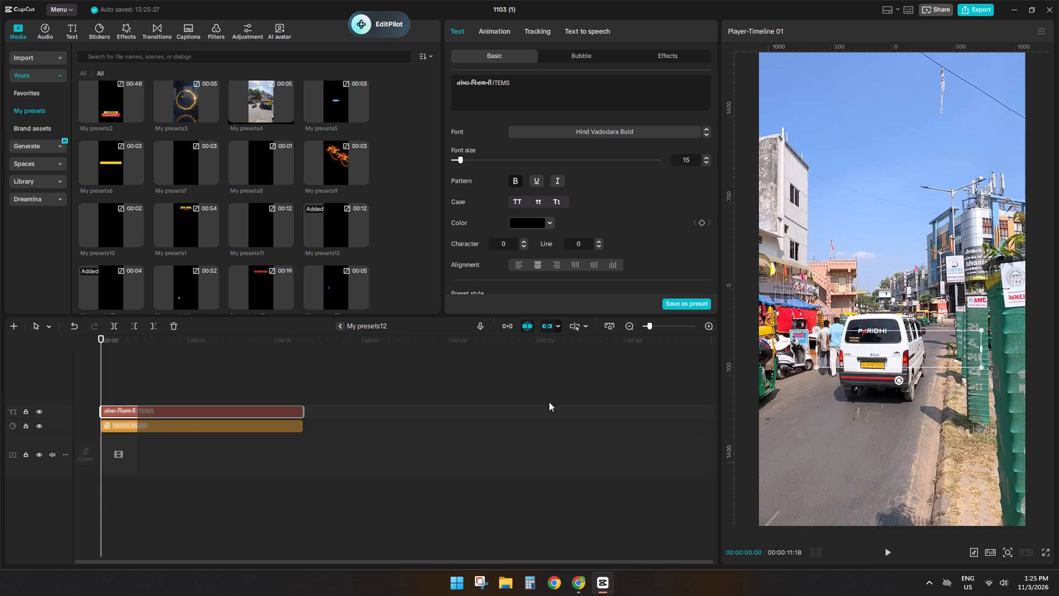
# Shift the "તાંબા-પિત્તળની ITEMS" caption inward in the video frame so the whole phrase fits beneath the KOMAL IMPEX logo.
pyautogui.moveTo(941, 147); pyautogui.dragTo(910, 140)
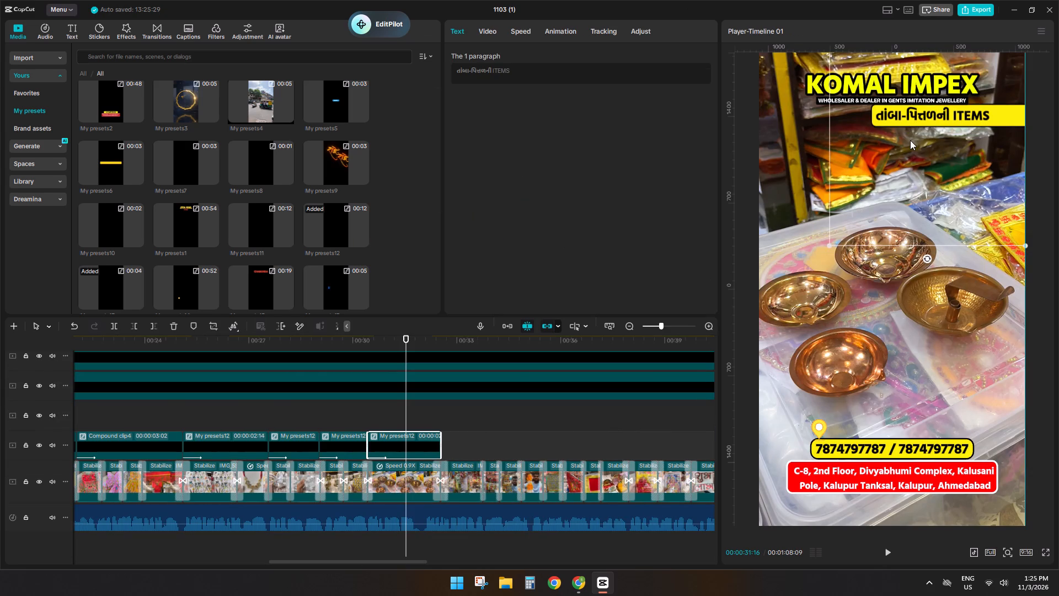
pyautogui.moveTo(910, 140); pyautogui.dragTo(920, 145)
# Paste another copy of the "ચાકીવાળા દીવા" caption at 00:00:32:16 and move it to the start of the hanging toran shot.
pyautogui.press('space')
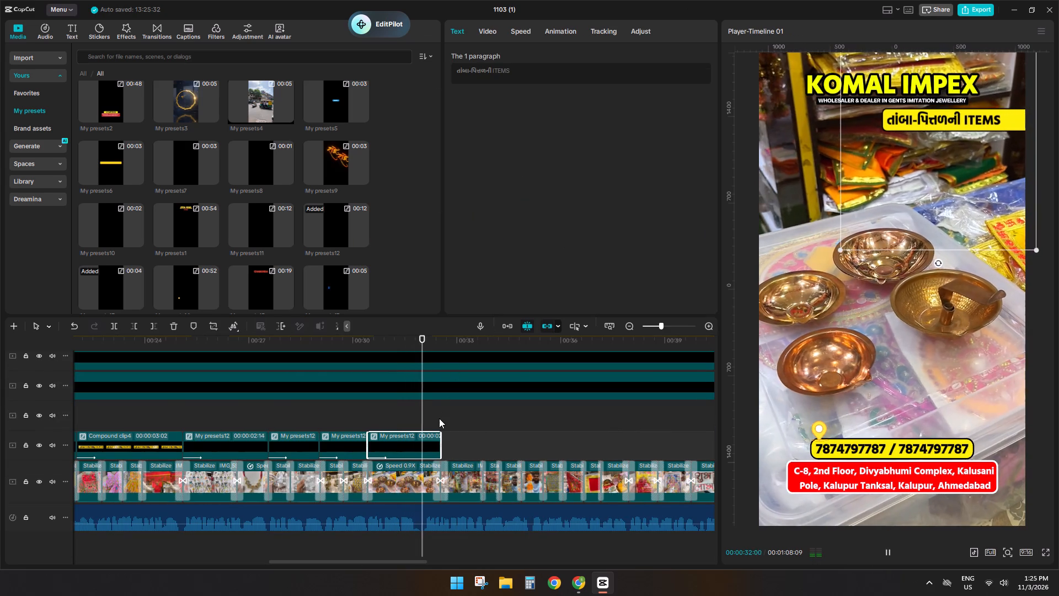
pyautogui.click(440, 418)
pyautogui.click(434, 446)
pyautogui.click(355, 439)
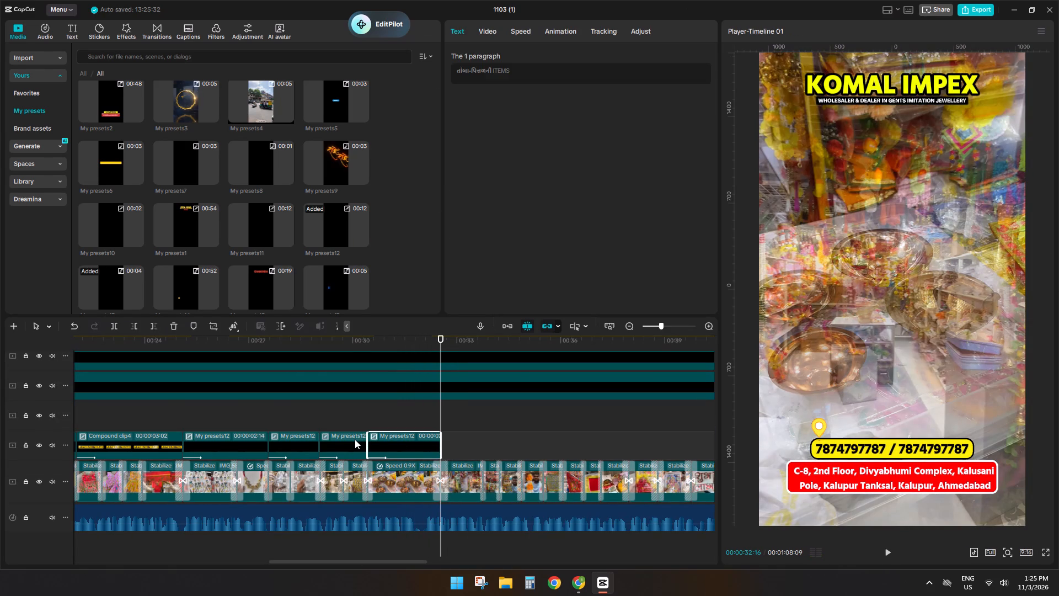
pyautogui.hotkey('ctrl', 'c')
pyautogui.hotkey('ctrl', 'v')
pyautogui.press('space')
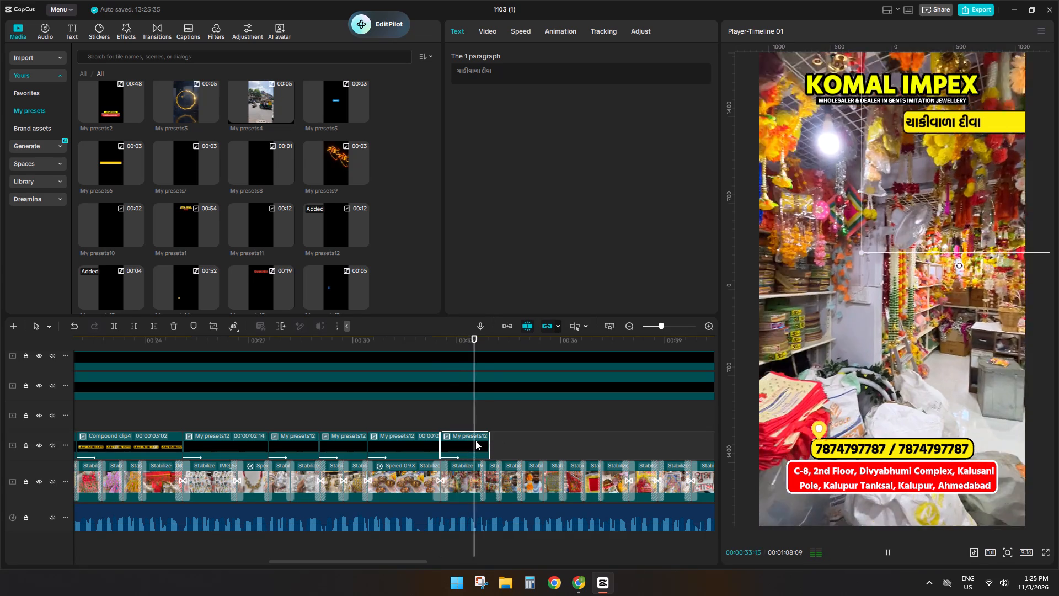
pyautogui.moveTo(474, 441); pyautogui.dragTo(515, 438)
# Replace the moved copy's text with "તોરણો" from the clipboard history, align it to the yellow bar's left end, and return to the main timeline.
pyautogui.doubleClick(505, 438)
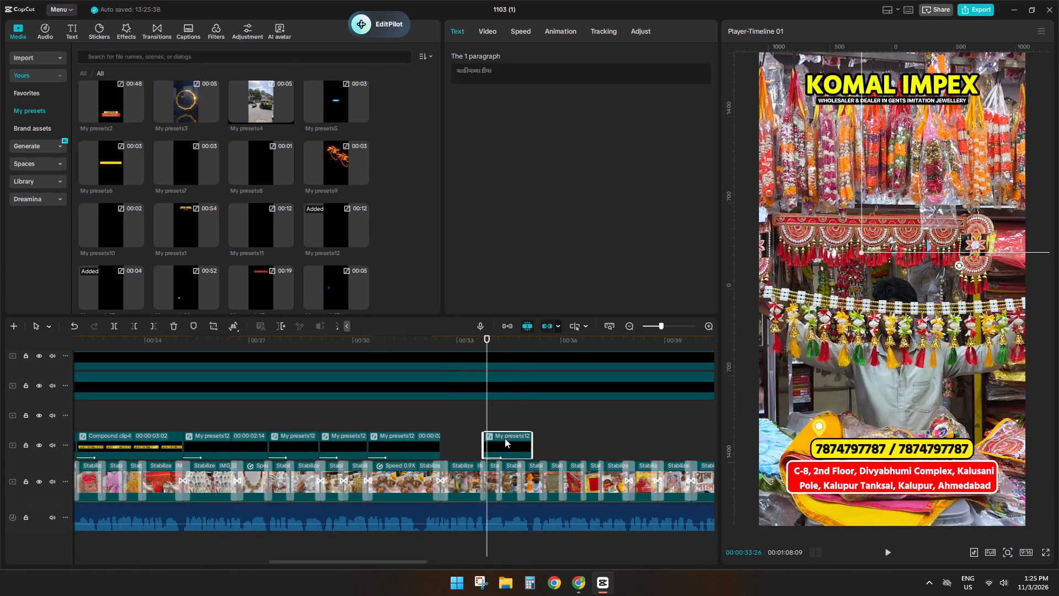
pyautogui.click(257, 411)
pyautogui.moveTo(510, 81); pyautogui.dragTo(194, 36)
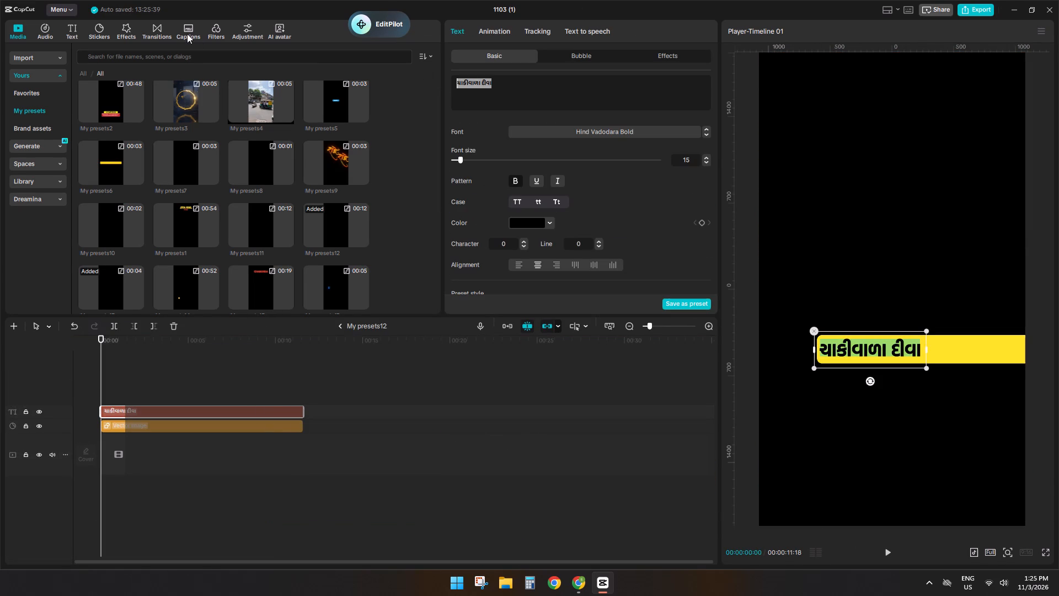
pyautogui.press('super+v')
pyautogui.scroll(-3, 209, 293)
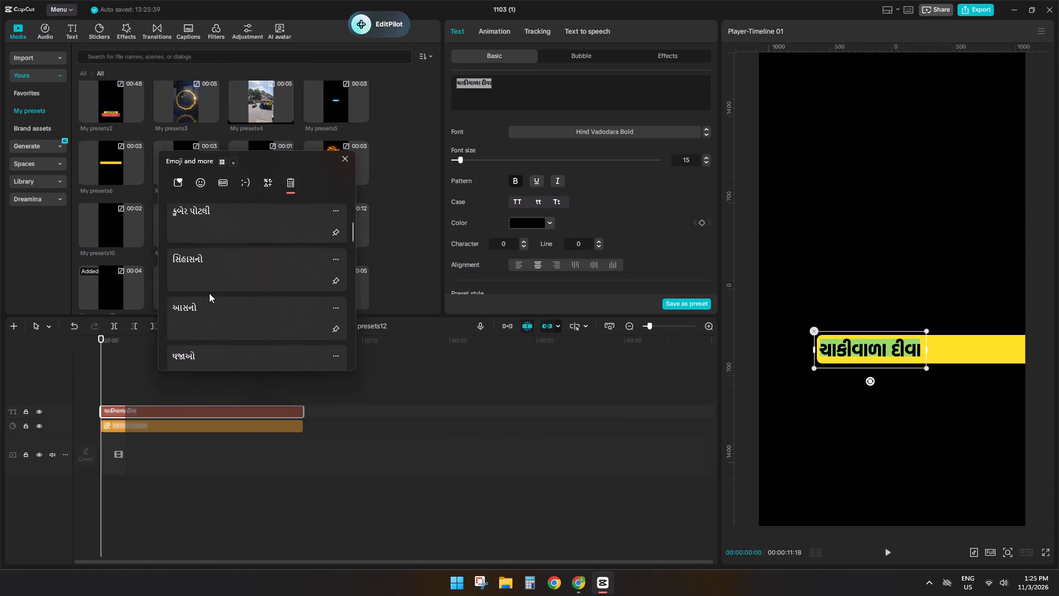
pyautogui.scroll(-12, 209, 293)
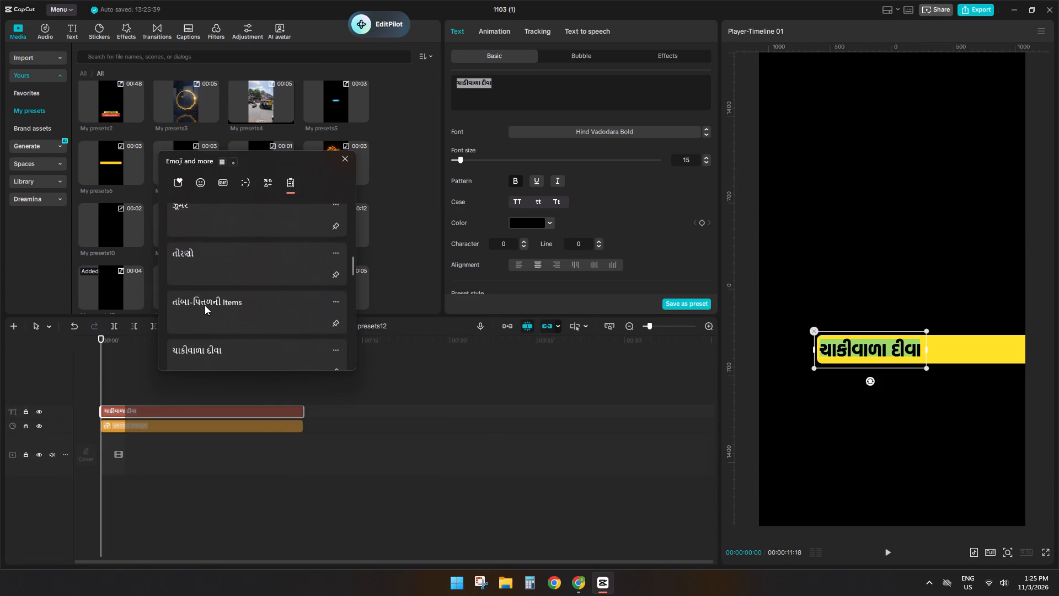
pyautogui.click(193, 260)
pyautogui.hotkey('ctrl', 'v')
pyautogui.moveTo(873, 353); pyautogui.dragTo(864, 354)
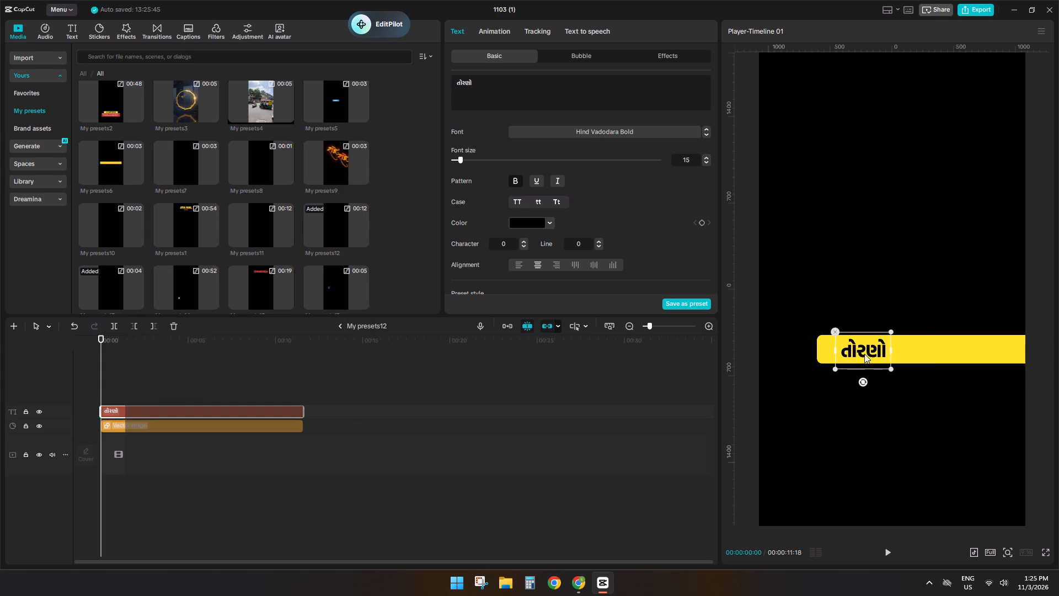
pyautogui.moveTo(864, 354); pyautogui.dragTo(844, 353)
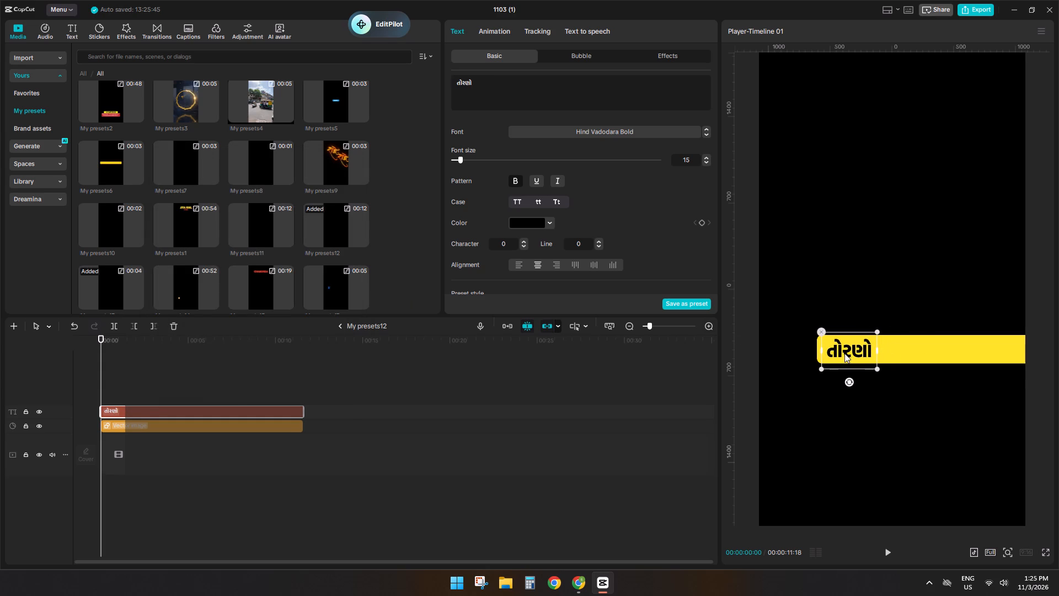
pyautogui.moveTo(844, 353); pyautogui.dragTo(848, 353)
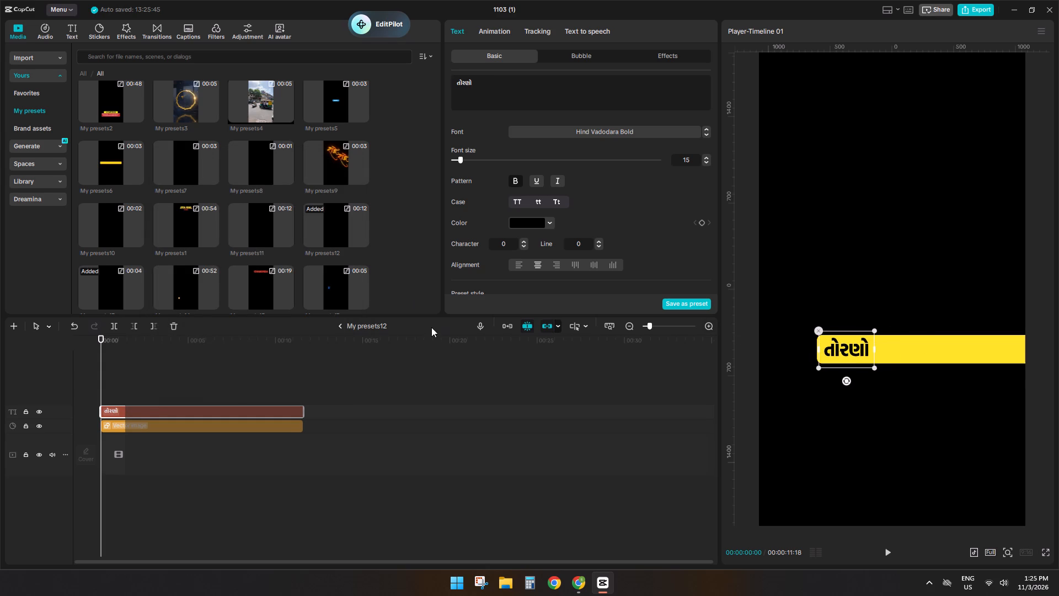
pyautogui.click(340, 325)
# Find the end of the toran shot at 00:00:34:07 and shift the "તોરણો" caption outward toward the video frame's right edge.
pyautogui.press('space')
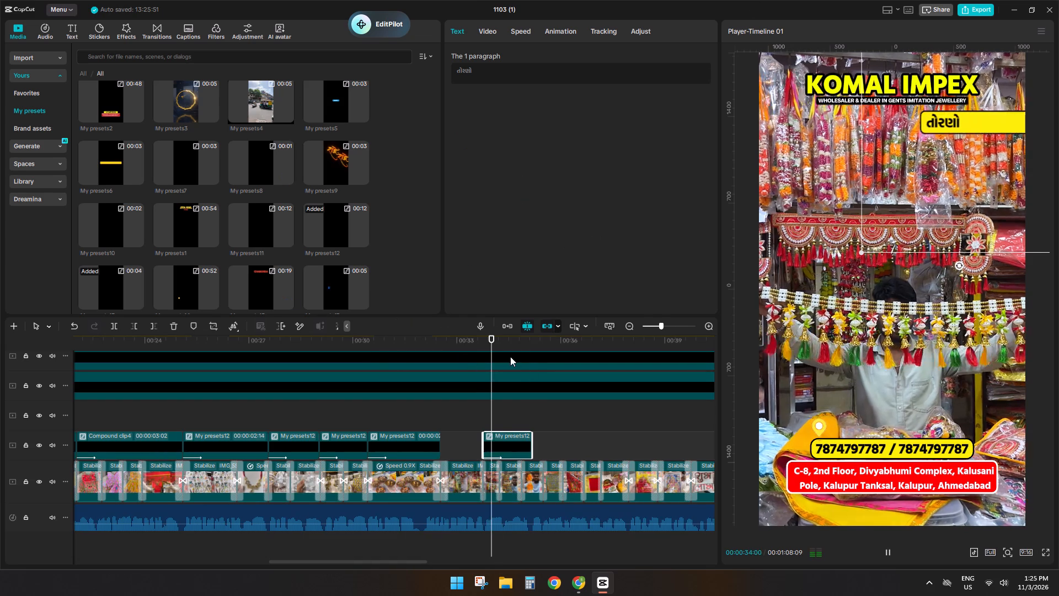
pyautogui.press('space')
pyautogui.press('space')
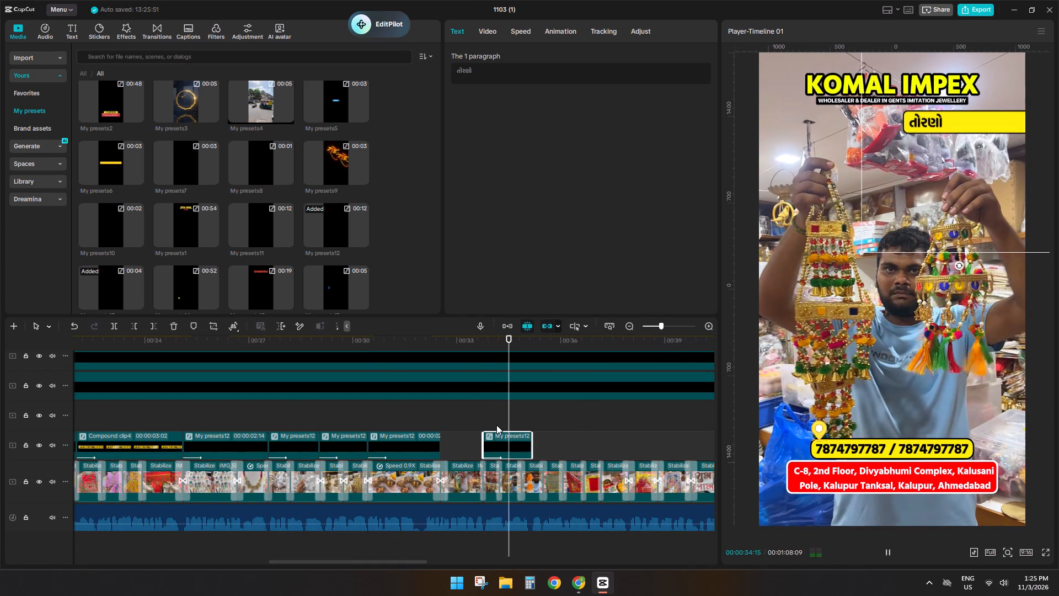
pyautogui.click(496, 425)
pyautogui.press('space')
pyautogui.click(496, 425)
pyautogui.click(500, 437)
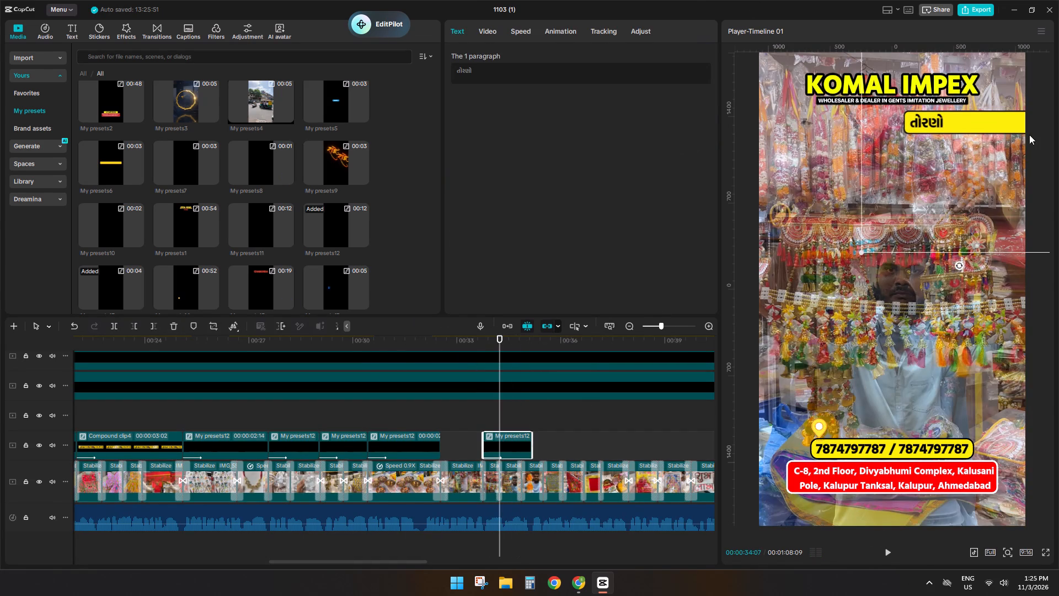
pyautogui.moveTo(936, 157); pyautogui.dragTo(968, 155)
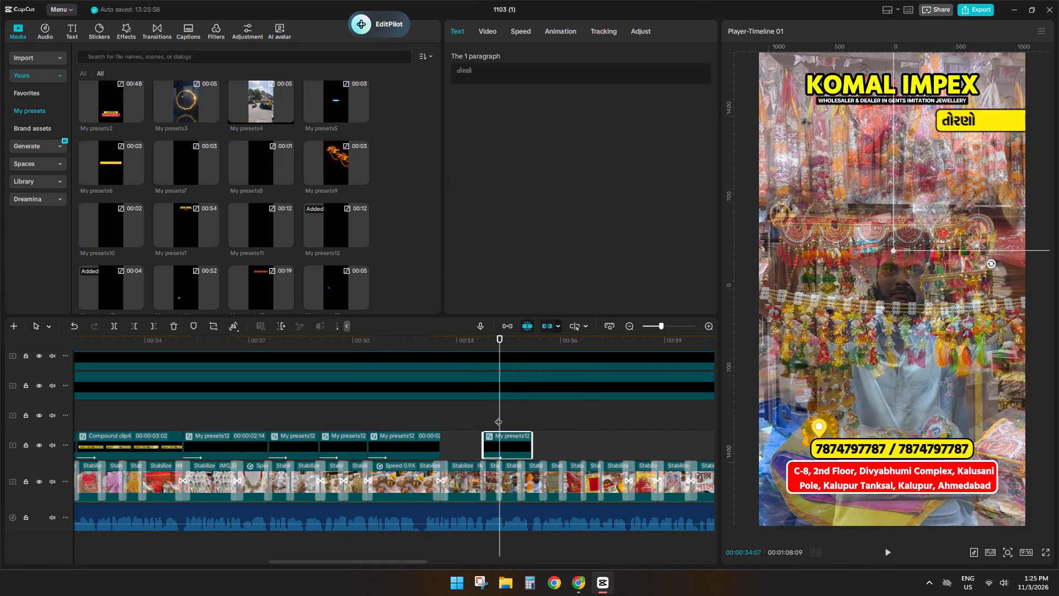
# Split the "તોરણો" caption at 00:00:34:07 and delete the part after the cut.
pyautogui.press('s')
pyautogui.click(493, 446)
pyautogui.click(510, 448)
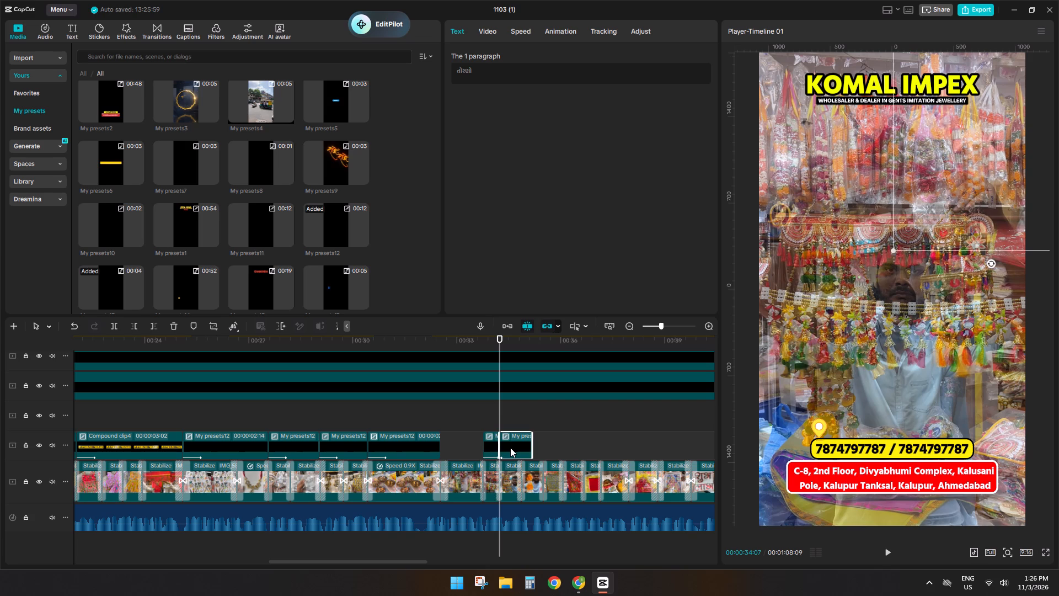
pyautogui.press('d')
# Duplicate the shortened "તોરણો" caption directly after it at 00:00:34:07 and extend the copy's end slightly.
pyautogui.click(484, 440)
pyautogui.hotkey('ctrl', 'c')
pyautogui.hotkey('ctrl', 'v')
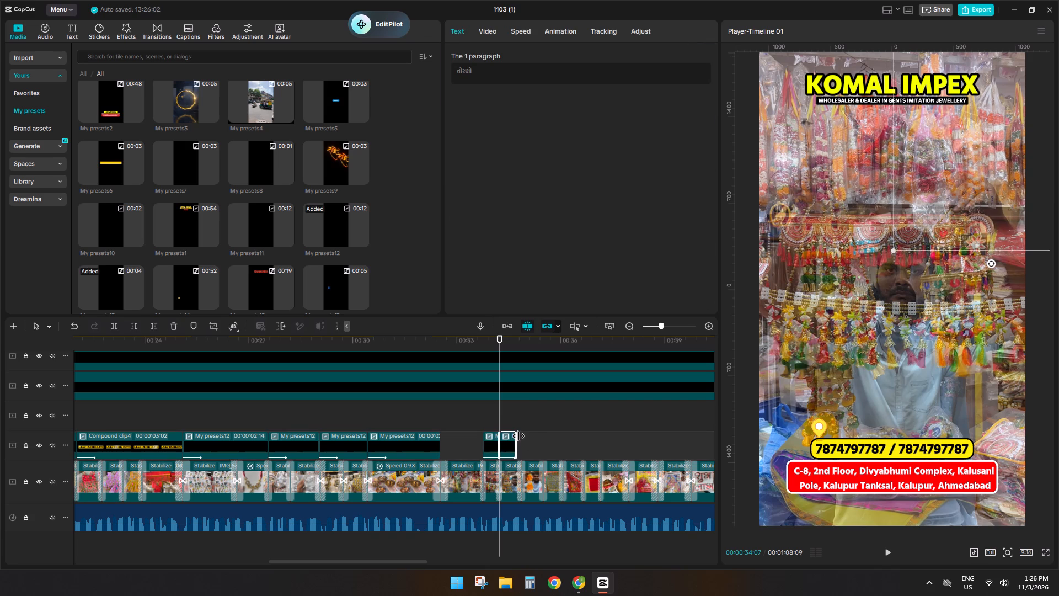
pyautogui.click(515, 439)
# Replace the copy's text with "ઝૂમર" from the clipboard history, align it to the yellow bar's left end, and return to the main timeline.
pyautogui.doubleClick(516, 441)
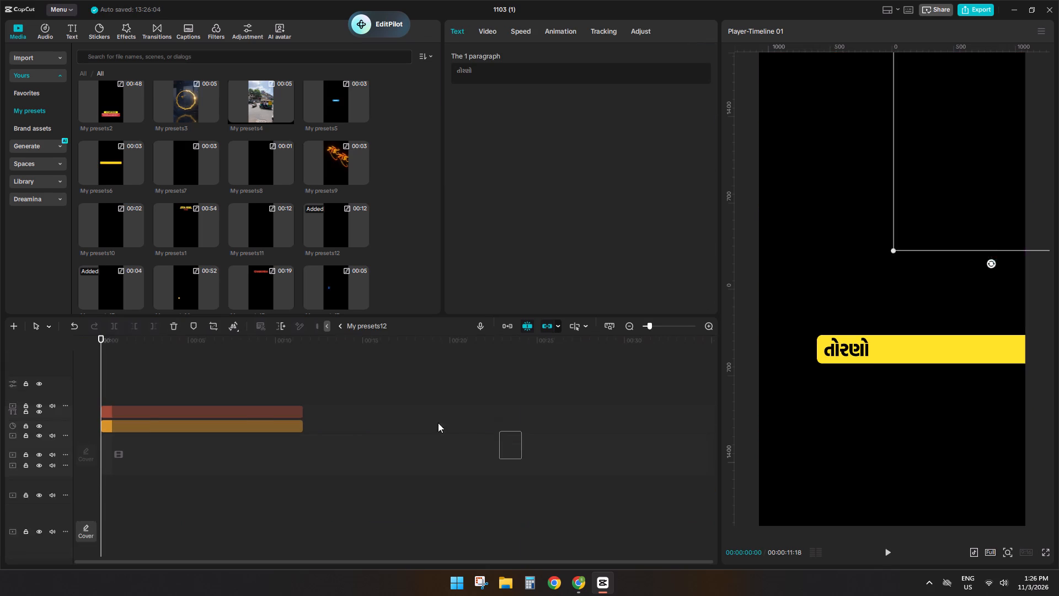
pyautogui.click(239, 411)
pyautogui.moveTo(495, 84); pyautogui.dragTo(360, 73)
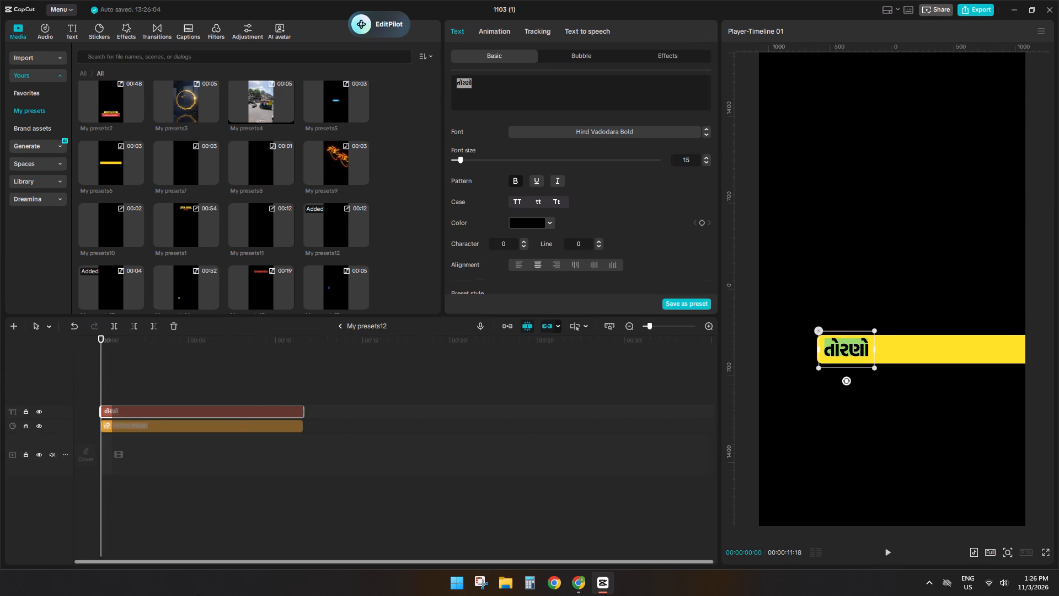
pyautogui.press('super+v')
pyautogui.scroll(-4, 244, 318)
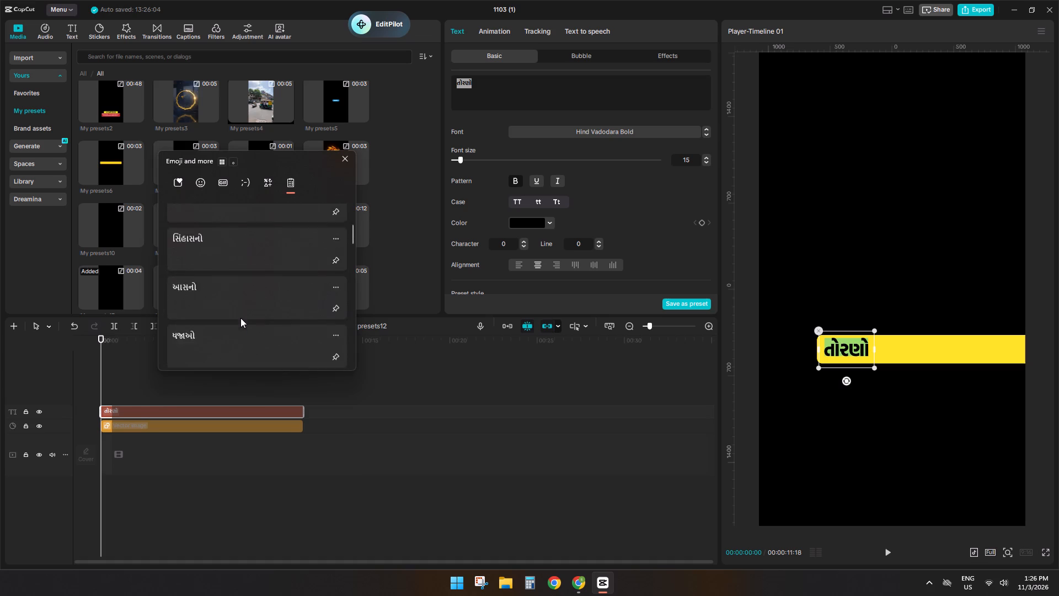
pyautogui.scroll(-7, 240, 318)
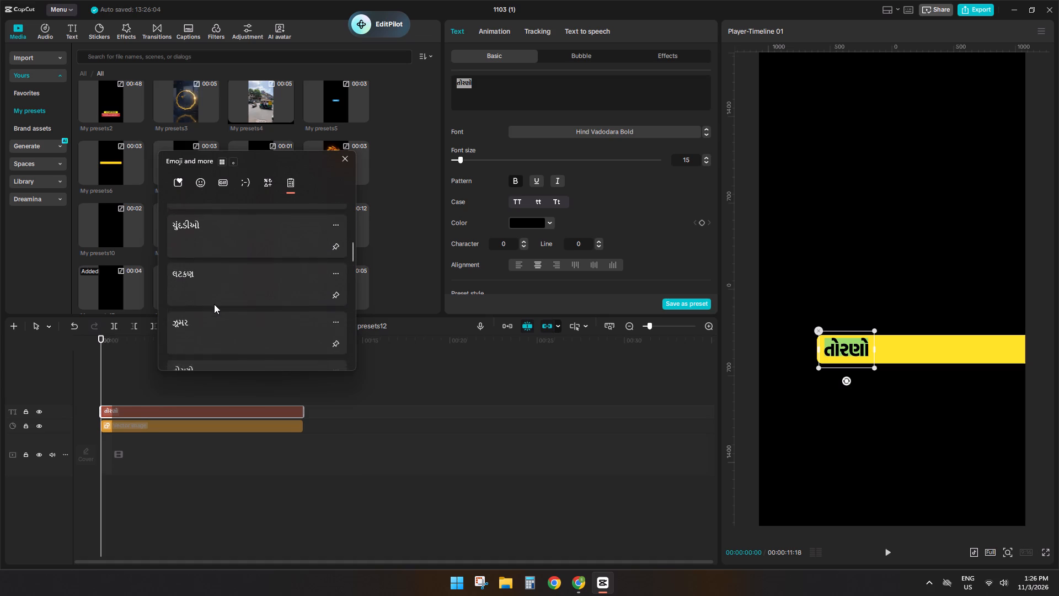
pyautogui.scroll(-1, 214, 304)
pyautogui.click(208, 288)
pyautogui.hotkey('ctrl', 'v')
pyautogui.click(818, 352)
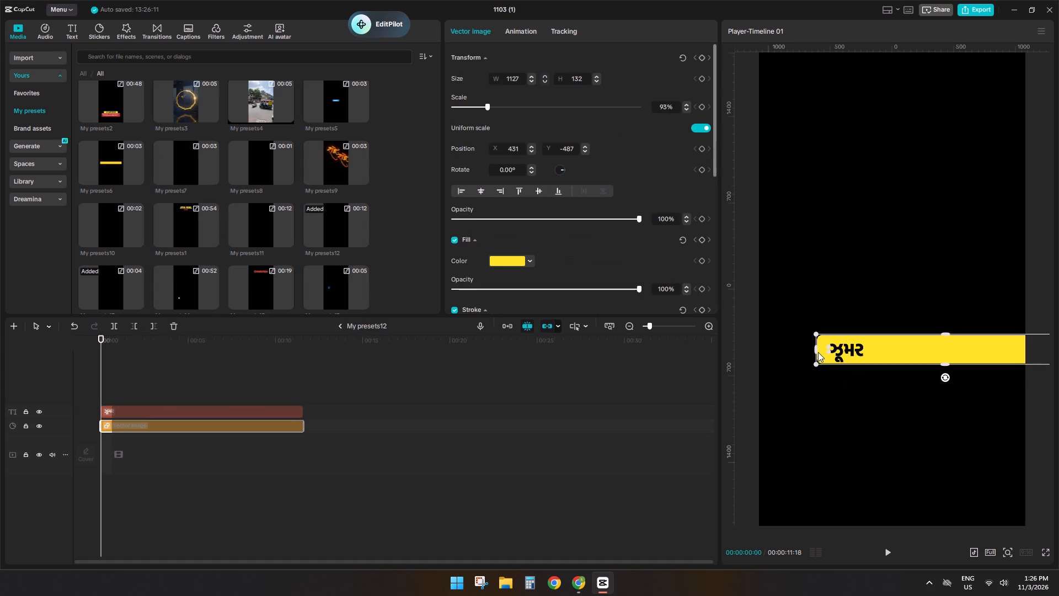
pyautogui.click(255, 405)
pyautogui.click(255, 408)
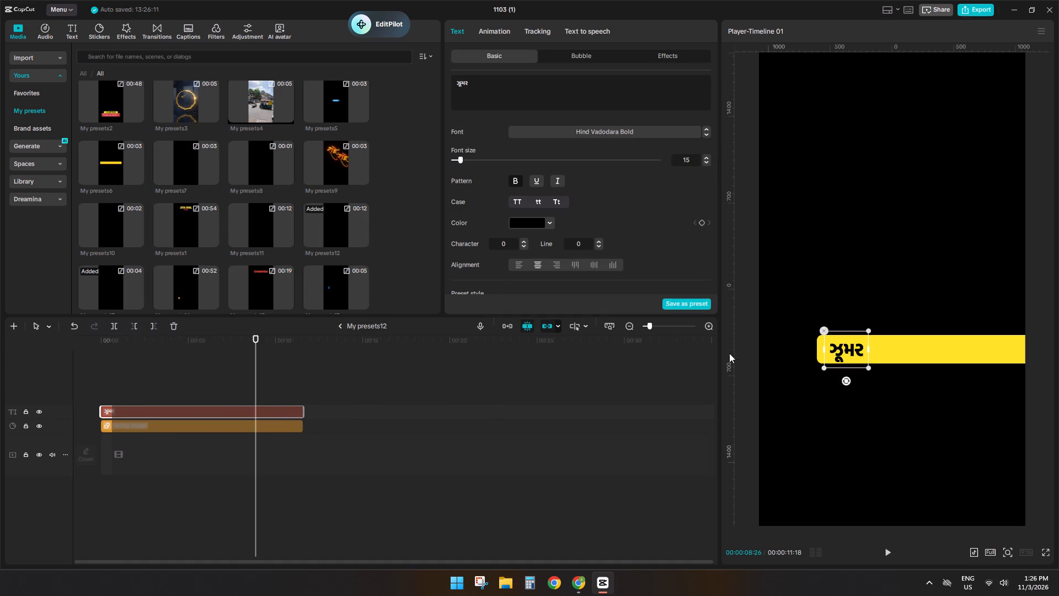
pyautogui.moveTo(826, 350); pyautogui.dragTo(819, 349)
pyautogui.click(338, 328)
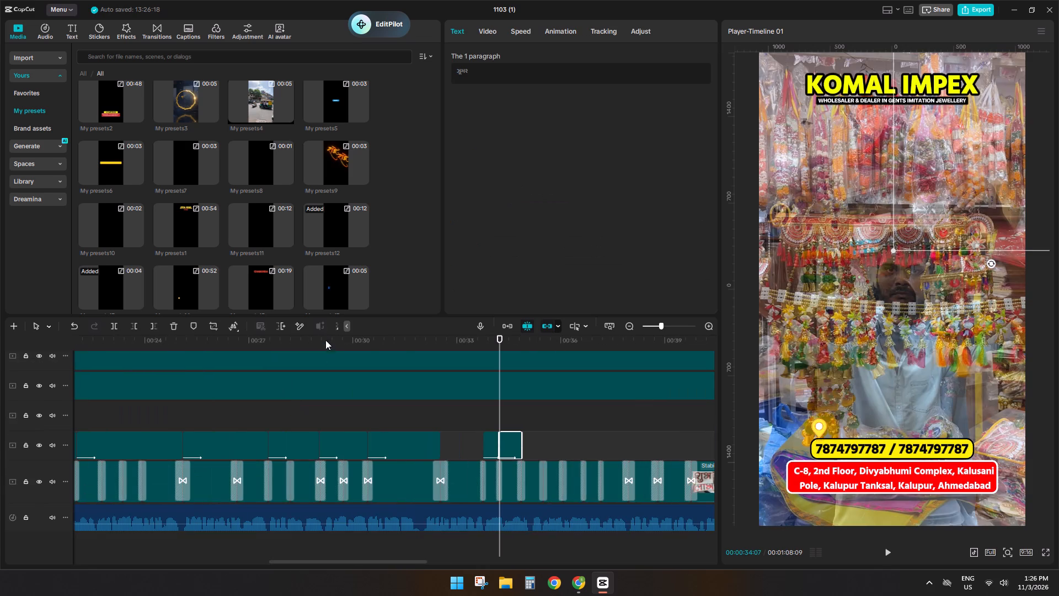
# Paste another "તોરણો" caption copy, place it directly after the "ઝૂમર" caption on the same track, and lengthen it over the following shot.
pyautogui.press('space')
pyautogui.press('space')
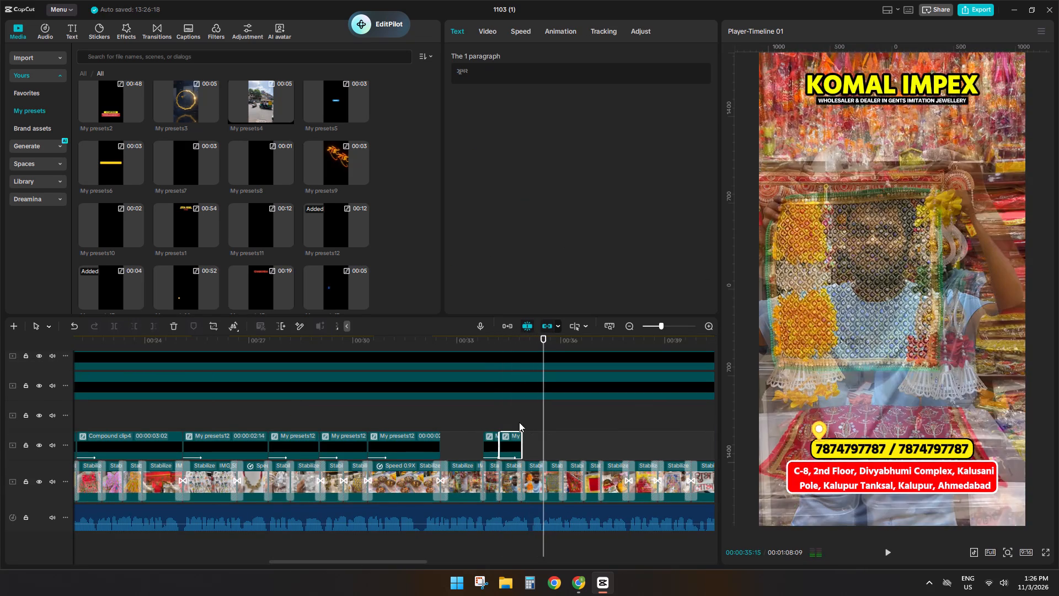
pyautogui.click(519, 422)
pyautogui.click(519, 422)
pyautogui.click(516, 431)
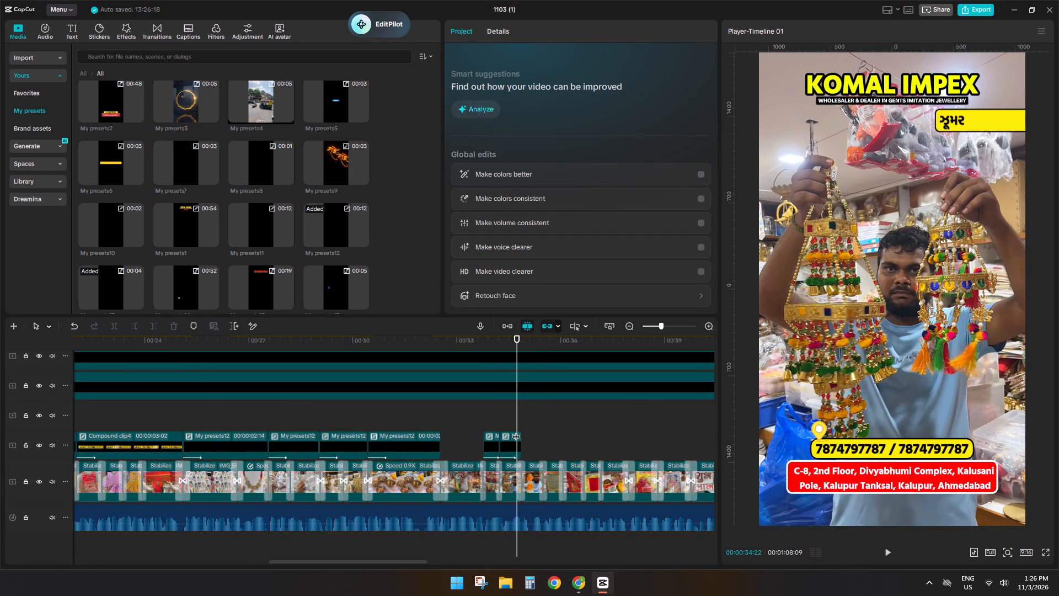
pyautogui.hotkey('ctrl', 'c')
pyautogui.hotkey('ctrl', 'v')
pyautogui.keyDown('ctrl'); pyautogui.scroll(2, 529, 465); pyautogui.keyUp('ctrl')
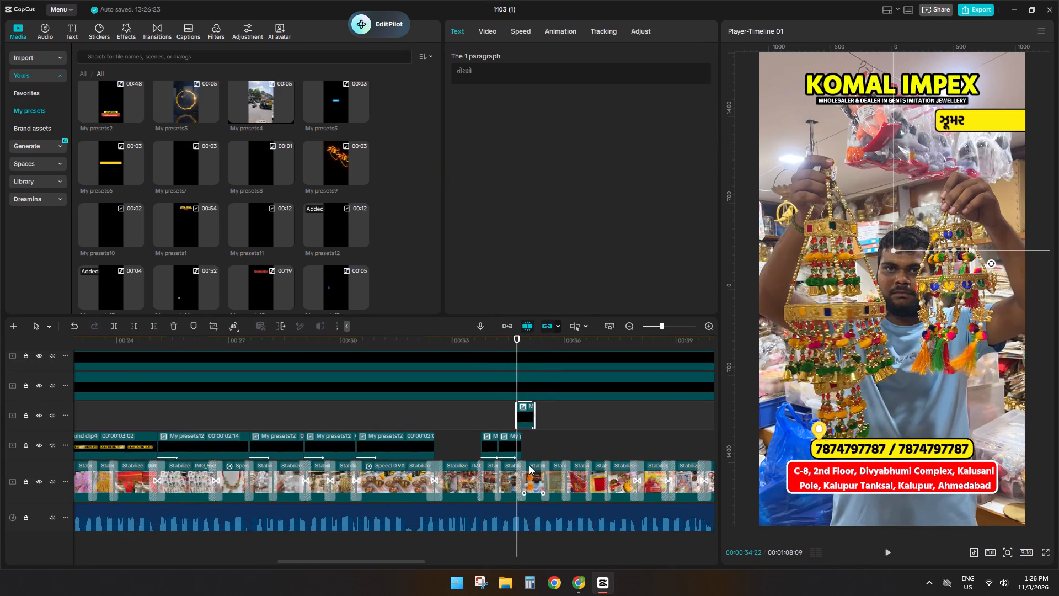
pyautogui.keyDown('ctrl'); pyautogui.scroll(8, 529, 465); pyautogui.keyUp('ctrl')
pyautogui.moveTo(533, 419); pyautogui.dragTo(540, 450)
pyautogui.moveTo(550, 444); pyautogui.dragTo(561, 445)
pyautogui.press('space')
pyautogui.click(520, 423)
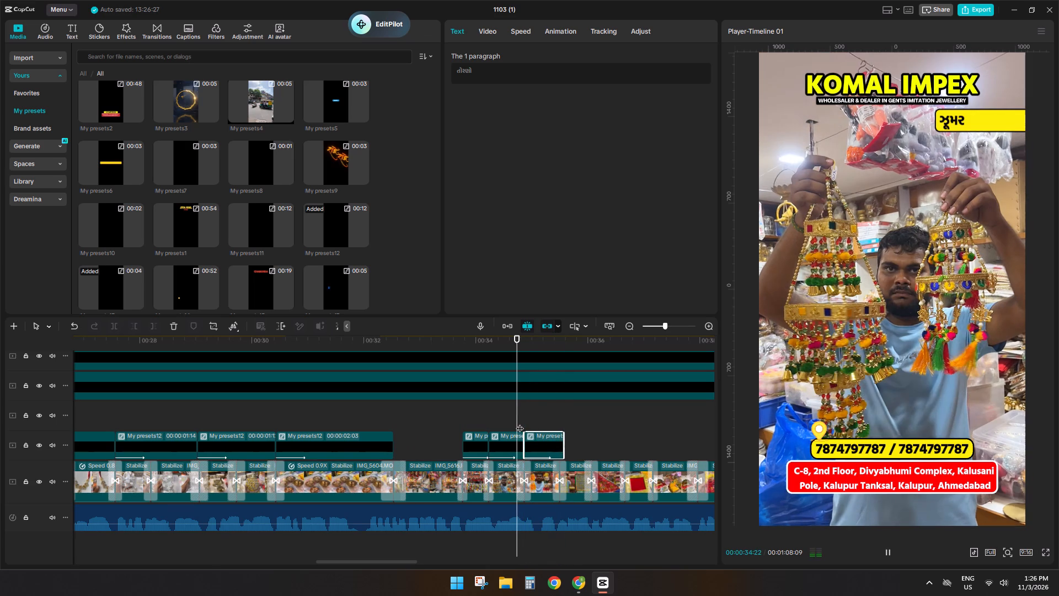
# Split the "તોરણો" copy following the "ઝૂમર" caption at 00:00:35:15 and delete the part after the cut.
pyautogui.moveTo(520, 422); pyautogui.dragTo(525, 422)
pyautogui.press('space')
pyautogui.click(498, 416)
pyautogui.press('space')
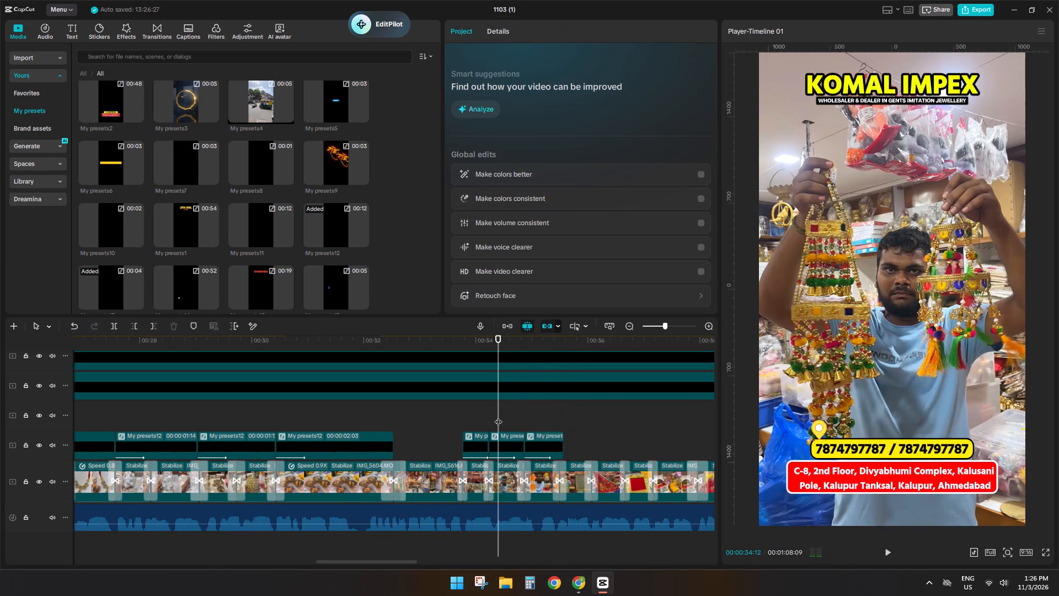
pyautogui.press('space')
pyautogui.press('space')
pyautogui.click(559, 421)
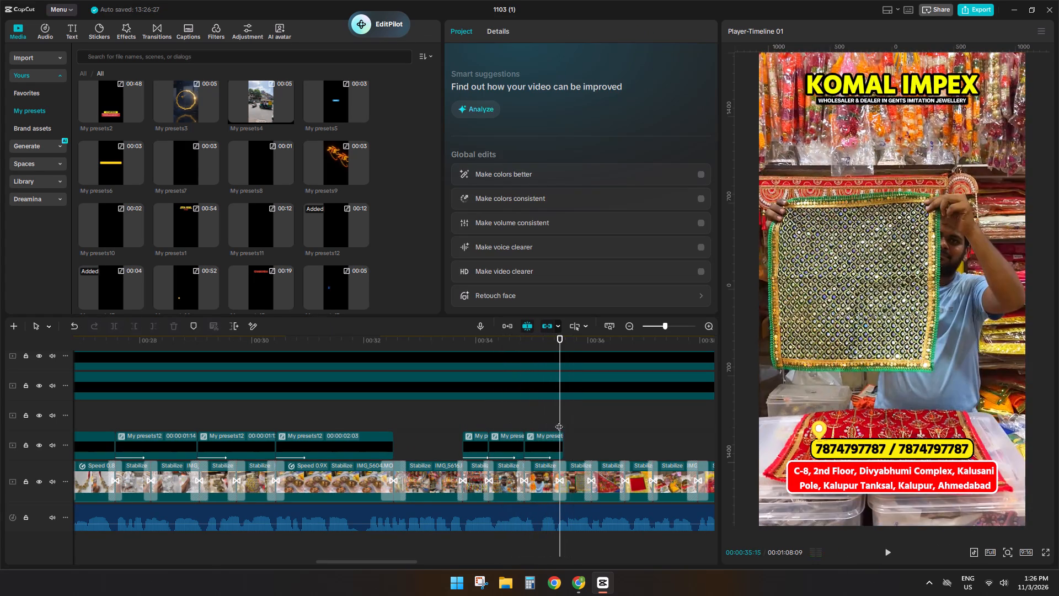
pyautogui.click(558, 435)
pyautogui.press('s')
pyautogui.press('d')
# Replace the trimmed copy's text with "લટકણ" from the clipboard history and return to the main timeline.
pyautogui.doubleClick(531, 438)
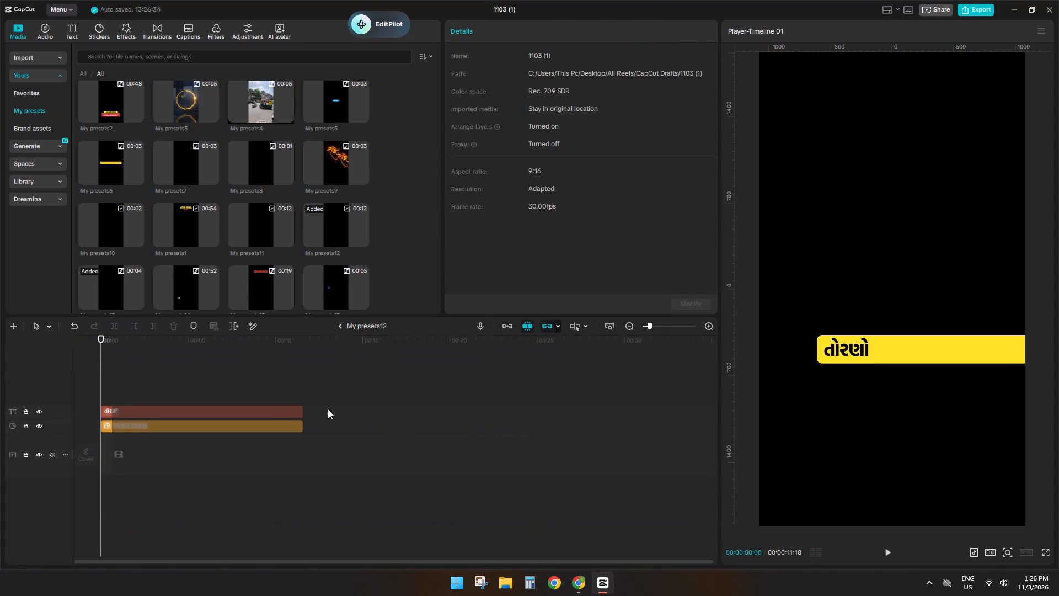
pyautogui.click(263, 415)
pyautogui.moveTo(479, 81); pyautogui.dragTo(410, 75)
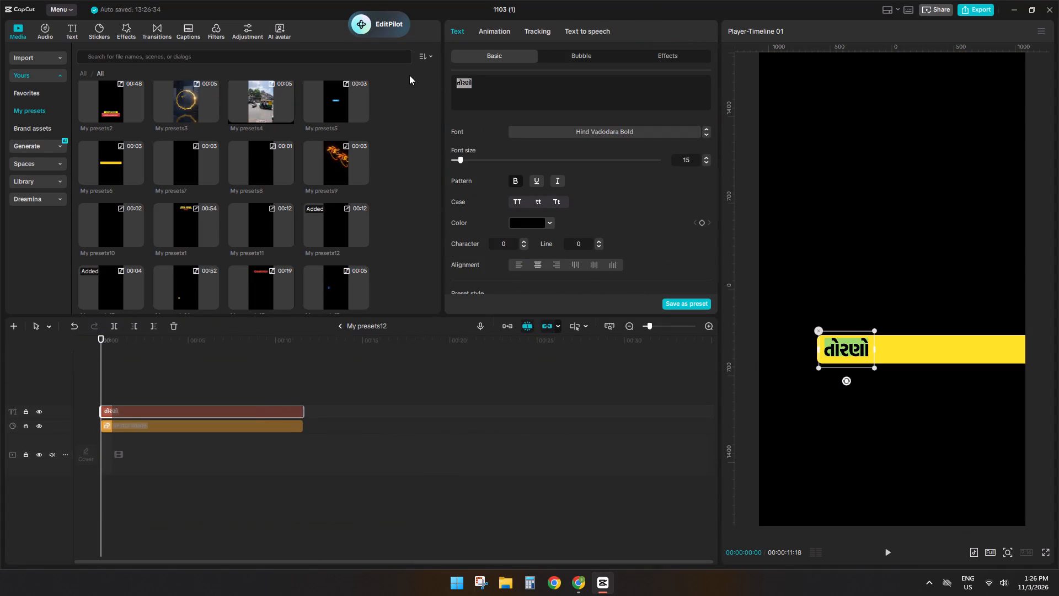
pyautogui.press('super+v')
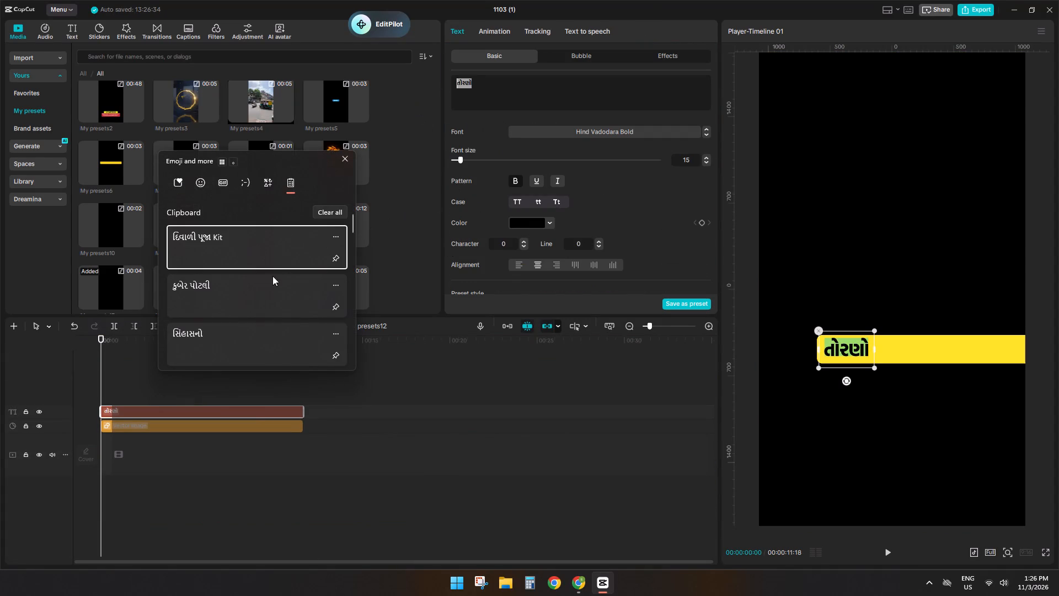
pyautogui.scroll(-8, 242, 318)
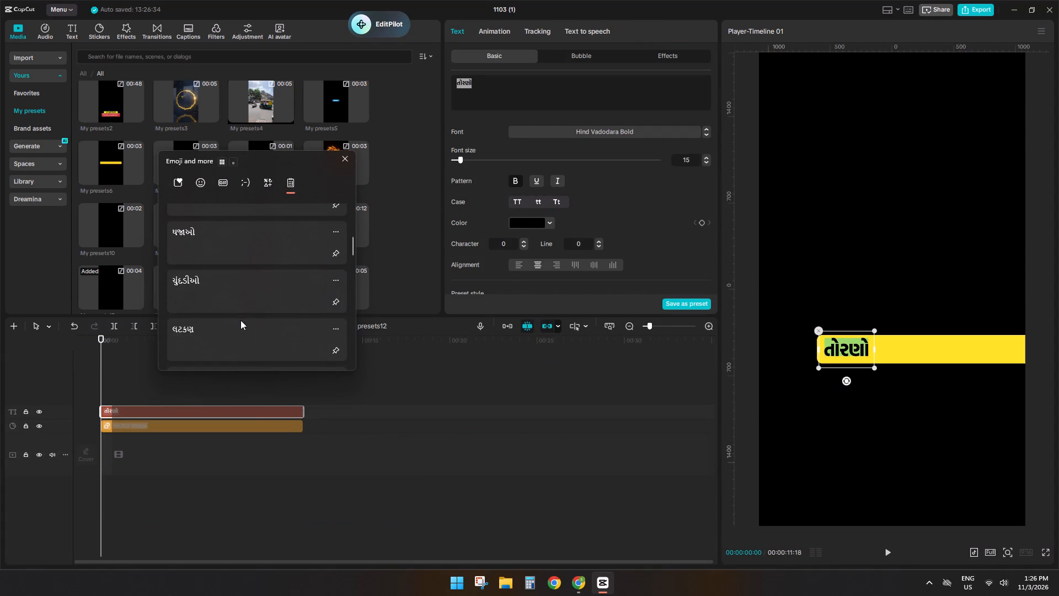
pyautogui.scroll(-2, 240, 320)
pyautogui.click(237, 284)
pyautogui.hotkey('ctrl', 'v')
pyautogui.click(337, 324)
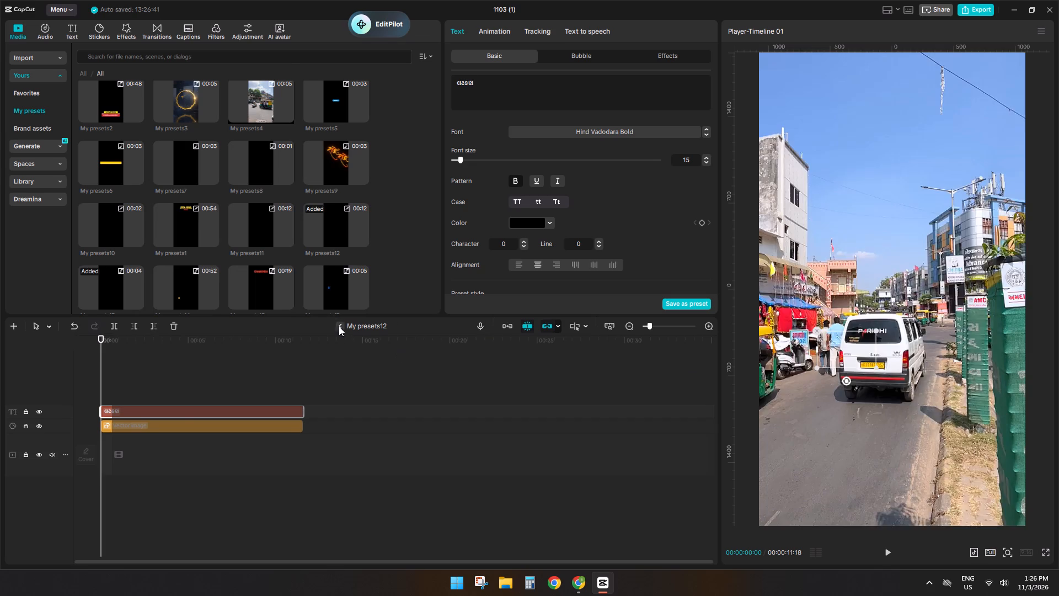
# Duplicate the "લટકણ" caption directly after it at 00:00:35:15 and shorten the copy's end slightly to match the shot.
pyautogui.moveTo(391, 560); pyautogui.dragTo(435, 557)
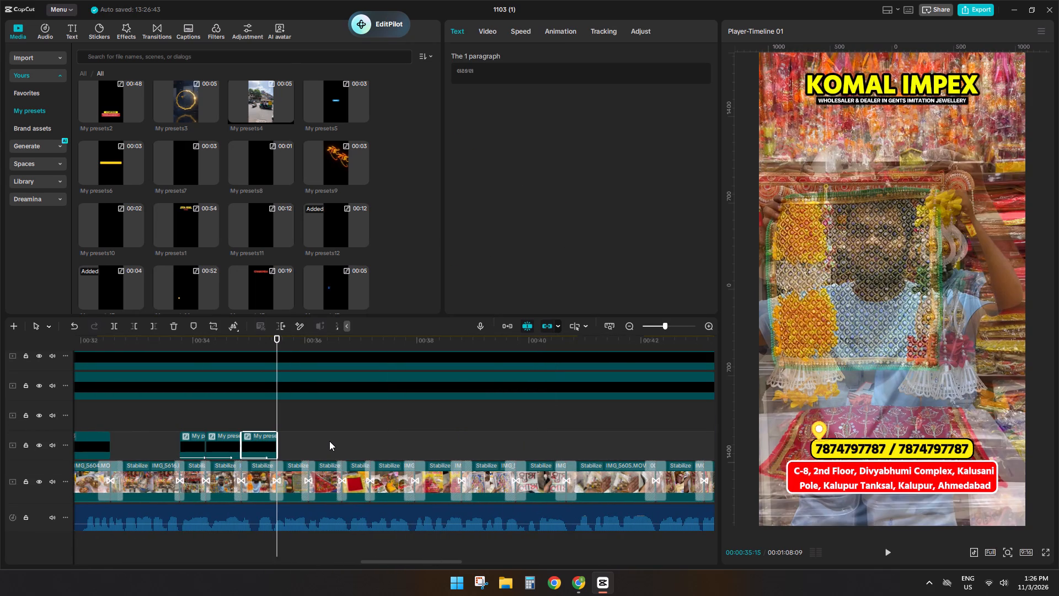
pyautogui.hotkey('ctrl', 'c')
pyautogui.hotkey('ctrl', 'v')
pyautogui.click(311, 438)
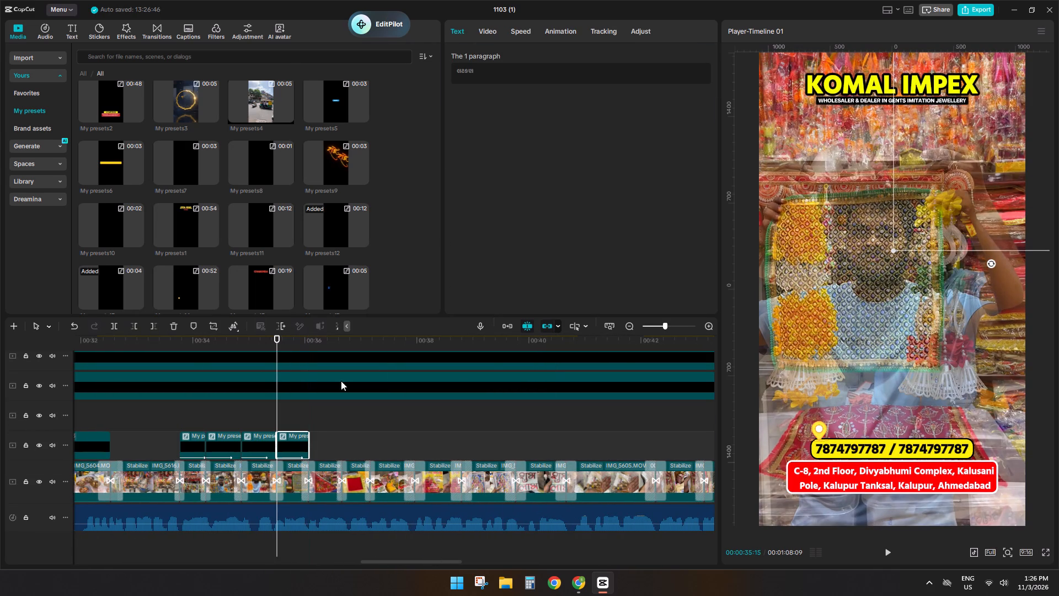
# Replace the new copy's text with "ચુંદડીઓ" from the clipboard history.
pyautogui.moveTo(484, 72); pyautogui.dragTo(408, 70)
pyautogui.press('super+v')
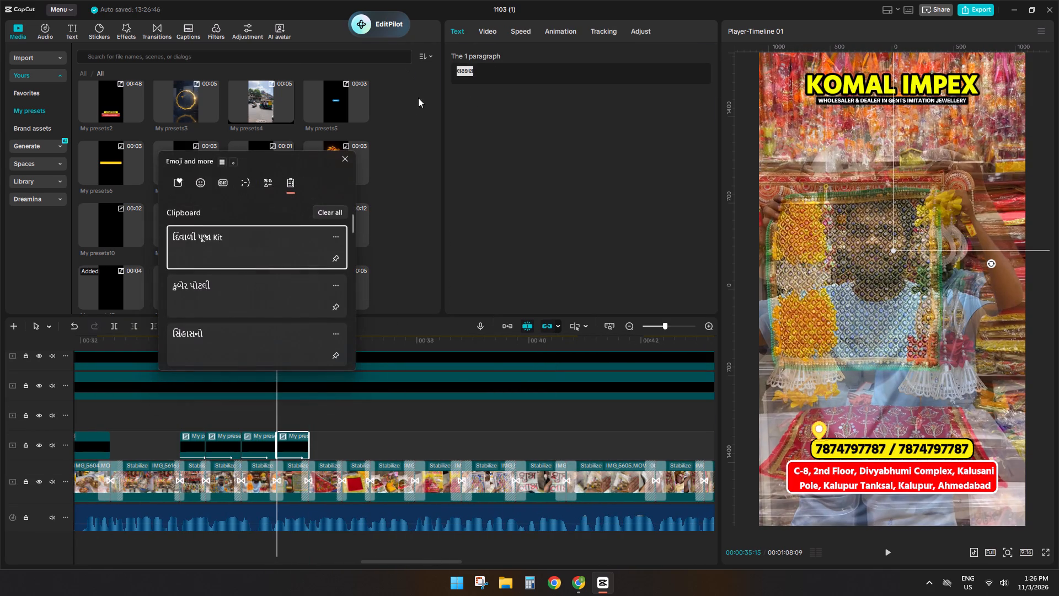
pyautogui.scroll(-5, 262, 309)
pyautogui.scroll(-1, 203, 318)
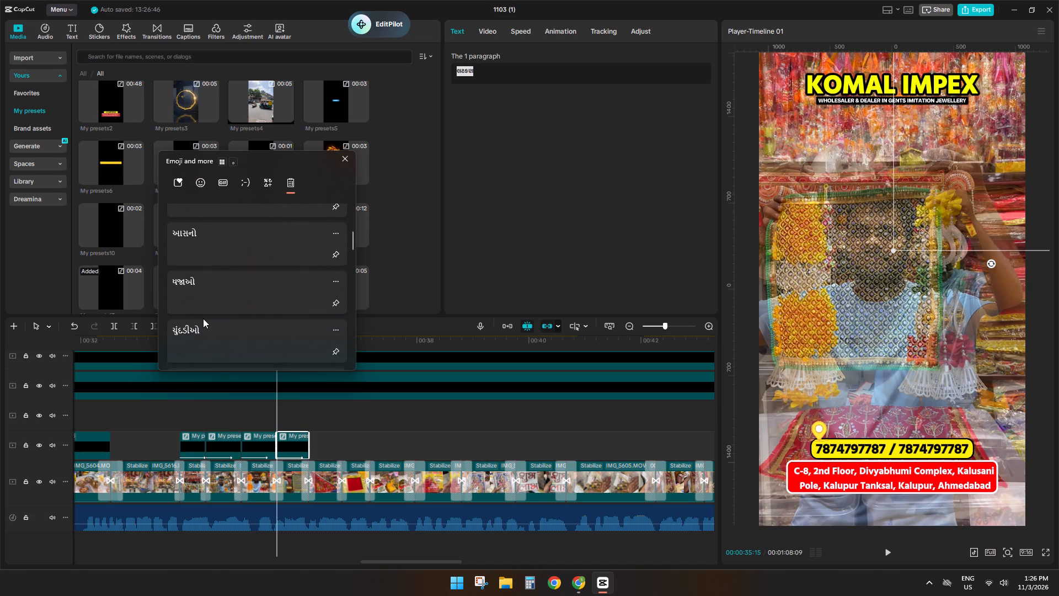
pyautogui.scroll(-3, 203, 318)
pyautogui.click(201, 263)
pyautogui.hotkey('ctrl', 'v')
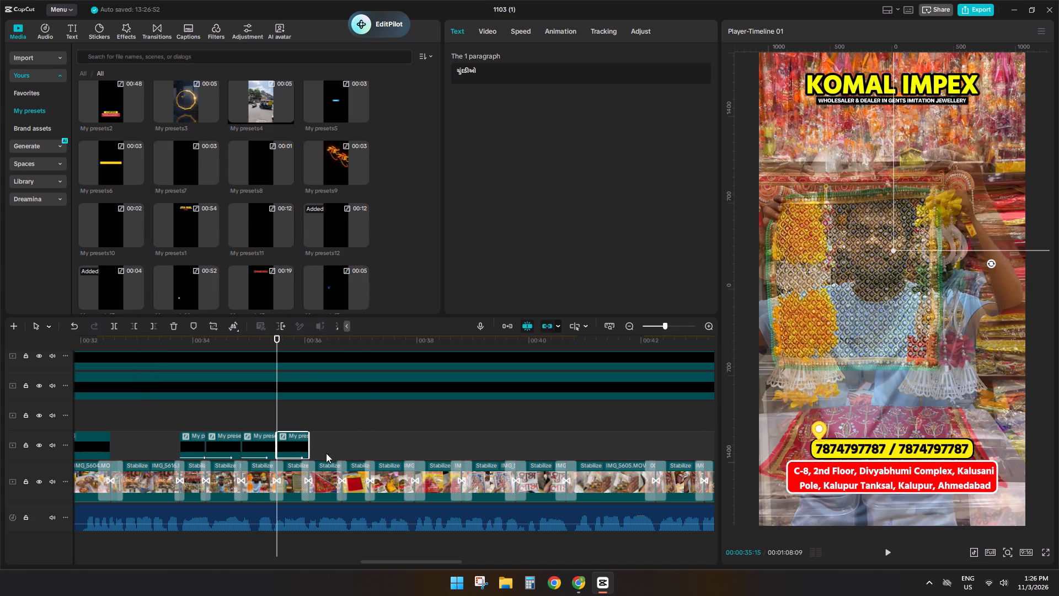
# Duplicate the "ચુંદડીઓ" caption directly after it at 00:00:36:02 and extend the copy's end slightly.
pyautogui.click(296, 421)
pyautogui.moveTo(296, 421); pyautogui.dragTo(302, 419)
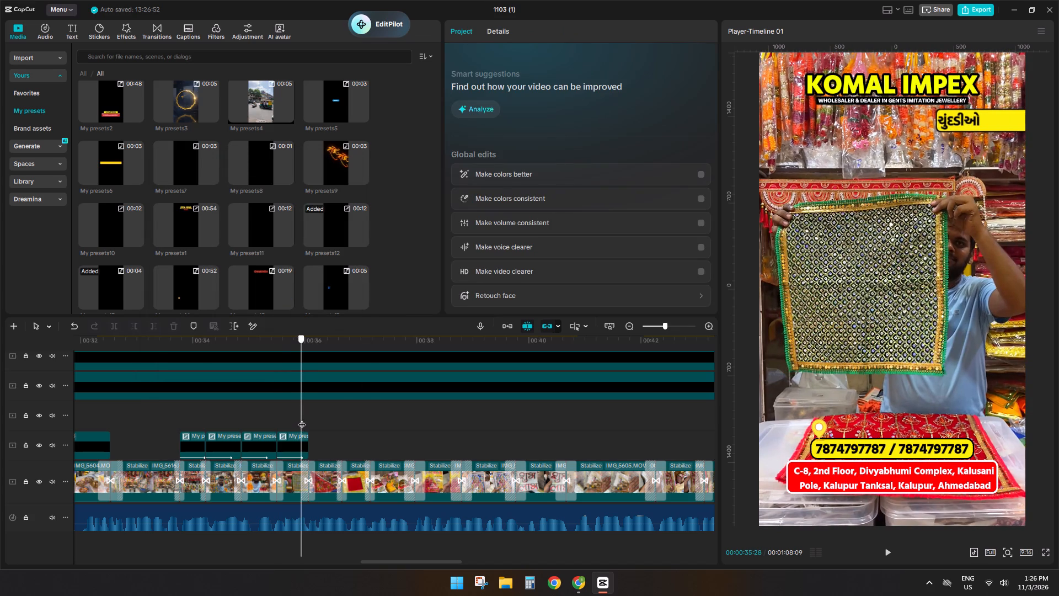
pyautogui.moveTo(302, 419); pyautogui.dragTo(308, 418)
pyautogui.click(301, 440)
pyautogui.hotkey('ctrl', 'c')
pyautogui.hotkey('ctrl', 'v')
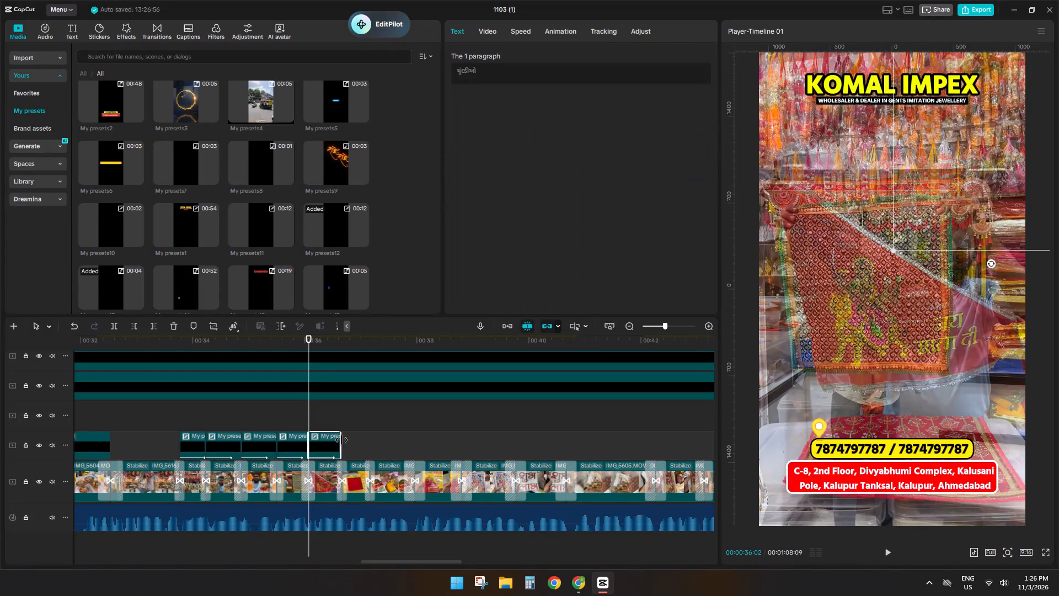
pyautogui.click(339, 440)
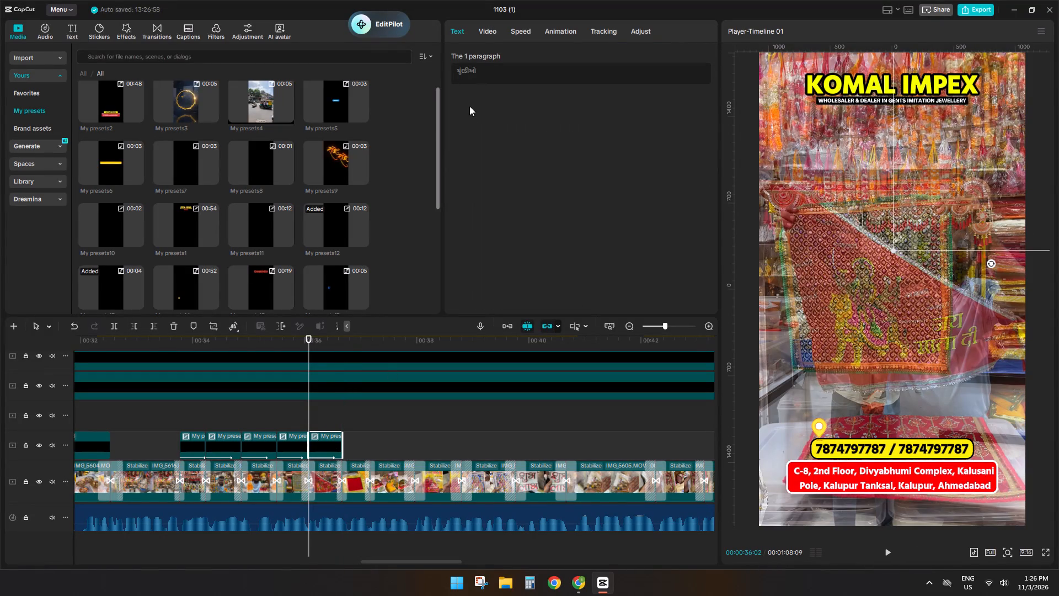
# Replace the new copy's text with "ધજાઓ" from the clipboard history.
pyautogui.moveTo(489, 77); pyautogui.dragTo(336, 68)
pyautogui.press('super+v')
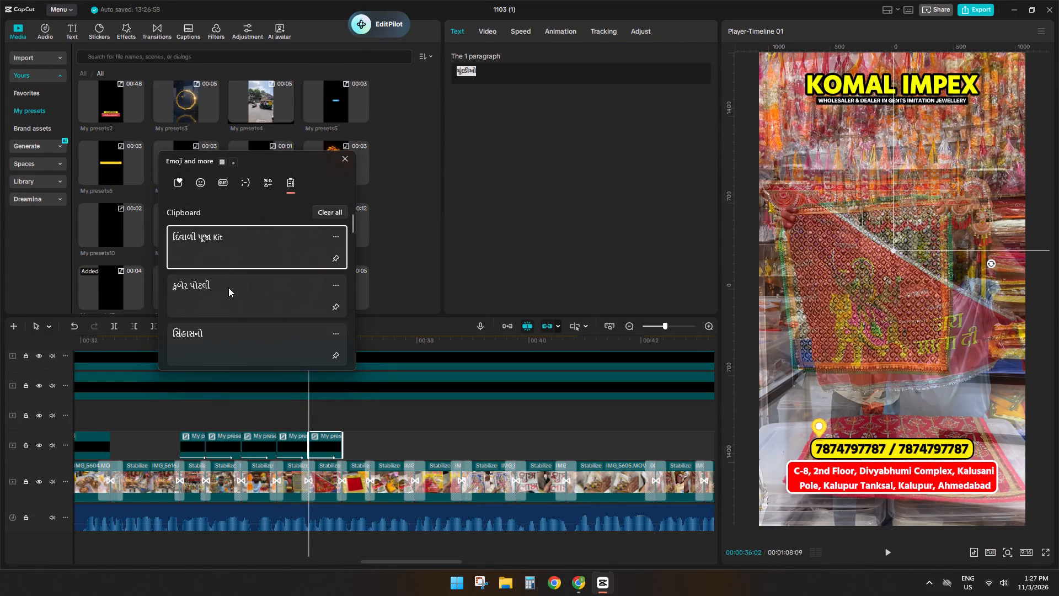
pyautogui.scroll(-5, 227, 304)
pyautogui.click(208, 324)
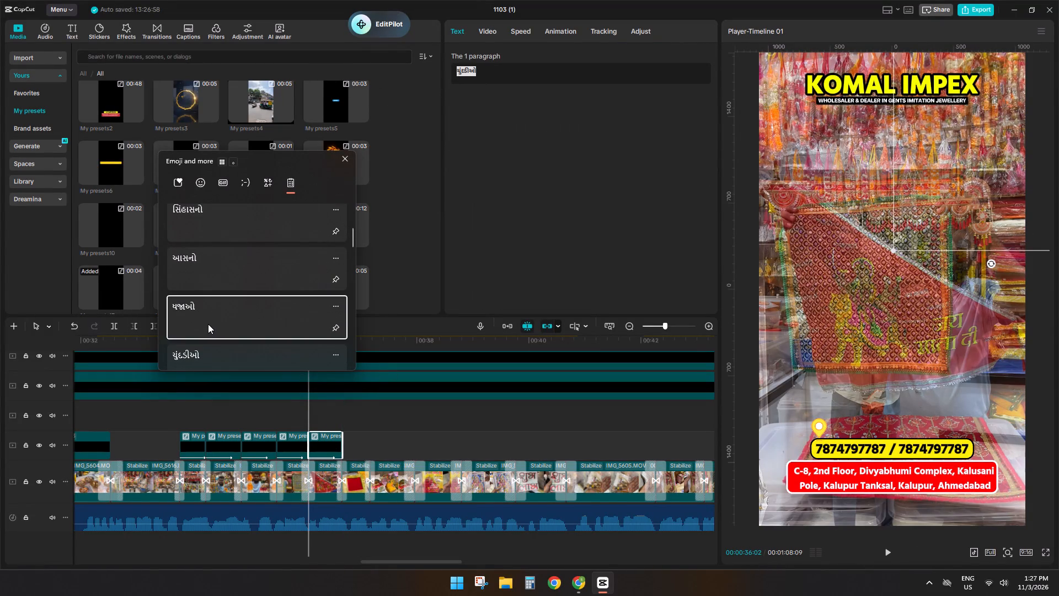
pyautogui.hotkey('ctrl', 'v')
# Duplicate the "ધજાઓ" caption directly after it at 00:00:36:20 and shorten the copy to end with its shot.
pyautogui.click(329, 418)
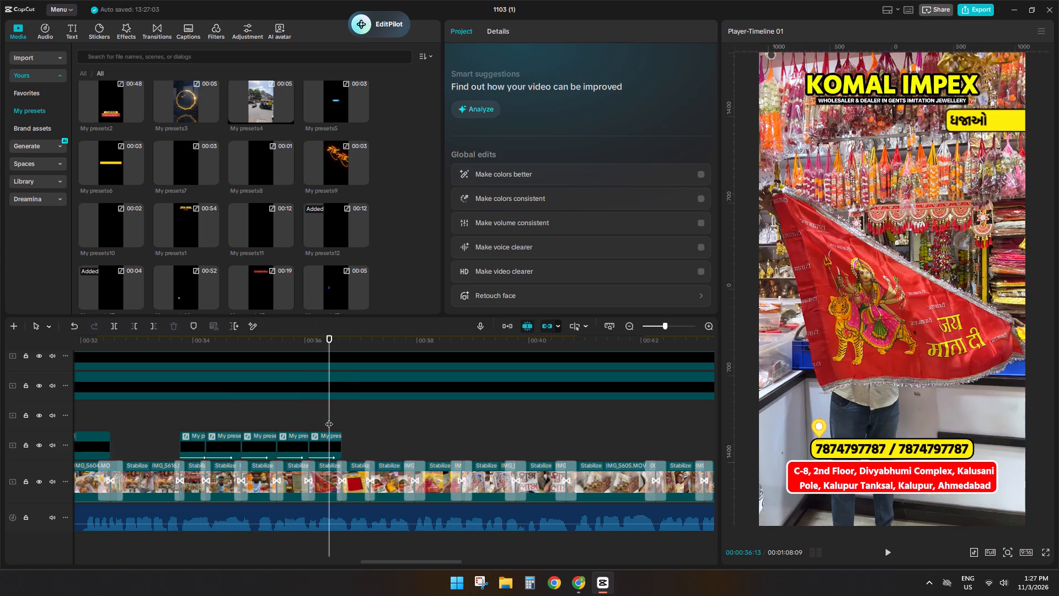
pyautogui.click(344, 417)
pyautogui.click(334, 434)
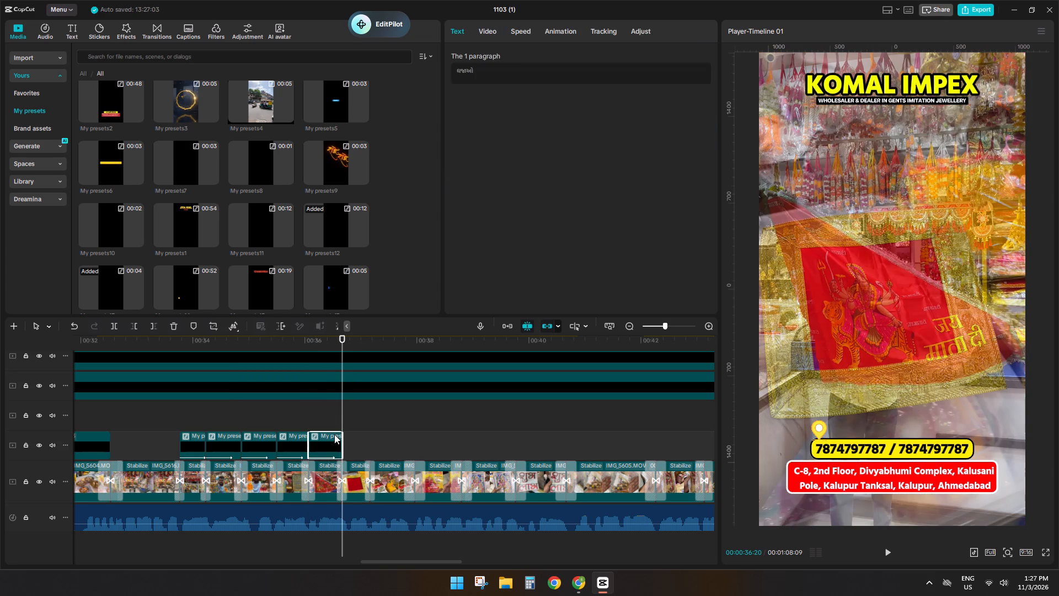
pyautogui.hotkey('ctrl', 'c')
pyautogui.hotkey('ctrl', 'v')
pyautogui.moveTo(377, 436); pyautogui.dragTo(370, 440)
# Replace the new copy's text with "આસનો" from the clipboard history.
pyautogui.moveTo(493, 76); pyautogui.dragTo(394, 72)
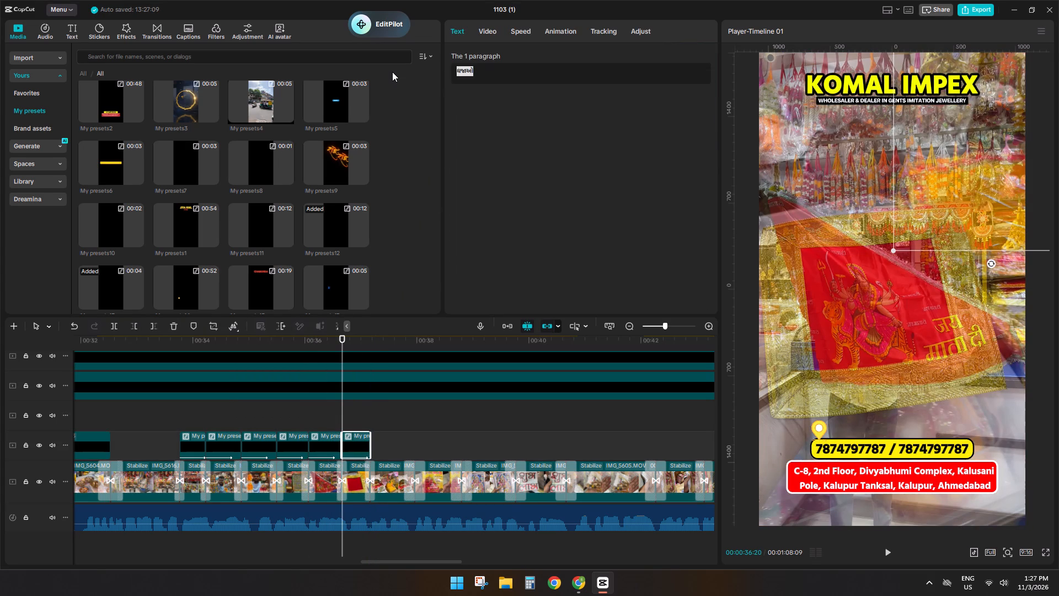
pyautogui.press('super+v')
pyautogui.scroll(-3, 250, 334)
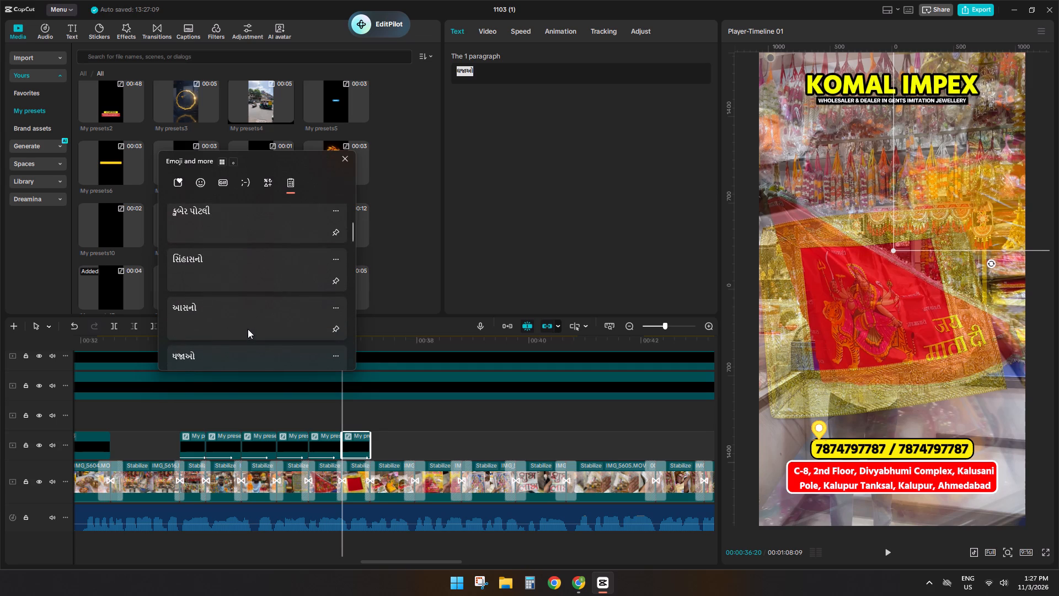
pyautogui.scroll(-1, 248, 329)
pyautogui.click(220, 289)
pyautogui.hotkey('ctrl', 'v')
# Duplicate the "આસનો" caption directly after it at 00:00:37:05 and lengthen the copy to cover the full following shot.
pyautogui.click(360, 410)
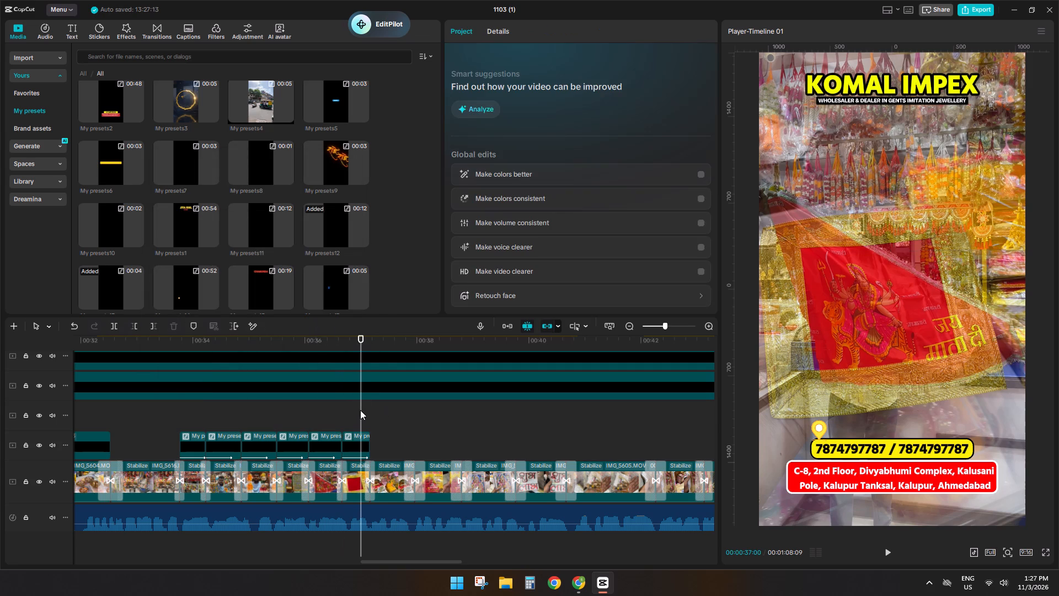
pyautogui.moveTo(360, 410); pyautogui.dragTo(371, 417)
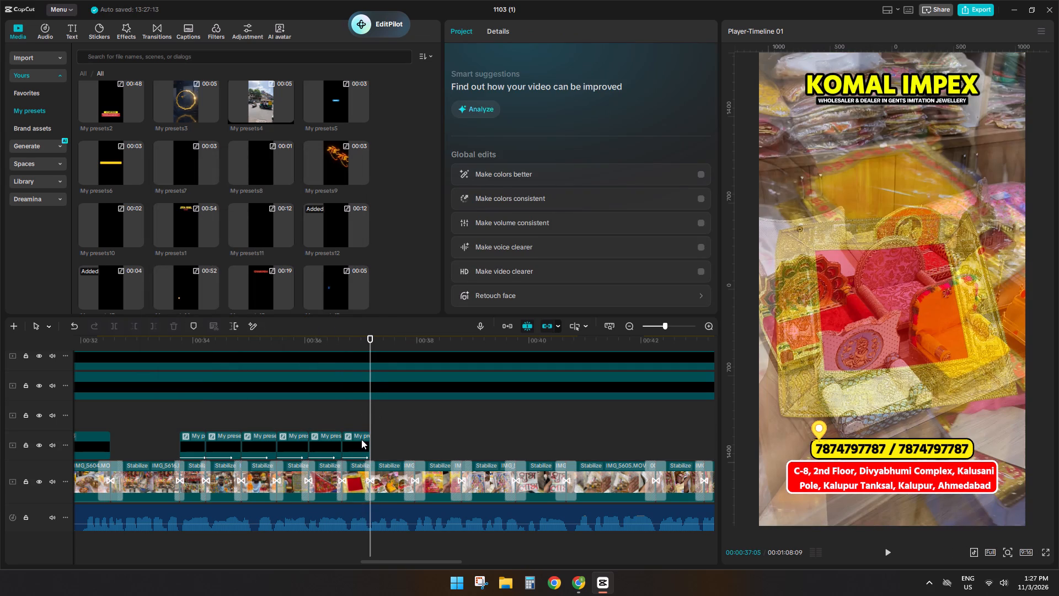
pyautogui.click(359, 445)
pyautogui.hotkey('ctrl', 'c')
pyautogui.hotkey('ctrl', 'v')
pyautogui.moveTo(398, 442); pyautogui.dragTo(409, 441)
# Replace the lengthened copy's text with "સિંહાસનો" from the clipboard history, align it inside the yellow bar, and return to the main timeline.
pyautogui.doubleClick(399, 441)
pyautogui.click(258, 408)
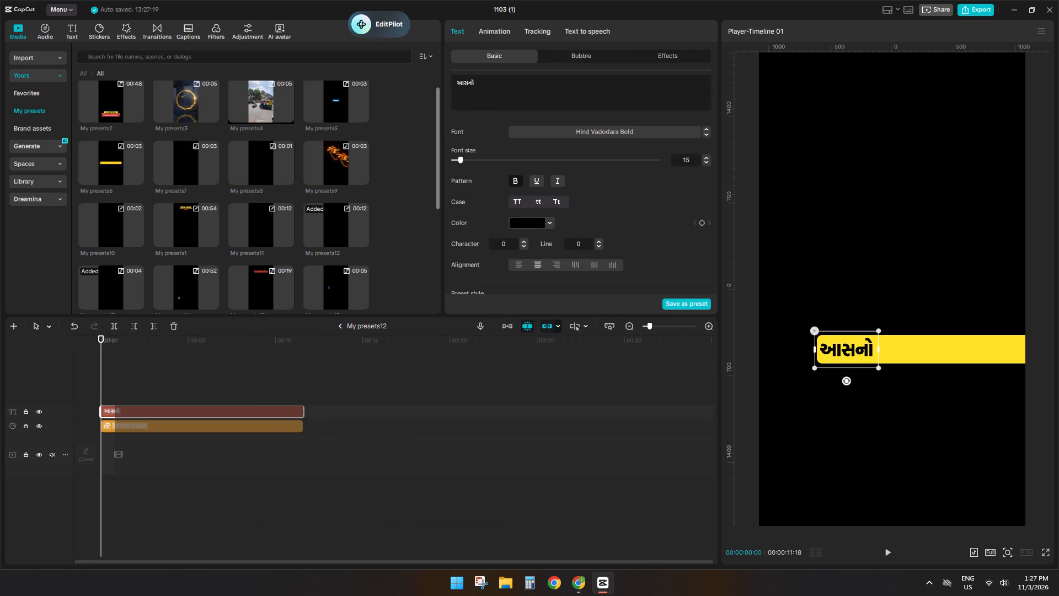
pyautogui.moveTo(487, 81); pyautogui.dragTo(383, 73)
pyautogui.press('super+v')
pyautogui.scroll(-2, 204, 320)
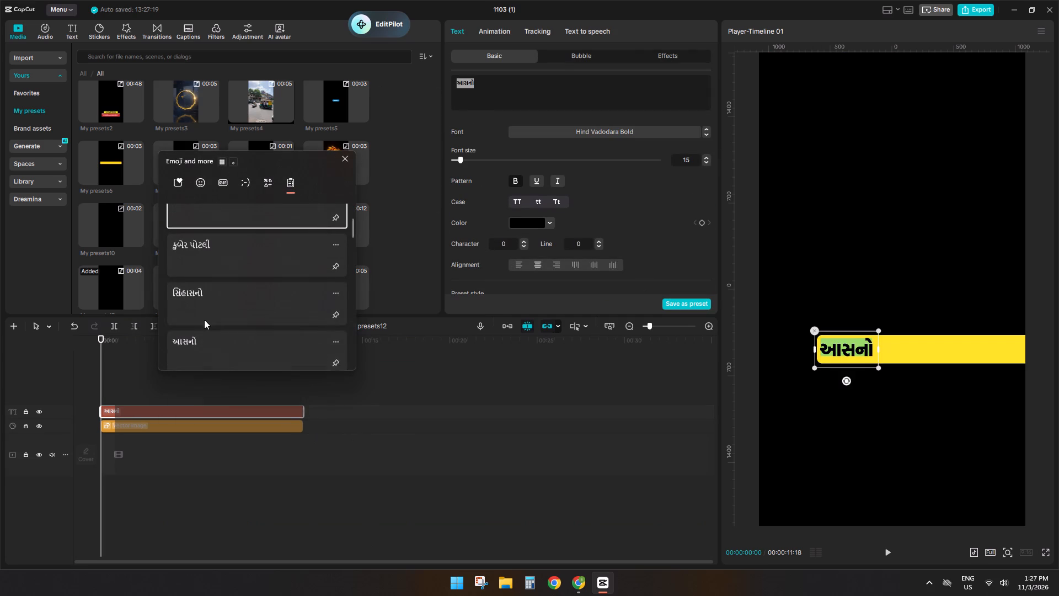
pyautogui.click(212, 301)
pyautogui.hotkey('ctrl', 'v')
pyautogui.moveTo(849, 360); pyautogui.dragTo(854, 360)
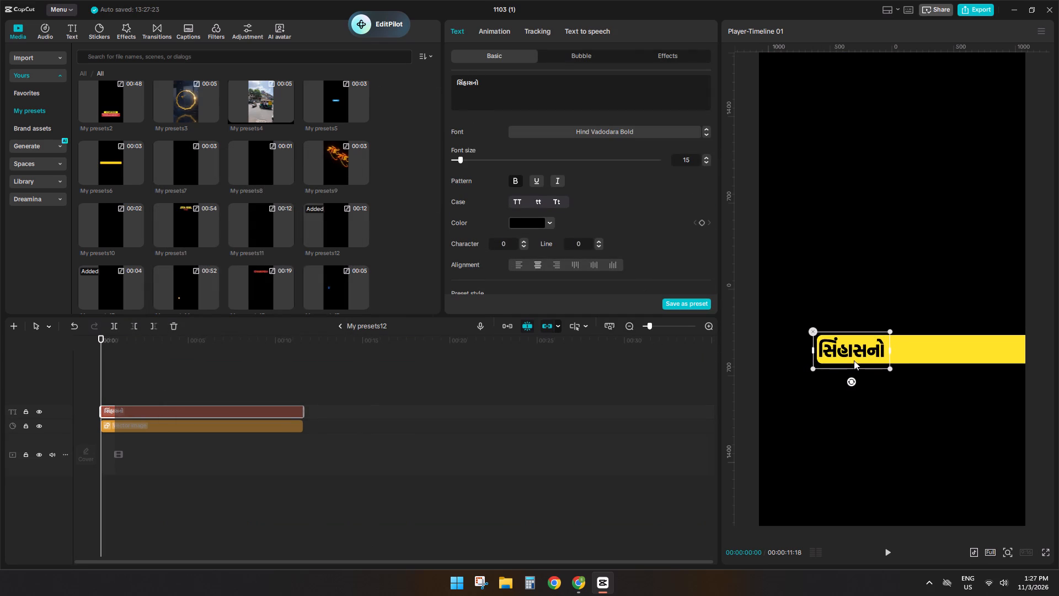
pyautogui.moveTo(854, 360); pyautogui.dragTo(855, 361)
pyautogui.click(344, 329)
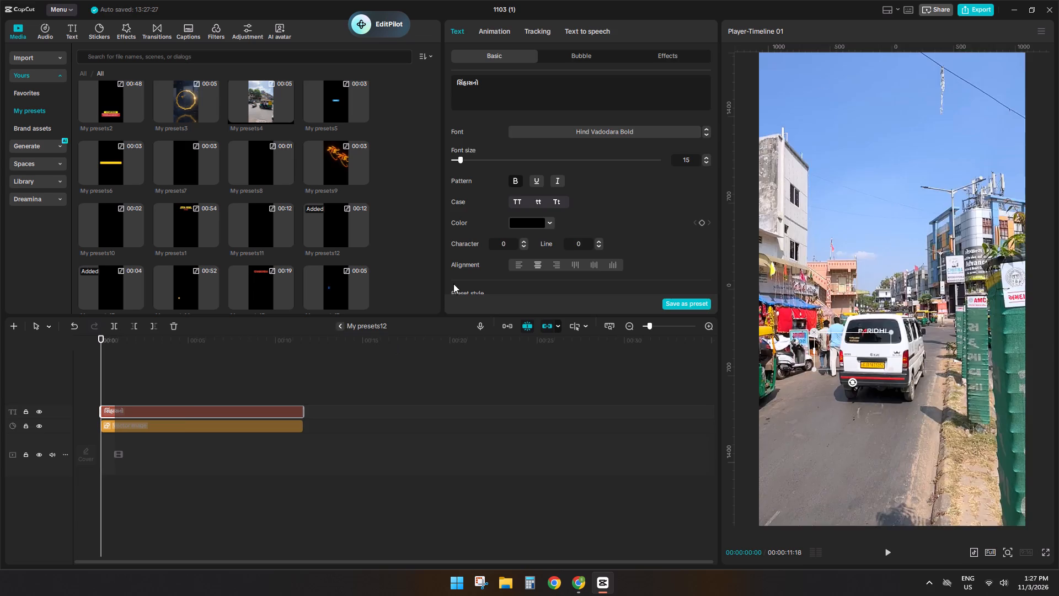
# Duplicate the "સિંહાસનો" caption directly after it at 00:00:37:29 and fit the copy's end to the following shot.
pyautogui.press('space')
pyautogui.press('space')
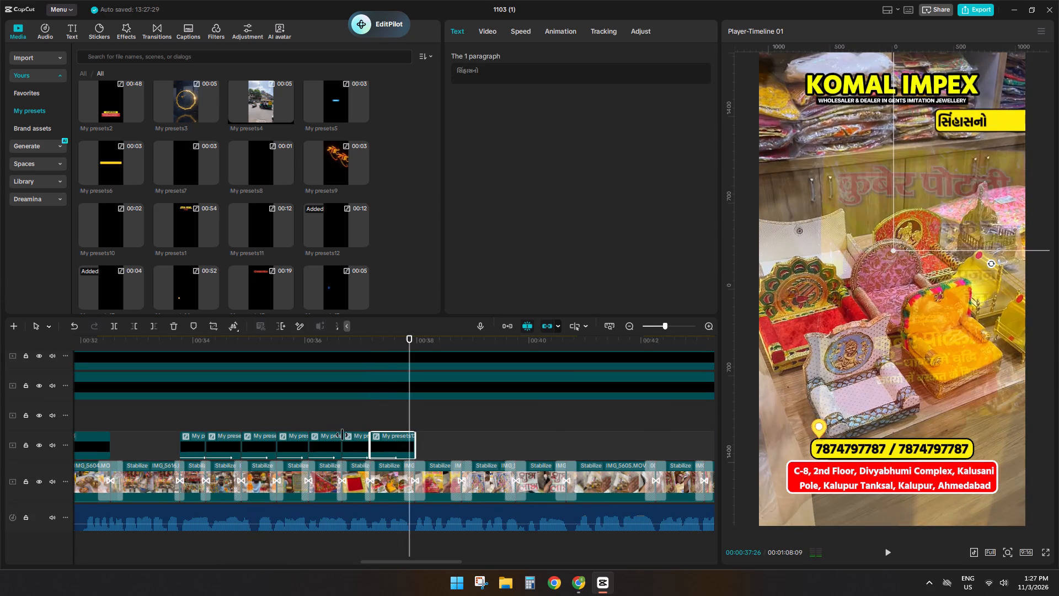
pyautogui.press('space')
pyautogui.click(415, 419)
pyautogui.click(407, 446)
pyautogui.hotkey('ctrl', 'c')
pyautogui.hotkey('ctrl', 'v')
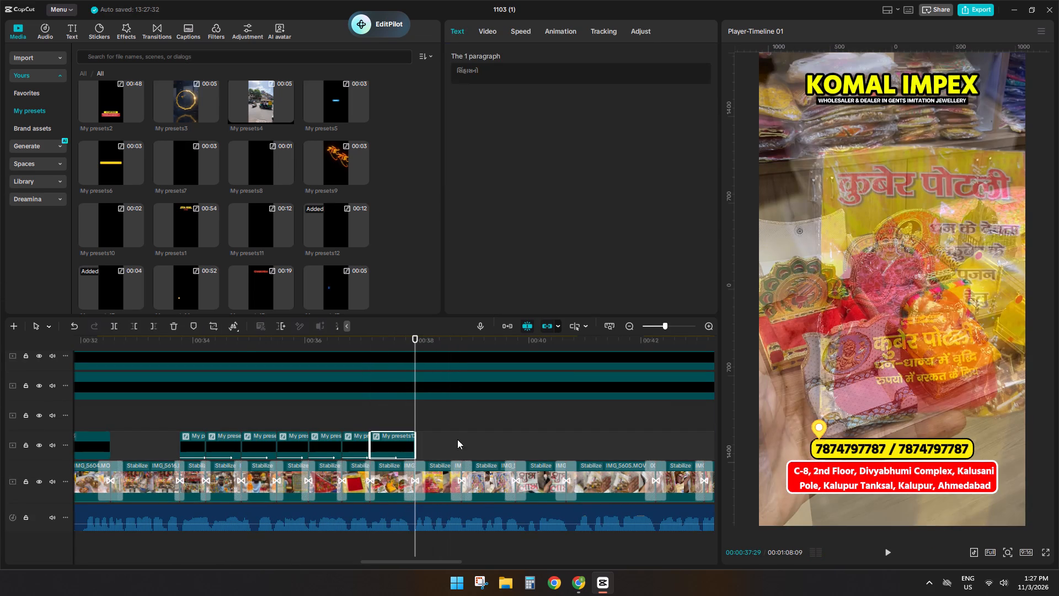
pyautogui.click(459, 439)
# Replace the new copy's text with "કુબેર પોટલી" from the clipboard history, shift it inside the yellow bar, and return to the main timeline.
pyautogui.doubleClick(454, 443)
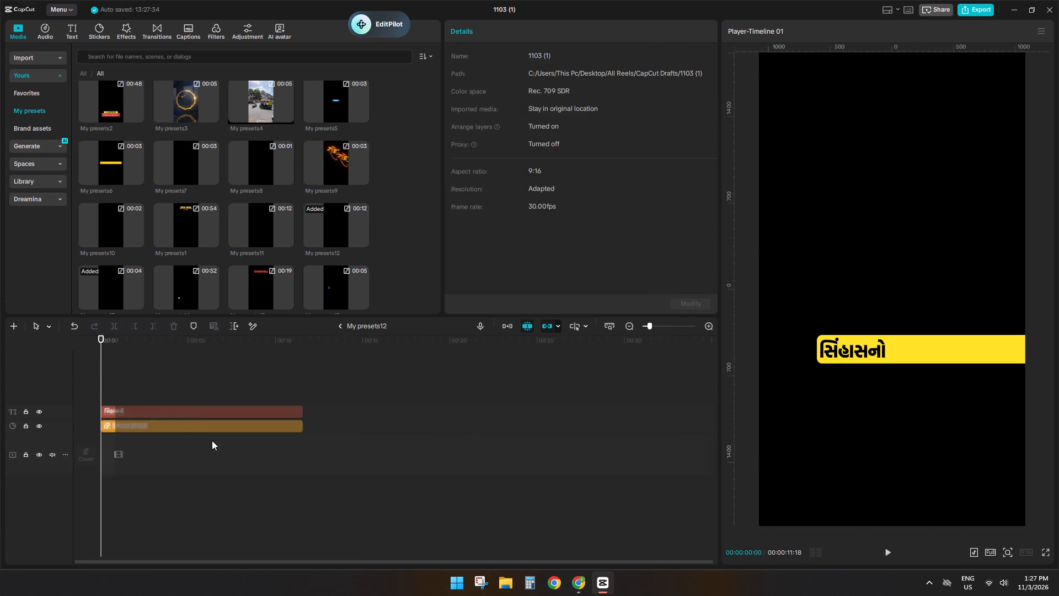
pyautogui.click(191, 412)
pyautogui.moveTo(532, 92); pyautogui.dragTo(200, 58)
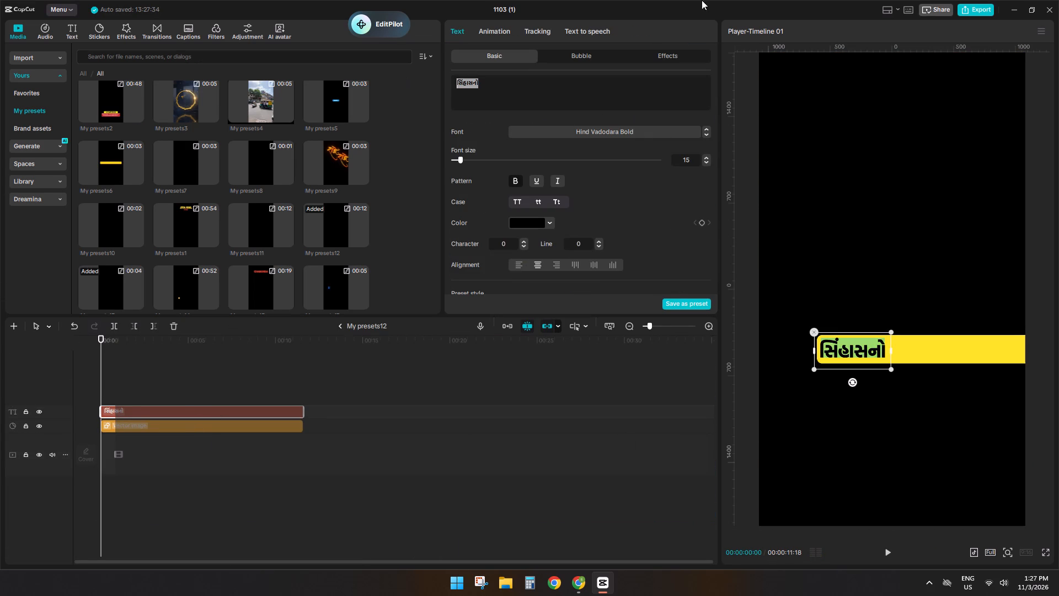
pyautogui.press('super+v')
pyautogui.click(212, 305)
pyautogui.hotkey('ctrl', 'v')
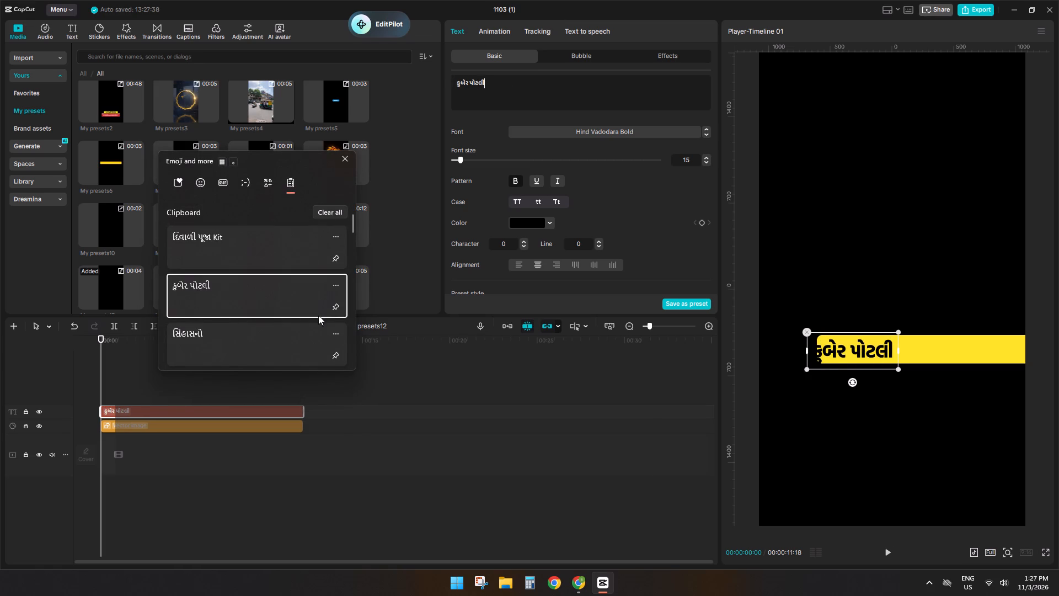
pyautogui.moveTo(862, 358); pyautogui.dragTo(871, 355)
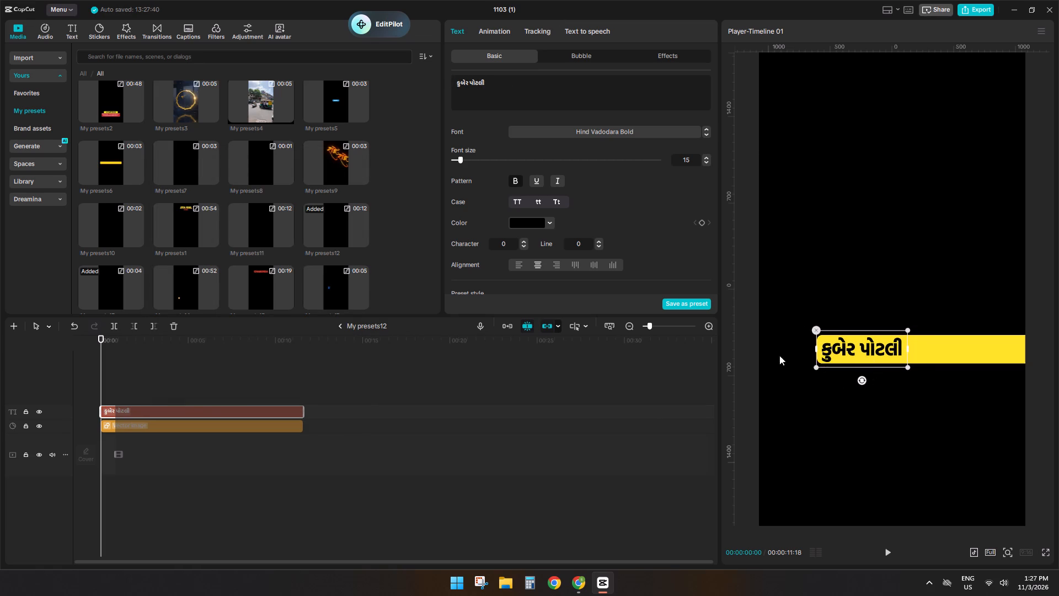
pyautogui.click(345, 326)
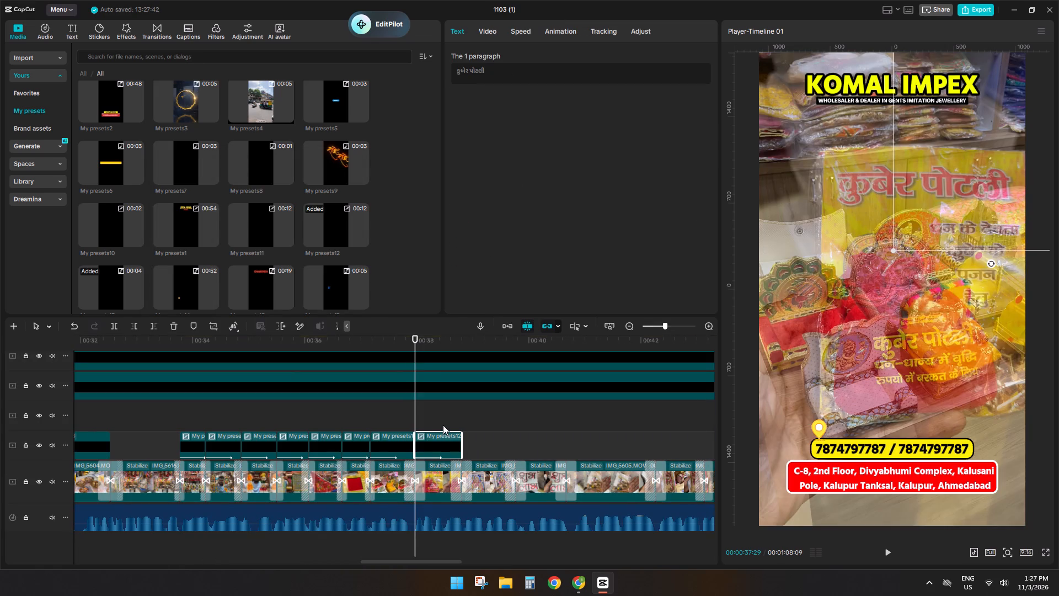
# Duplicate the "કુબેર પોટલી" caption directly after it at 00:00:38:24 and lengthen the copy to the end of the following shot.
pyautogui.press('space')
pyautogui.click(448, 421)
pyautogui.click(457, 425)
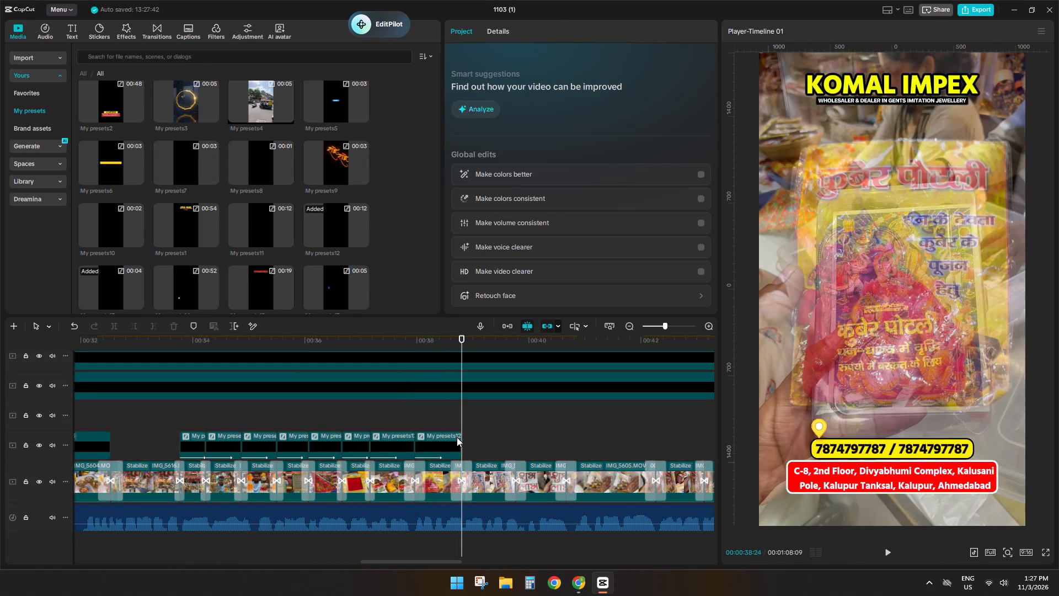
pyautogui.click(457, 437)
pyautogui.hotkey('ctrl', 'c')
pyautogui.hotkey('ctrl', 'v')
pyautogui.press('space')
pyautogui.press('space')
pyautogui.moveTo(506, 439); pyautogui.dragTo(512, 438)
# Replace the copy's text with "દિવાળી પૂજા Kit" from the clipboard history, align it inside the yellow bar, make it uppercase, and return to the main timeline.
pyautogui.doubleClick(494, 443)
pyautogui.click(249, 418)
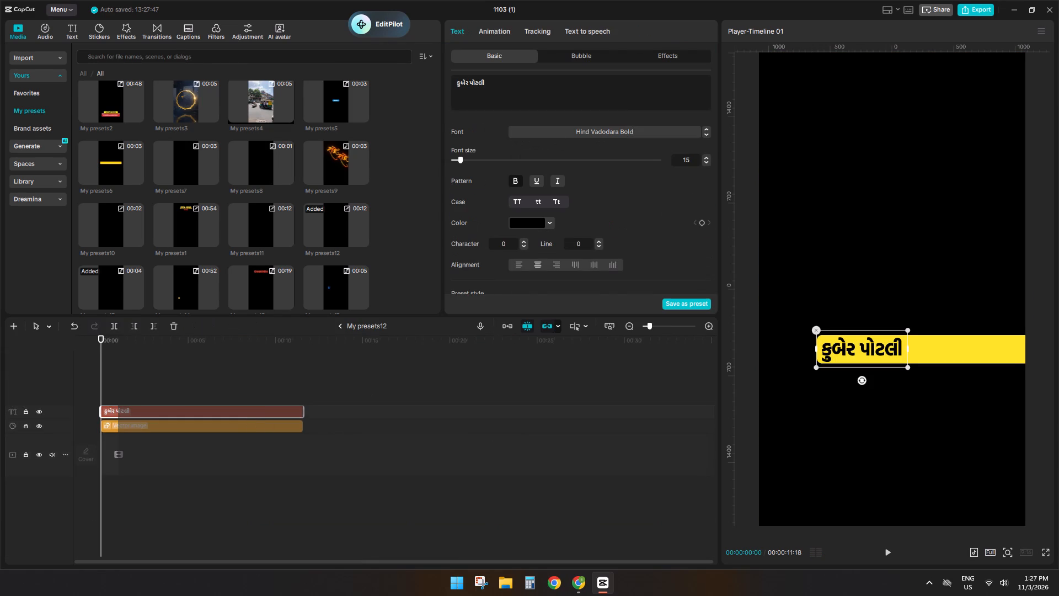
pyautogui.moveTo(523, 87); pyautogui.dragTo(256, 73)
pyautogui.press('super+v')
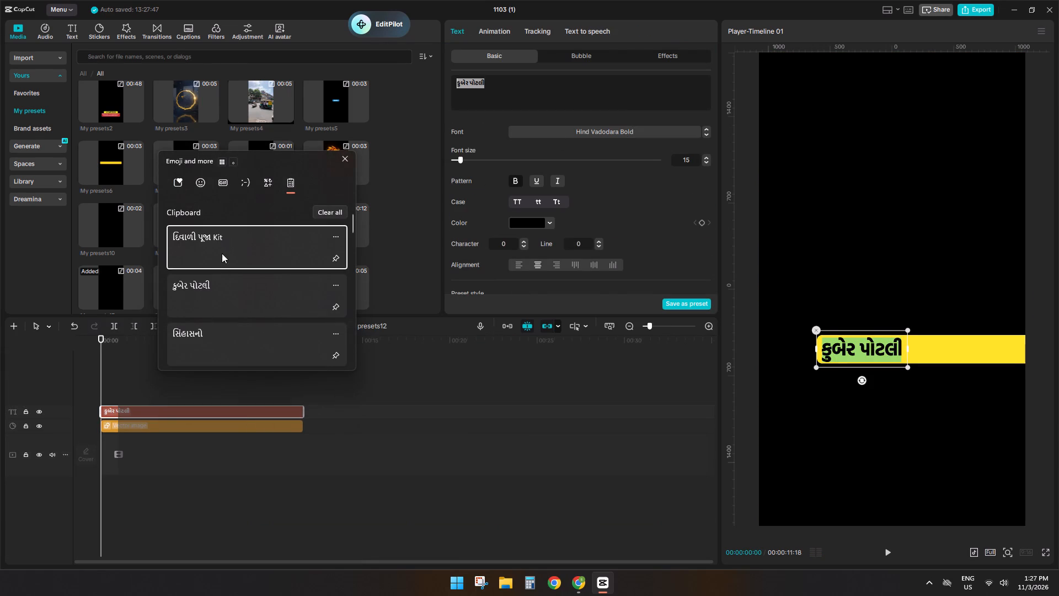
pyautogui.click(217, 248)
pyautogui.hotkey('ctrl', 'v')
pyautogui.moveTo(862, 358); pyautogui.dragTo(888, 356)
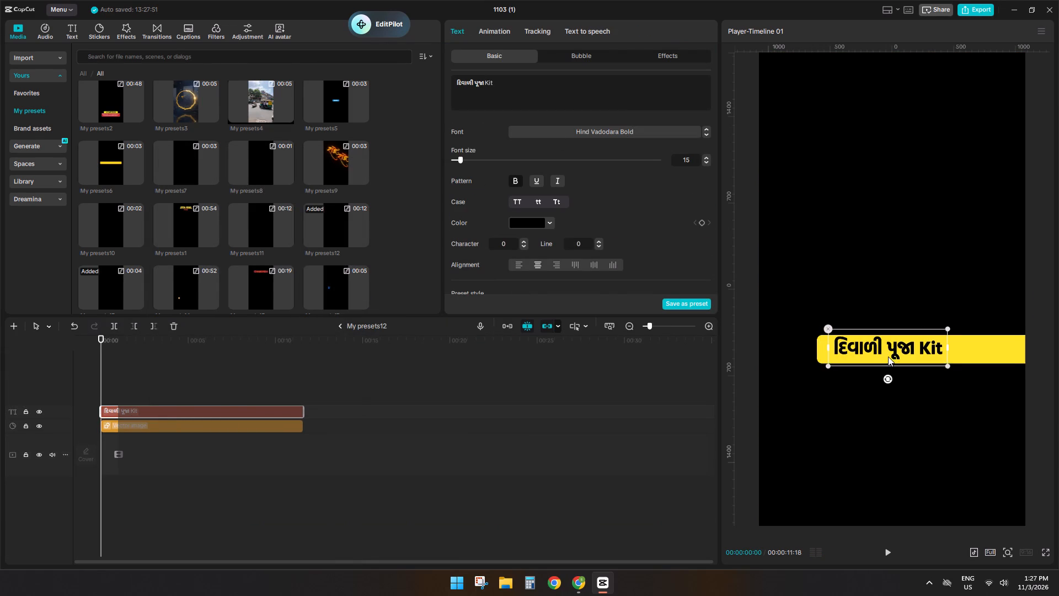
pyautogui.moveTo(888, 356); pyautogui.dragTo(878, 360)
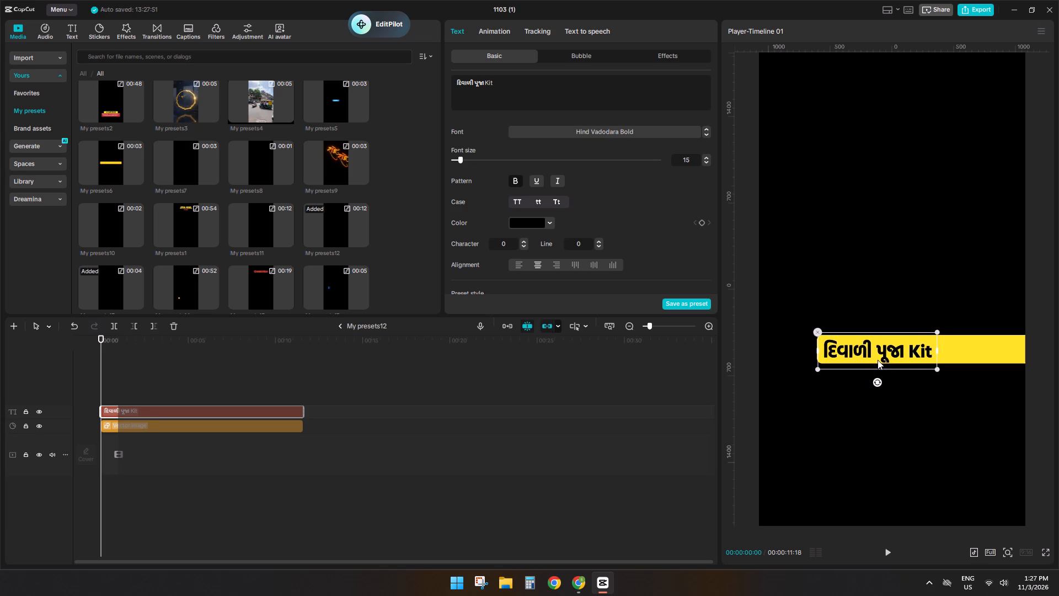
pyautogui.moveTo(878, 360); pyautogui.dragTo(879, 359)
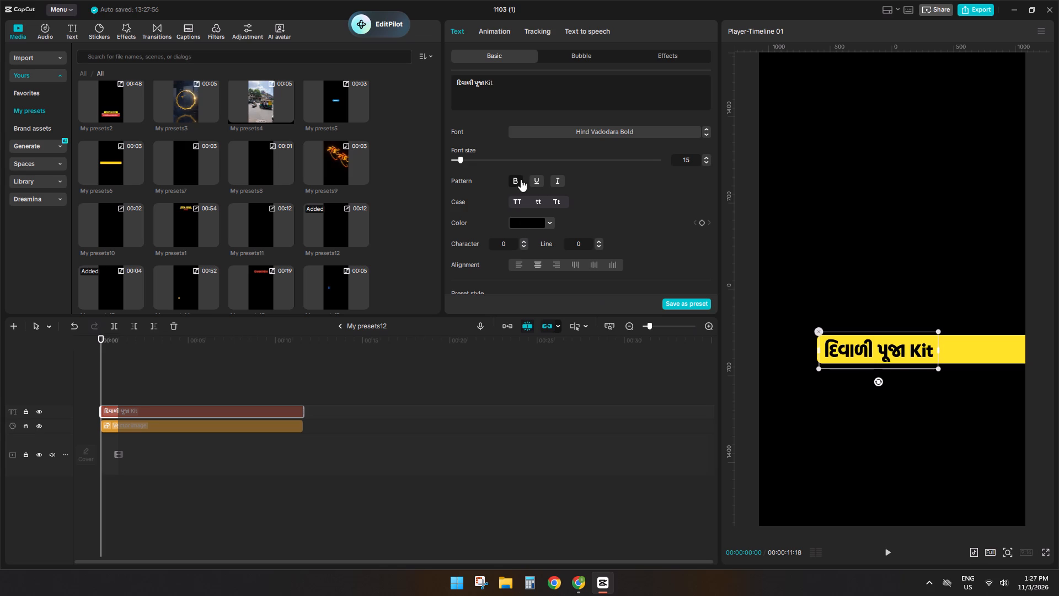
pyautogui.click(521, 201)
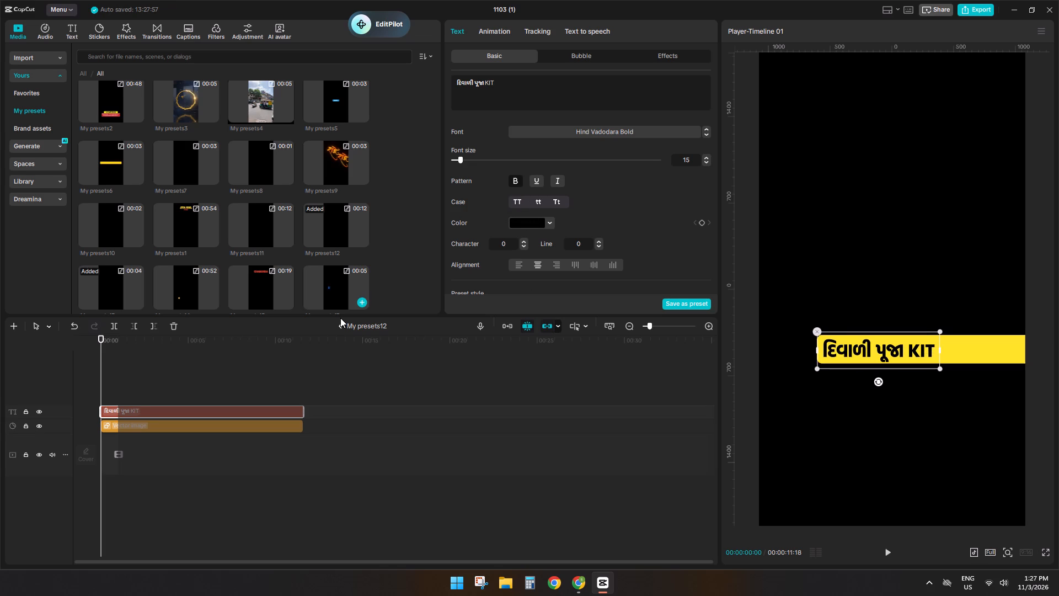
pyautogui.click(340, 321)
# Play the "દિવાળી પૂજા KIT" caption and shift it slightly inward from the right edge of the video frame.
pyautogui.press('space')
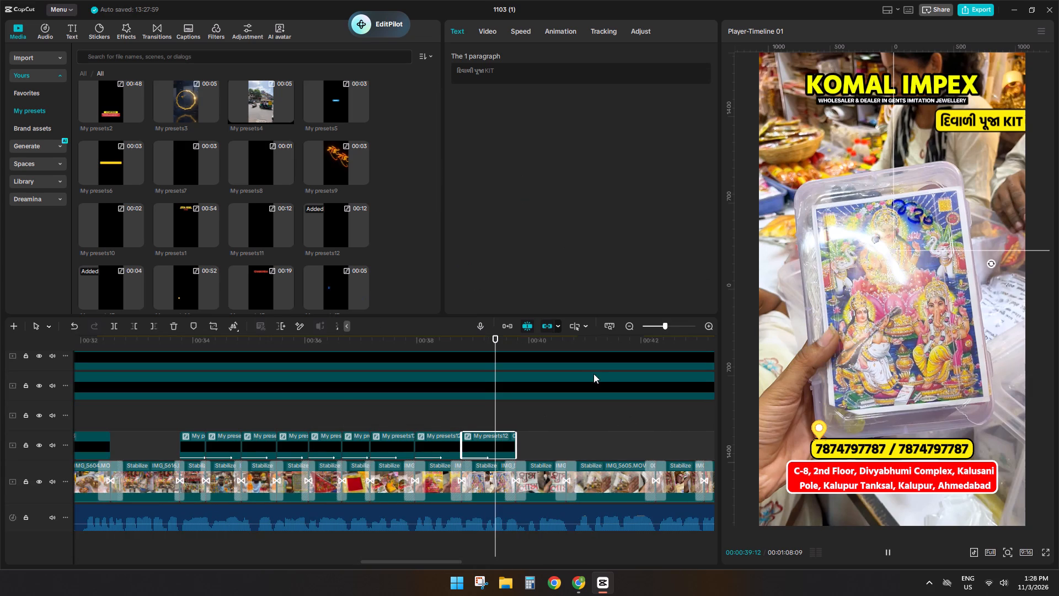
pyautogui.press('space')
pyautogui.moveTo(962, 155); pyautogui.dragTo(945, 155)
pyautogui.press('space')
# Duplicate the "દિવાળી પૂજા KIT" caption directly after it at 00:00:39:23 and trim the copy's end to the following shot.
pyautogui.click(515, 414)
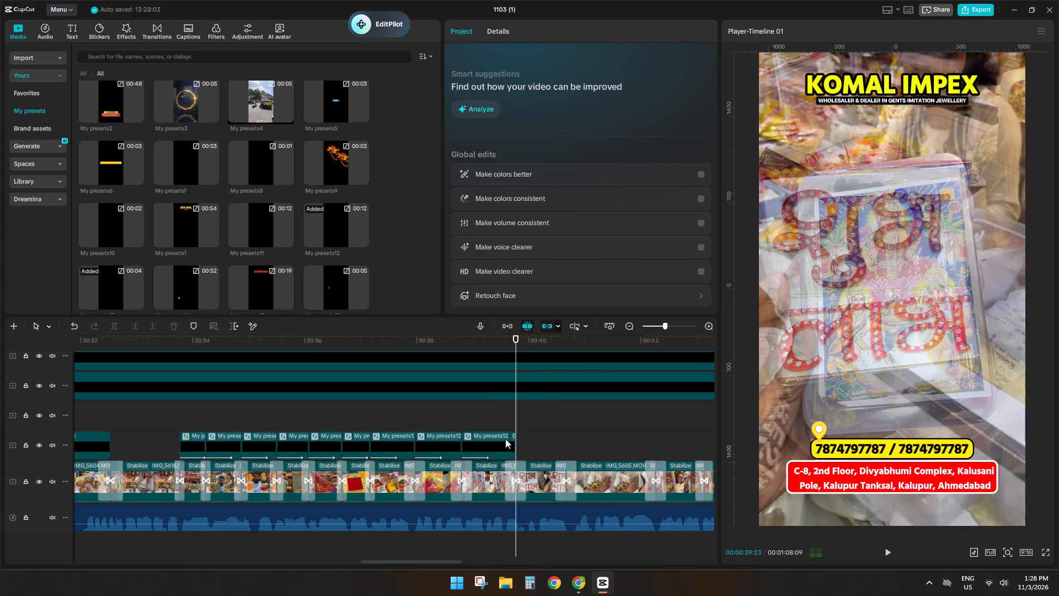
pyautogui.click(505, 439)
pyautogui.hotkey('ctrl', 'c')
pyautogui.hotkey('ctrl', 'v')
pyautogui.click(571, 441)
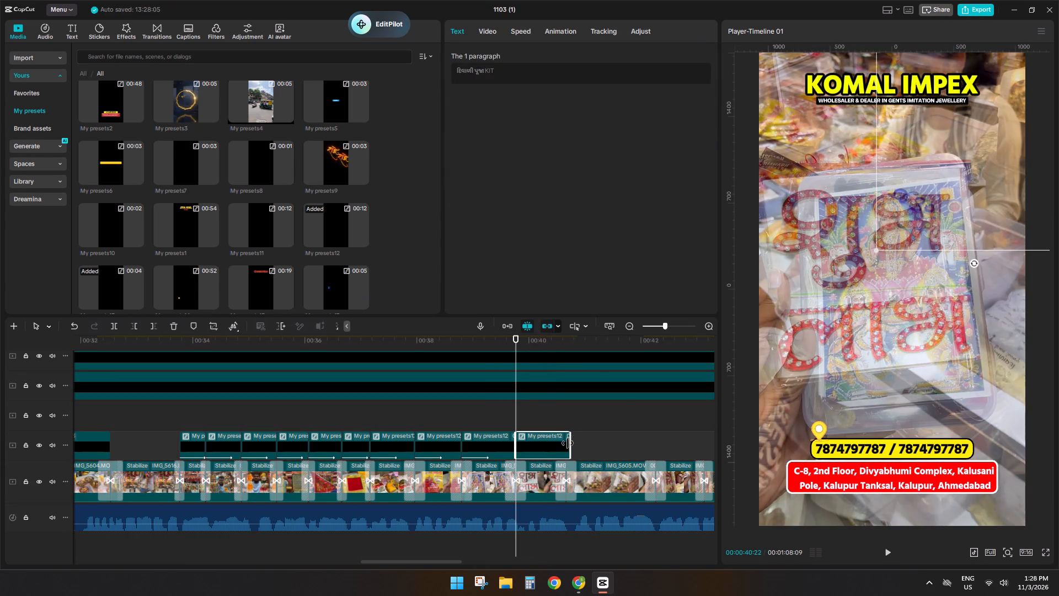
# Check the transcript for the next product, replace the copy's text with uppercase "STIKAR", and align it inside the yellow bar.
pyautogui.click(577, 574)
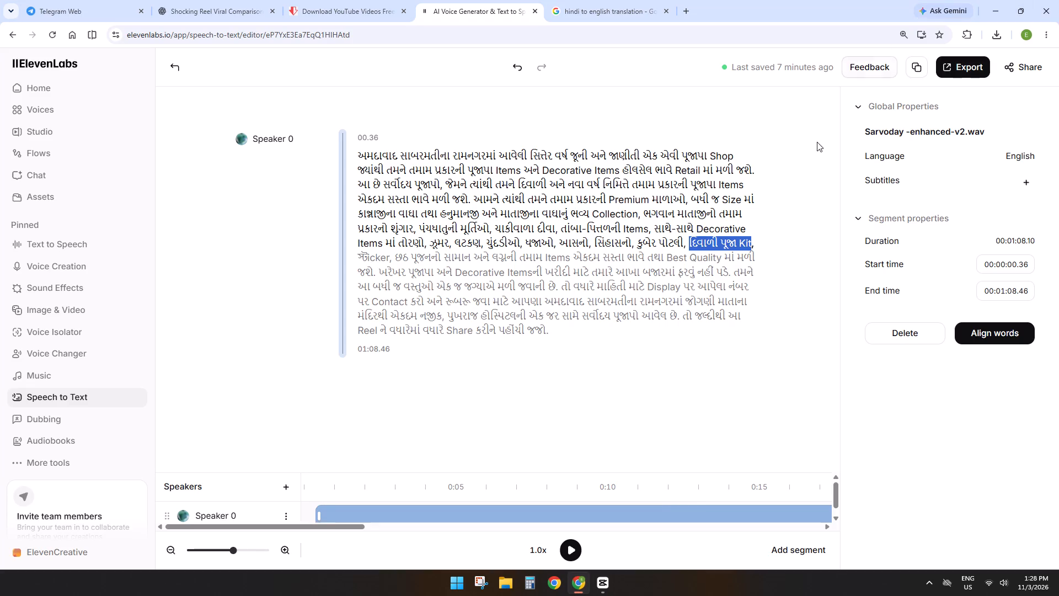
pyautogui.click(592, 586)
pyautogui.doubleClick(539, 442)
pyautogui.click(203, 413)
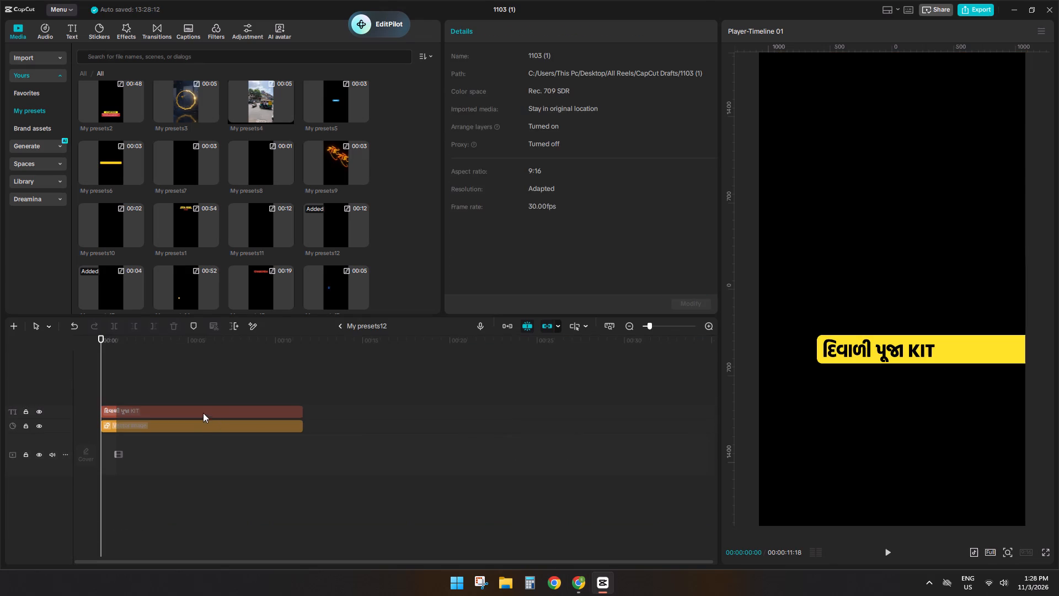
pyautogui.moveTo(515, 86); pyautogui.dragTo(272, 73)
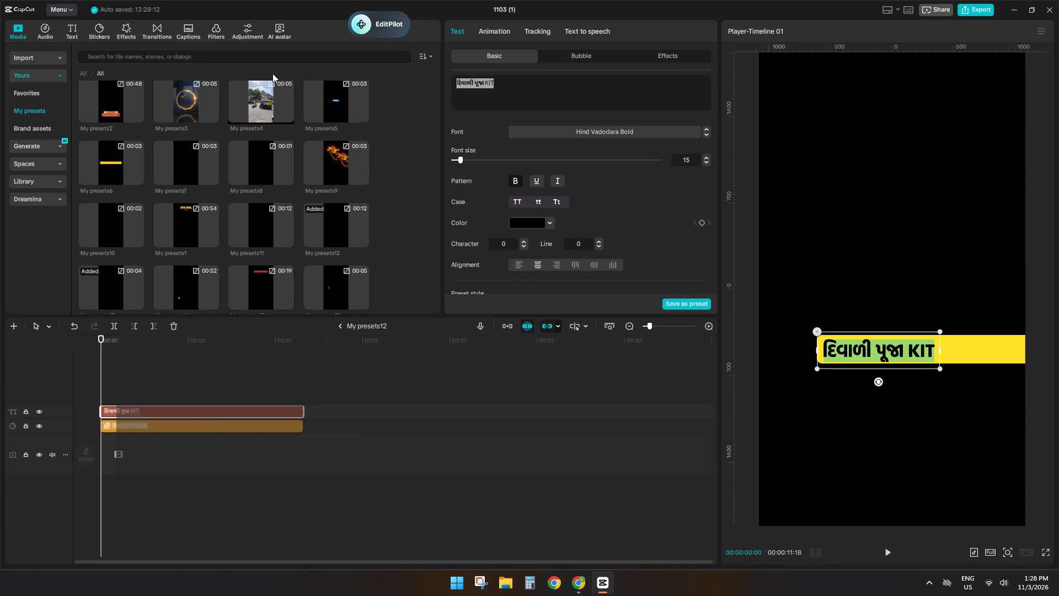
pyautogui.write('stikar')
pyautogui.click(517, 205)
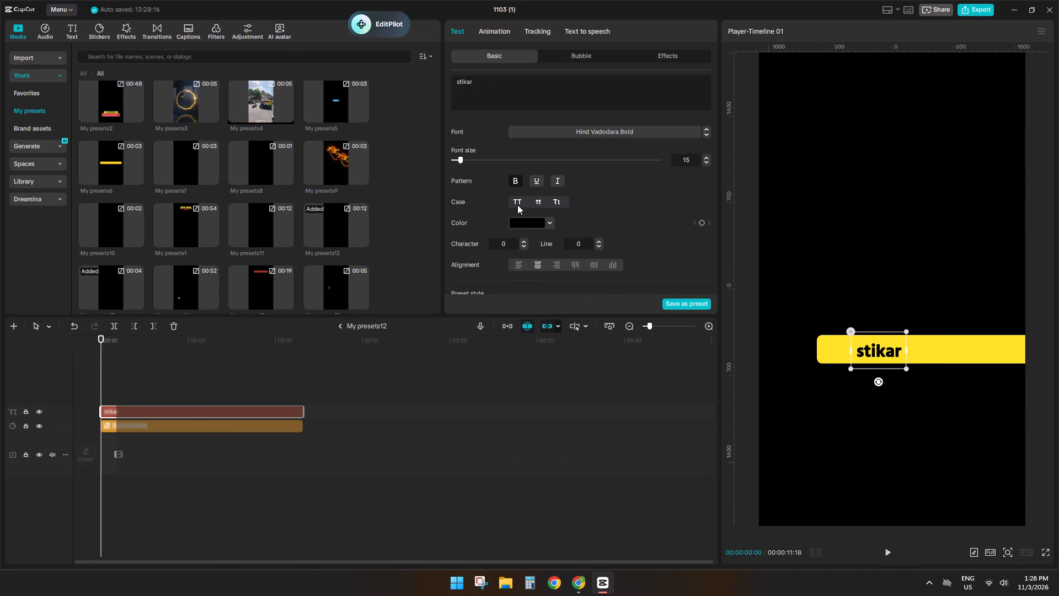
pyautogui.moveTo(873, 360); pyautogui.dragTo(846, 358)
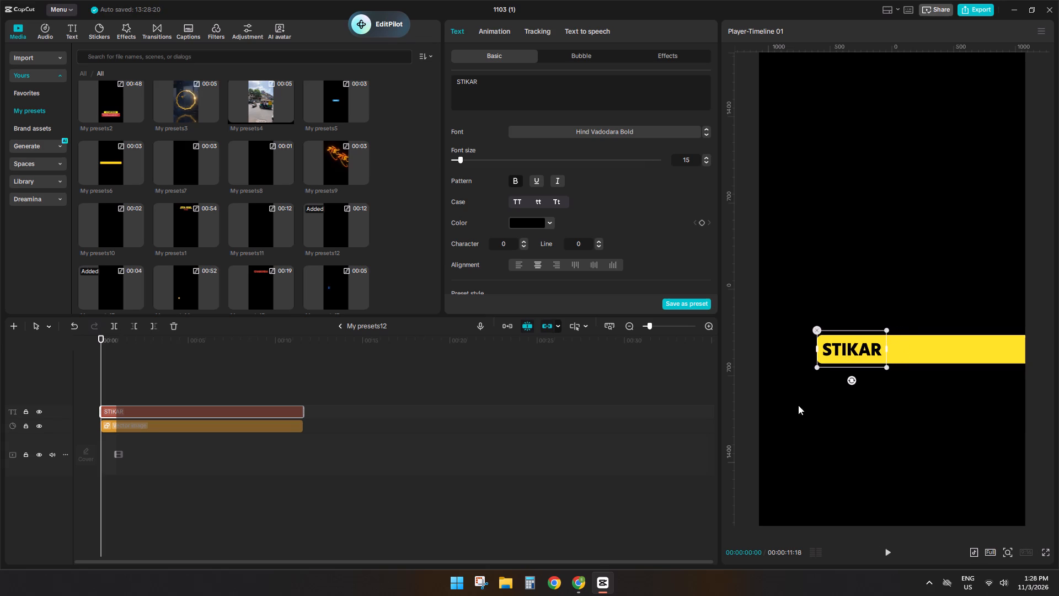
# In Chrome's Google translation page, enter "stikar" as Gujarati and copy the English translation "Sticker".
pyautogui.click(585, 573)
pyautogui.click(739, 0)
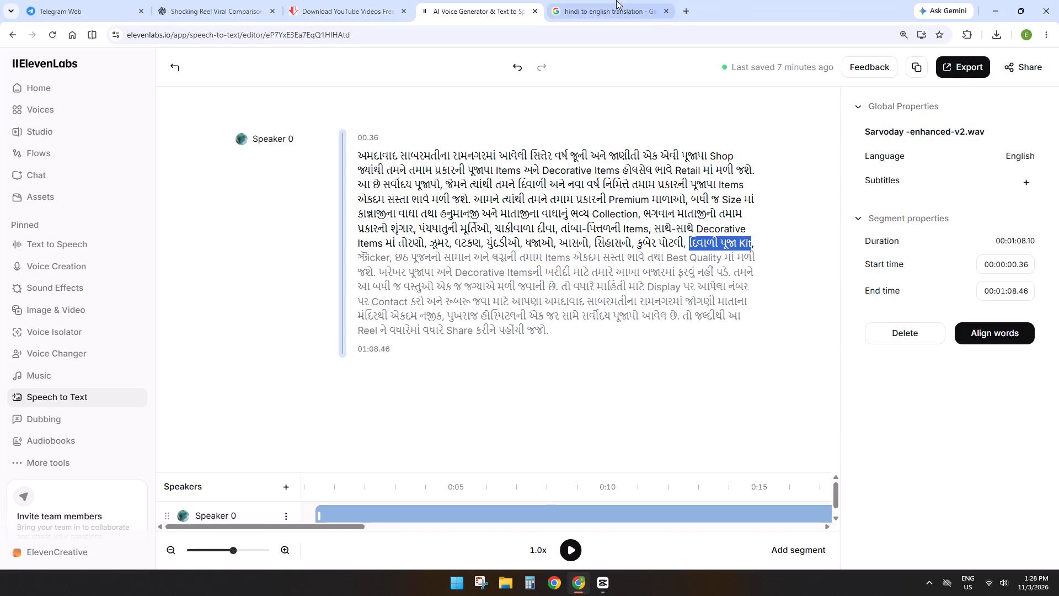
pyautogui.click(616, 0)
pyautogui.click(343, 197)
pyautogui.click(271, 196)
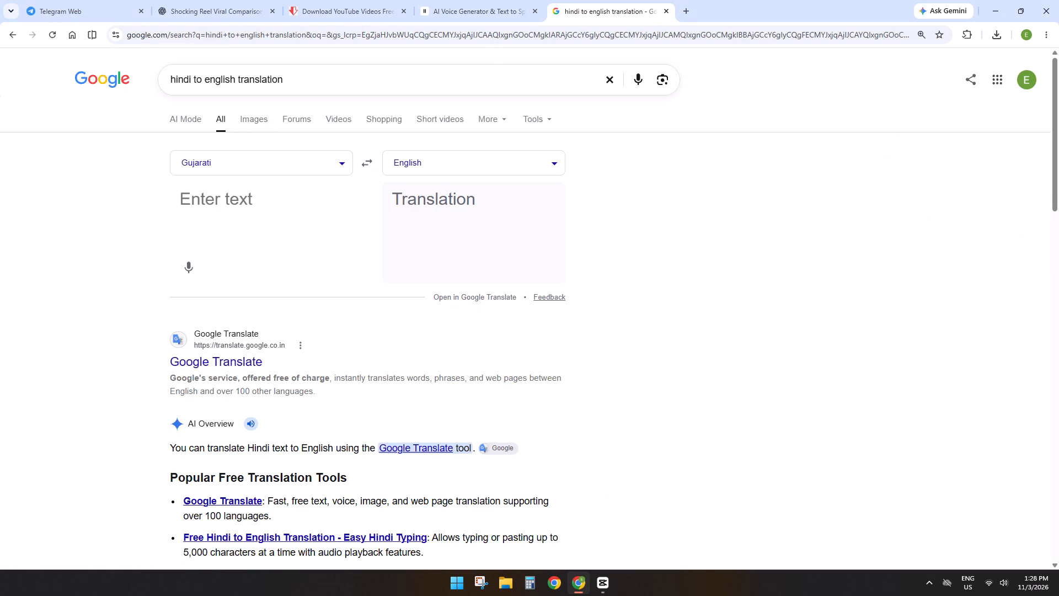
pyautogui.write('stikar')
pyautogui.click(236, 223)
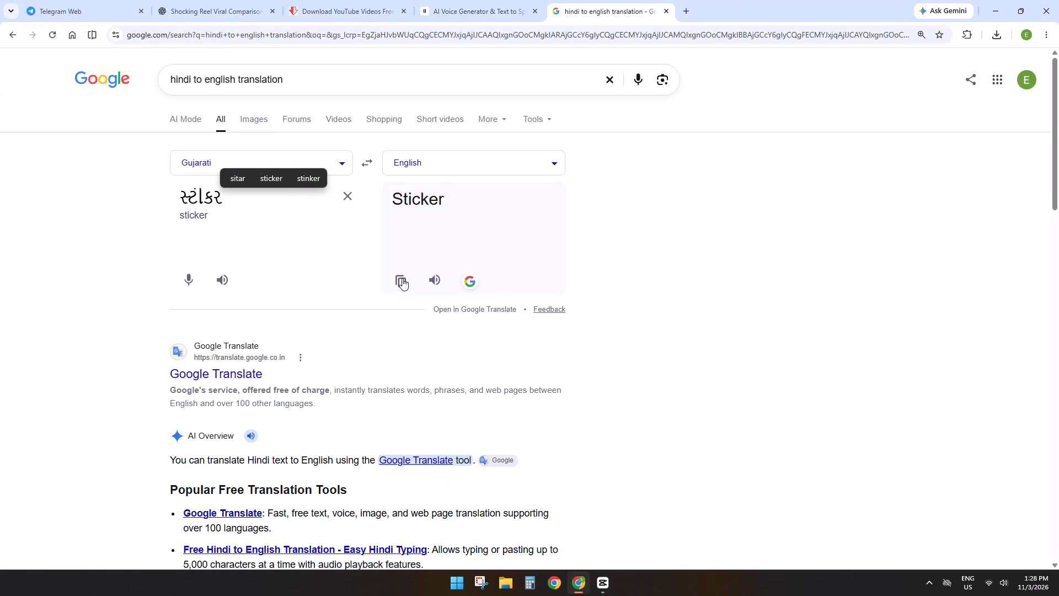
pyautogui.click(402, 278)
# Back in CapCut, replace the caption text with the copied "Sticker", make it uppercase, and return to the main timeline.
pyautogui.click(600, 581)
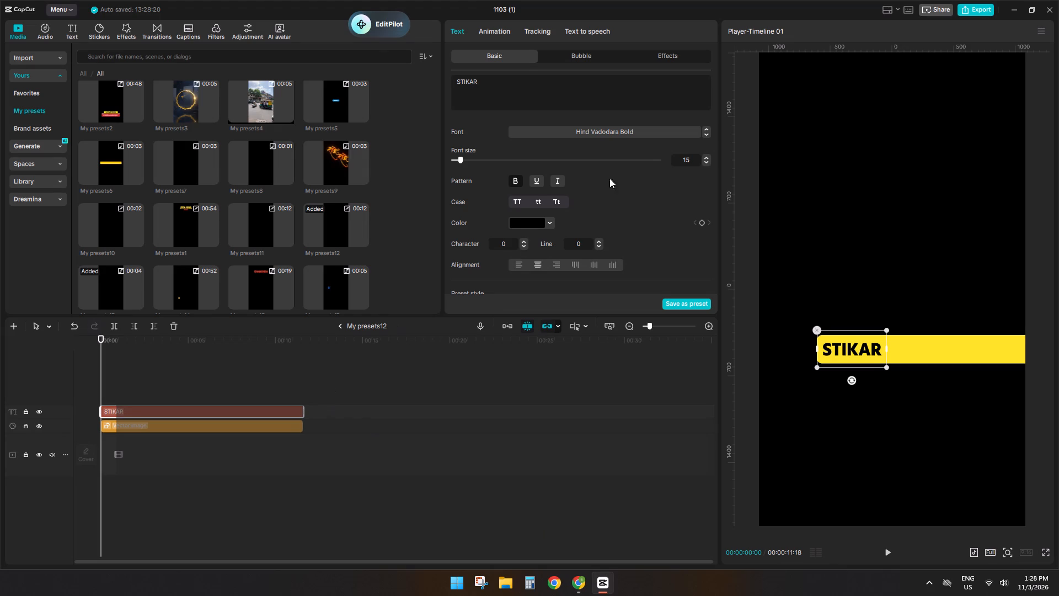
pyautogui.moveTo(534, 88); pyautogui.dragTo(266, 39)
pyautogui.hotkey('ctrl', 'v')
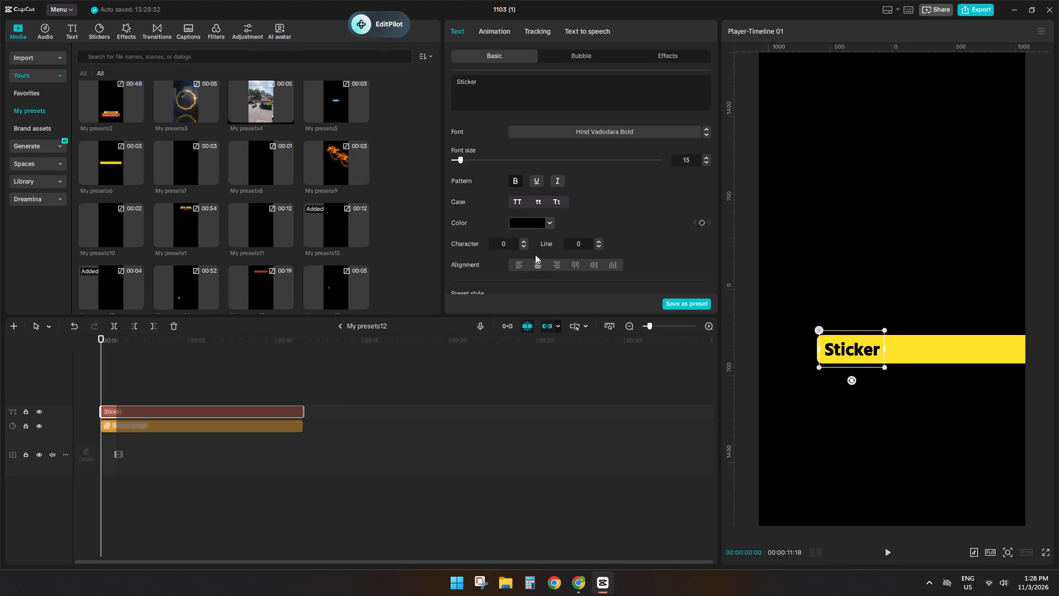
pyautogui.click(510, 208)
pyautogui.click(520, 203)
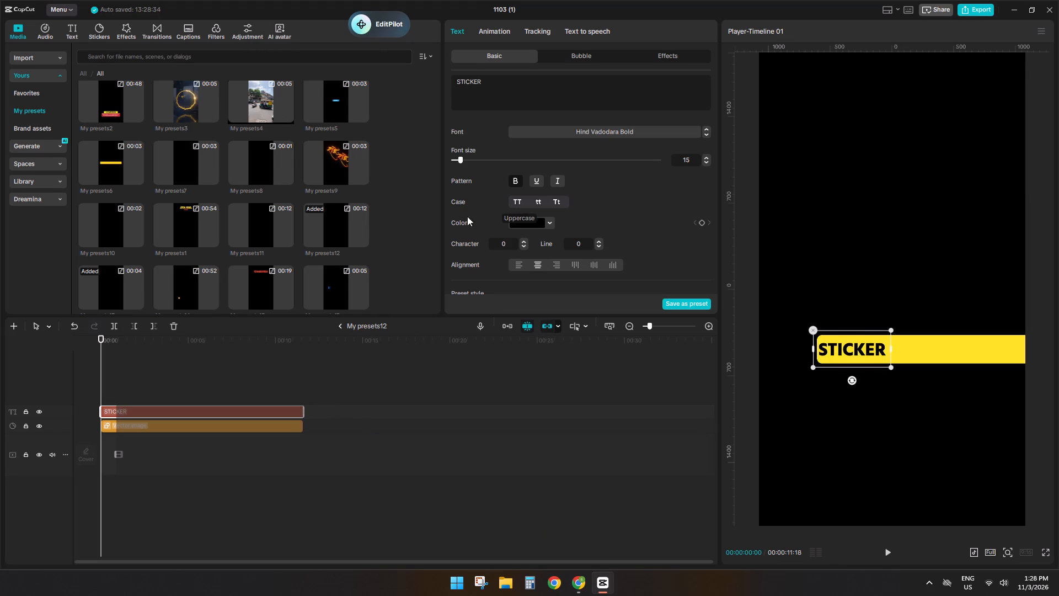
pyautogui.click(340, 333)
pyautogui.press('space')
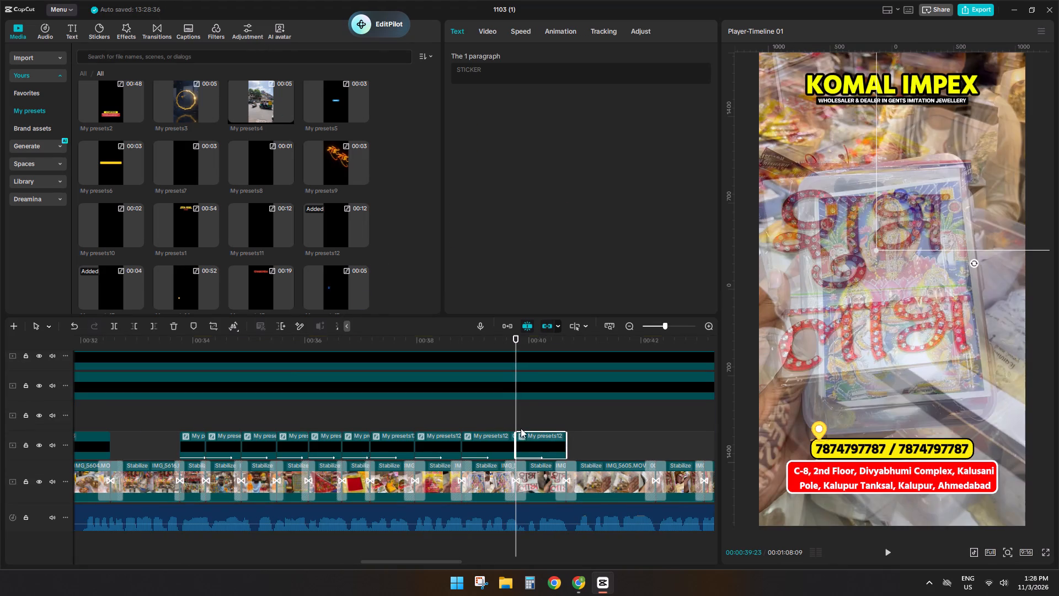
pyautogui.click(565, 419)
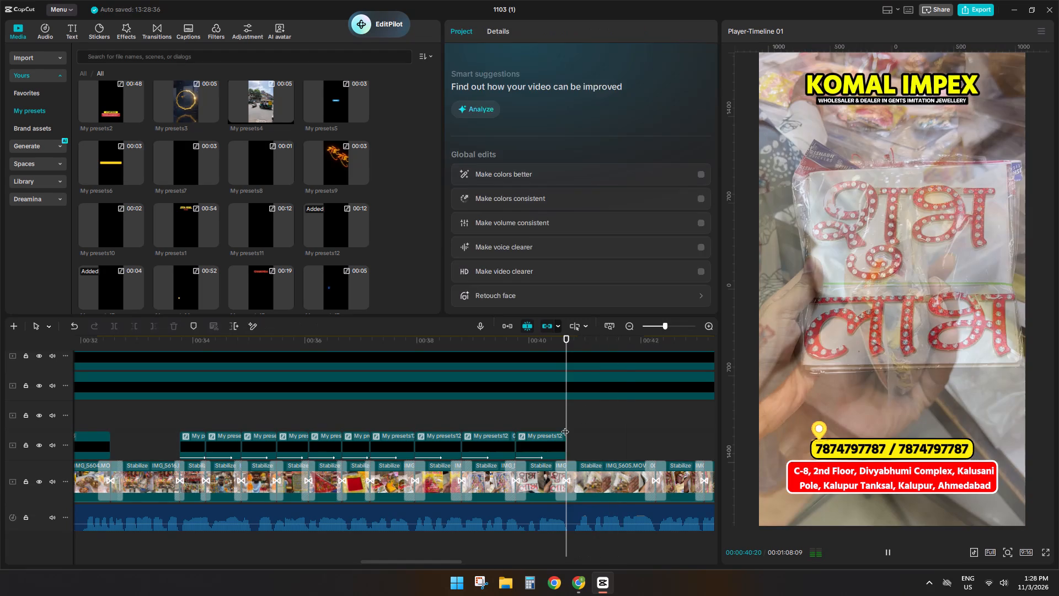
pyautogui.click(563, 435)
pyautogui.hotkey('ctrl', 'c')
pyautogui.hotkey('ctrl', 'v')
pyautogui.moveTo(616, 441); pyautogui.dragTo(643, 440)
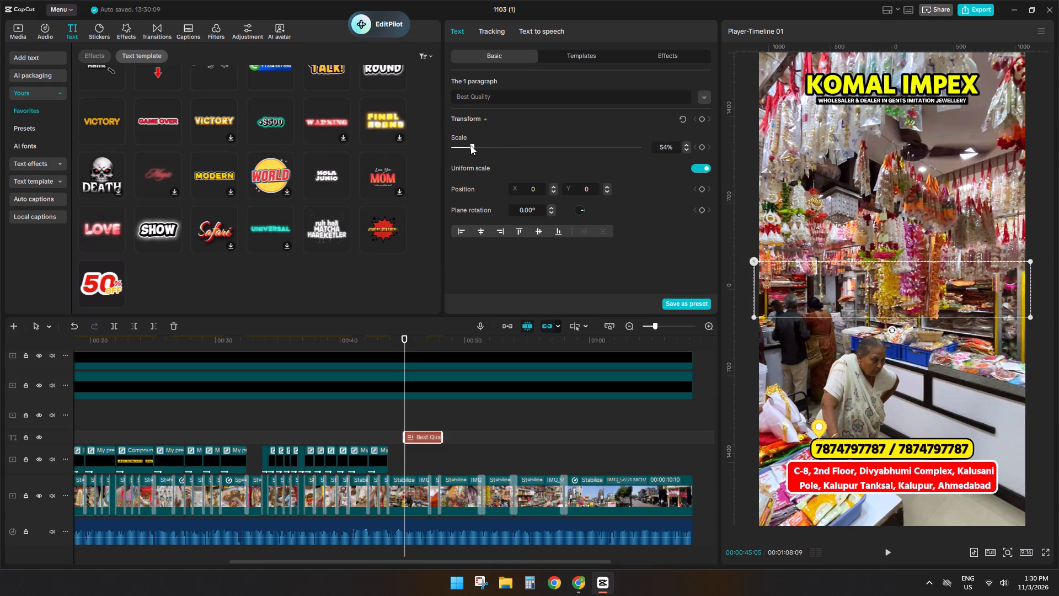
pyautogui.moveTo(470, 145); pyautogui.dragTo(460, 143)
pyautogui.press('space')
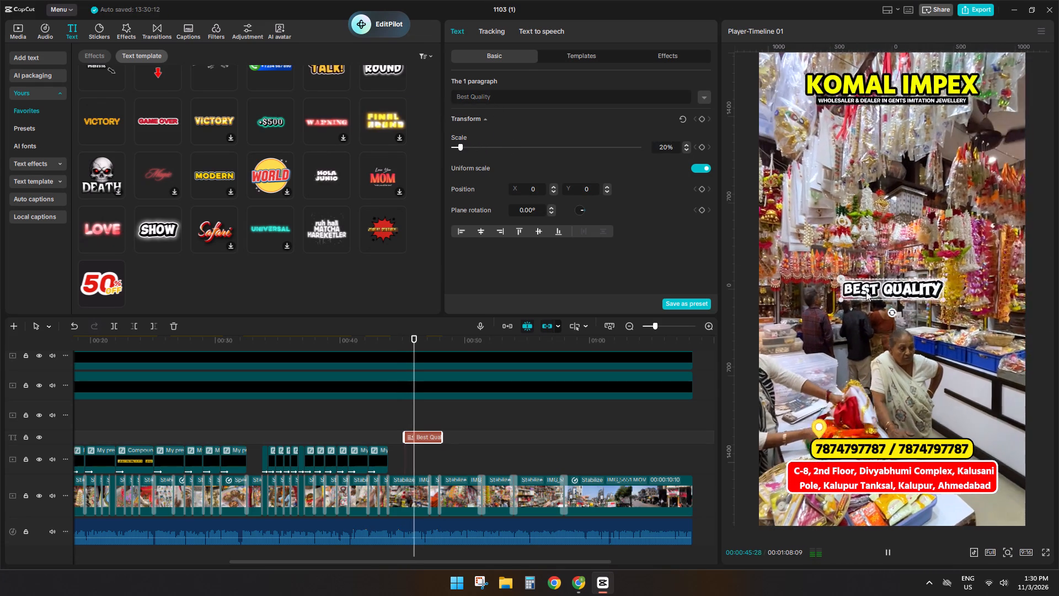
pyautogui.moveTo(880, 292); pyautogui.dragTo(883, 122)
pyautogui.press('space')
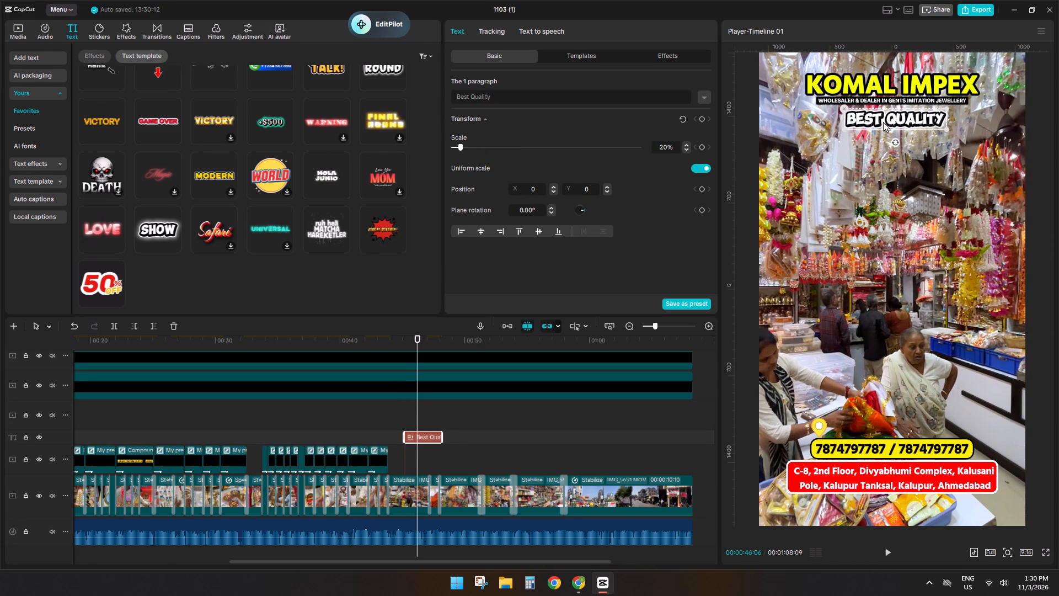
pyautogui.moveTo(883, 122); pyautogui.dragTo(878, 122)
# Trim the end of the "Best Quality" text clip to 00:00:47:09 and resume playback to check it.
pyautogui.press('space')
pyautogui.press('space')
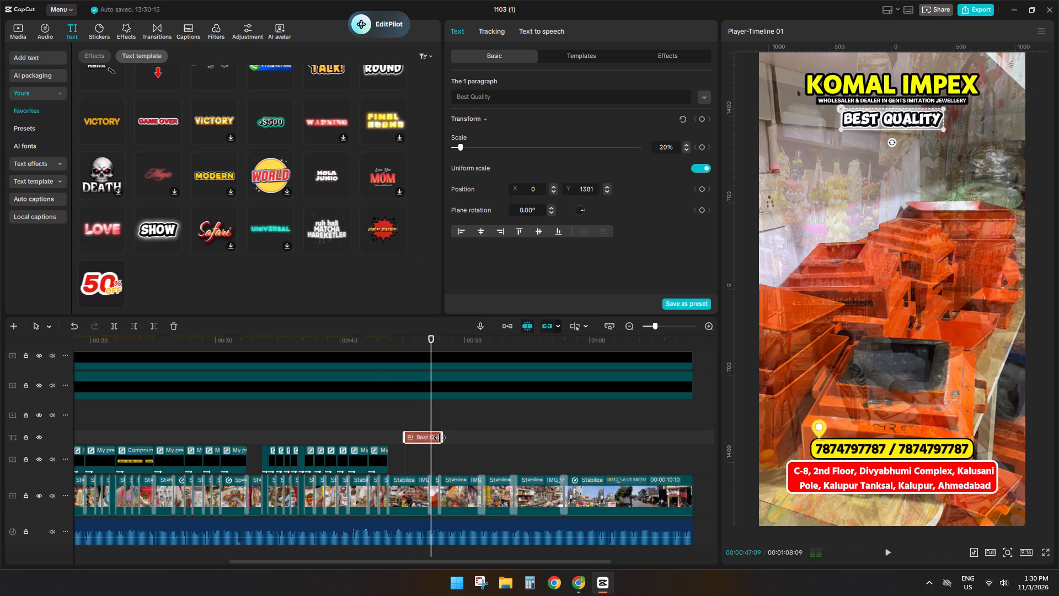
pyautogui.moveTo(440, 438); pyautogui.dragTo(425, 438)
pyautogui.press('space')
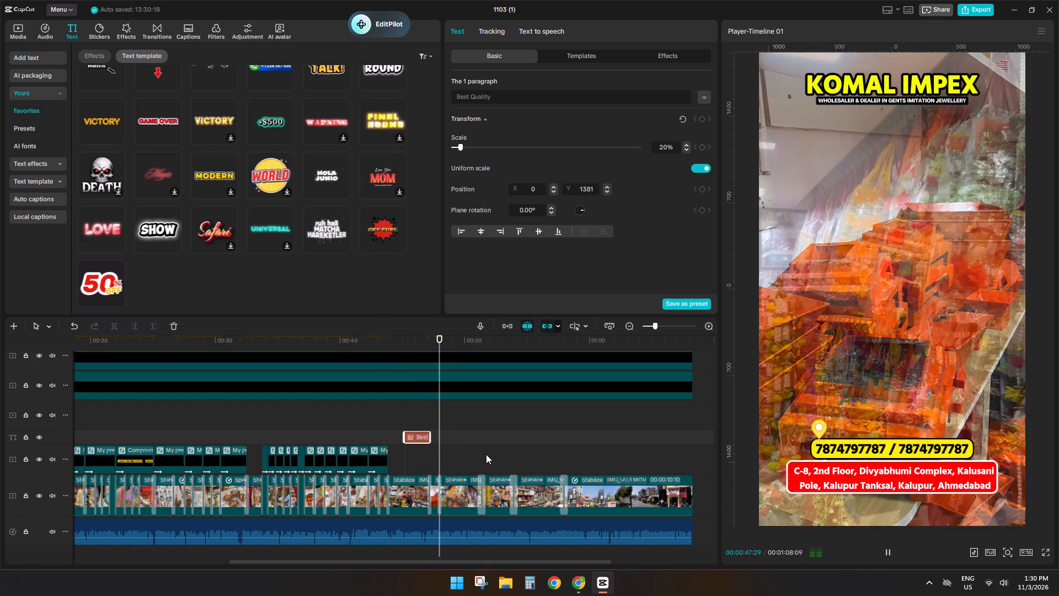
# Play on to 00:00:55:13 and add the "My presets18" preset to the timeline, starting just before that point.
pyautogui.keyDown('ctrl'); pyautogui.scroll(-2, 475, 451); pyautogui.keyUp('ctrl')
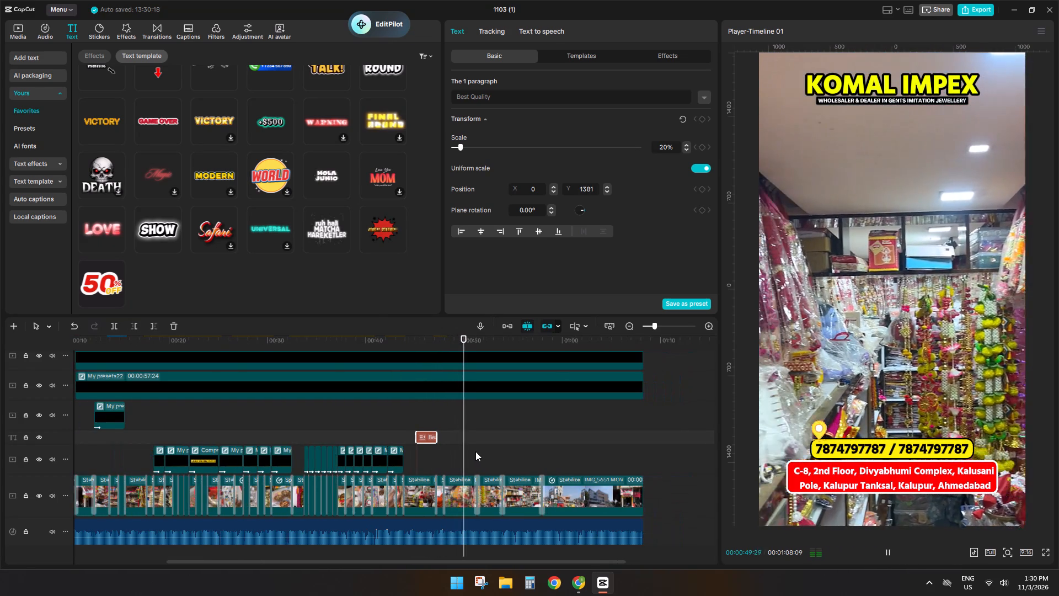
pyautogui.keyDown('ctrl'); pyautogui.scroll(3, 482, 451); pyautogui.keyUp('ctrl')
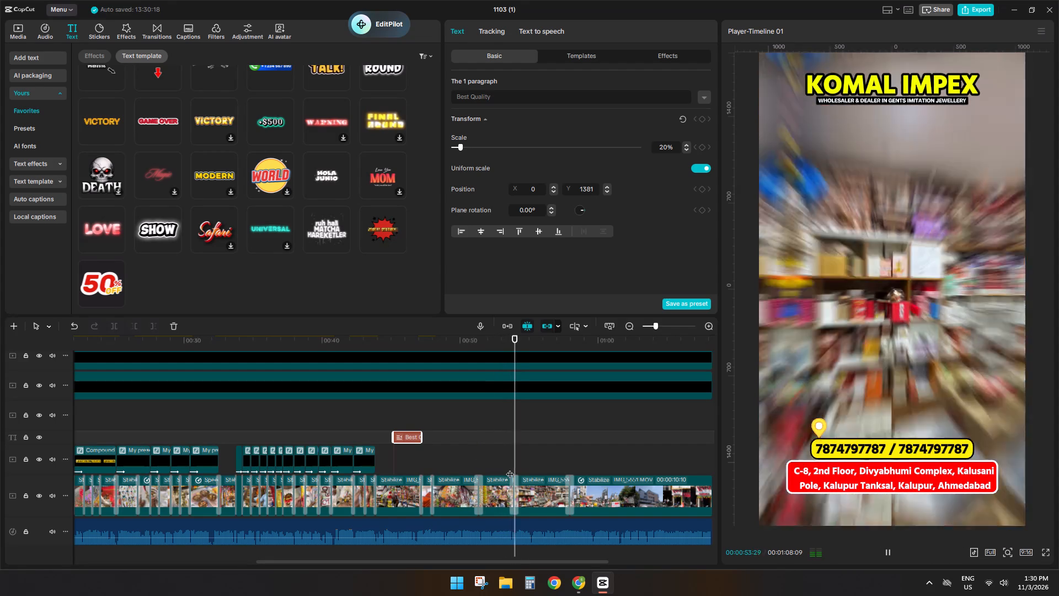
pyautogui.press('space')
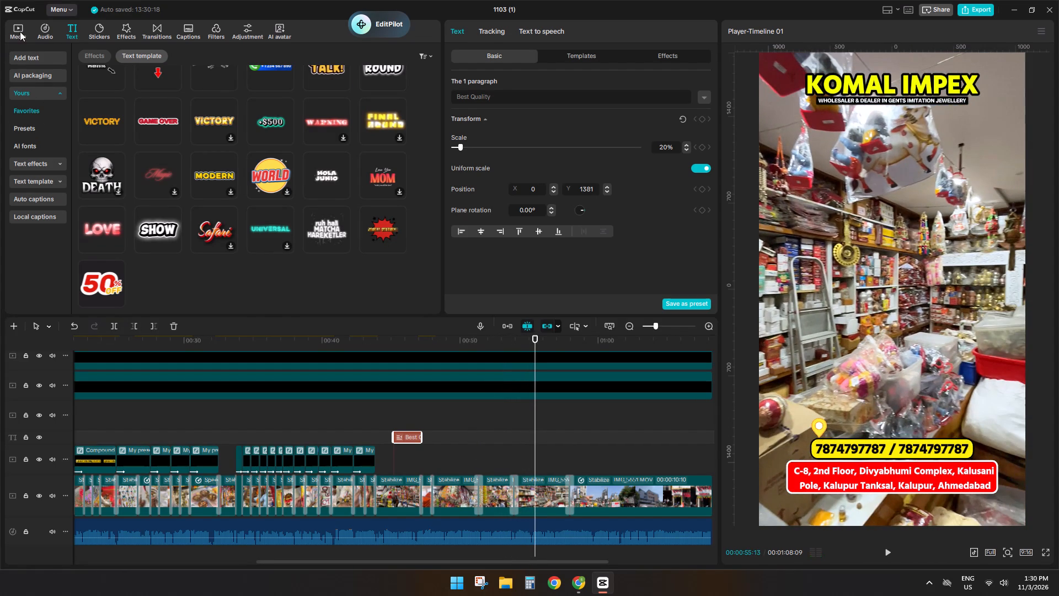
pyautogui.click(20, 31)
pyautogui.scroll(-8, 164, 205)
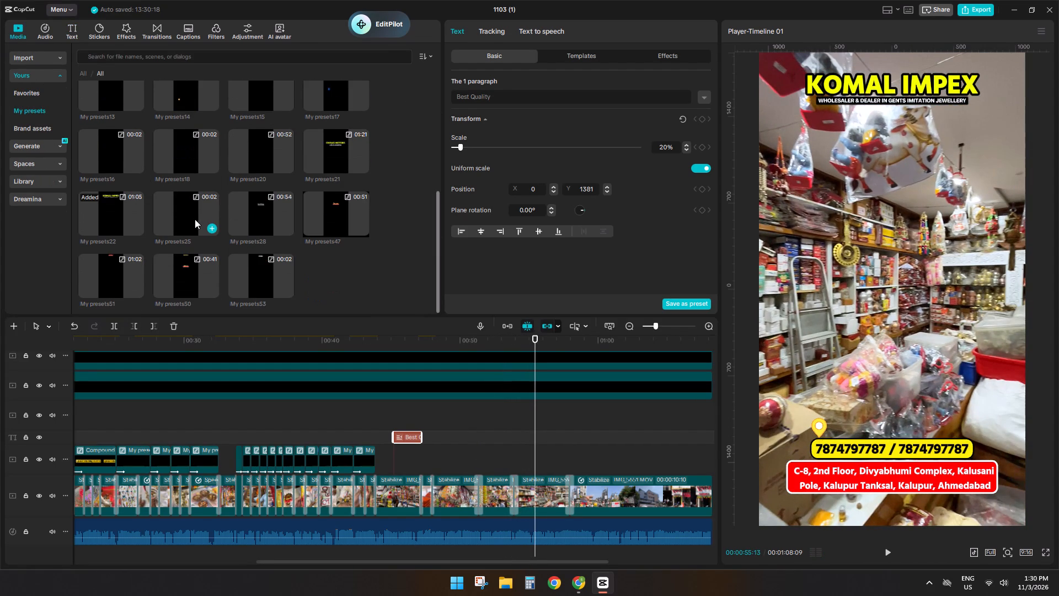
pyautogui.click(195, 219)
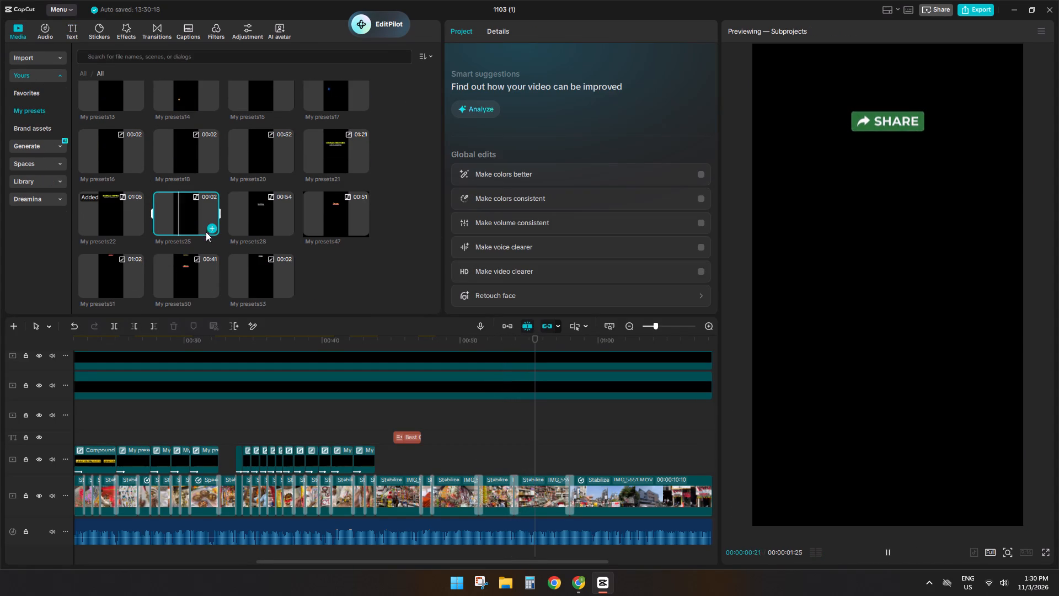
pyautogui.click(195, 152)
pyautogui.moveTo(179, 152); pyautogui.dragTo(533, 434)
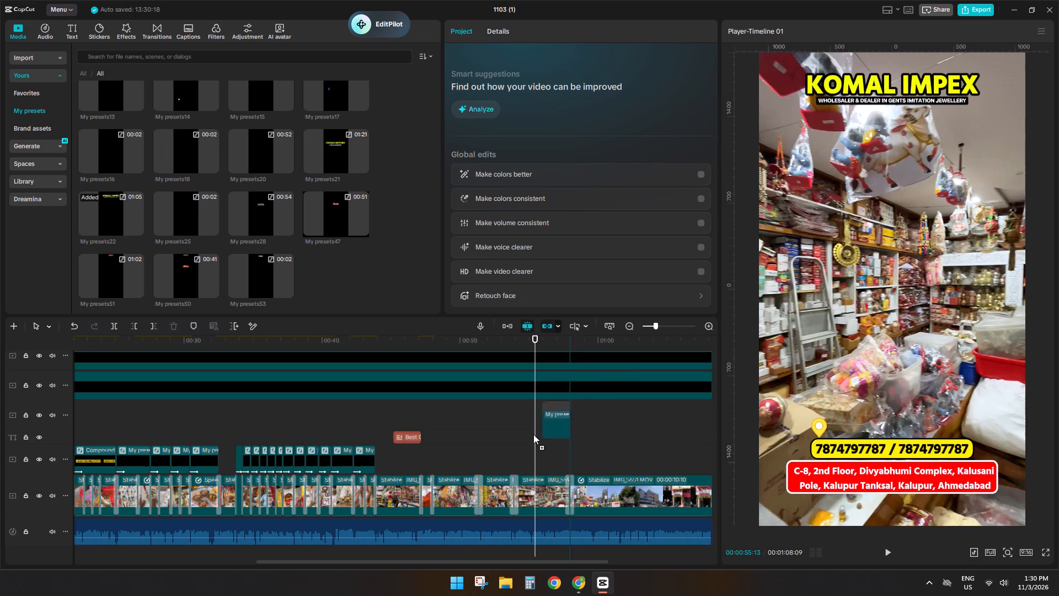
pyautogui.moveTo(533, 434); pyautogui.dragTo(525, 457)
# Undo the added preset's compound clip and move its woman-with-phone sticker down over the contact details, at about X 0, Y -1054.
pyautogui.rightClick(534, 451)
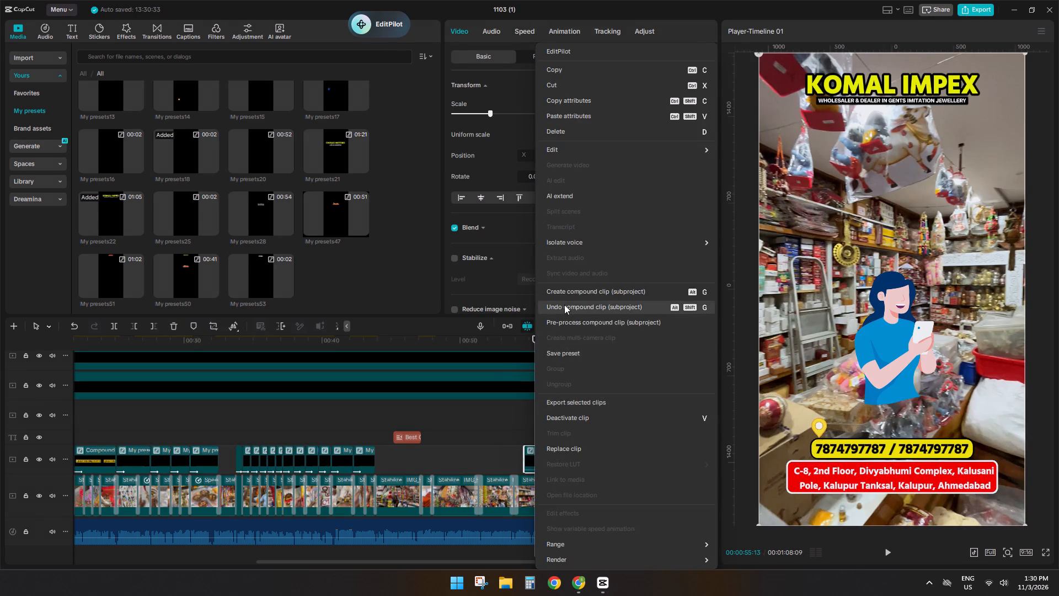
pyautogui.click(564, 305)
pyautogui.moveTo(550, 448); pyautogui.dragTo(569, 451)
pyautogui.moveTo(554, 455); pyautogui.dragTo(553, 470)
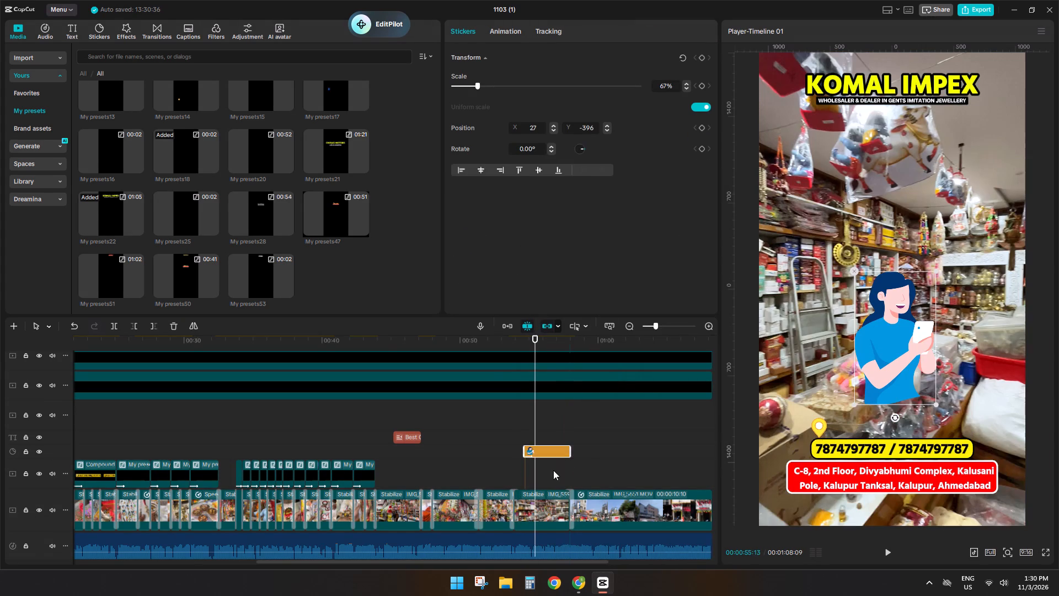
pyautogui.moveTo(553, 470); pyautogui.dragTo(553, 485)
pyautogui.moveTo(886, 379); pyautogui.dragTo(885, 451)
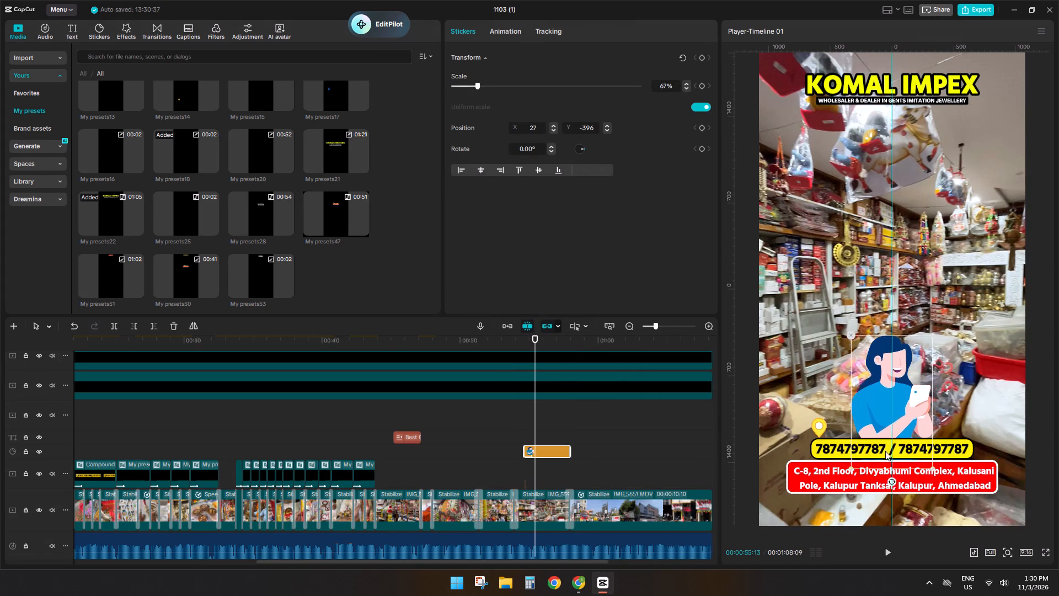
pyautogui.moveTo(885, 451); pyautogui.dragTo(884, 460)
# Play on towards the end of the reel and add the "My presets25" SHARE preset to the timeline at 00:01:06:21.
pyautogui.press('space')
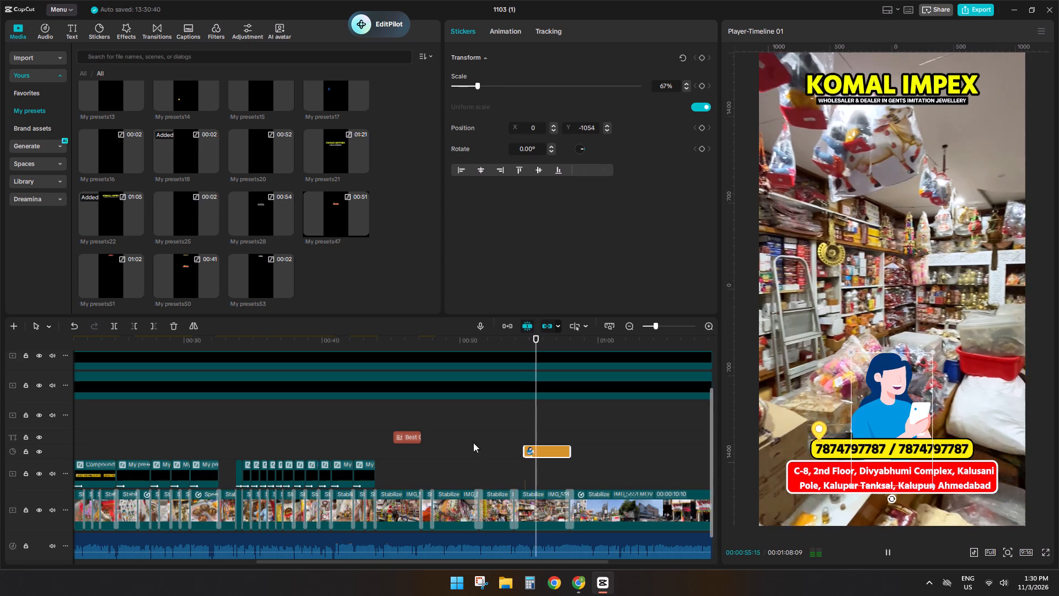
pyautogui.moveTo(485, 560); pyautogui.dragTo(543, 561)
pyautogui.click(539, 450)
pyautogui.press('space')
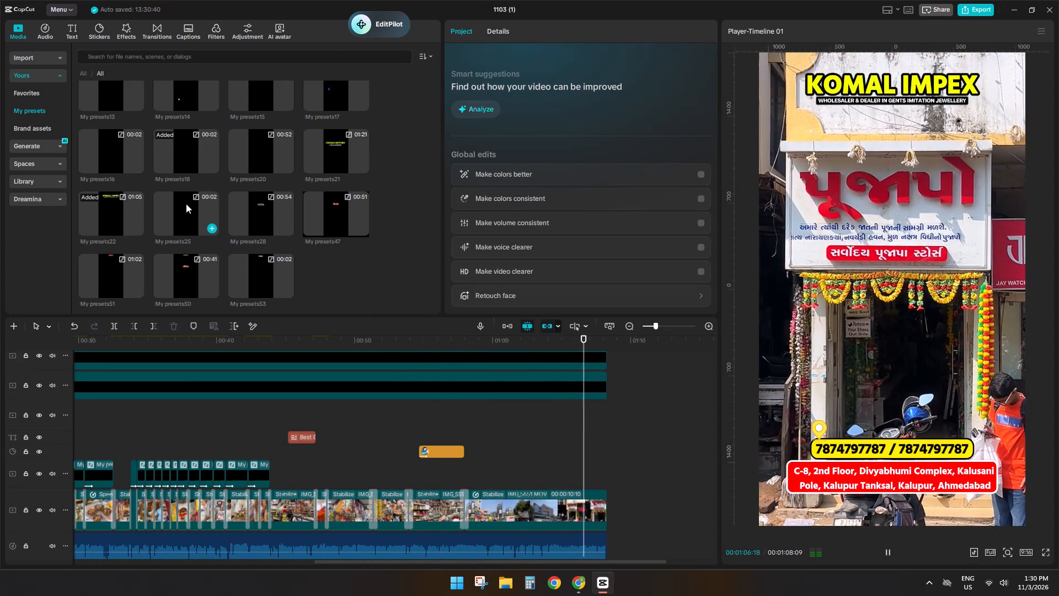
pyautogui.press('space')
pyautogui.moveTo(185, 206); pyautogui.dragTo(586, 465)
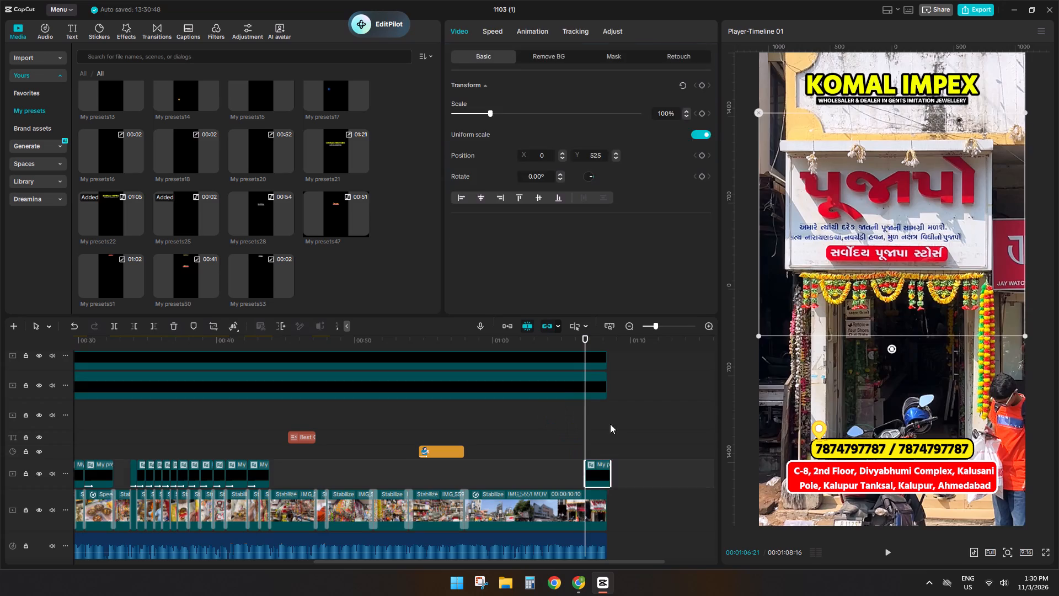
# Cut off the part of the SHARE preset clip that extends past the video's end at 00:01:08:09.
pyautogui.click(610, 420)
pyautogui.click(604, 467)
pyautogui.write('sd')
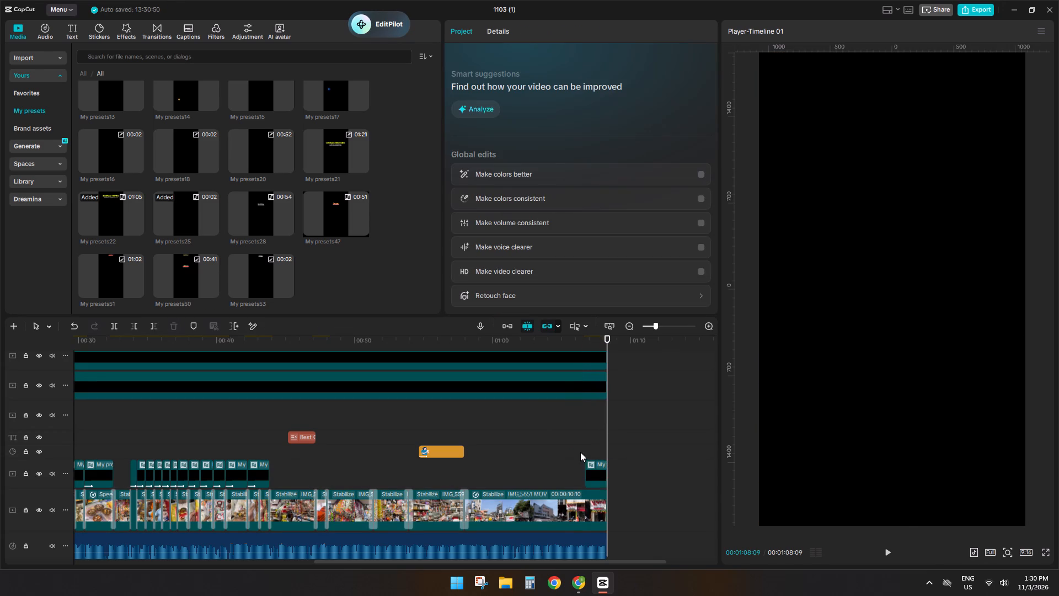
# Move the SHARE preset up to just below the KOMAL IMPEX heading, at about X 0, Y 601, and play it back.
pyautogui.click(580, 452)
pyautogui.press('space')
pyautogui.press('space')
pyautogui.click(593, 473)
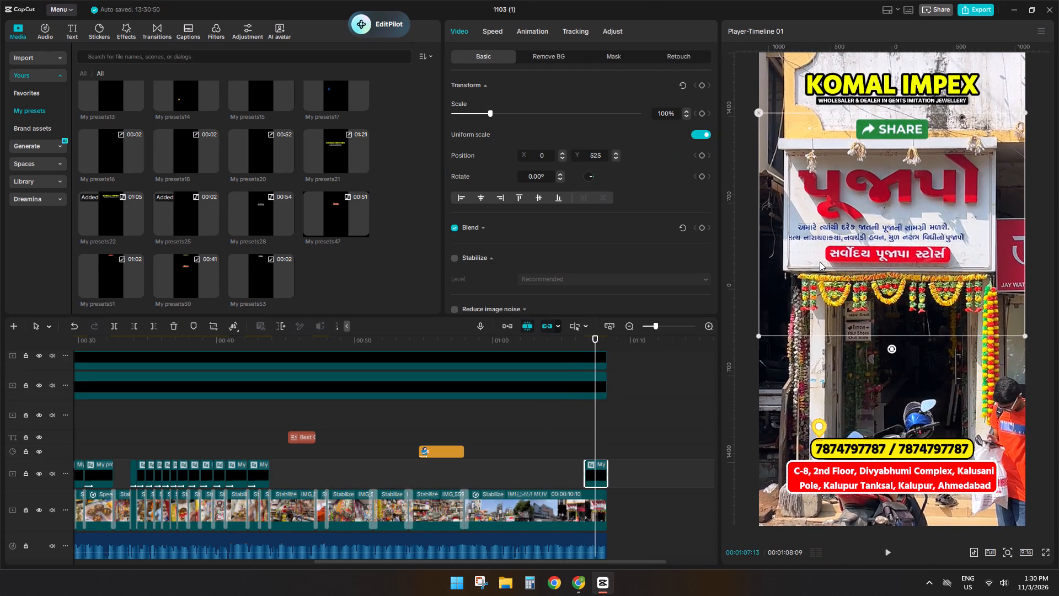
pyautogui.moveTo(855, 243); pyautogui.dragTo(855, 234)
pyautogui.press('space')
# Return the playhead to the start of the timeline at 00:00:00:00.
pyautogui.keyDown('ctrl'); pyautogui.scroll(-7, 601, 427); pyautogui.keyUp('ctrl')
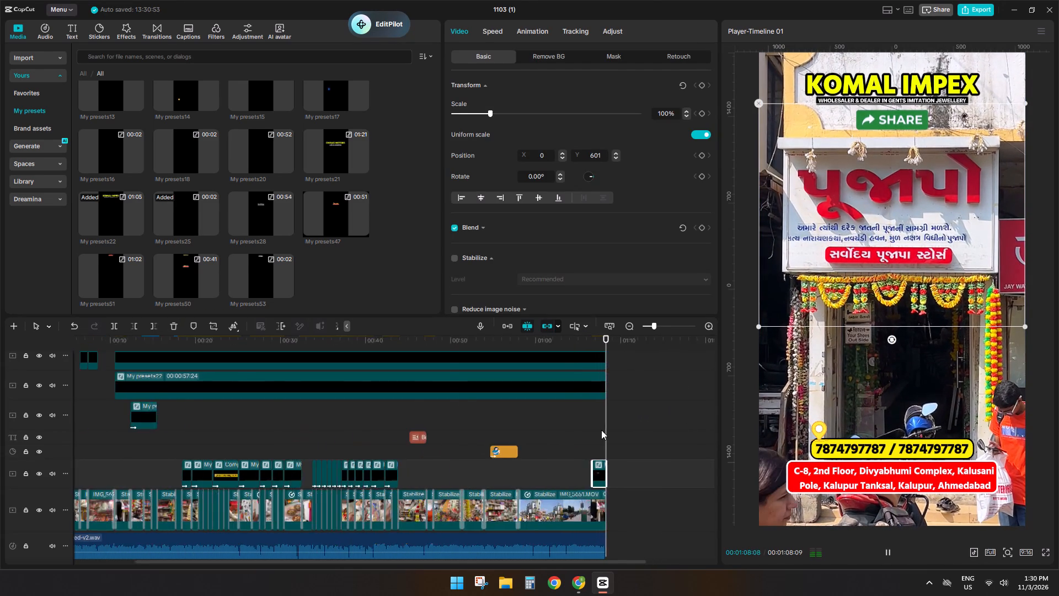
pyautogui.keyDown('ctrl'); pyautogui.scroll(-2, 601, 430); pyautogui.keyUp('ctrl')
pyautogui.click(397, 421)
pyautogui.moveTo(397, 421); pyautogui.dragTo(0, 435)
pyautogui.scroll(-8, 221, 470)
pyautogui.rightClick(222, 470)
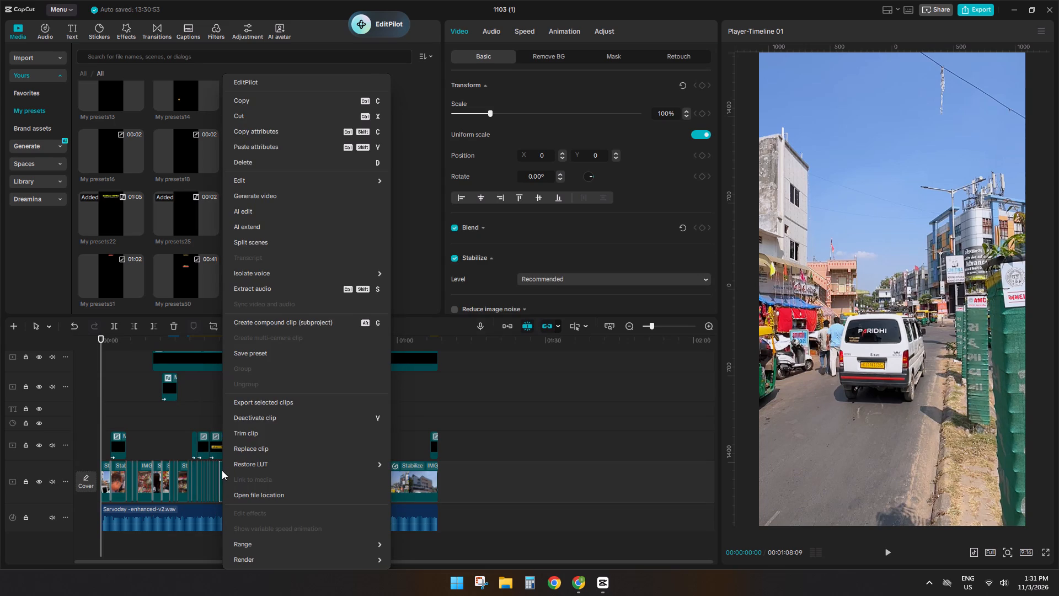
pyautogui.click(201, 417)
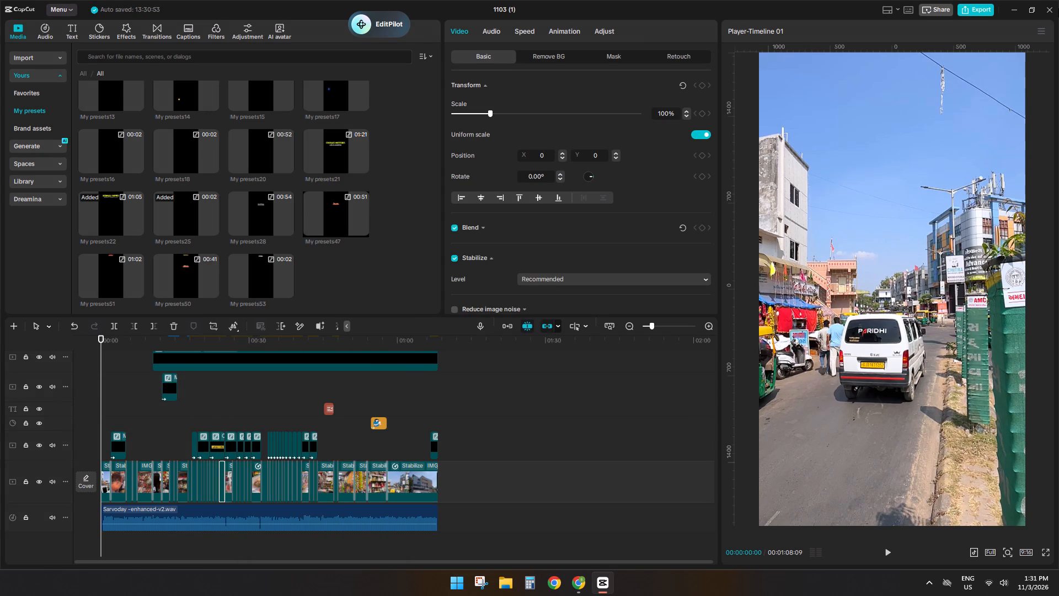
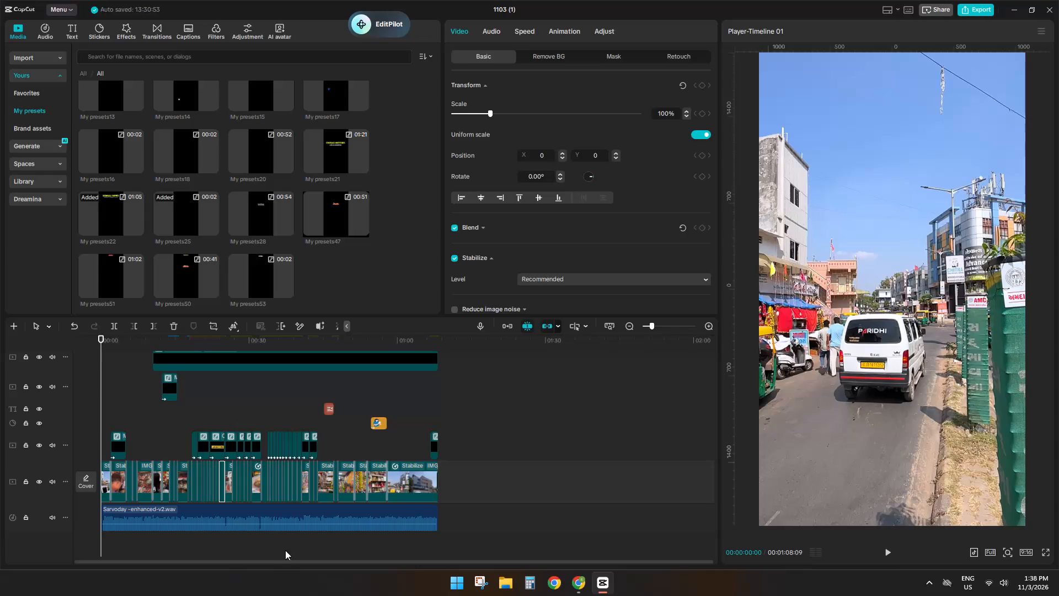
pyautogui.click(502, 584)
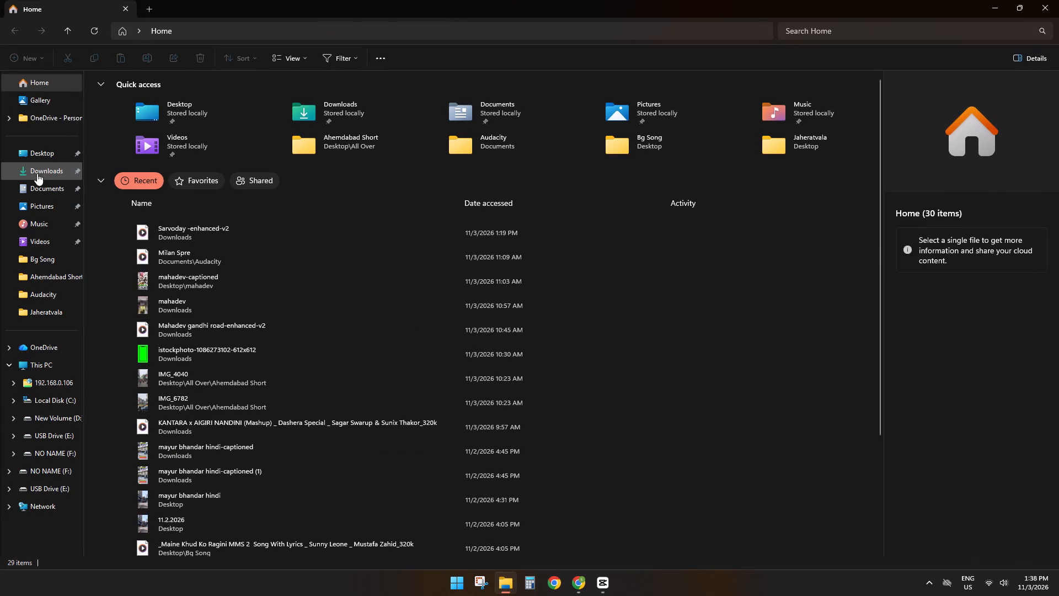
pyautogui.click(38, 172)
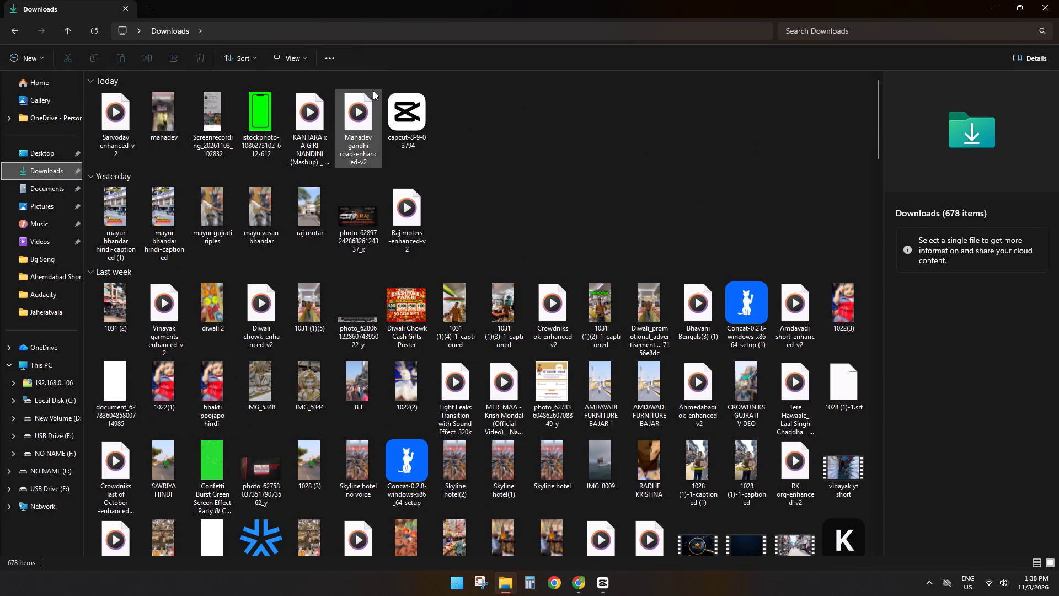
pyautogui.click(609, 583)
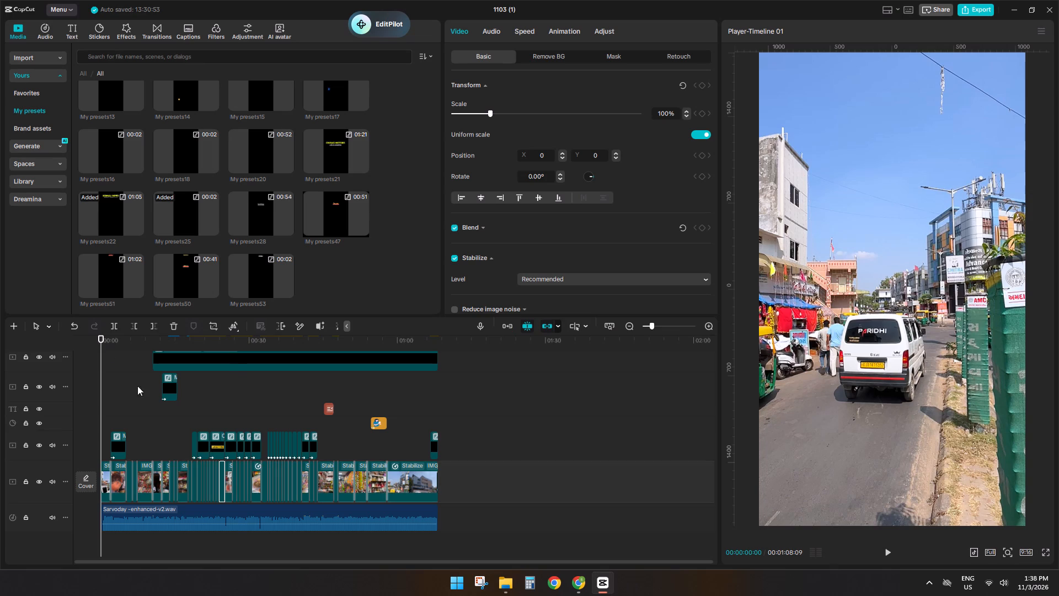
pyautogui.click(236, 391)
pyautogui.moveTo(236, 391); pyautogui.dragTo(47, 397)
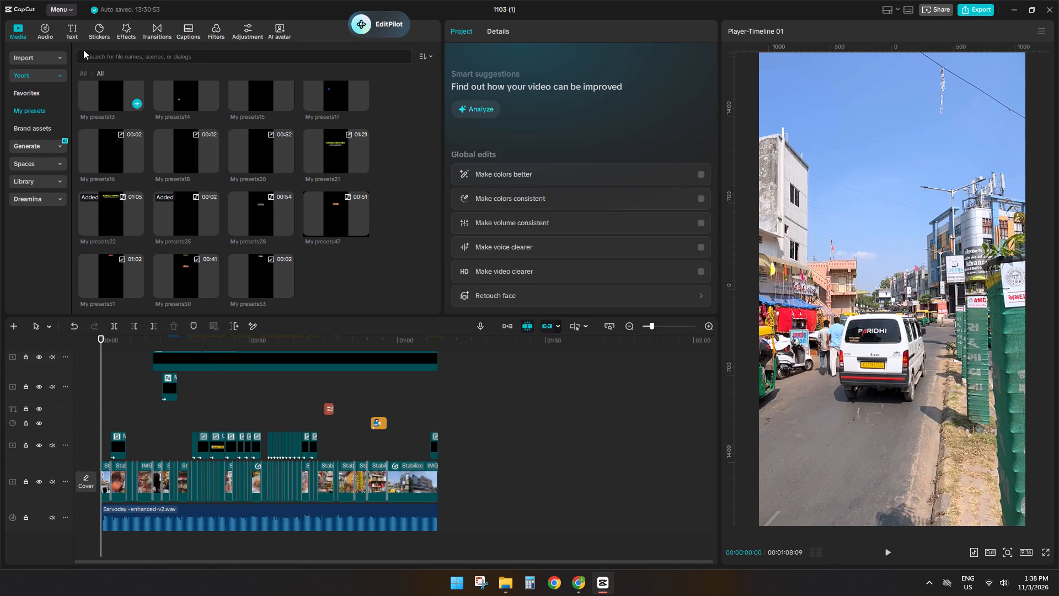
# Open the favorite sound effects in the audio library and reload the list.
pyautogui.click(54, 37)
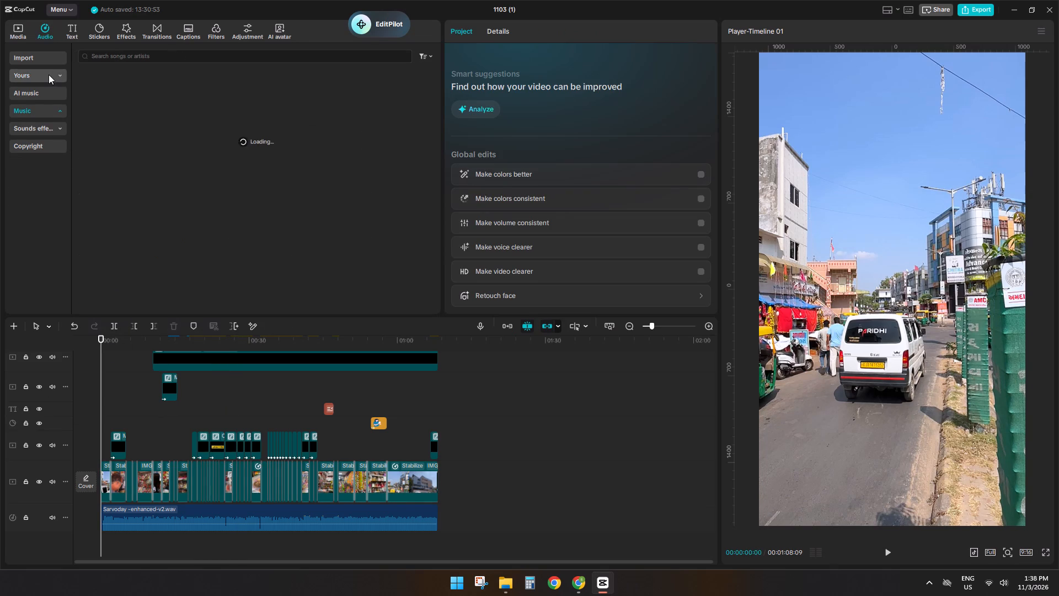
pyautogui.click(49, 74)
pyautogui.click(130, 54)
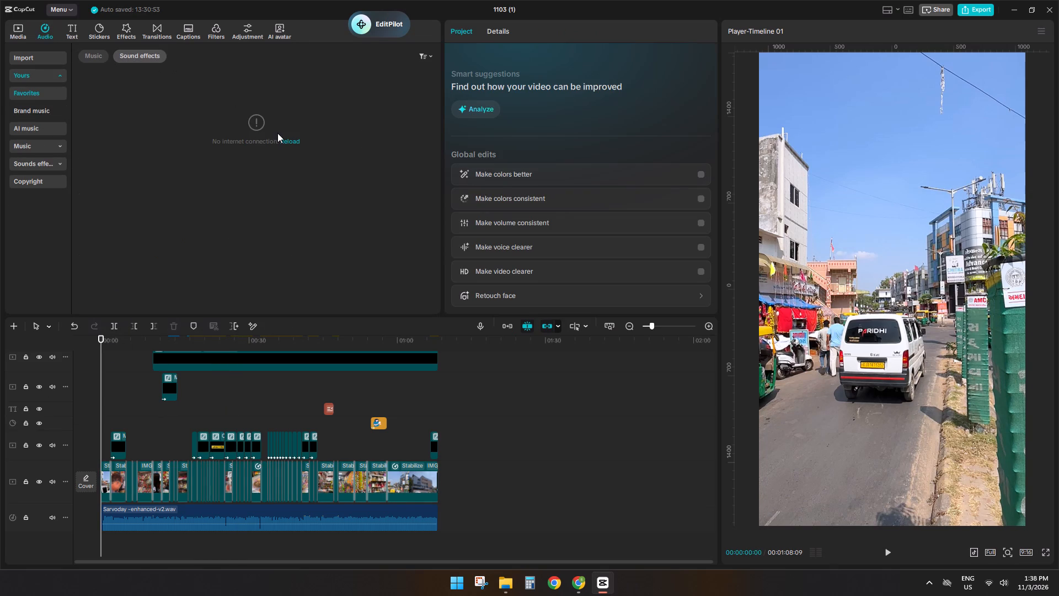
pyautogui.click(280, 136)
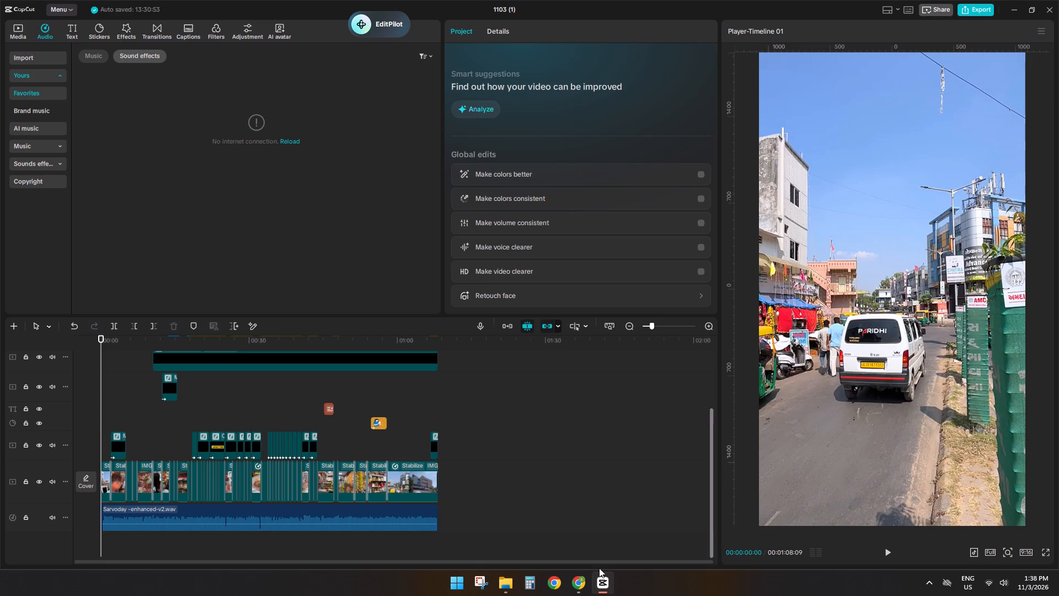
# Switch to Chrome, open the Whop site through a Google search, look over its home page and messages, and close it.
pyautogui.click(570, 583)
pyautogui.click(688, 14)
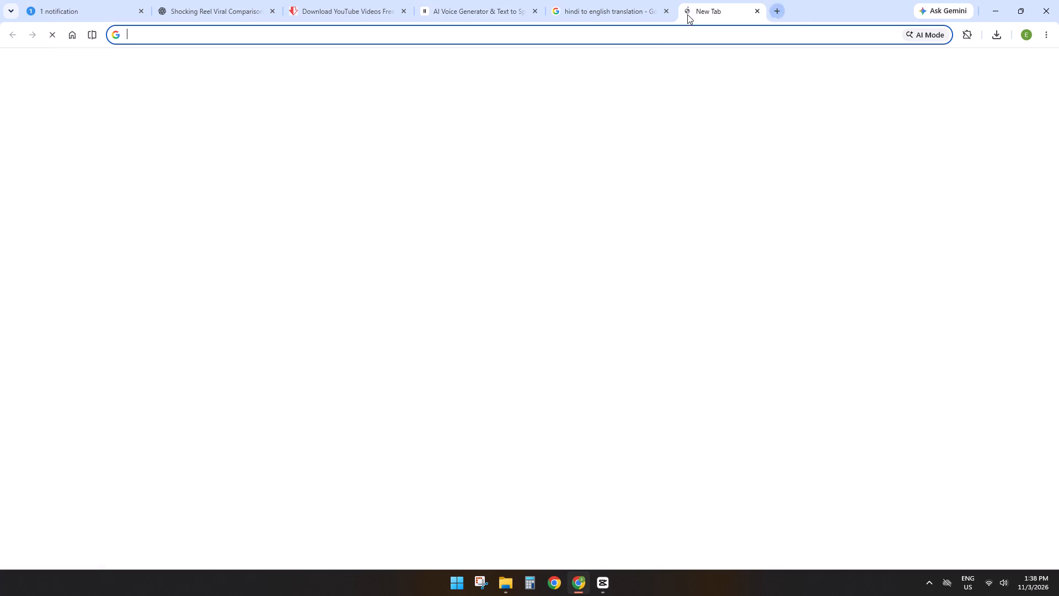
pyautogui.click(419, 211)
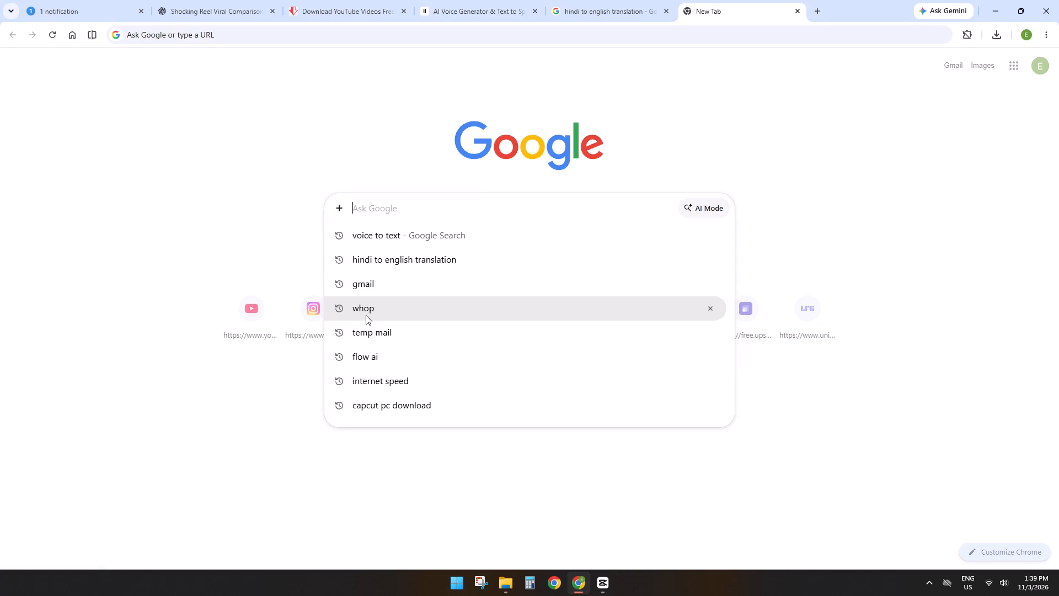
pyautogui.click(366, 315)
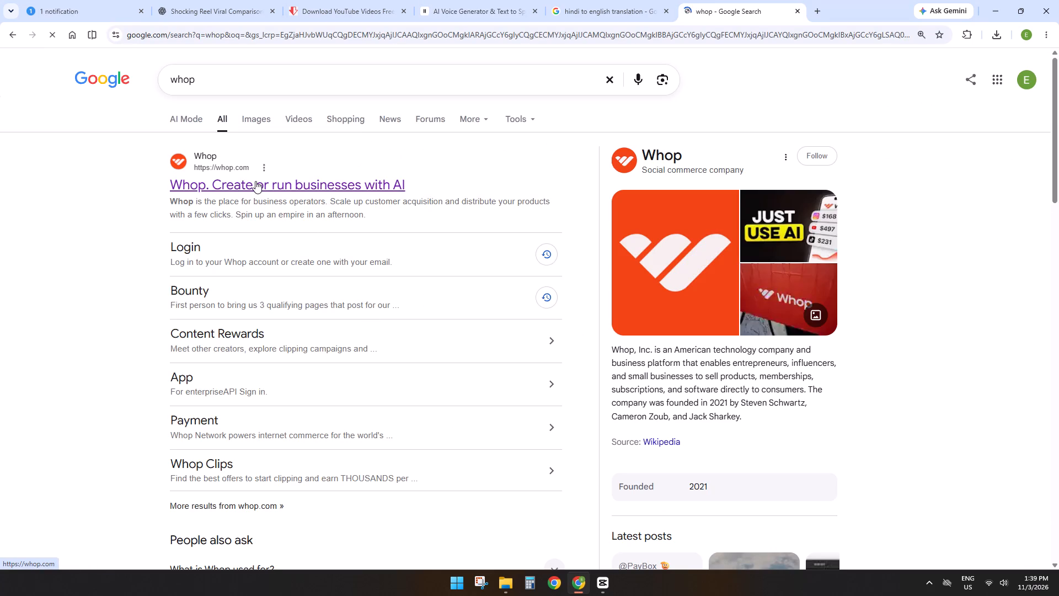
pyautogui.click(255, 181)
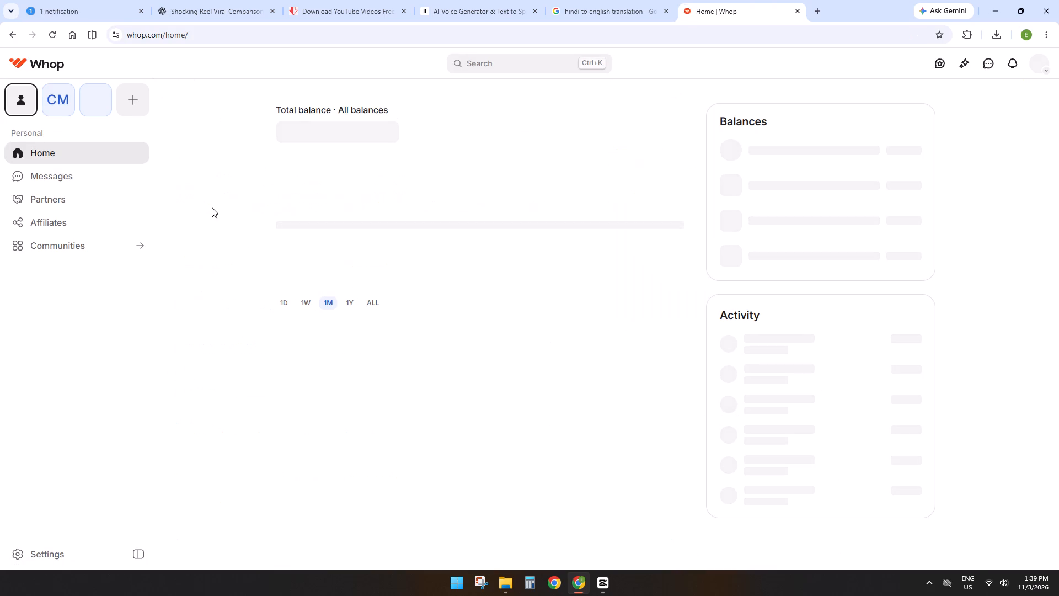
pyautogui.click(55, 254)
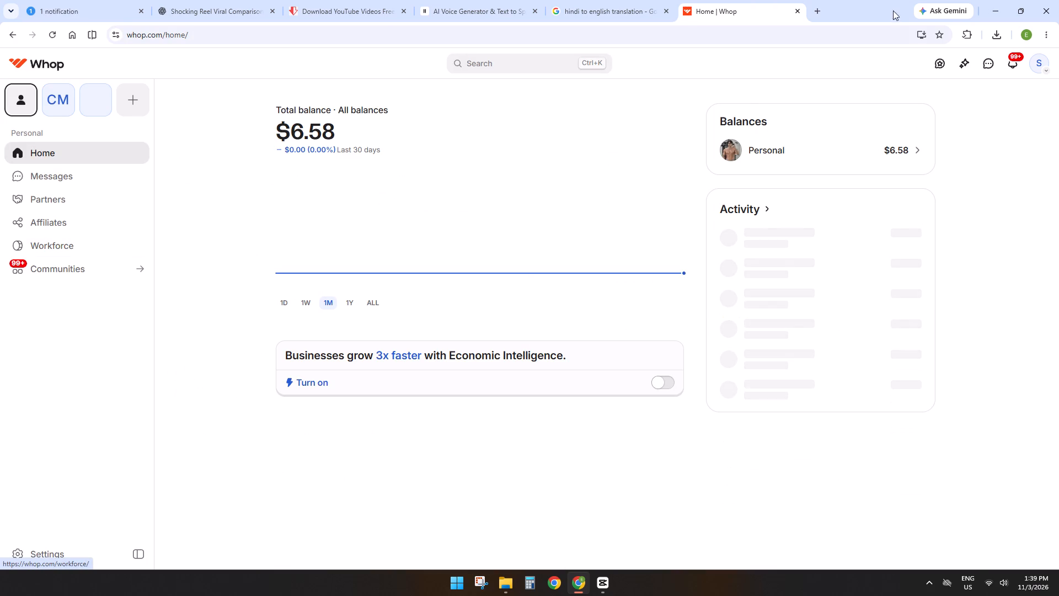
pyautogui.click(820, 9)
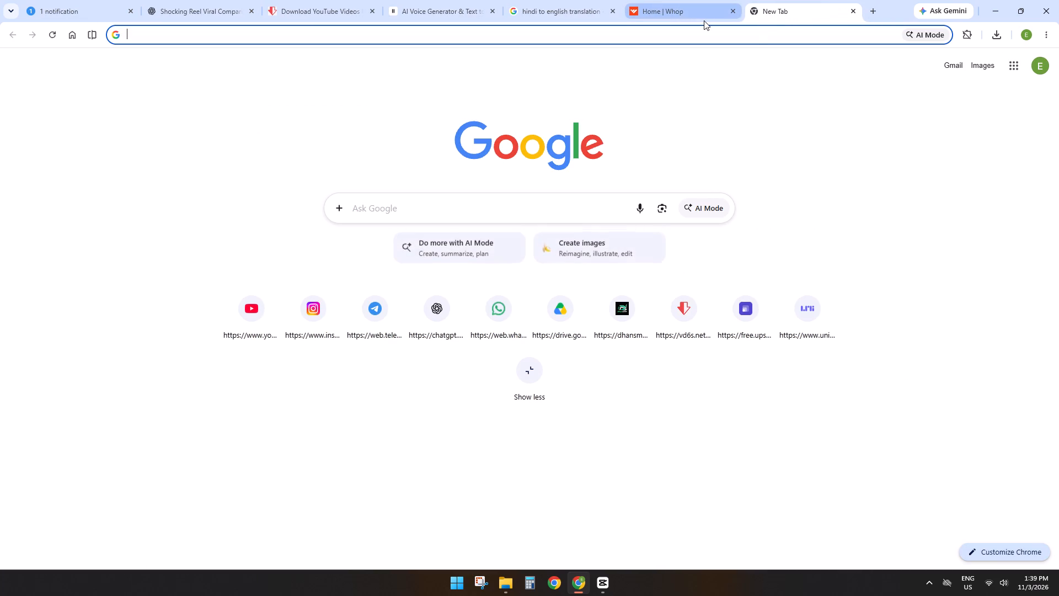
pyautogui.click(704, 20)
pyautogui.click(997, 61)
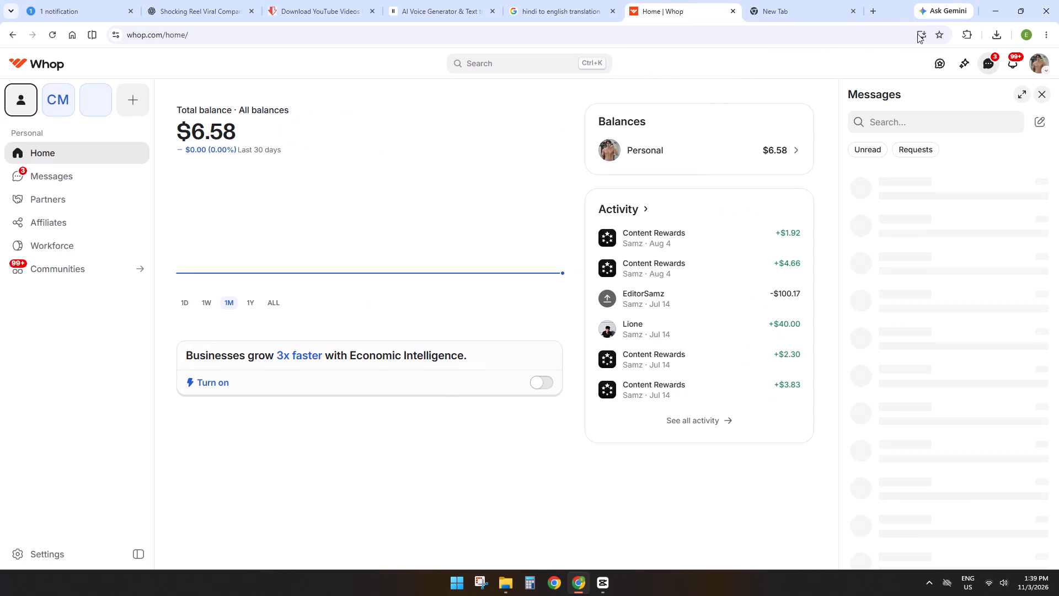
pyautogui.click(735, 14)
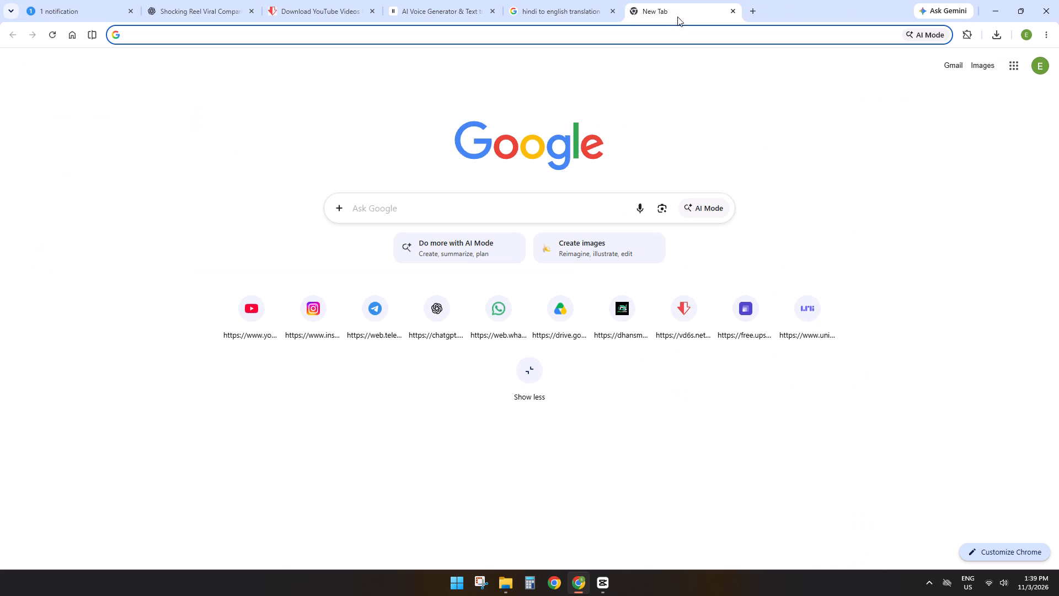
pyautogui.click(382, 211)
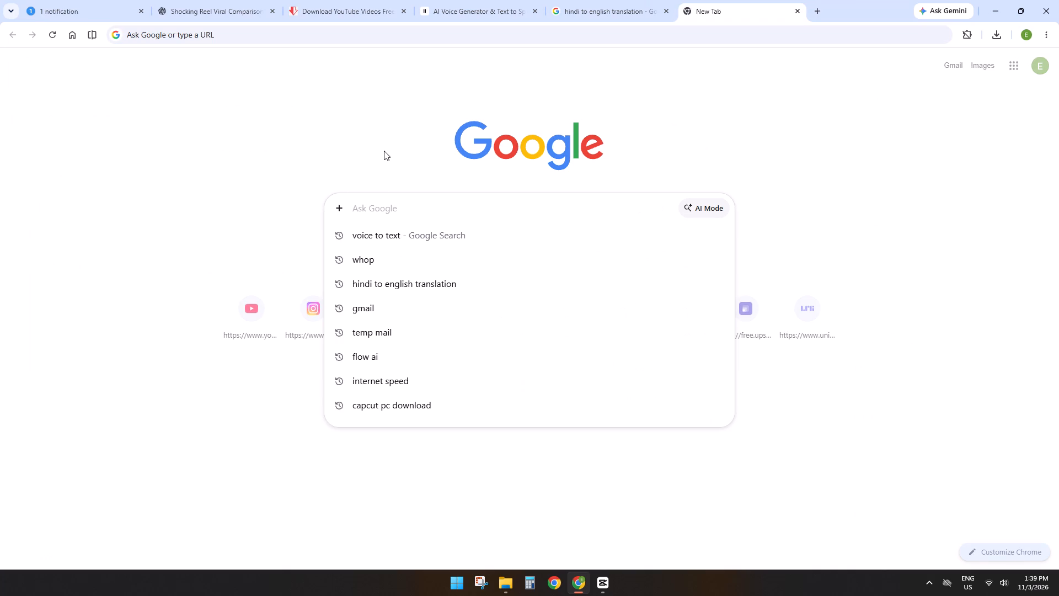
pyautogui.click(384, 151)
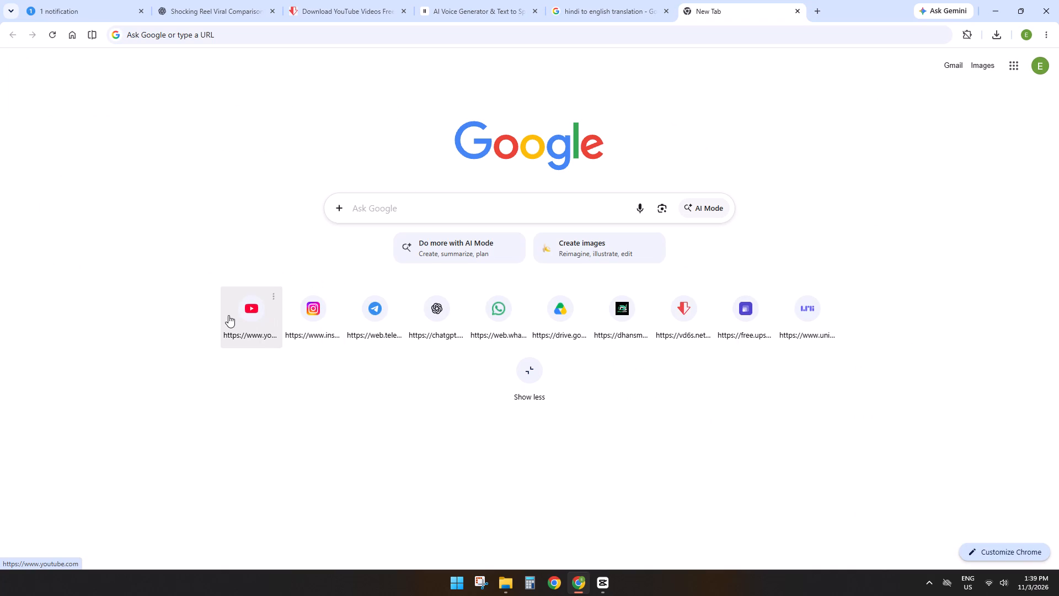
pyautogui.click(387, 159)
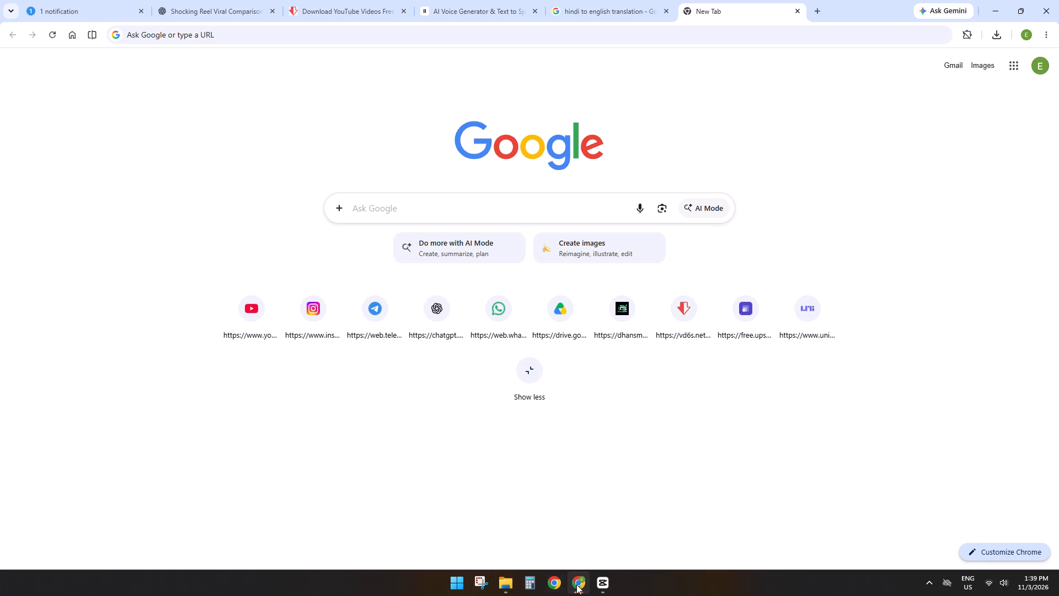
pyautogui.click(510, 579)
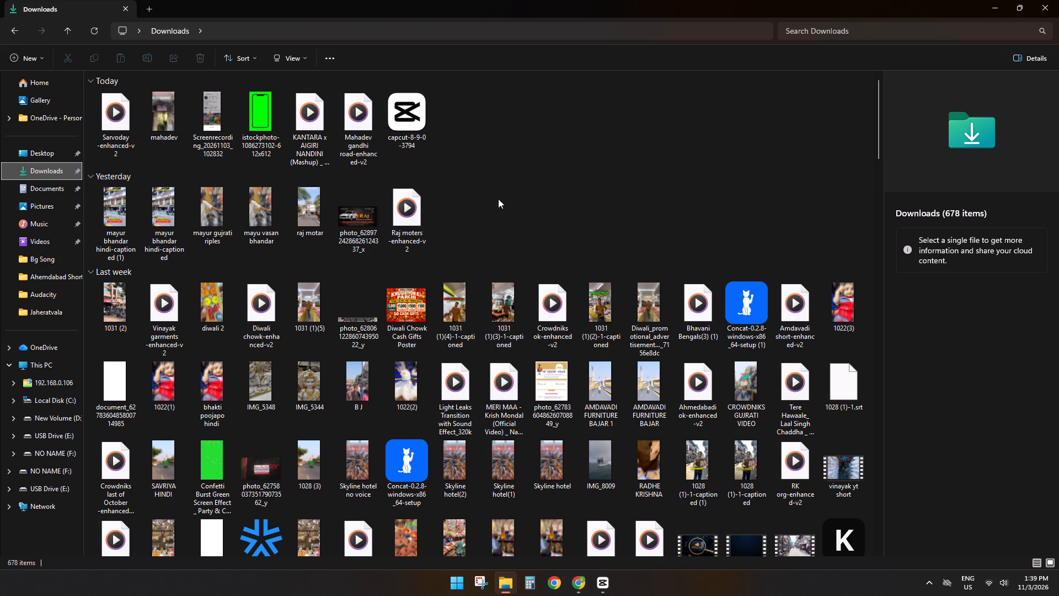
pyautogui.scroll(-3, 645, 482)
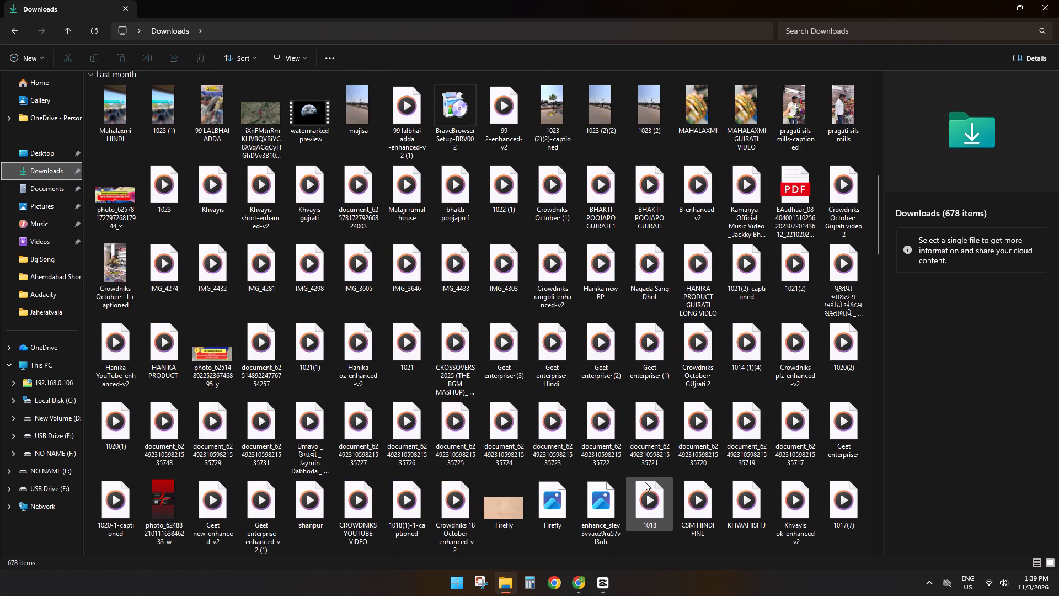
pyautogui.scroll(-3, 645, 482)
# Switch back to CapCut and reload the favorite sound effects.
pyautogui.click(610, 583)
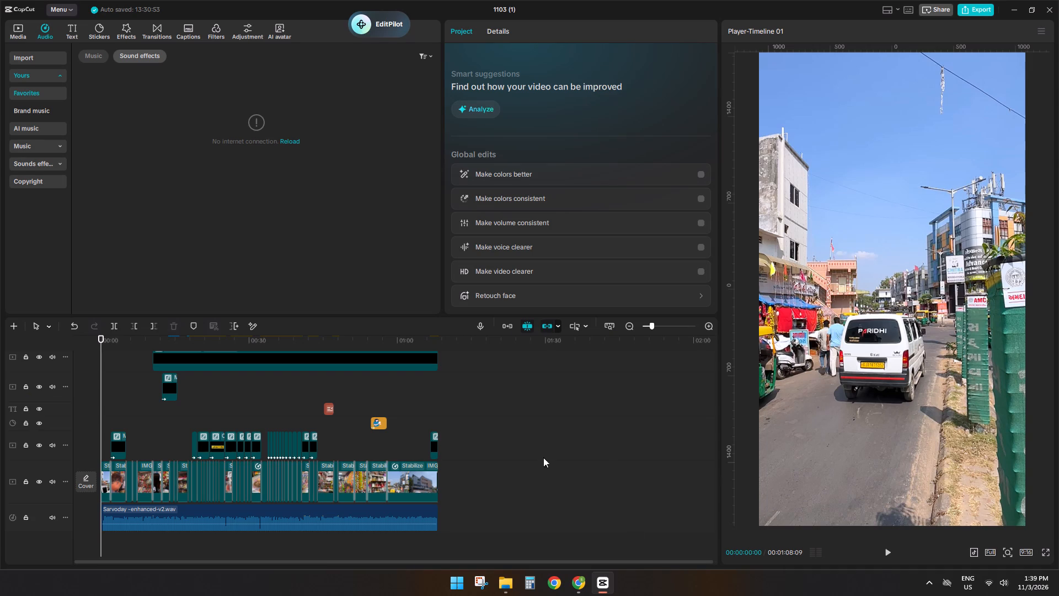
pyautogui.click(263, 401)
pyautogui.moveTo(263, 401); pyautogui.dragTo(0, 376)
pyautogui.doubleClick(295, 140)
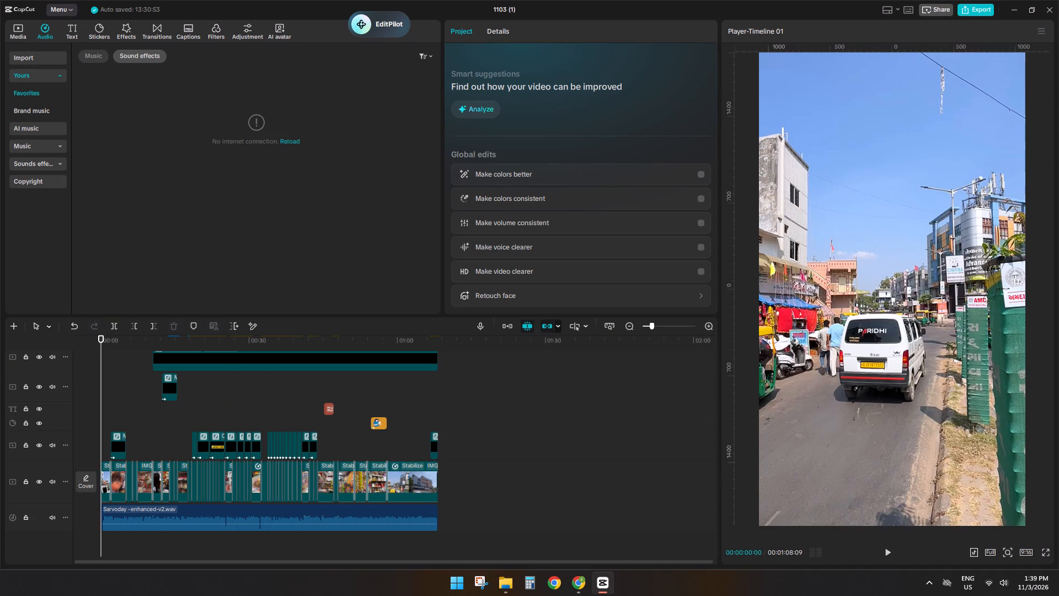
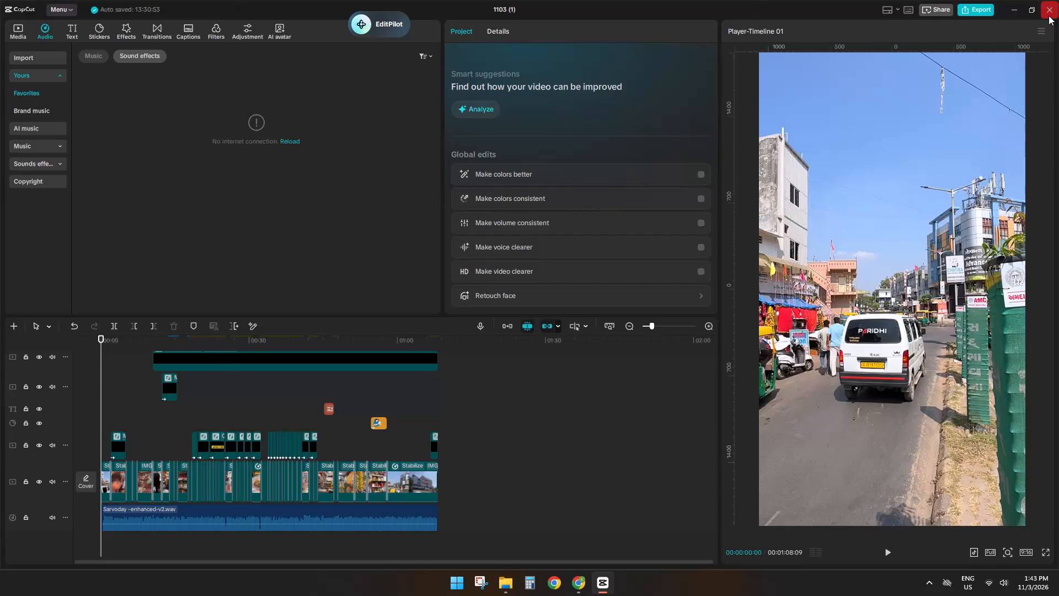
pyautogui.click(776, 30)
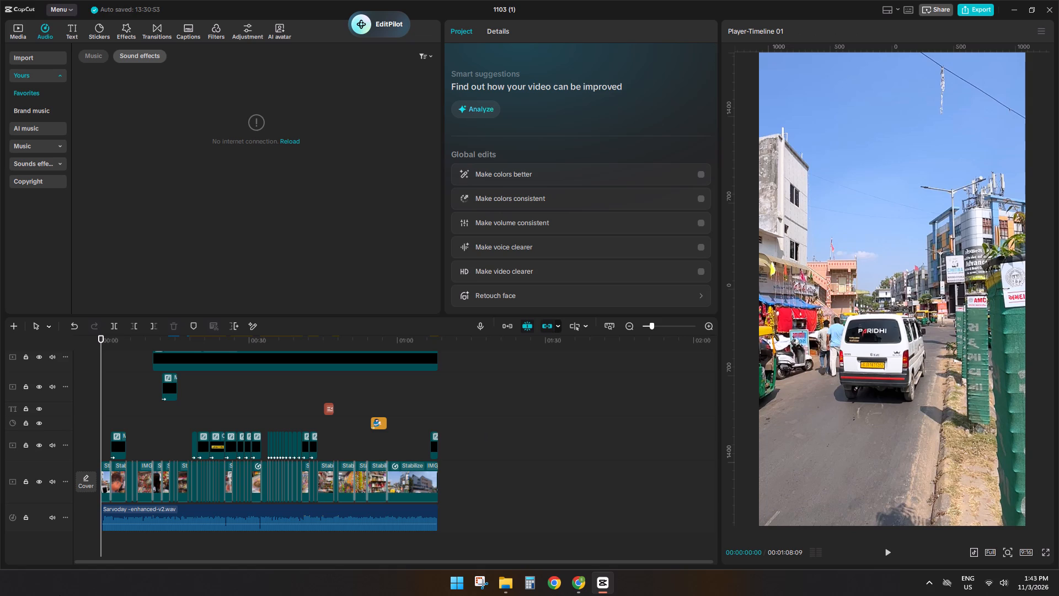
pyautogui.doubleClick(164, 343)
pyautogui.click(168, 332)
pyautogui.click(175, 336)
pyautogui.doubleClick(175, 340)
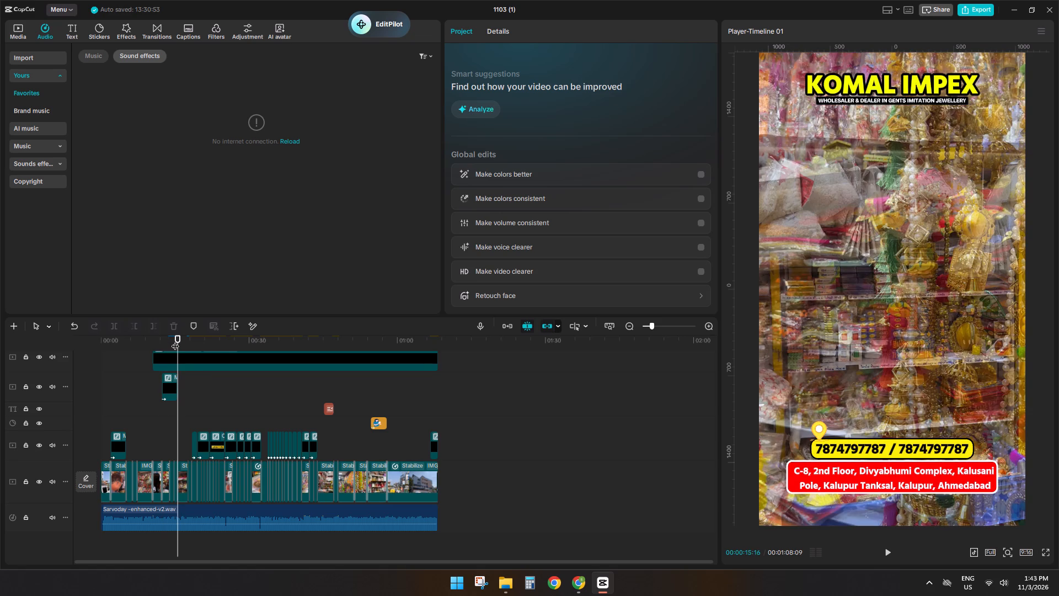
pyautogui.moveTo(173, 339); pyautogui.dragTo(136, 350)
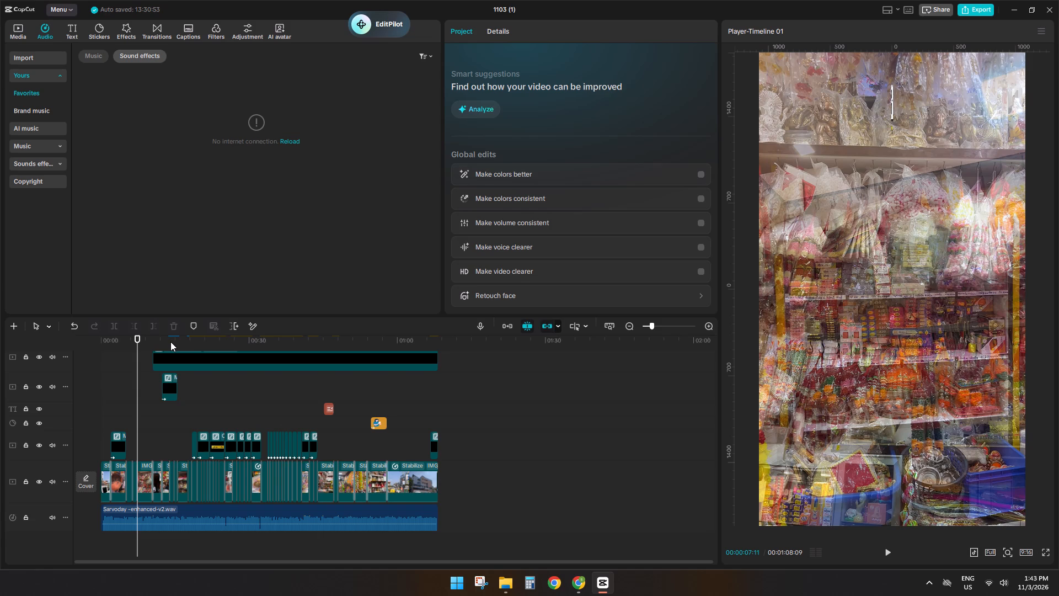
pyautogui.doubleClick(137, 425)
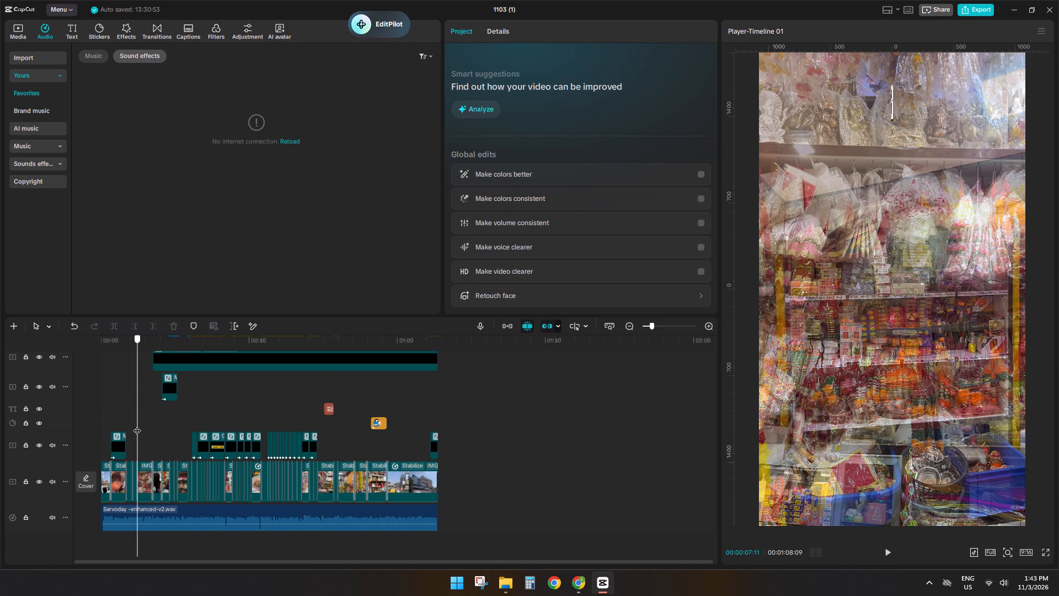
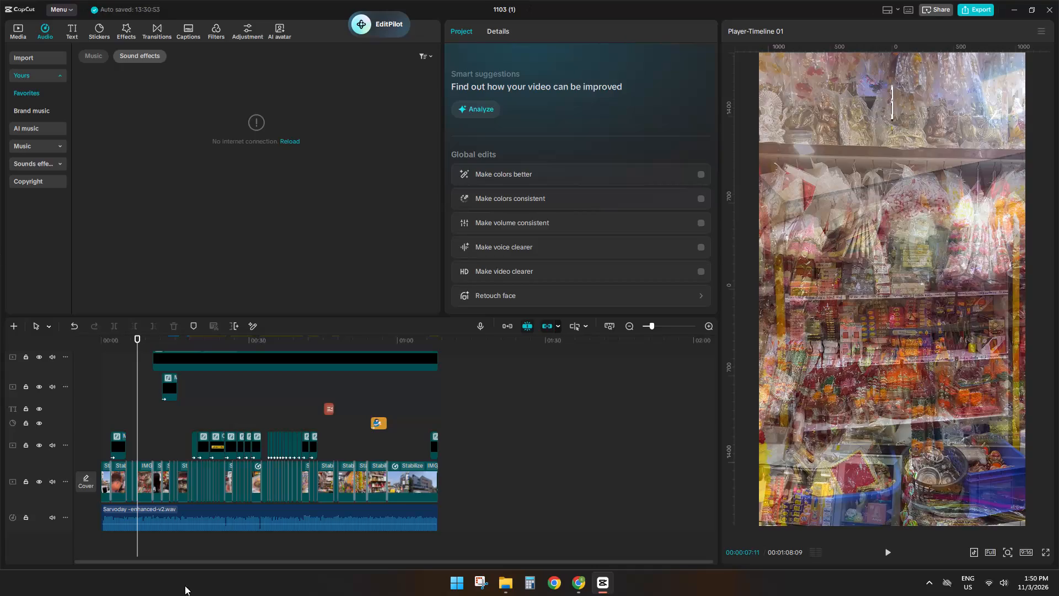
# Close CapCut and the remaining open windows, including the Downloads folder, to get back to the desktop.
pyautogui.keyDown('ctrl'); pyautogui.scroll(4, 171, 392); pyautogui.keyUp('ctrl')
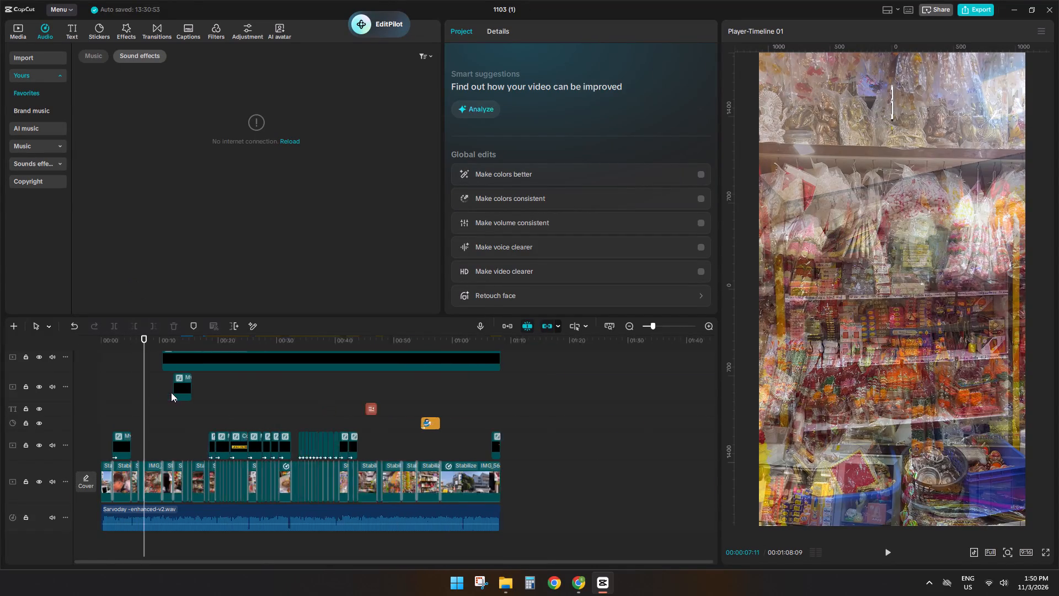
pyautogui.keyDown('ctrl'); pyautogui.scroll(1, 171, 392); pyautogui.keyUp('ctrl')
pyautogui.click(1055, 7)
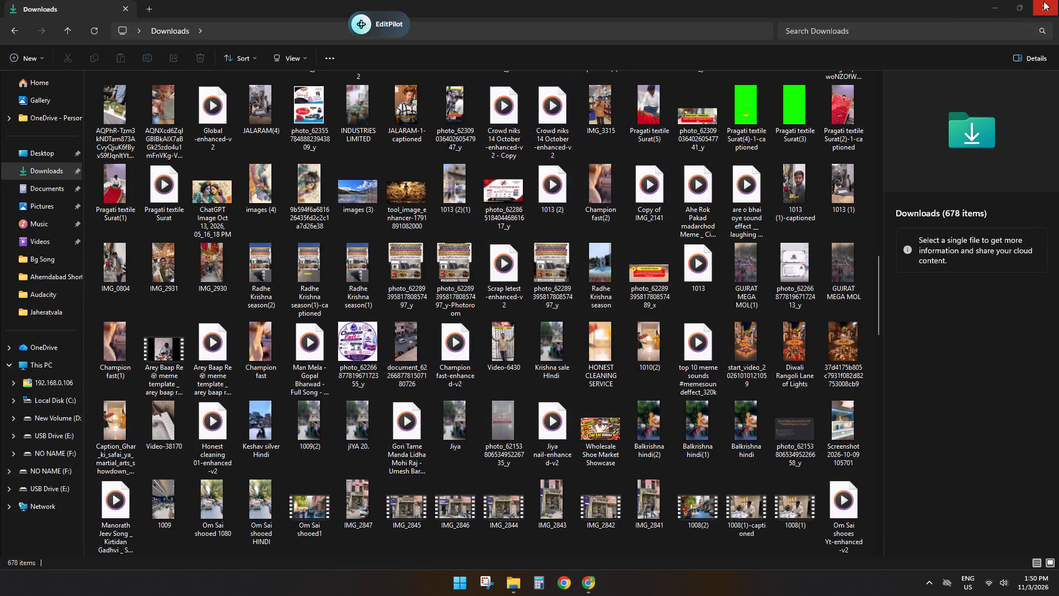
pyautogui.click(1042, 8)
pyautogui.click(1042, 8)
pyautogui.click(1043, 17)
pyautogui.click(1042, 14)
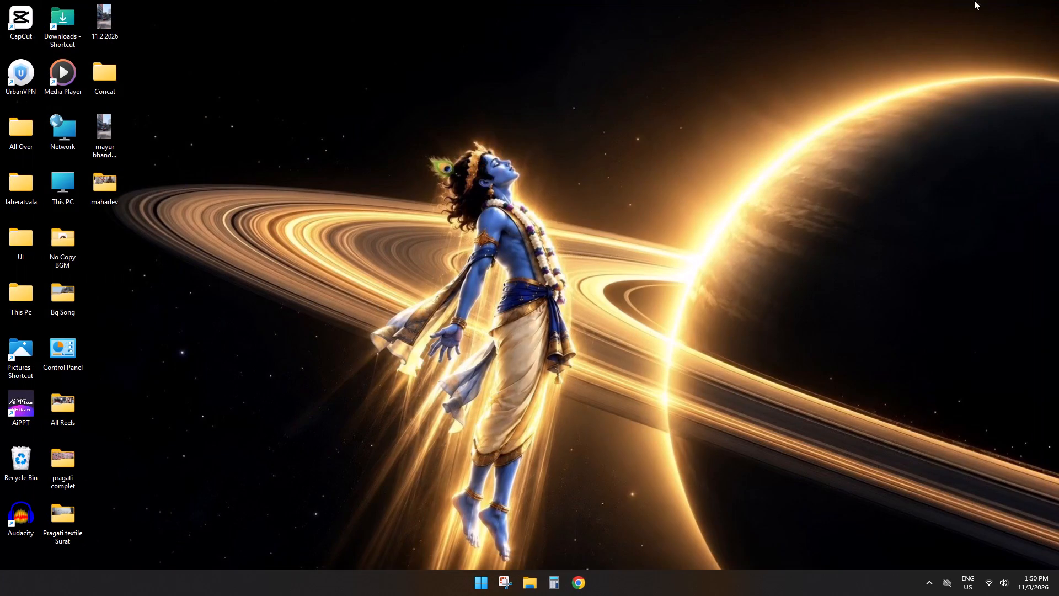
# Launch UrbanVPN in free mode, start a connection to the United States, and minimize its window.
pyautogui.tripleClick(23, 90)
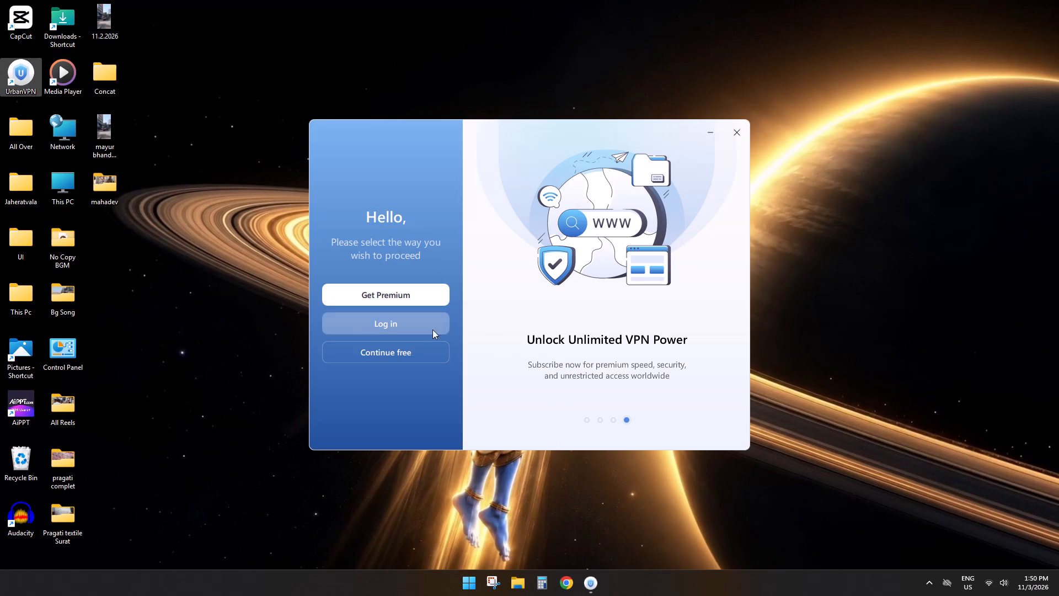
pyautogui.click(406, 357)
pyautogui.click(461, 213)
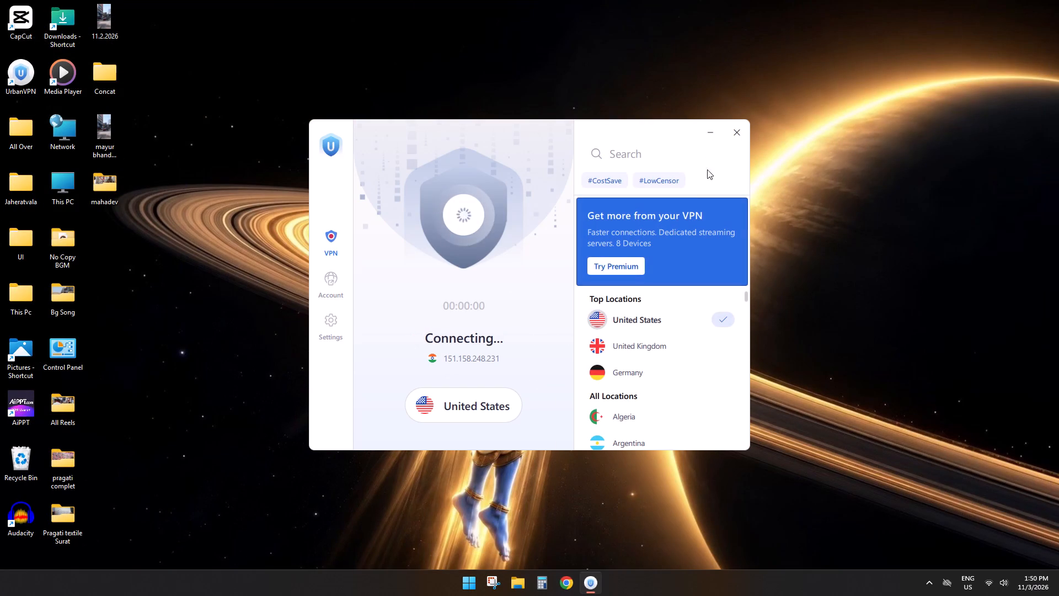
pyautogui.click(707, 137)
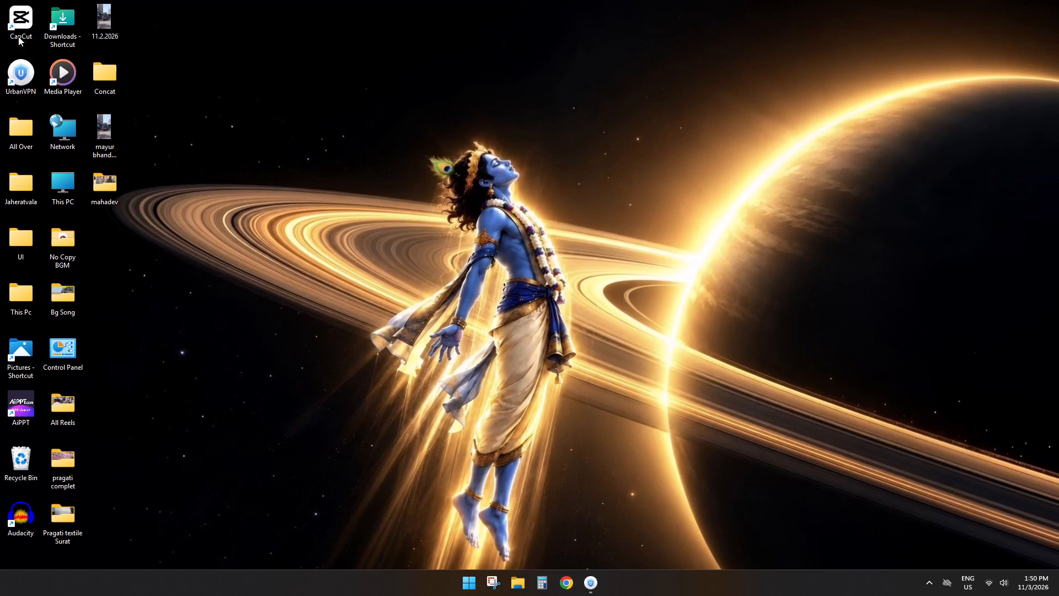
# Reopen CapCut and load the 1103 (1) project, with its timeline readable for adding sounds.
pyautogui.doubleClick(17, 26)
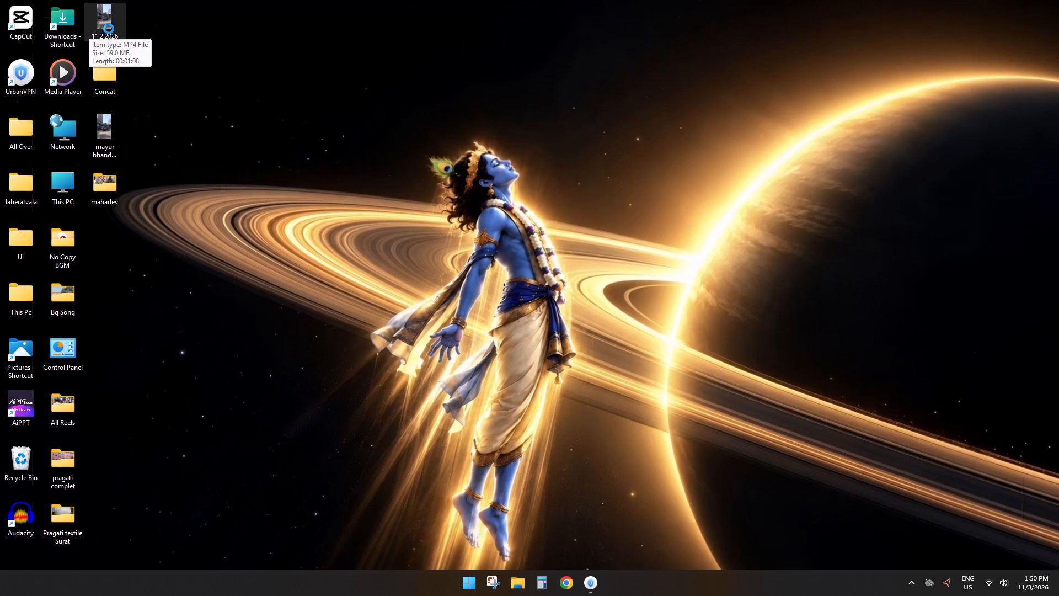
pyautogui.click(174, 439)
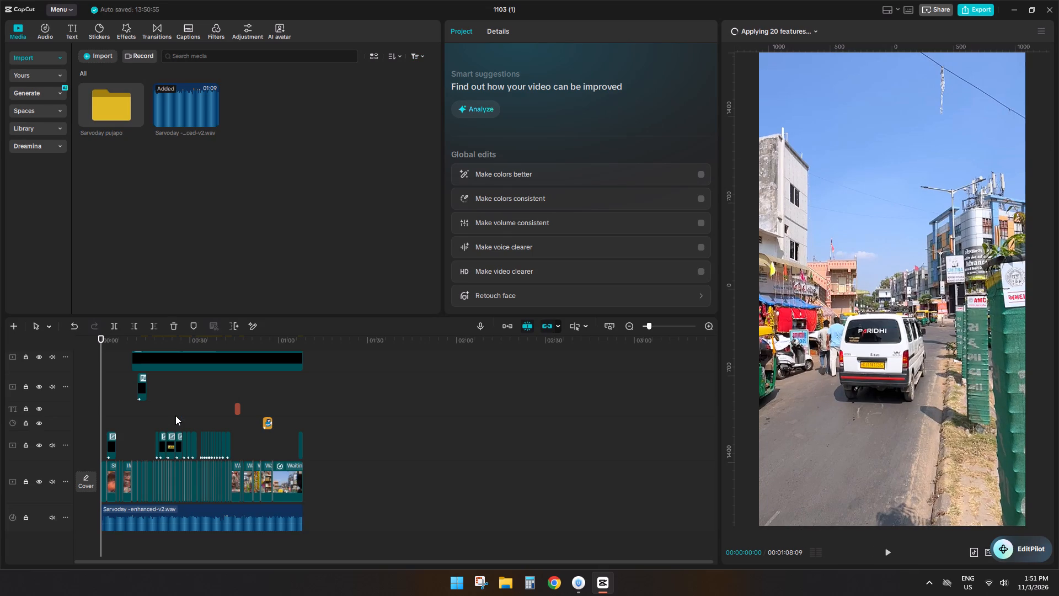
pyautogui.keyDown('ctrl'); pyautogui.scroll(4, 161, 454); pyautogui.keyUp('ctrl')
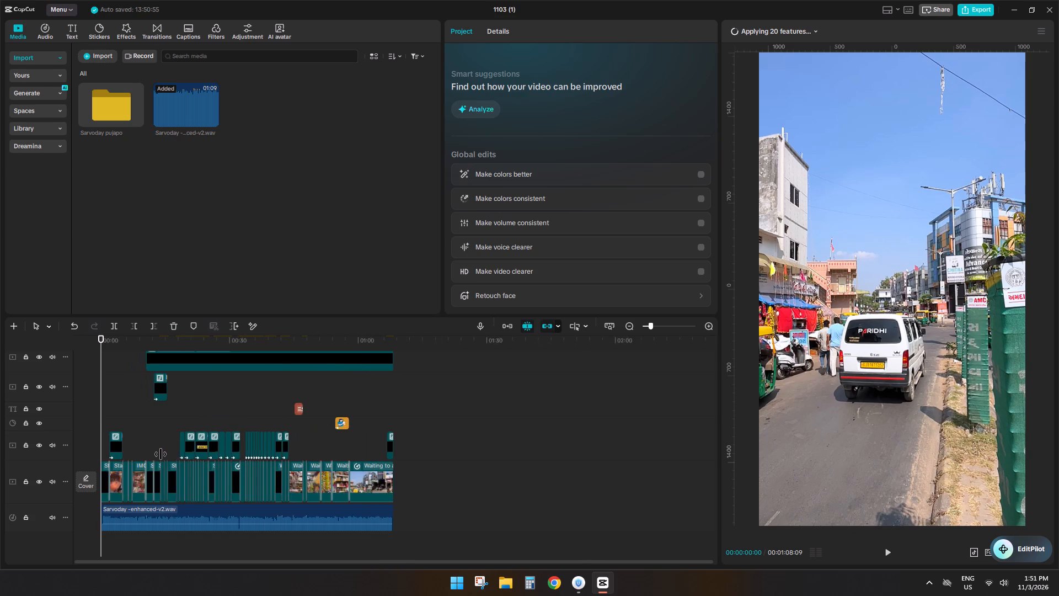
pyautogui.keyDown('ctrl'); pyautogui.scroll(10, 161, 454); pyautogui.keyUp('ctrl')
pyautogui.keyDown('ctrl'); pyautogui.scroll(-1, 161, 454); pyautogui.keyUp('ctrl')
pyautogui.keyDown('ctrl'); pyautogui.scroll(8, 161, 454); pyautogui.keyUp('ctrl')
# Preview sound effects in the trending list and in the favorites, including mouse click, camera shutter and whoosh sounds.
pyautogui.click(53, 30)
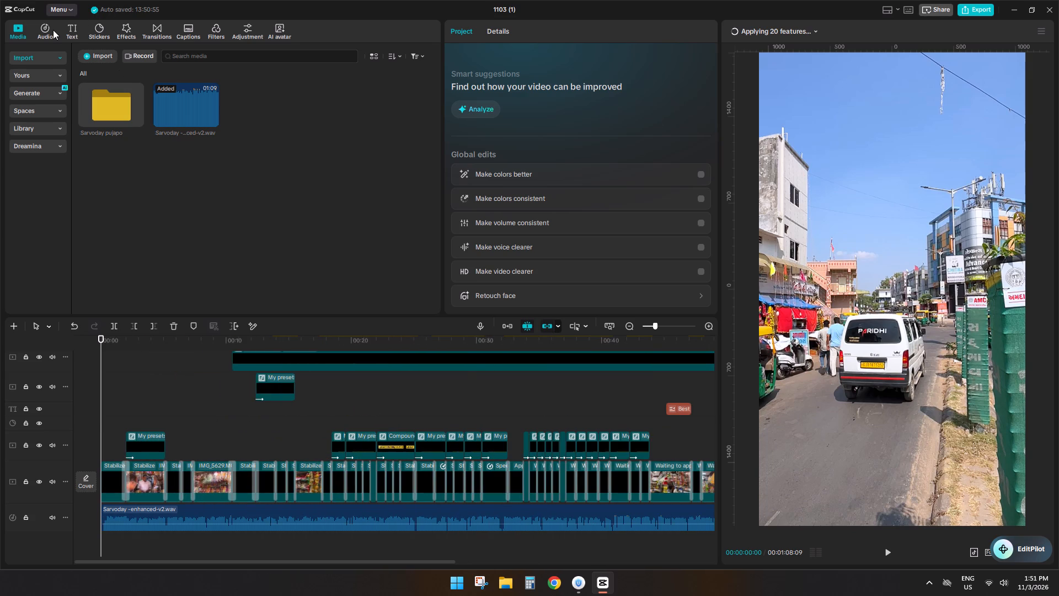
pyautogui.click(30, 115)
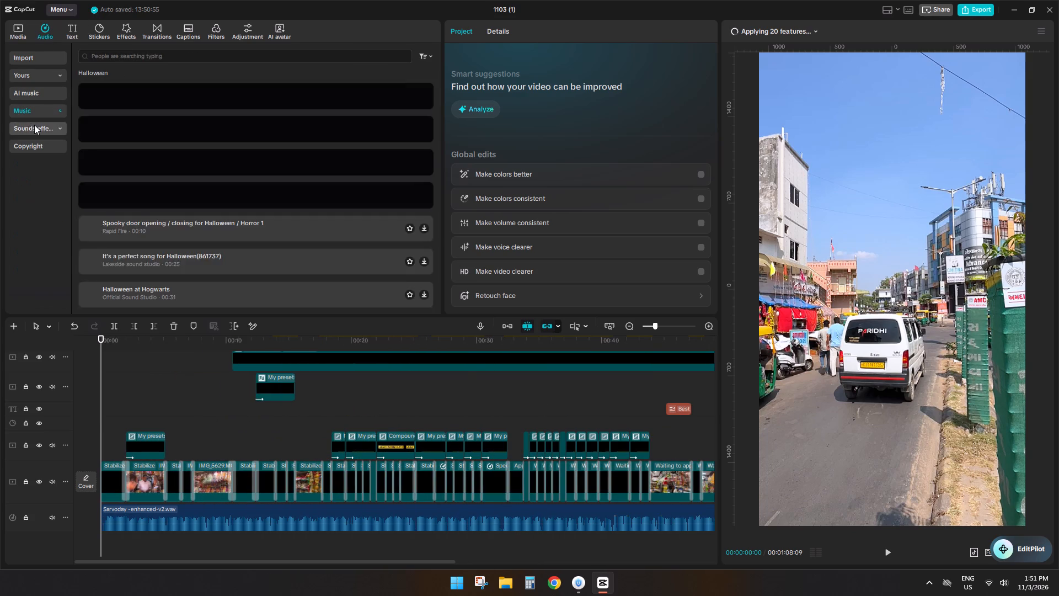
pyautogui.click(34, 125)
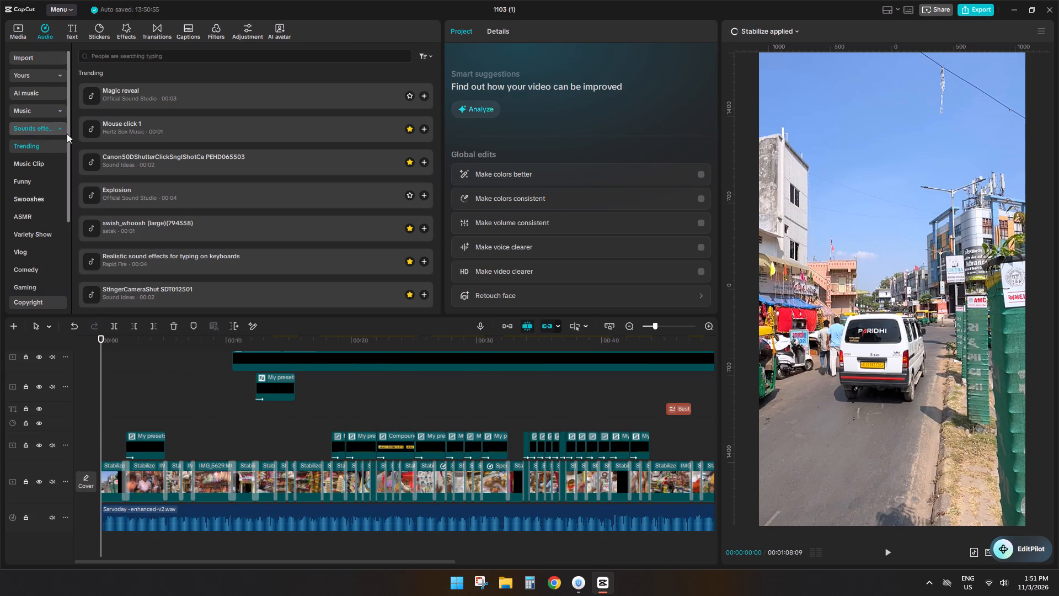
pyautogui.click(139, 89)
pyautogui.click(138, 123)
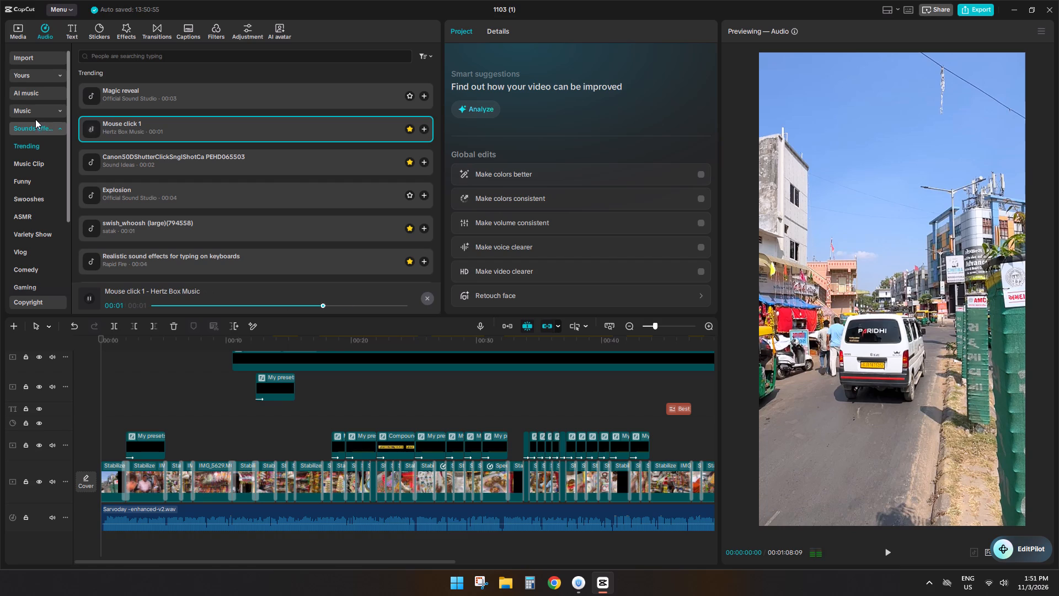
pyautogui.click(119, 151)
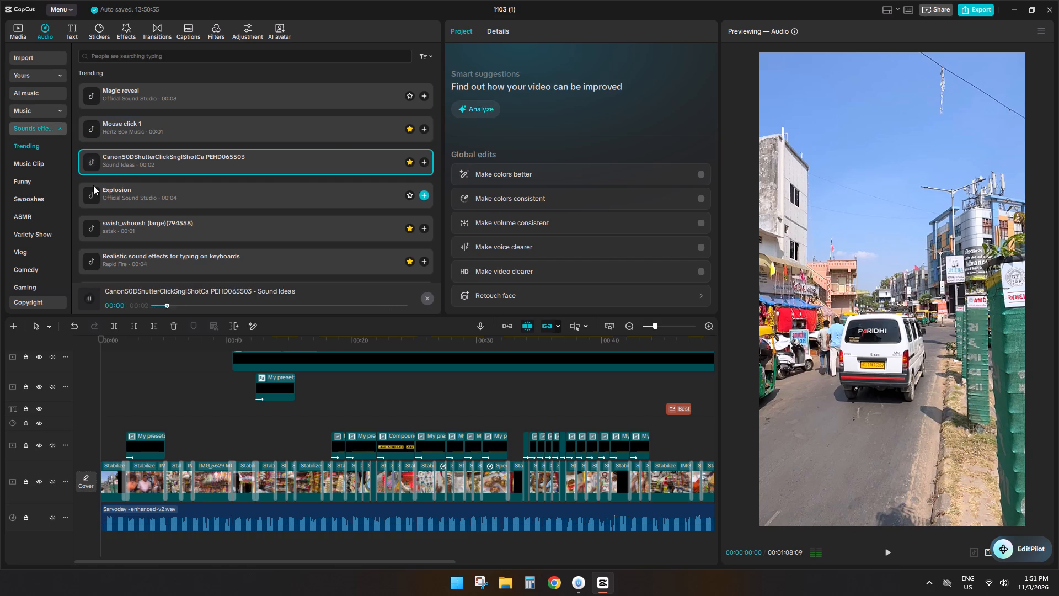
pyautogui.click(28, 74)
pyautogui.click(138, 49)
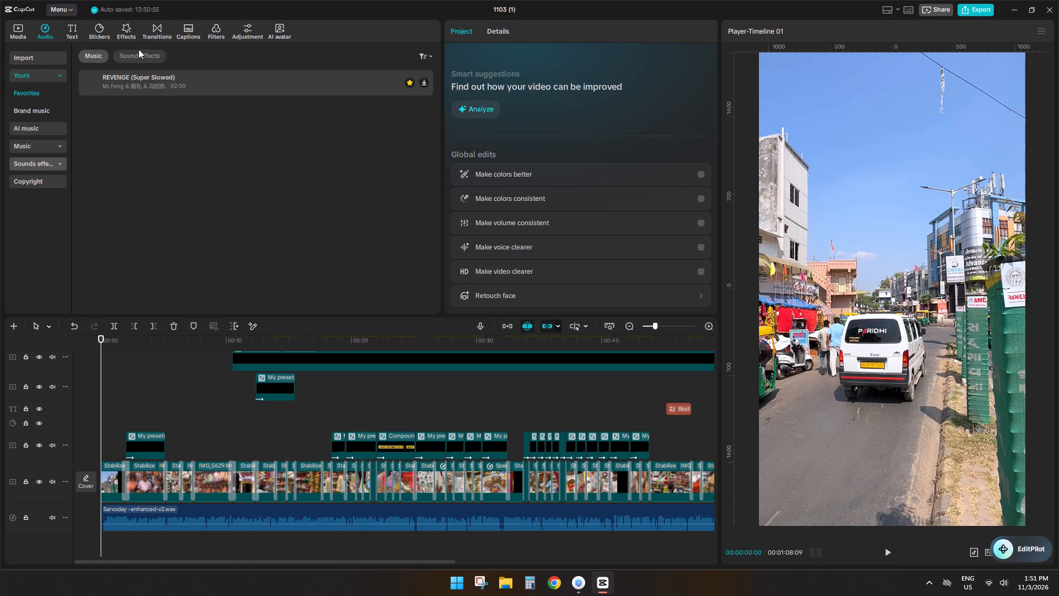
pyautogui.click(138, 57)
pyautogui.click(143, 156)
pyautogui.click(140, 170)
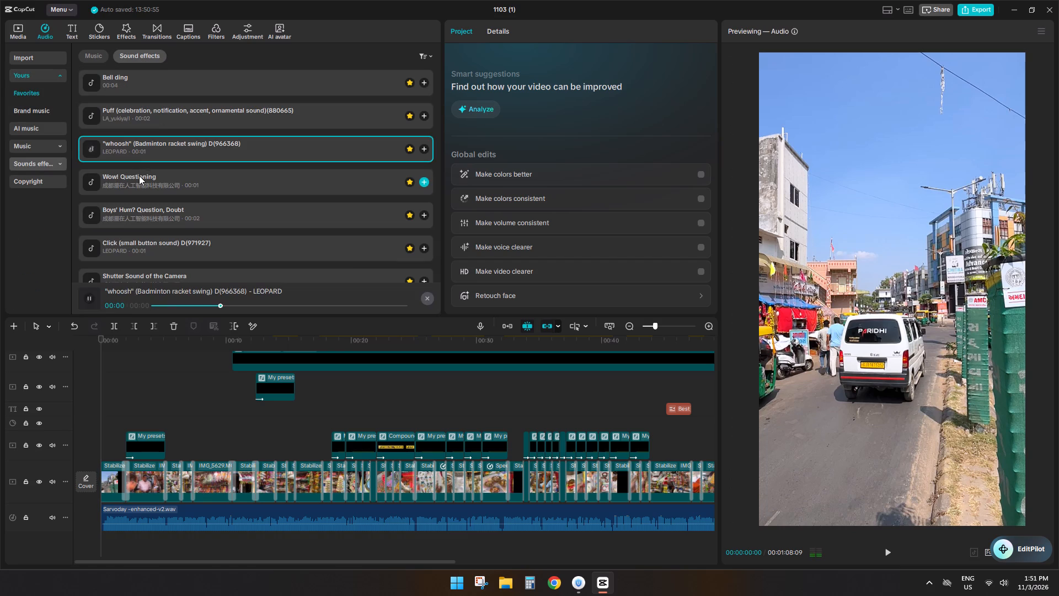
pyautogui.click(134, 204)
# Place the favorite sound effect Click (small button sound) D(971927) at the caption preset starting near 18 seconds, and copy it.
pyautogui.scroll(-3, 125, 249)
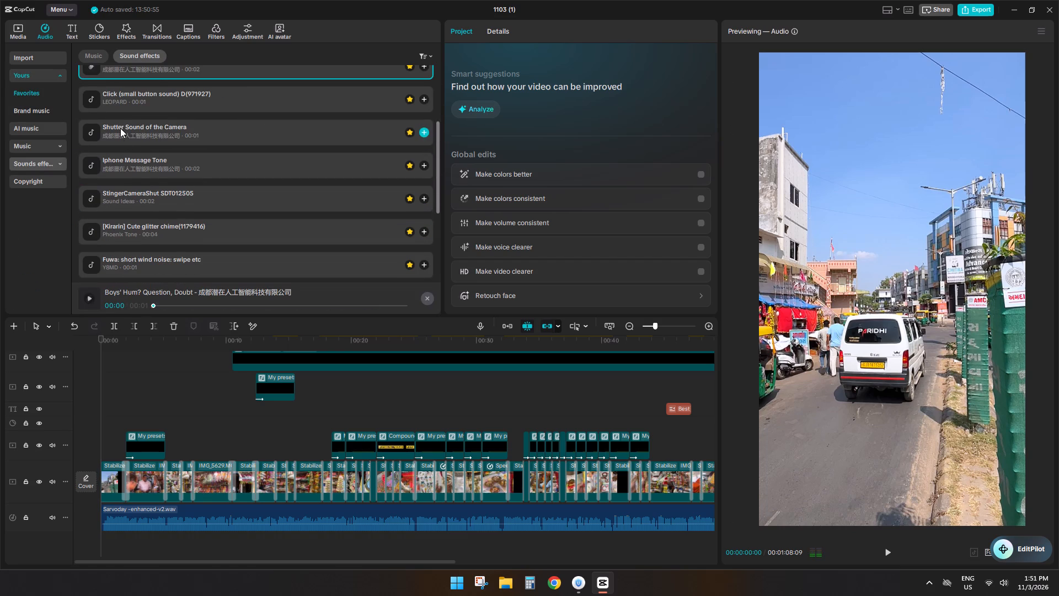
pyautogui.click(120, 128)
pyautogui.click(121, 102)
pyautogui.moveTo(121, 101); pyautogui.dragTo(334, 478)
pyautogui.hotkey('ctrl', 'c')
# Paste the click sound at the start of the next six caption presets, from about 19 to 30 seconds.
pyautogui.keyDown('ctrl'); pyautogui.click(342, 413); pyautogui.keyUp('ctrl')
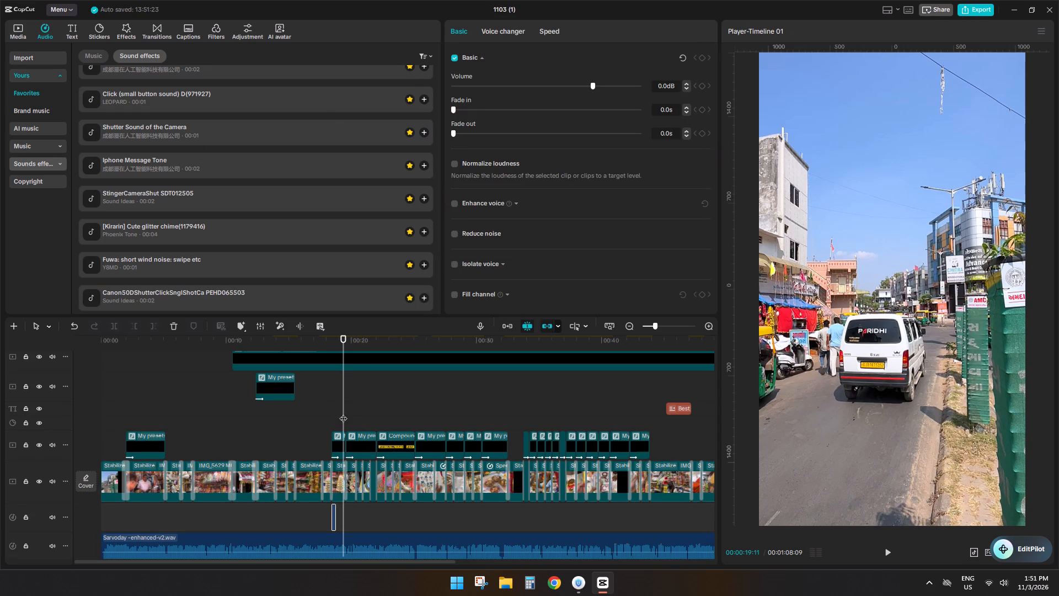
pyautogui.keyDown('ctrl'); pyautogui.click(344, 412); pyautogui.keyUp('ctrl')
pyautogui.hotkey('ctrl', 'v')
pyautogui.keyDown('ctrl'); pyautogui.click(376, 417); pyautogui.keyUp('ctrl')
pyautogui.hotkey('ctrl', 'v')
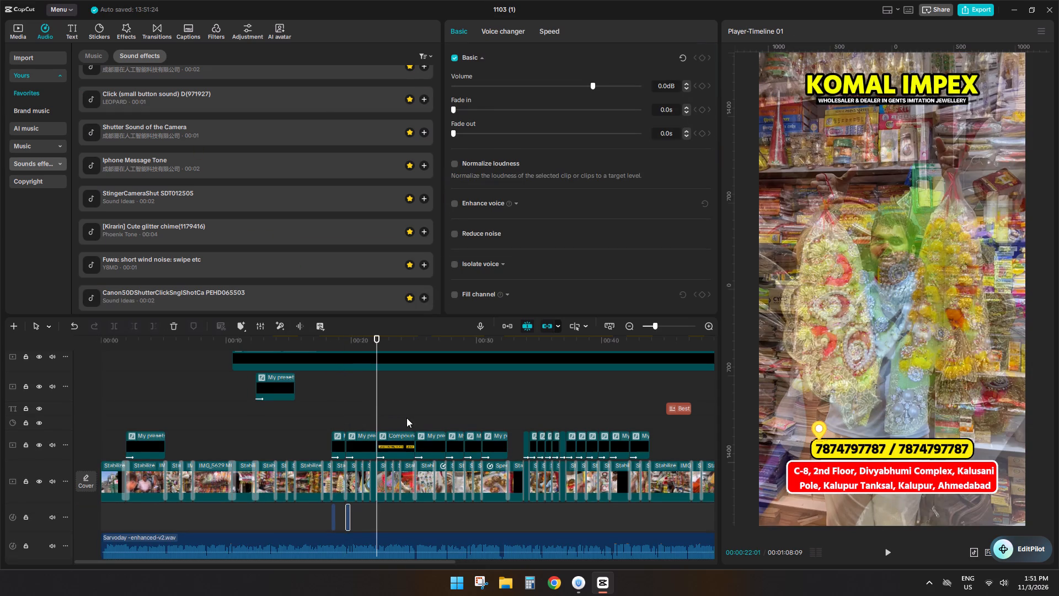
pyautogui.keyDown('ctrl'); pyautogui.click(411, 418); pyautogui.keyUp('ctrl')
pyautogui.keyDown('ctrl'); pyautogui.click(416, 416); pyautogui.keyUp('ctrl')
pyautogui.hotkey('ctrl', 'v')
pyautogui.keyDown('ctrl'); pyautogui.click(451, 418); pyautogui.keyUp('ctrl')
pyautogui.keyDown('ctrl'); pyautogui.click(448, 418); pyautogui.keyUp('ctrl')
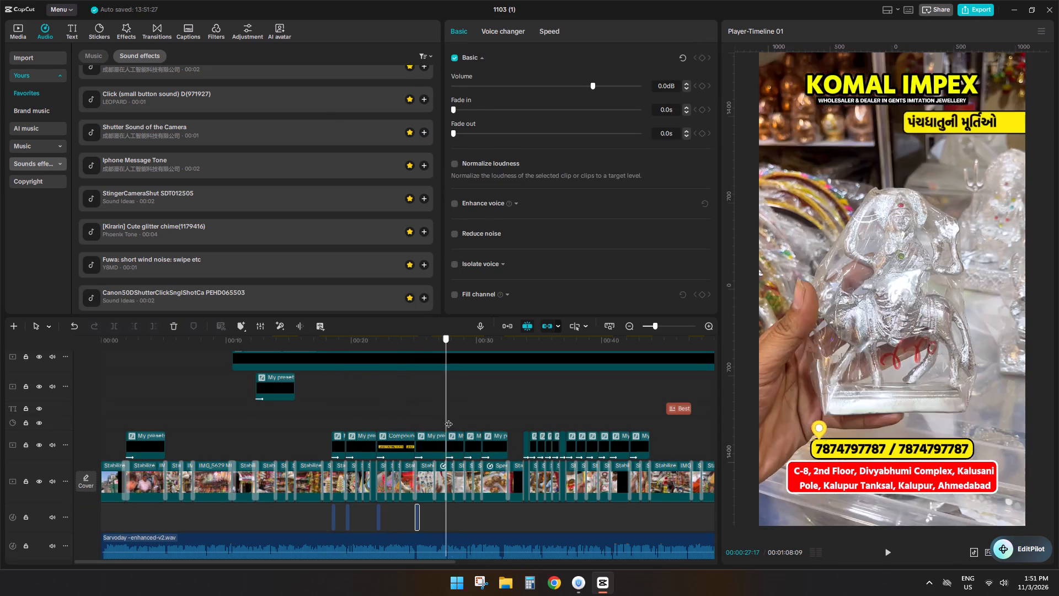
pyautogui.hotkey('ctrl', 'v')
pyautogui.keyDown('ctrl'); pyautogui.click(463, 418); pyautogui.keyUp('ctrl')
pyautogui.hotkey('ctrl', 'v')
pyautogui.keyDown('ctrl'); pyautogui.click(482, 415); pyautogui.keyUp('ctrl')
pyautogui.hotkey('ctrl', 'v')
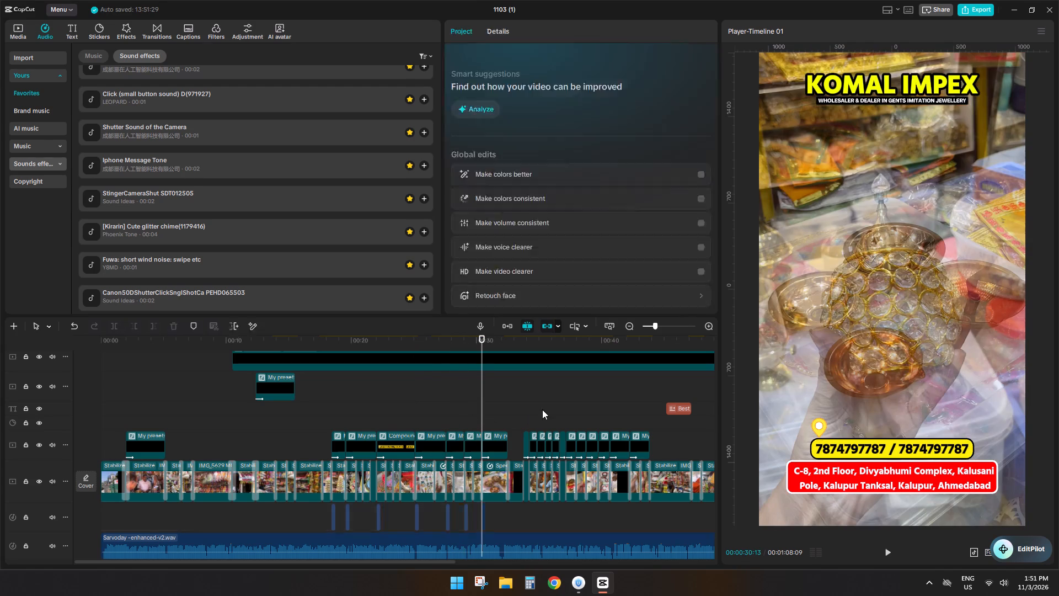
# Paste the click sound at the first five captions of the second caption run, from about 34 to 36 seconds.
pyautogui.keyDown('ctrl'); pyautogui.click(523, 412); pyautogui.keyUp('ctrl')
pyautogui.hotkey('ctrl', 'v')
pyautogui.keyDown('ctrl'); pyautogui.click(530, 414); pyautogui.keyUp('ctrl')
pyautogui.hotkey('ctrl', 'v')
pyautogui.keyDown('ctrl'); pyautogui.click(536, 414); pyautogui.keyUp('ctrl')
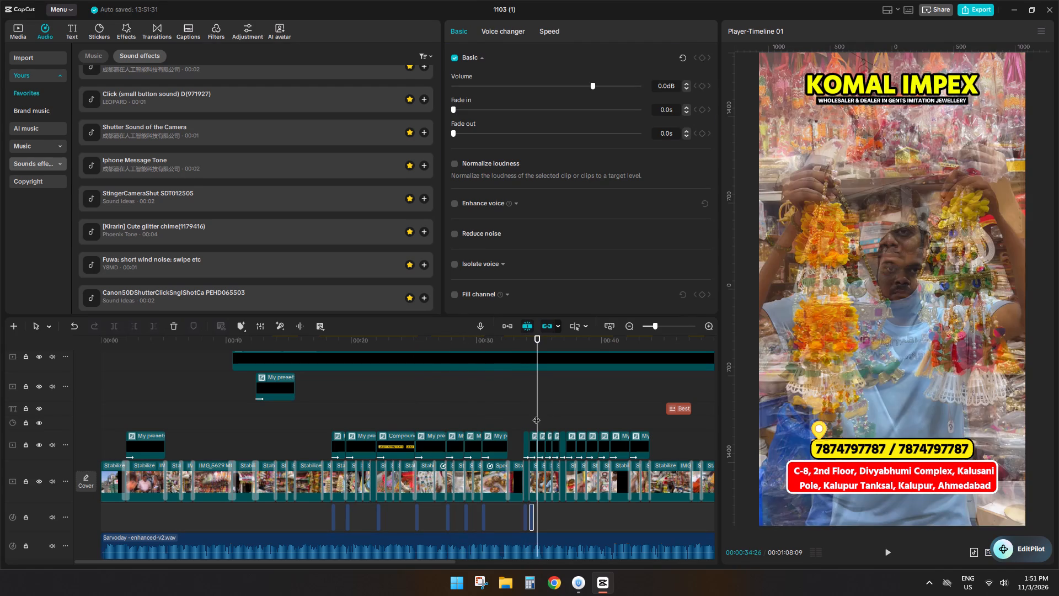
pyautogui.hotkey('ctrl', 'v')
pyautogui.keyDown('ctrl'); pyautogui.click(543, 414); pyautogui.keyUp('ctrl')
pyautogui.hotkey('ctrl', 'v')
pyautogui.keyDown('ctrl'); pyautogui.click(552, 414); pyautogui.keyUp('ctrl')
pyautogui.hotkey('ctrl', 'v')
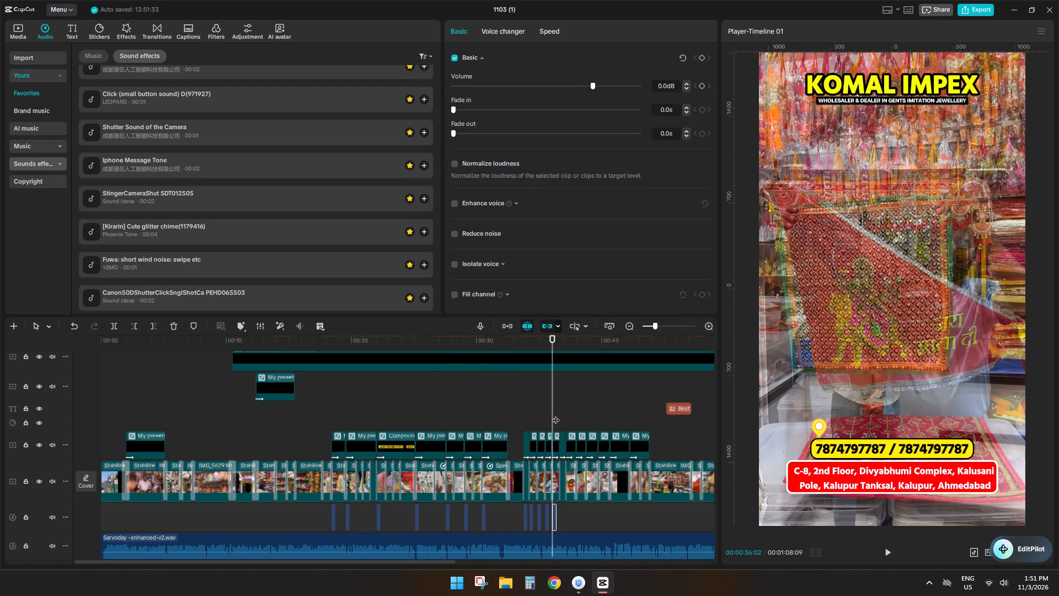
# Paste the click sound at the next five captions, from about 37 to 40 seconds.
pyautogui.keyDown('ctrl'); pyautogui.click(562, 414); pyautogui.keyUp('ctrl')
pyautogui.hotkey('ctrl', 'v')
pyautogui.keyDown('ctrl'); pyautogui.click(560, 414); pyautogui.keyUp('ctrl')
pyautogui.hotkey('ctrl', 'v')
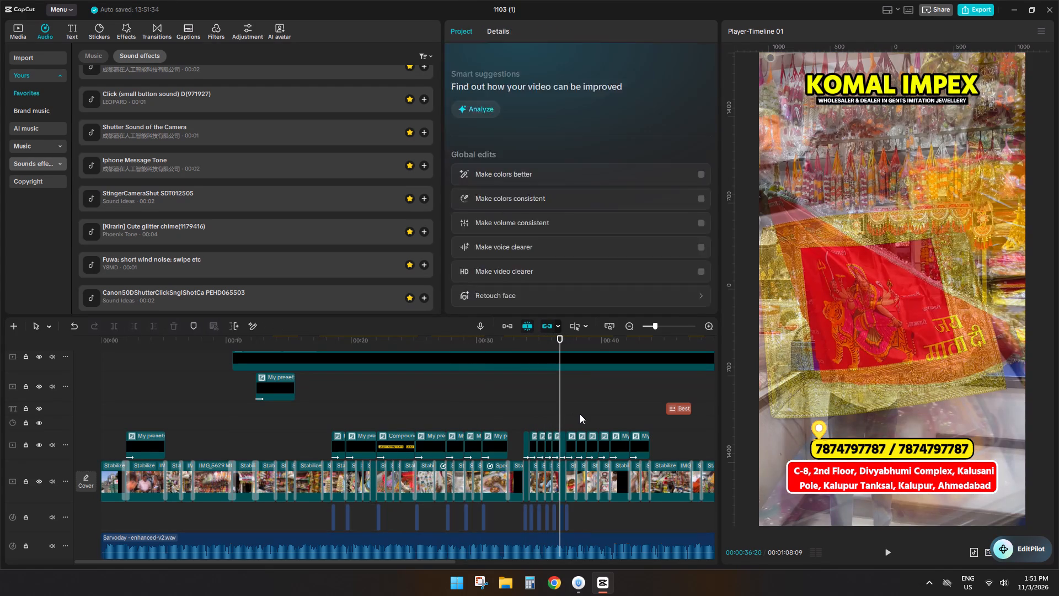
pyautogui.keyDown('ctrl'); pyautogui.click(576, 414); pyautogui.keyUp('ctrl')
pyautogui.hotkey('ctrl', 'v')
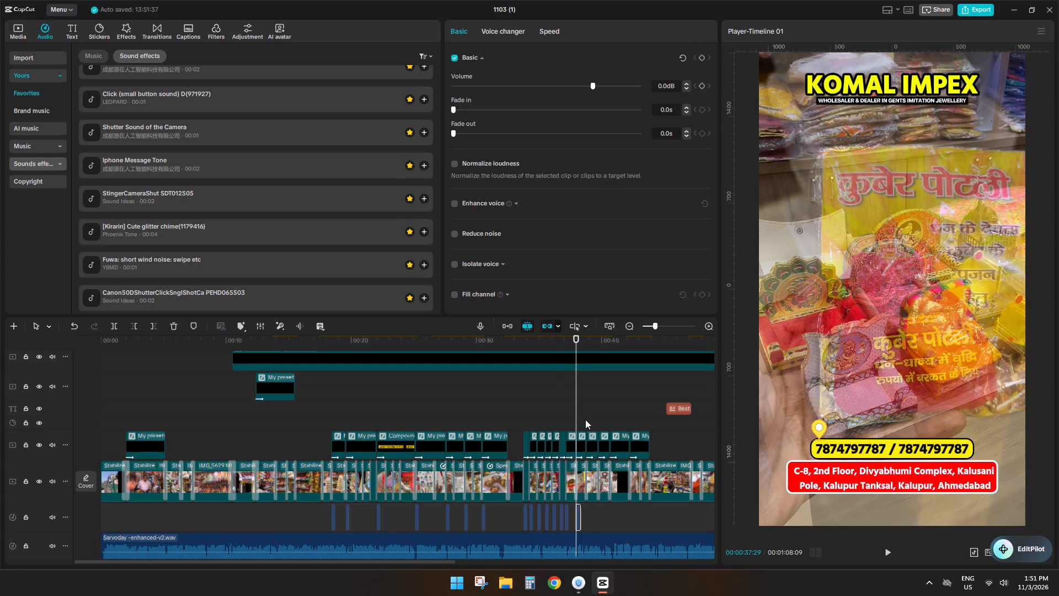
pyautogui.keyDown('ctrl'); pyautogui.click(587, 419); pyautogui.keyUp('ctrl')
pyautogui.hotkey('ctrl', 'v')
pyautogui.keyDown('ctrl'); pyautogui.click(597, 419); pyautogui.keyUp('ctrl')
pyautogui.hotkey('ctrl', 'v')
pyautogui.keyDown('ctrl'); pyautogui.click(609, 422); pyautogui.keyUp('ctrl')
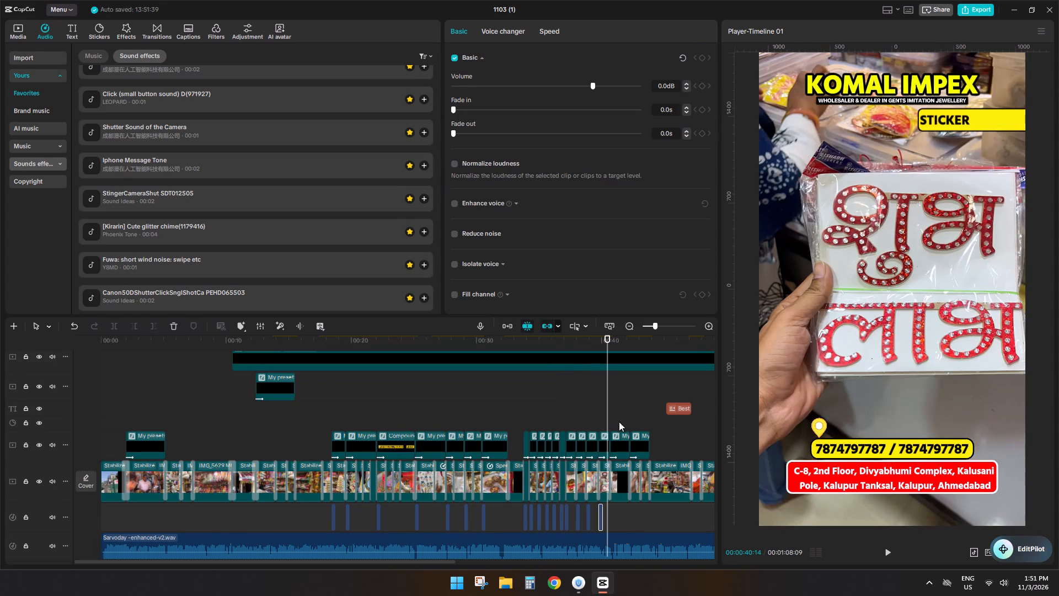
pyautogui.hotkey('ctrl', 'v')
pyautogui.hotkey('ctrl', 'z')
# Paste the click sound at the last two captions of the second run, at about 40 and 42 seconds.
pyautogui.keyDown('ctrl'); pyautogui.scroll(4, 618, 419); pyautogui.keyUp('ctrl')
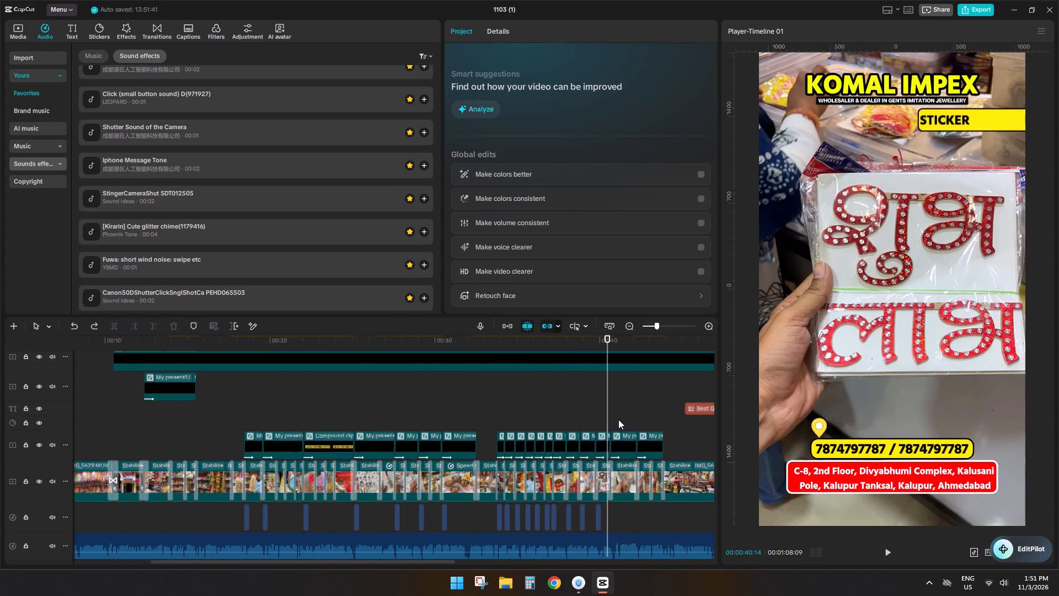
pyautogui.keyDown('ctrl'); pyautogui.doubleClick(609, 416); pyautogui.keyUp('ctrl')
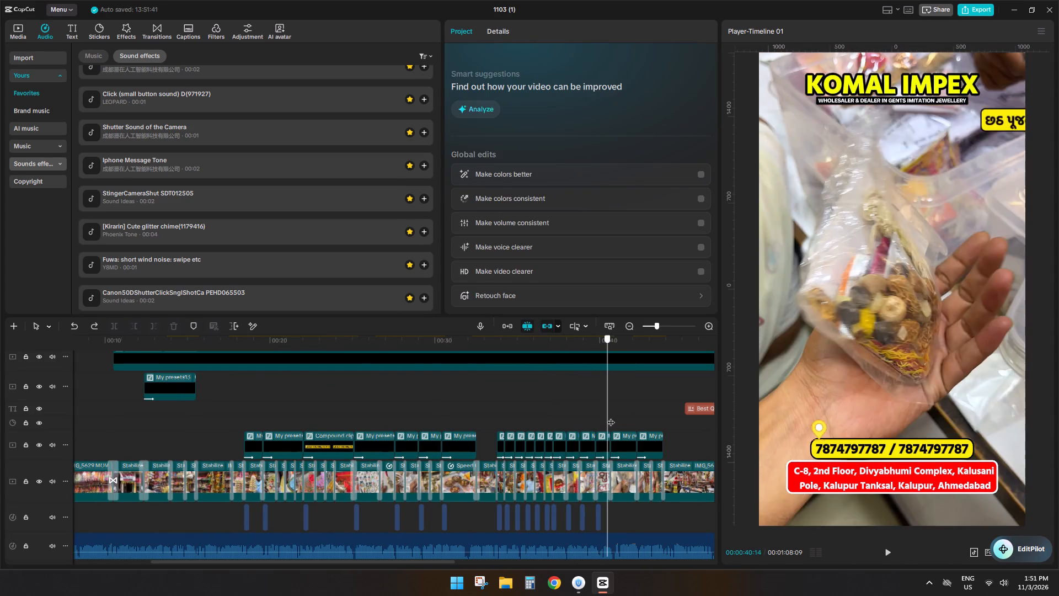
pyautogui.keyDown('ctrl'); pyautogui.scroll(10, 614, 417); pyautogui.keyUp('ctrl')
pyautogui.keyDown('ctrl'); pyautogui.click(615, 417); pyautogui.keyUp('ctrl')
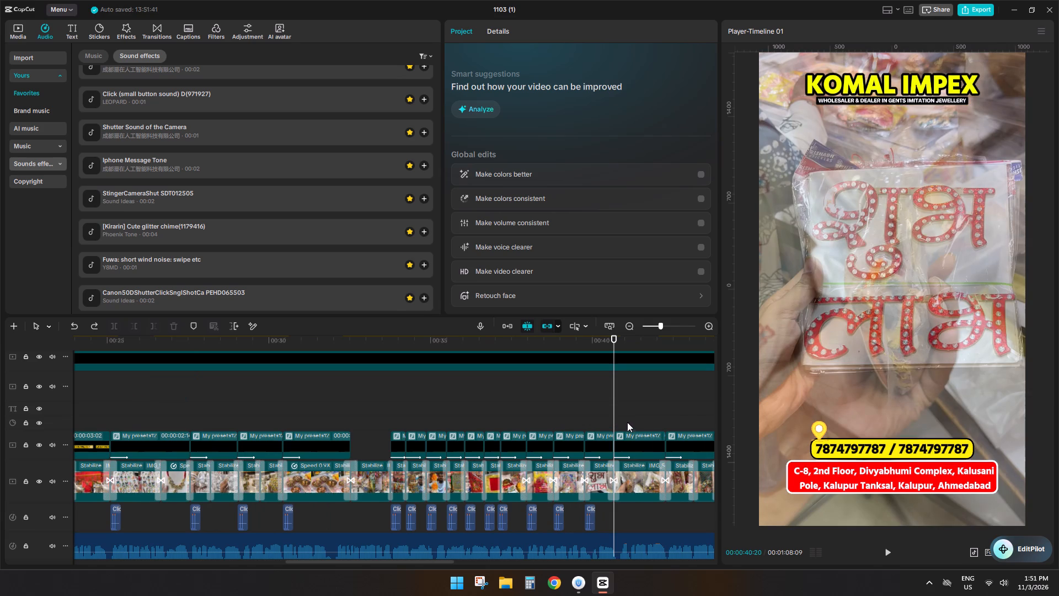
pyautogui.hotkey('ctrl', 'v')
pyautogui.keyDown('ctrl'); pyautogui.scroll(-4, 630, 425); pyautogui.keyUp('ctrl')
pyautogui.keyDown('ctrl'); pyautogui.click(652, 410); pyautogui.keyUp('ctrl')
pyautogui.hotkey('ctrl', 'v')
# Paste the click sound at the Best text near 45 seconds, the phone sticker near 54 seconds, and the ending preset near 1:06.
pyautogui.keyDown('ctrl'); pyautogui.scroll(-6, 639, 413); pyautogui.keyUp('ctrl')
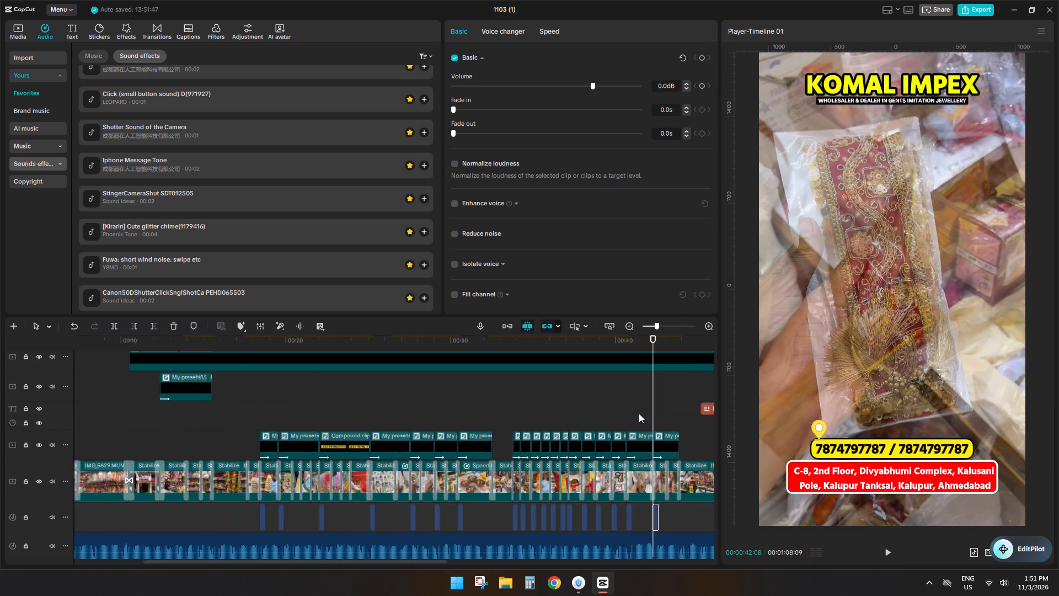
pyautogui.keyDown('ctrl'); pyautogui.scroll(-2, 639, 413); pyautogui.keyUp('ctrl')
pyautogui.keyDown('ctrl'); pyautogui.click(608, 421); pyautogui.keyUp('ctrl')
pyautogui.hotkey('ctrl', 'v')
pyautogui.keyDown('ctrl'); pyautogui.scroll(-5, 610, 421); pyautogui.keyUp('ctrl')
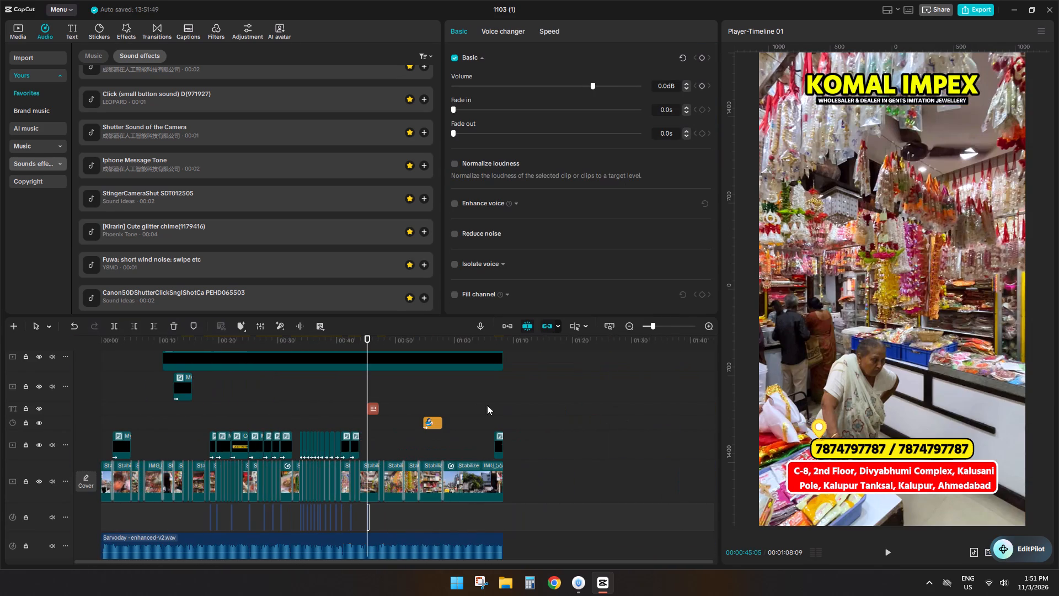
pyautogui.keyDown('ctrl'); pyautogui.click(422, 408); pyautogui.keyUp('ctrl')
pyautogui.hotkey('ctrl', 'v')
pyautogui.keyDown('ctrl'); pyautogui.click(494, 408); pyautogui.keyUp('ctrl')
pyautogui.hotkey('ctrl', 'v')
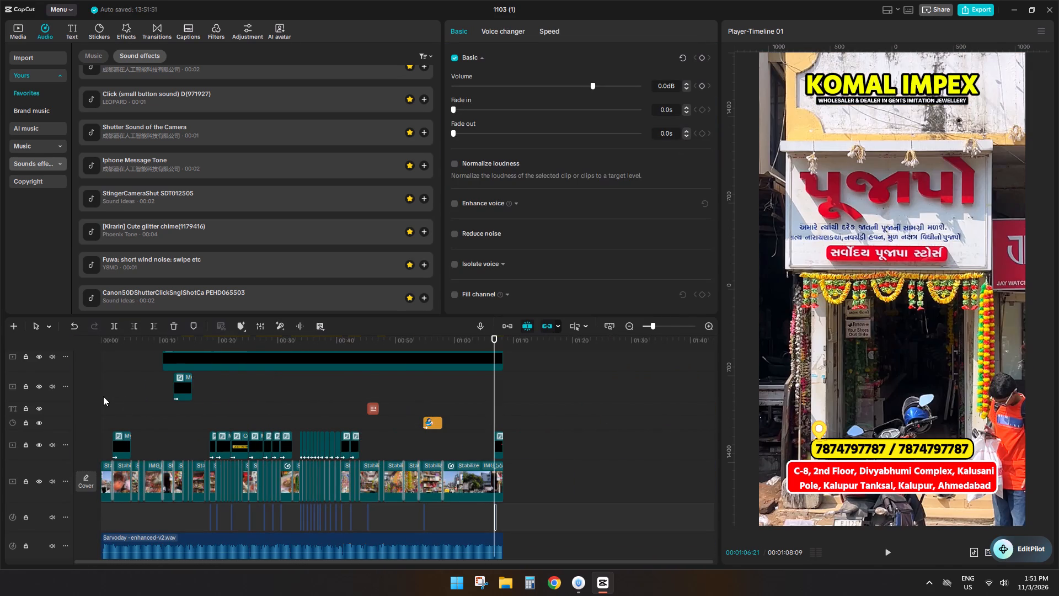
# Paste the click sound at the two early caption presets, near 12 seconds and near 2 seconds.
pyautogui.keyDown('ctrl'); pyautogui.click(174, 409); pyautogui.keyUp('ctrl')
pyautogui.hotkey('ctrl', 'v')
pyautogui.keyDown('ctrl'); pyautogui.click(111, 412); pyautogui.keyUp('ctrl')
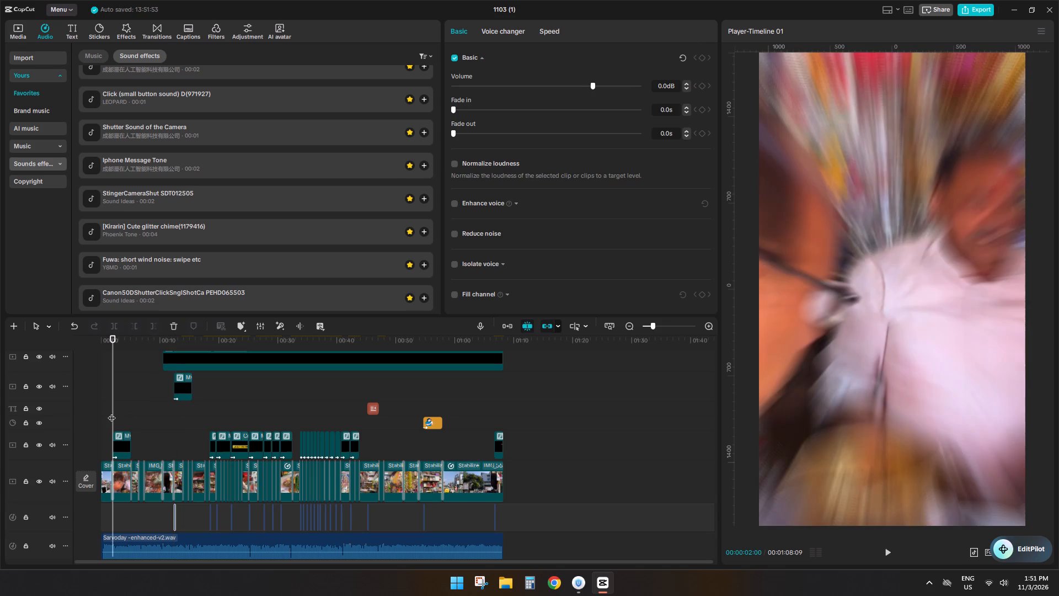
pyautogui.hotkey('ctrl', 'v')
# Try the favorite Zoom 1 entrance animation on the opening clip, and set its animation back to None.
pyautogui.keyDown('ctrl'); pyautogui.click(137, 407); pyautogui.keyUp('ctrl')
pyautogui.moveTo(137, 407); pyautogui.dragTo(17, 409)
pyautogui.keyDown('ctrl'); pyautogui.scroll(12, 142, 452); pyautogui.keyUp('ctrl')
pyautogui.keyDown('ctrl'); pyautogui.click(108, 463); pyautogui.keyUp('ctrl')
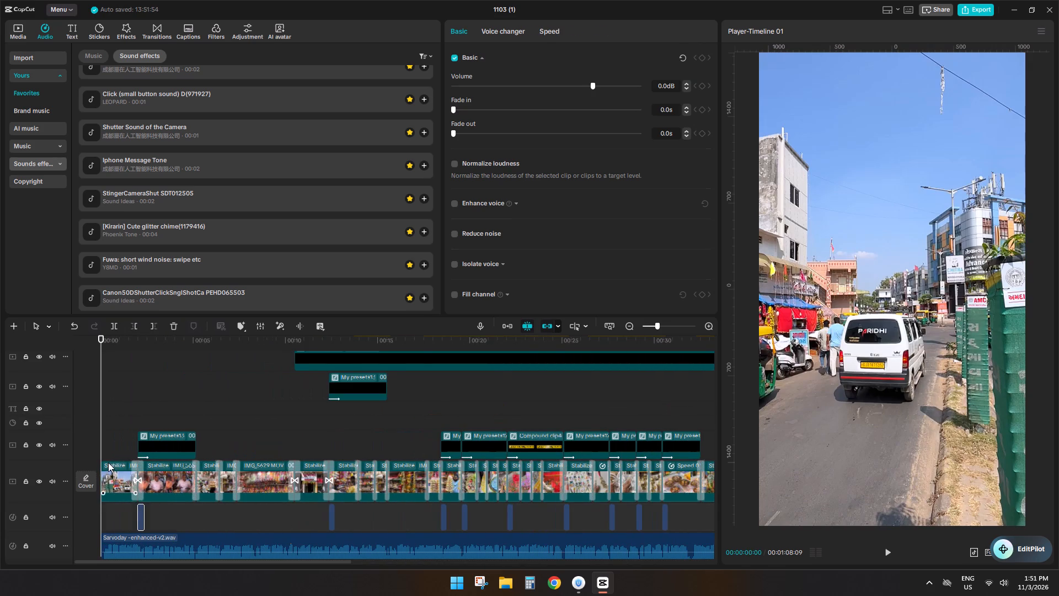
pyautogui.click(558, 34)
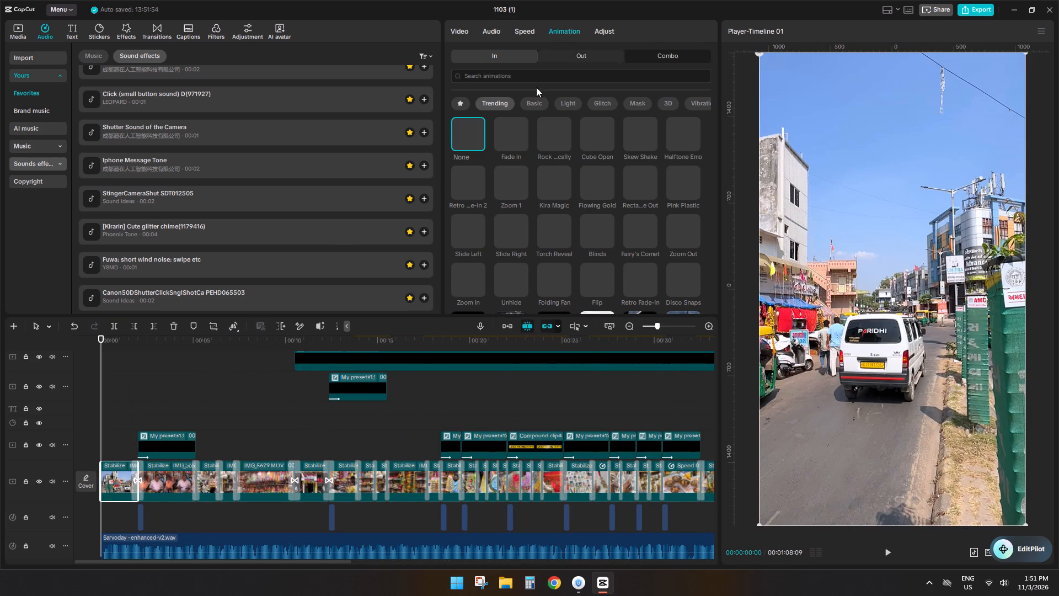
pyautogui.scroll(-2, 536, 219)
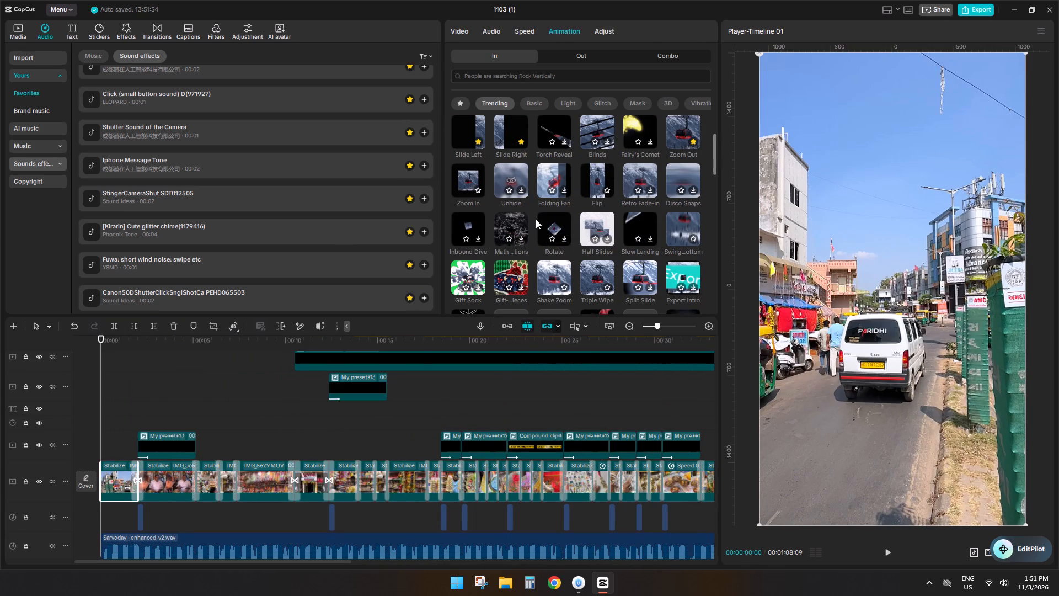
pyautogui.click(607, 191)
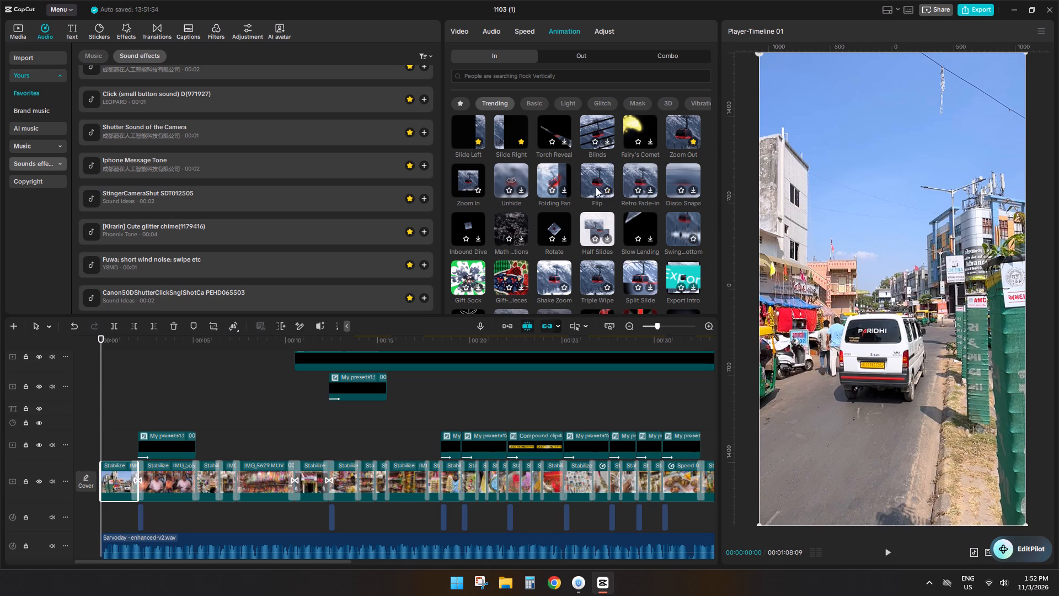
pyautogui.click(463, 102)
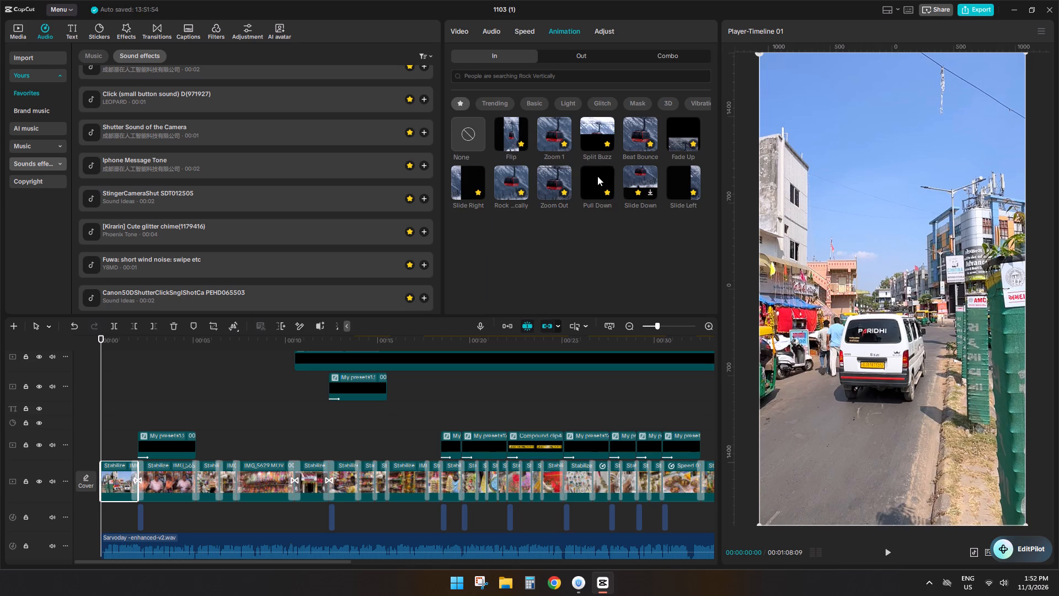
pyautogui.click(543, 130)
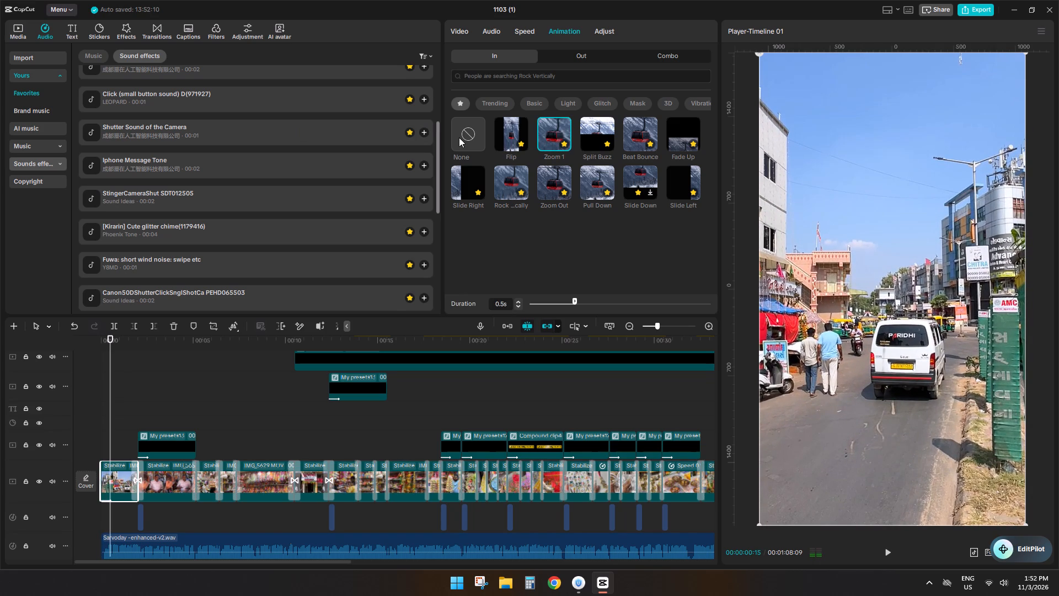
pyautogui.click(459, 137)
# Review the opening seconds and paste the click sound at the start of the first compound text clip, near 6 seconds.
pyautogui.press('space')
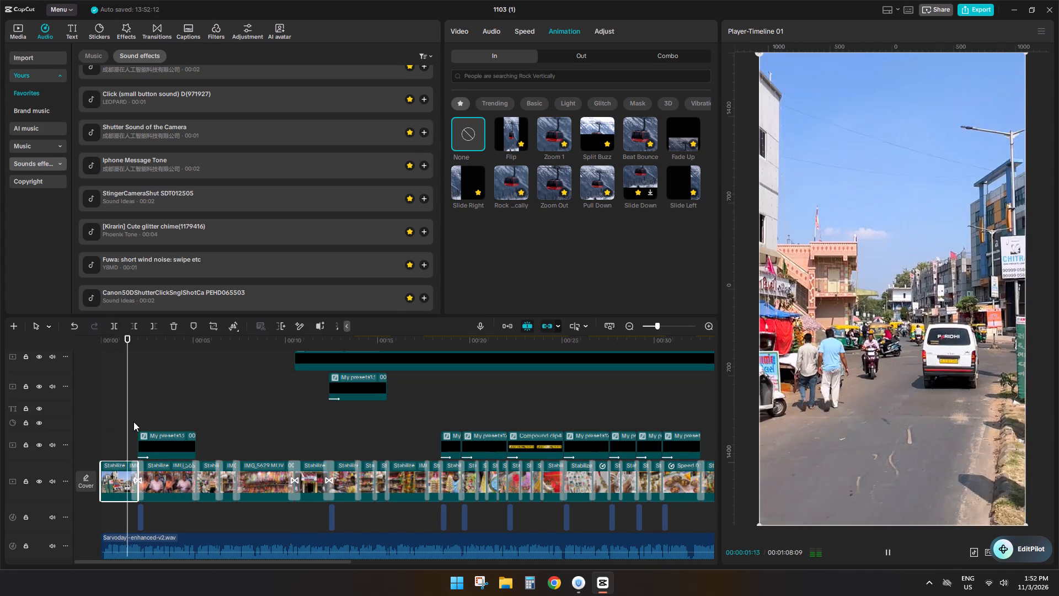
pyautogui.click(191, 414)
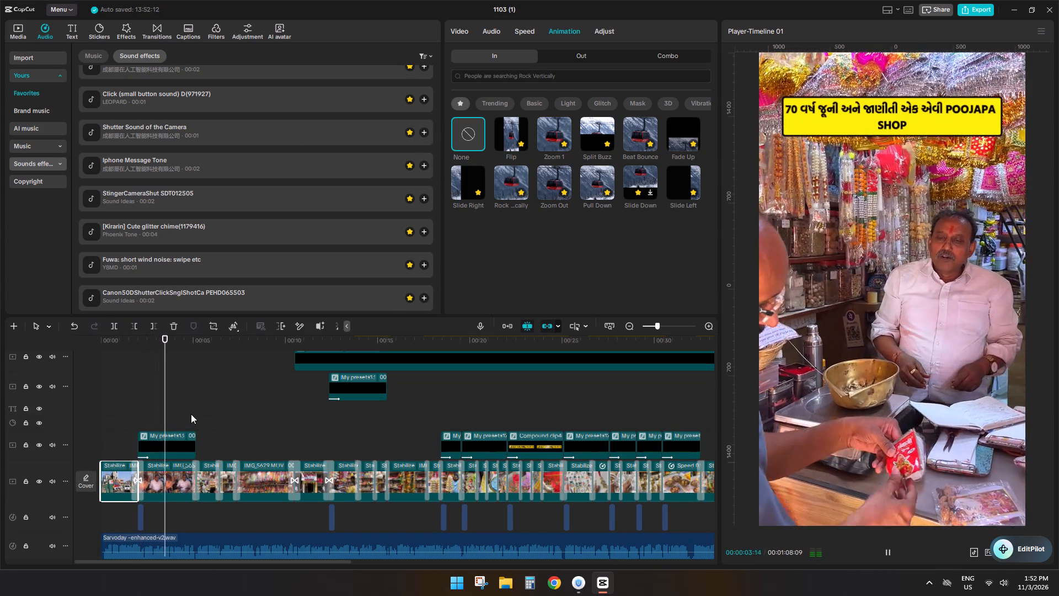
pyautogui.press('space')
pyautogui.click(234, 418)
pyautogui.press('space')
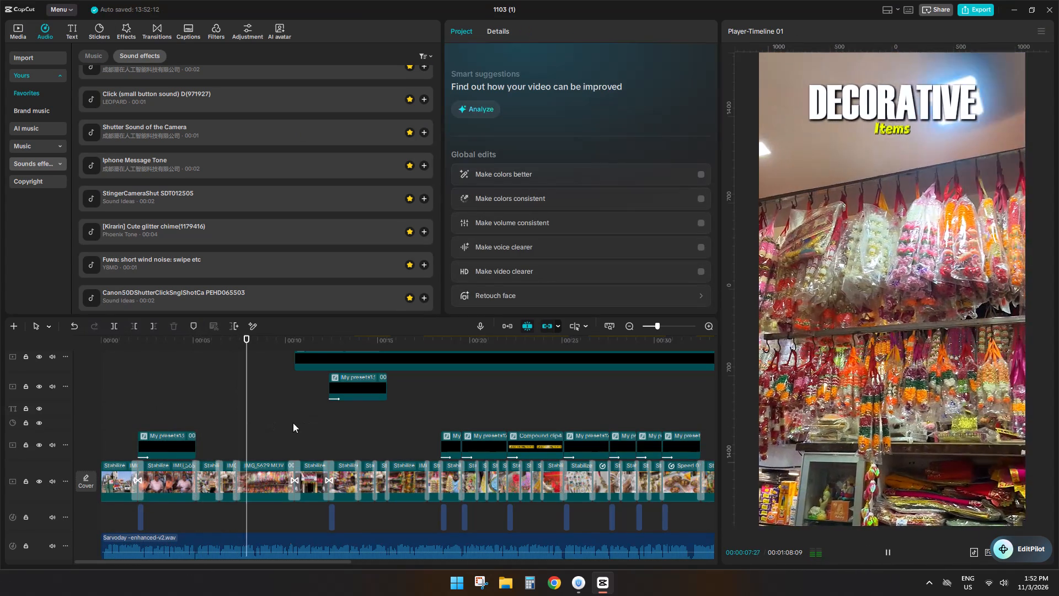
pyautogui.click(293, 423)
pyautogui.click(237, 416)
pyautogui.scroll(10, 275, 479)
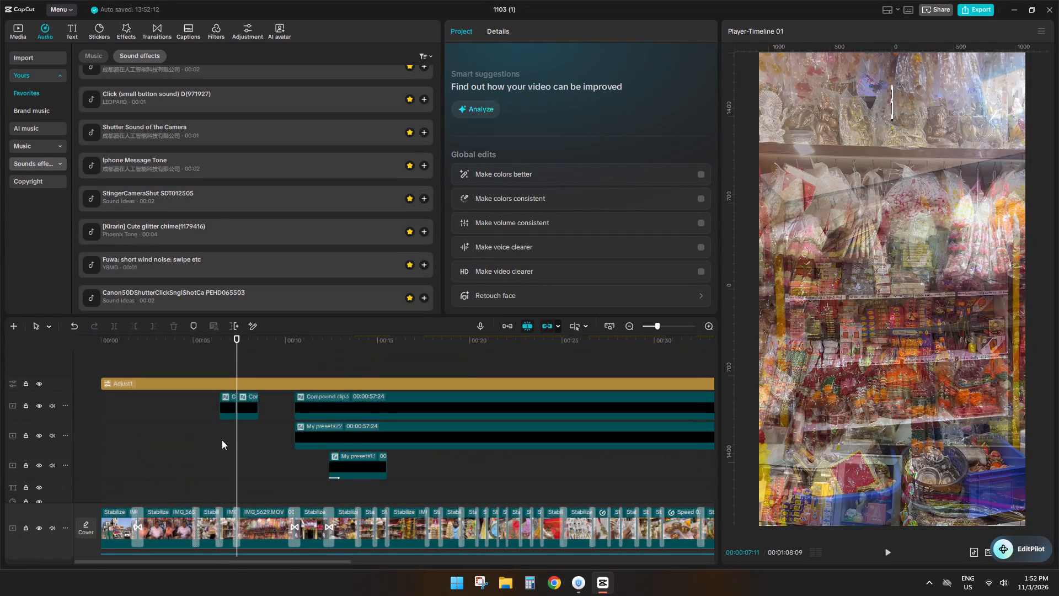
pyautogui.click(222, 440)
pyautogui.scroll(-4, 222, 439)
pyautogui.hotkey('ctrl', 'v')
pyautogui.scroll(-4, 223, 439)
# Add the favorite Canon50DShutterClick sound effect at the transition near 10 seconds, on the click sound track.
pyautogui.press('space')
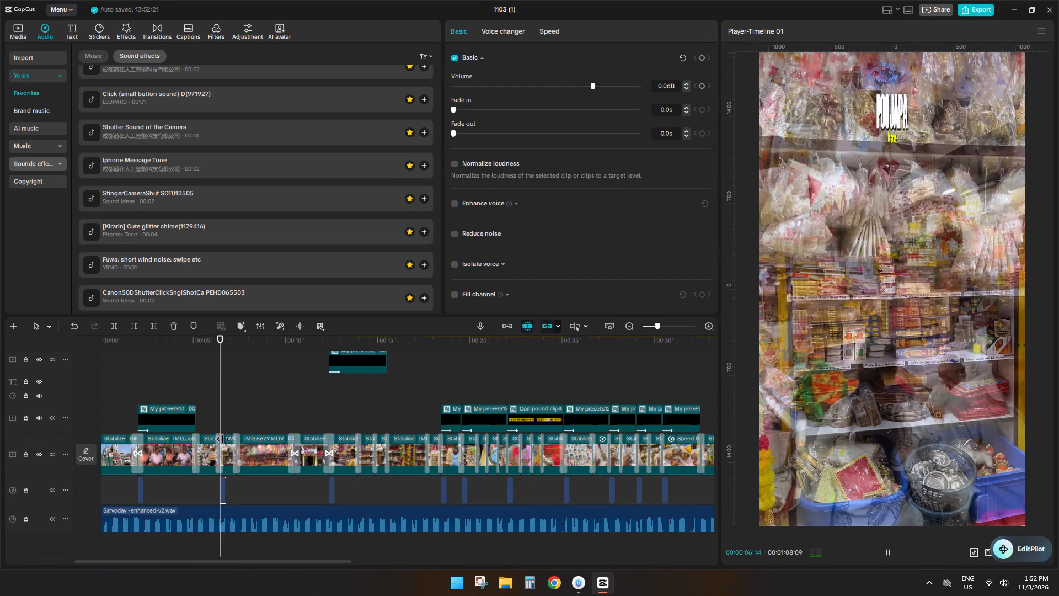
pyautogui.click(295, 412)
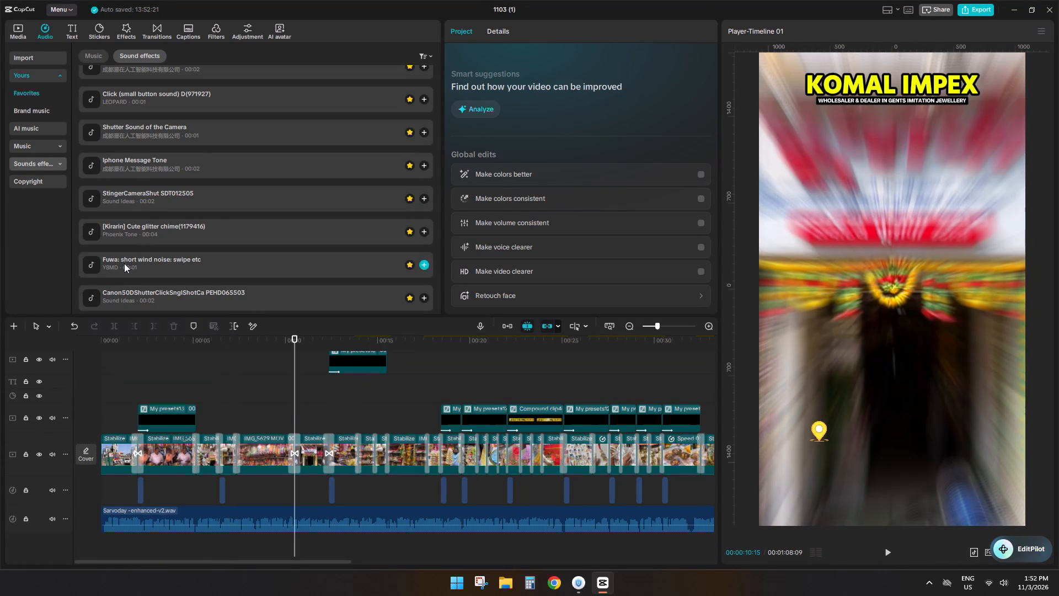
pyautogui.scroll(-1, 130, 293)
pyautogui.moveTo(129, 254); pyautogui.dragTo(295, 489)
pyautogui.click(295, 489)
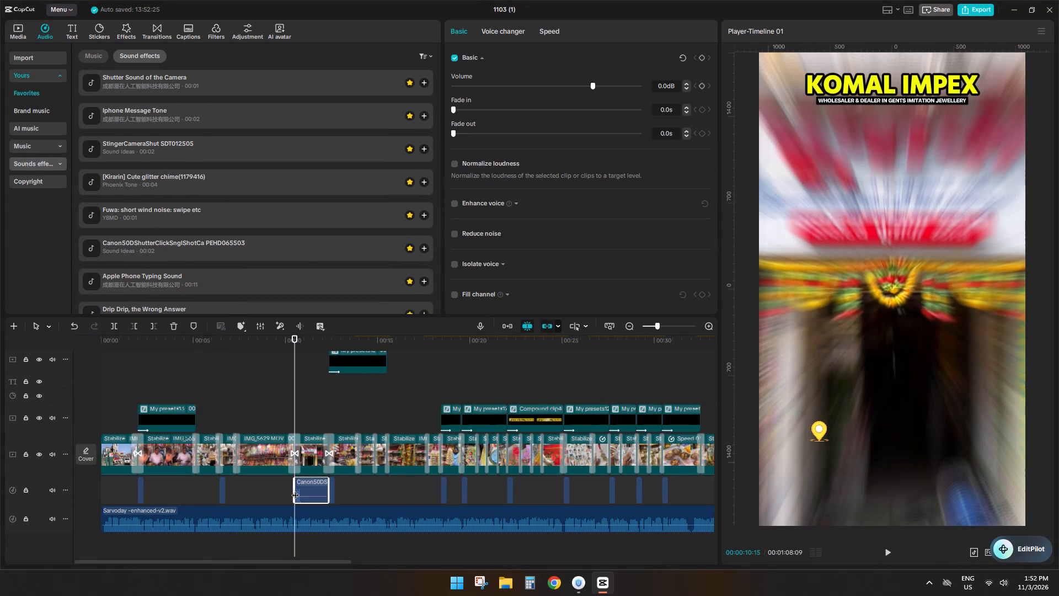
# Copy the Canon shutter sound and paste it at the blurred transition near 51 seconds.
pyautogui.hotkey('ctrl', 'c')
pyautogui.keyDown('ctrl'); pyautogui.scroll(5, 408, 432); pyautogui.keyUp('ctrl')
pyautogui.click(417, 403)
pyautogui.press('space')
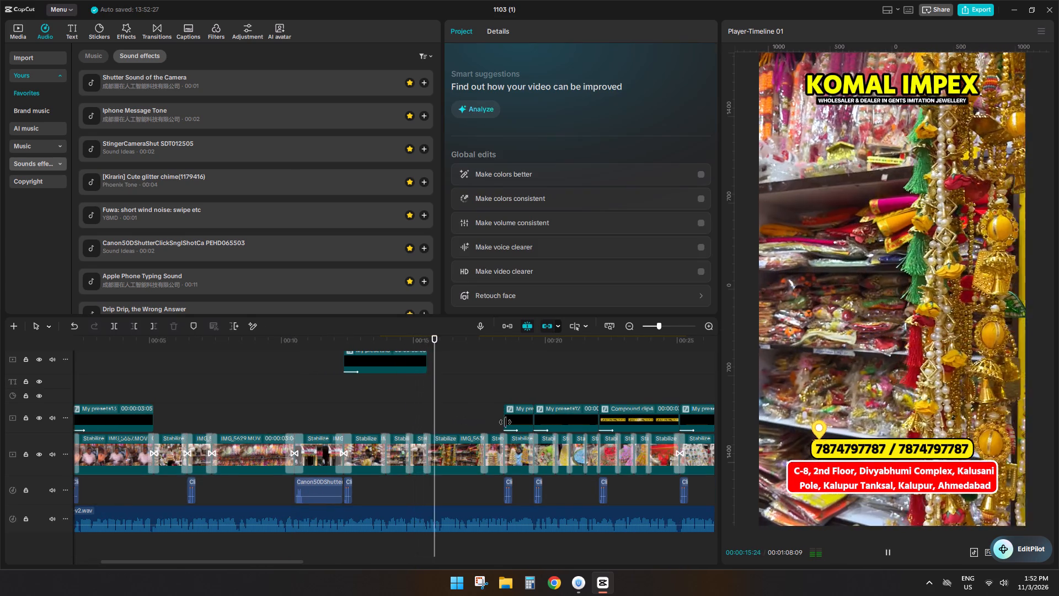
pyautogui.keyDown('ctrl'); pyautogui.scroll(-8, 505, 422); pyautogui.keyUp('ctrl')
pyautogui.moveTo(359, 561); pyautogui.dragTo(478, 557)
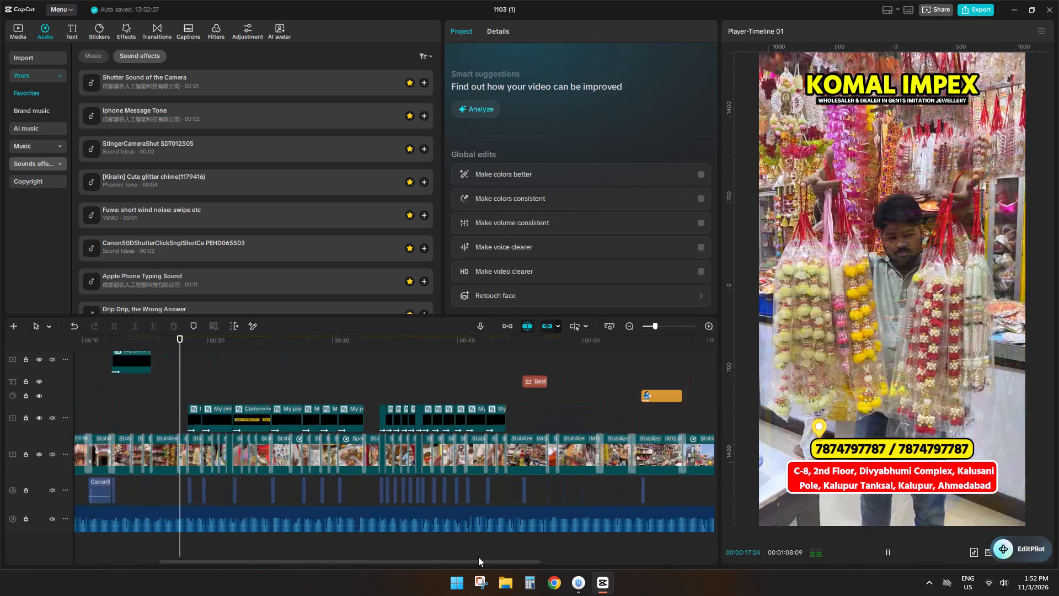
pyautogui.moveTo(478, 557); pyautogui.dragTo(557, 549)
pyautogui.keyDown('ctrl'); pyautogui.scroll(5, 409, 475); pyautogui.keyUp('ctrl')
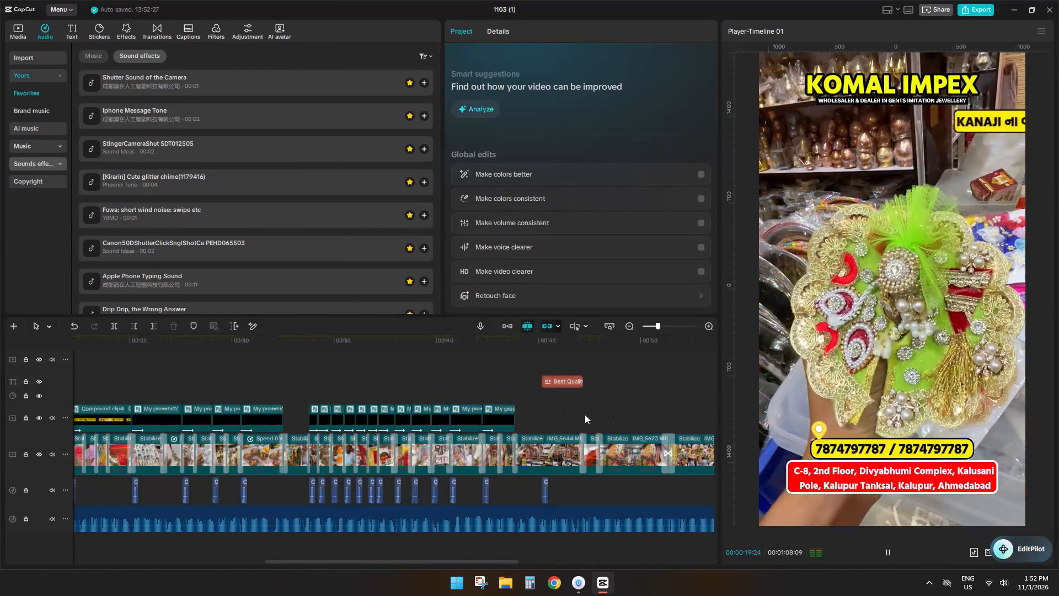
pyautogui.keyDown('ctrl'); pyautogui.click(585, 414); pyautogui.keyUp('ctrl')
pyautogui.press('space')
pyautogui.click(665, 416)
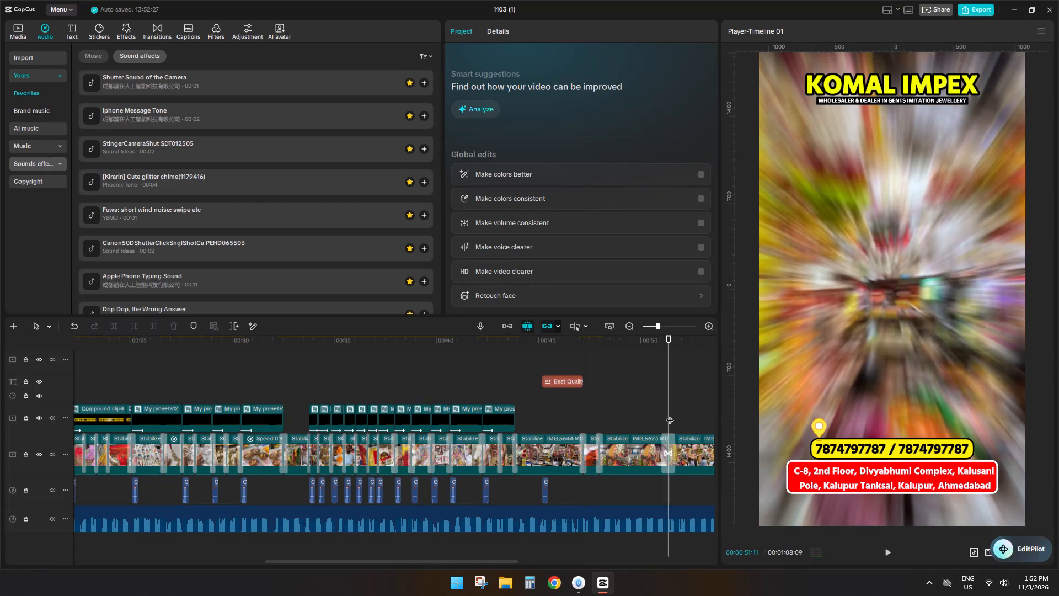
pyautogui.hotkey('ctrl', 'v')
# Paste the Canon shutter sound at the following two transitions, near 54 and 58 seconds.
pyautogui.moveTo(489, 562); pyautogui.dragTo(677, 554)
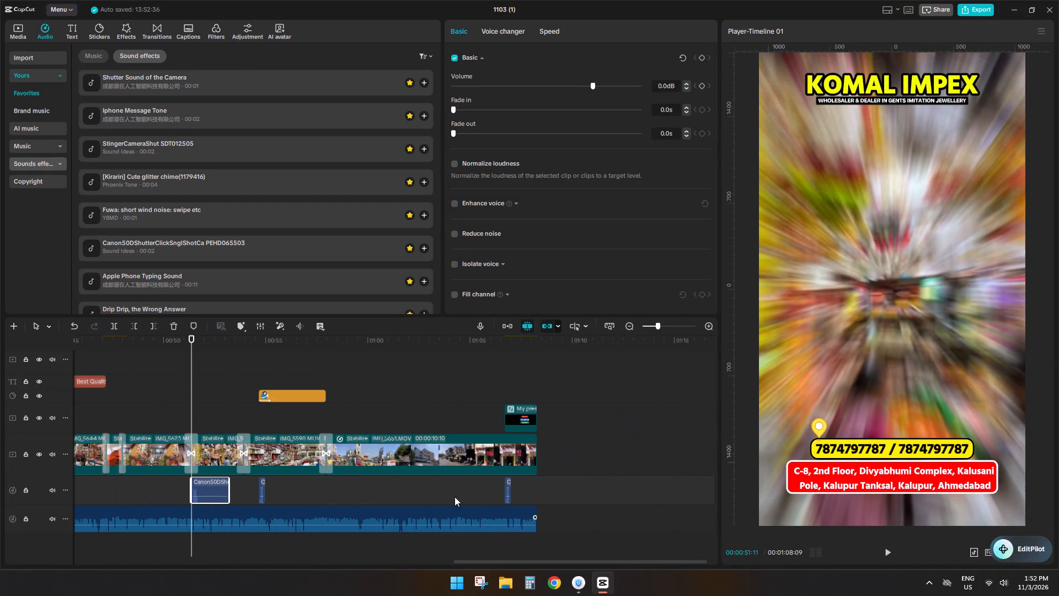
pyautogui.click(245, 412)
pyautogui.hotkey('ctrl', 'v')
pyautogui.keyDown('ctrl'); pyautogui.click(327, 422); pyautogui.keyUp('ctrl')
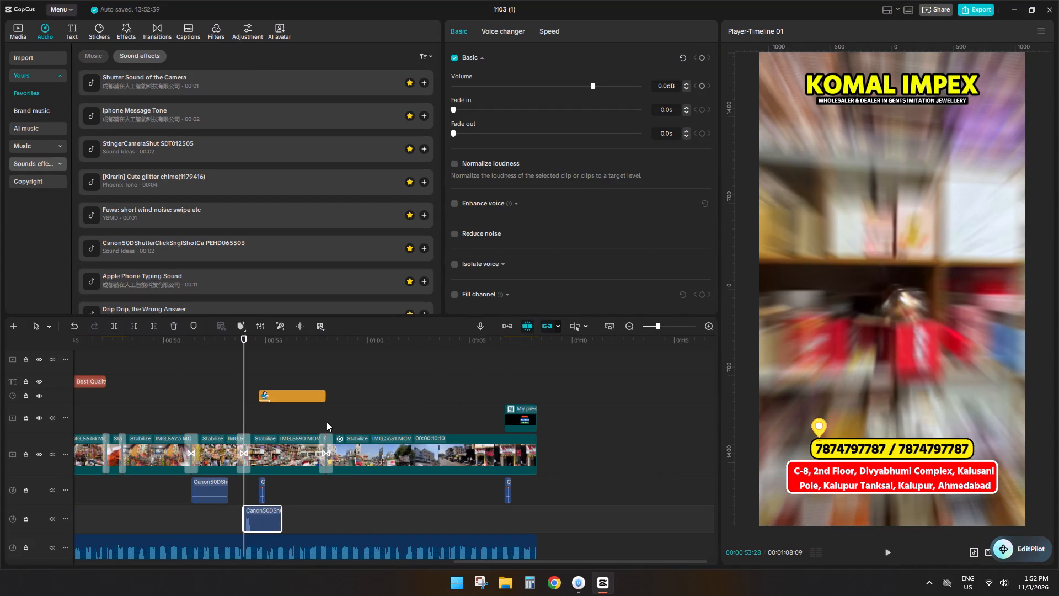
pyautogui.hotkey('ctrl', 'v')
# Scrub through the whole timeline from the opening clip to the ending to check captions, text, sticker and sounds.
pyautogui.keyDown('ctrl'); pyautogui.doubleClick(500, 407); pyautogui.keyUp('ctrl')
pyautogui.moveTo(465, 407); pyautogui.dragTo(156, 412)
pyautogui.moveTo(0, 422); pyautogui.dragTo(0, 430)
pyautogui.click(0, 430)
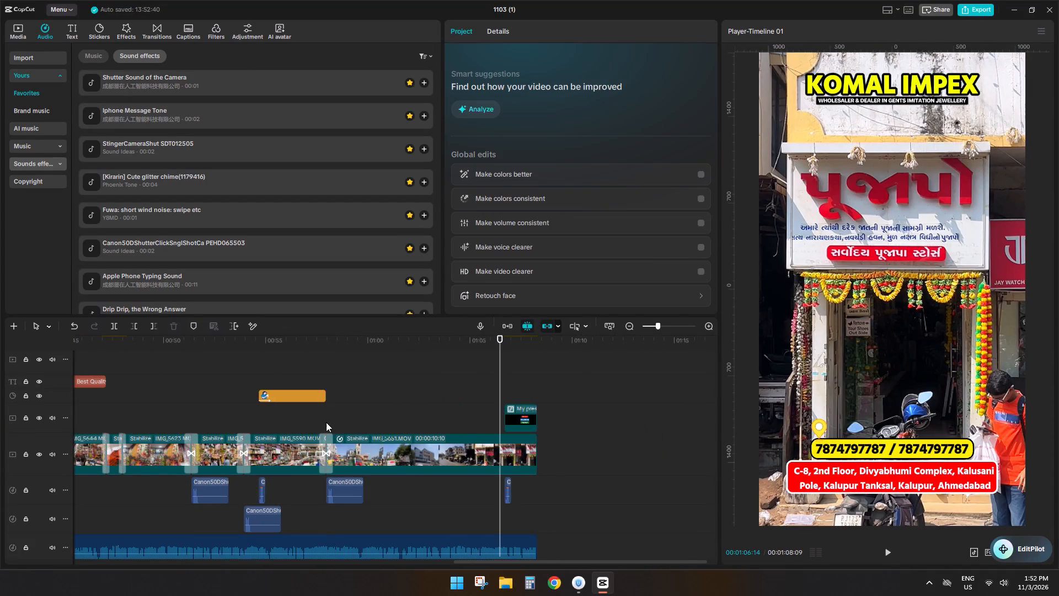
pyautogui.keyDown('ctrl'); pyautogui.scroll(-10, 326, 422); pyautogui.keyUp('ctrl')
pyautogui.click(337, 386)
pyautogui.moveTo(338, 385); pyautogui.dragTo(0, 377)
pyautogui.scroll(5, 344, 441)
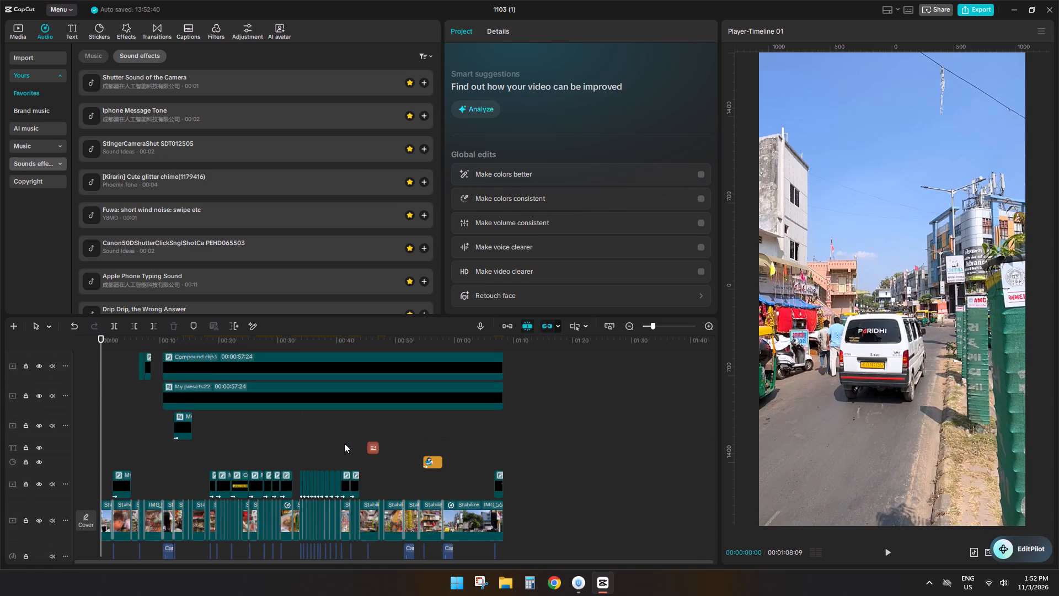
pyautogui.scroll(9, 344, 443)
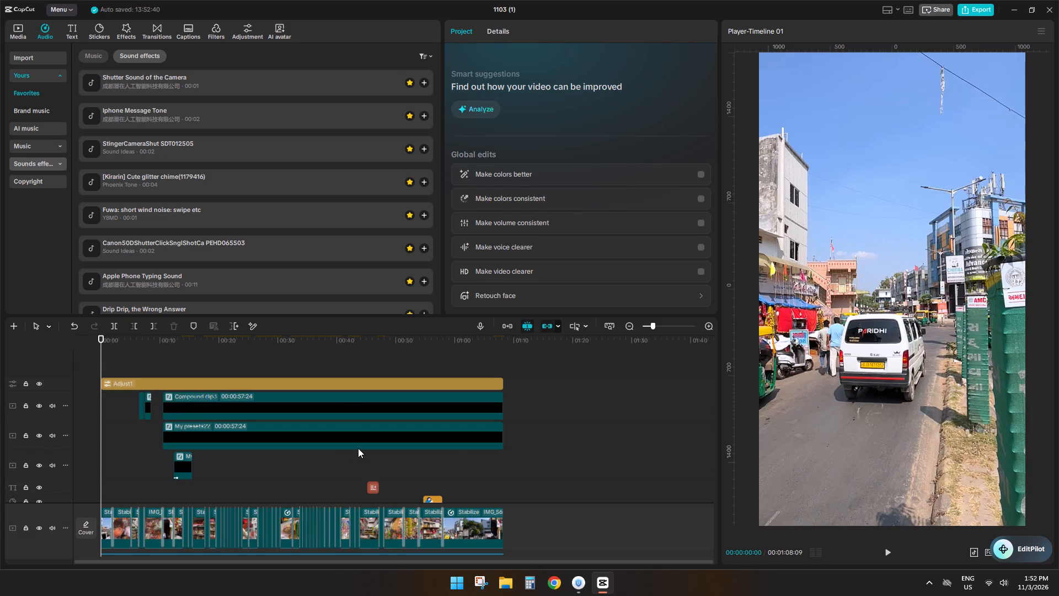
pyautogui.click(328, 460)
pyautogui.moveTo(328, 460); pyautogui.dragTo(366, 458)
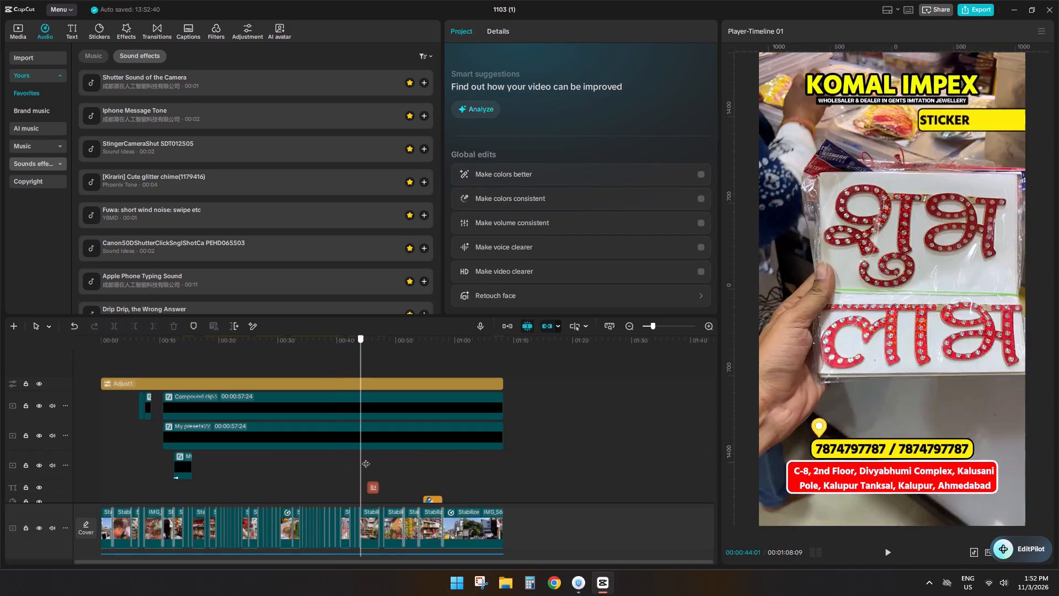
pyautogui.moveTo(366, 458); pyautogui.dragTo(368, 457)
pyautogui.click(368, 457)
pyautogui.moveTo(404, 460); pyautogui.dragTo(456, 472)
pyautogui.click(498, 484)
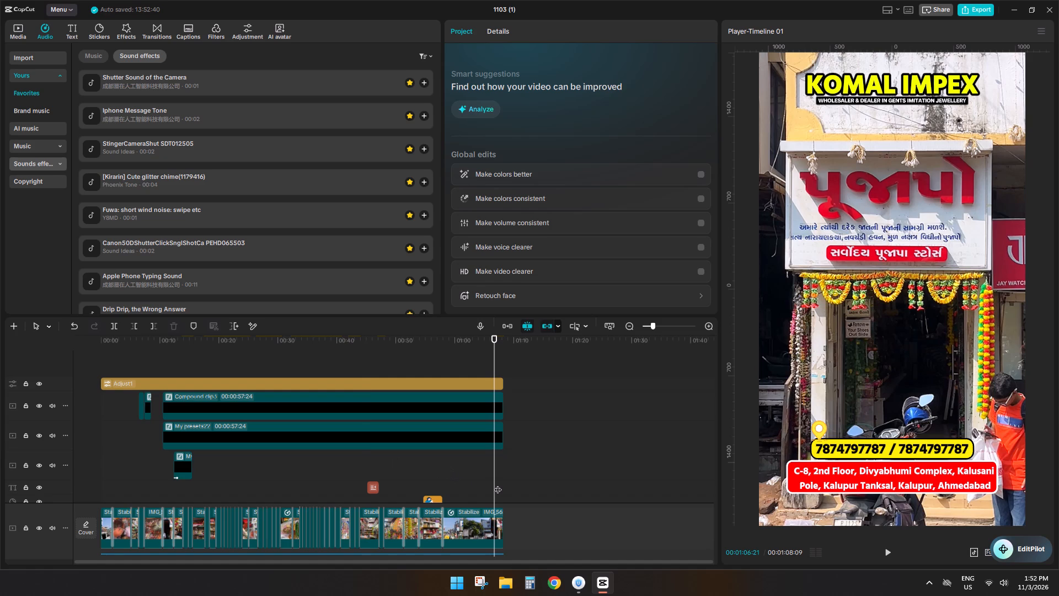
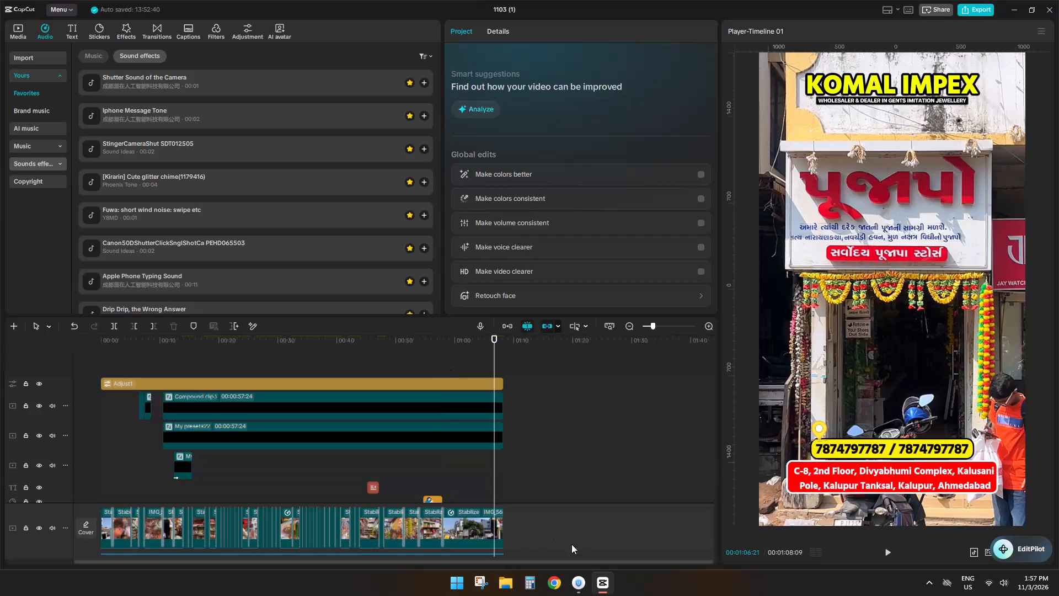
# Switch to Google Chrome and open it with the Editor profile.
pyautogui.click(551, 589)
pyautogui.click(495, 260)
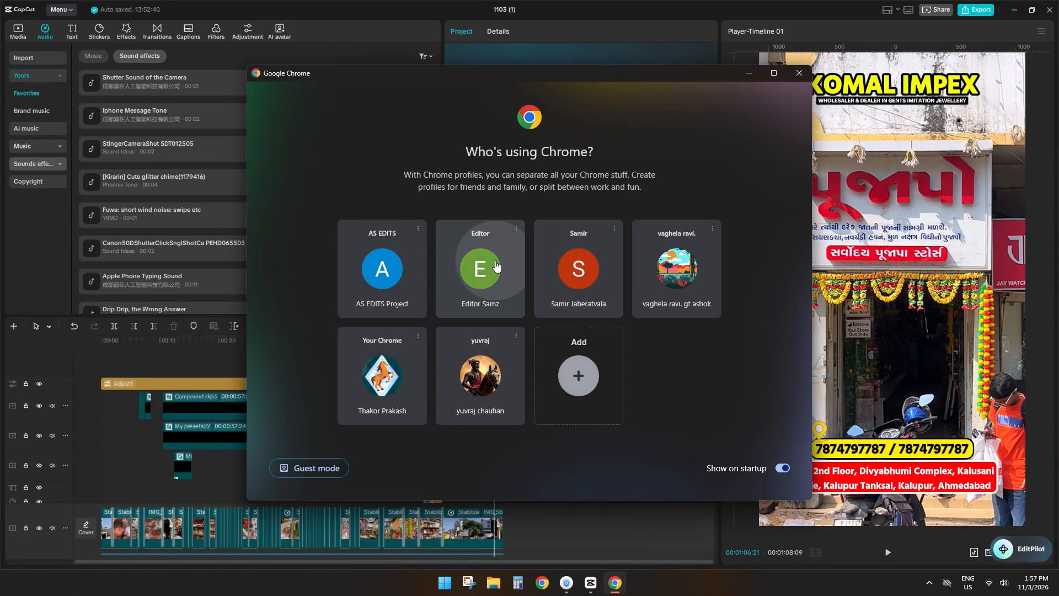